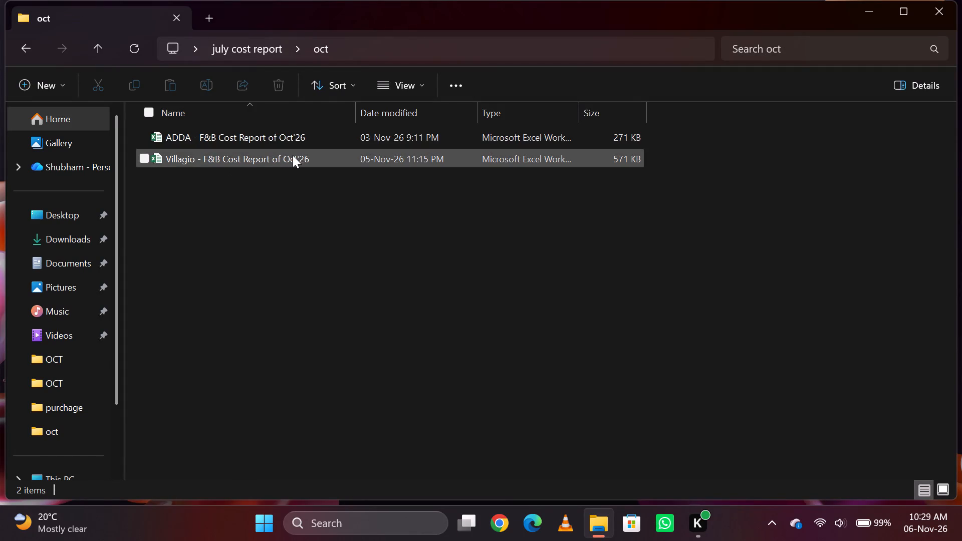
Open the workbook "Villagio - F&B Cost Report of Oct'26" in Excel and select John Diced Mozzrela 1kg's Received cell on the Kit Consp sheet.
double_click(293, 155)
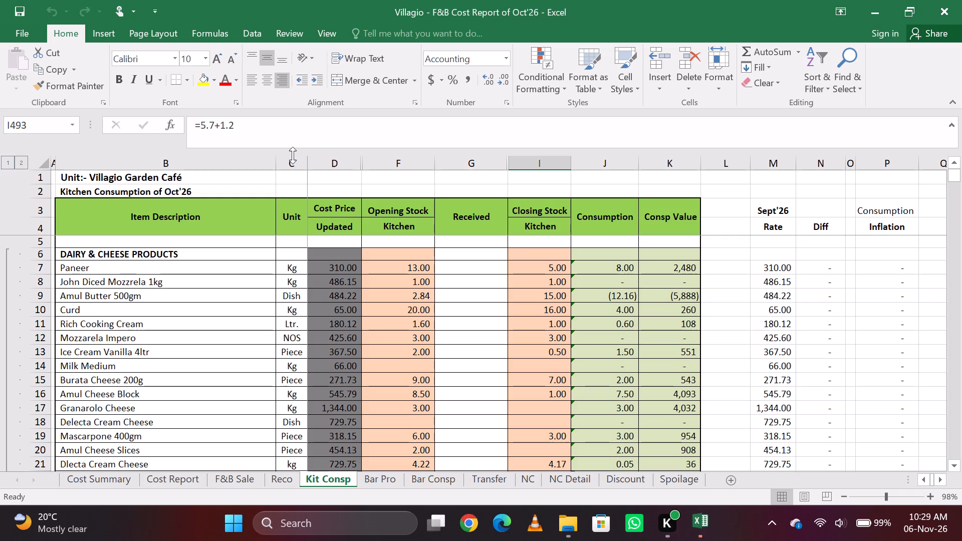
left_click(483, 270)
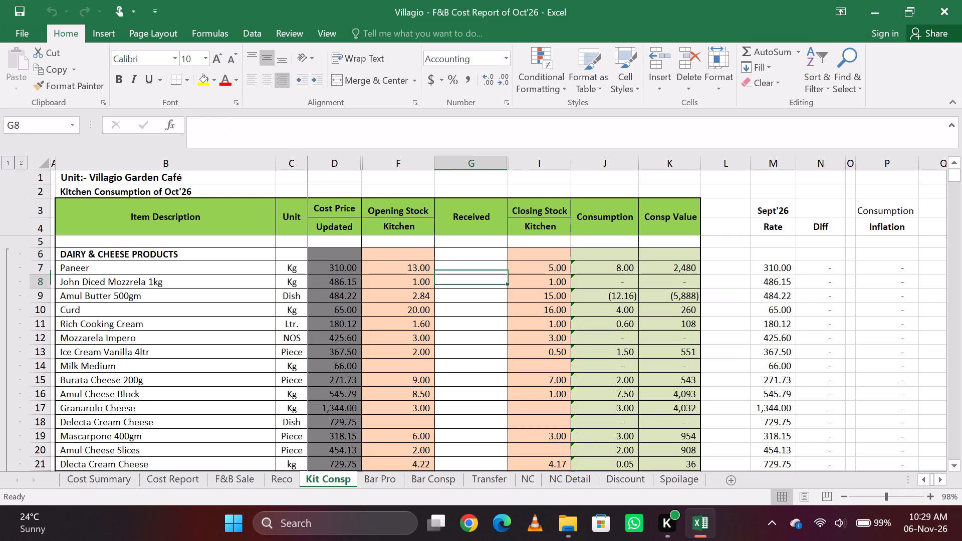
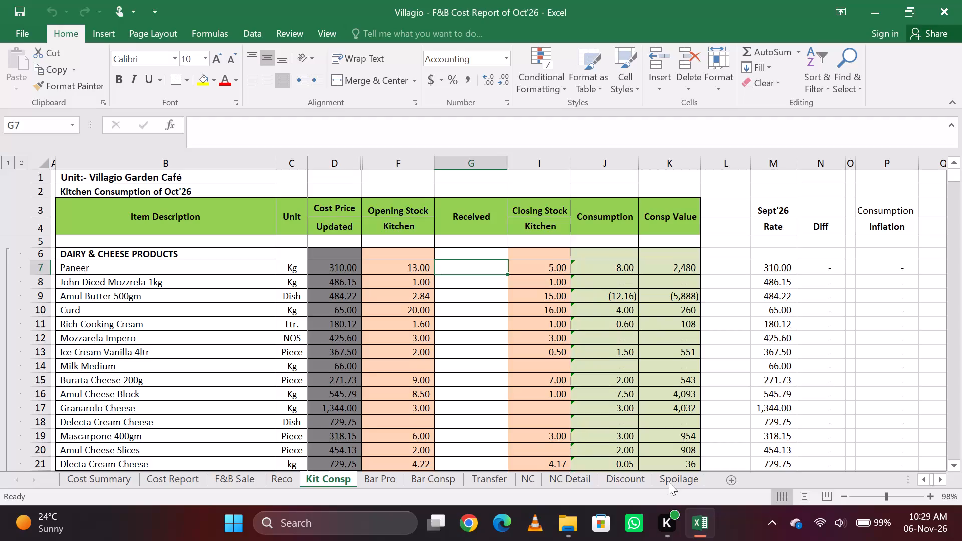
Search the Kit Consp sheet for "whole" and go through the matching item descriptions.
key("Right")
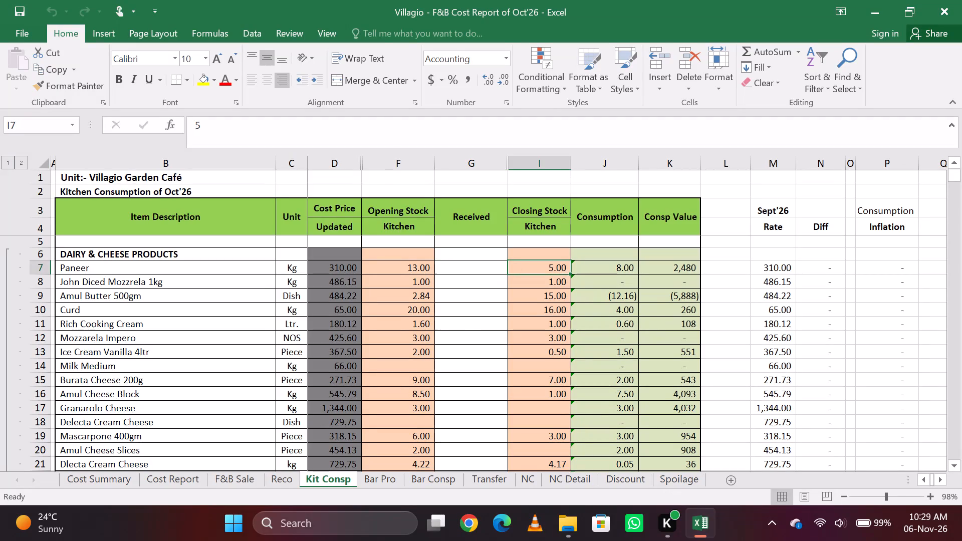
key("ctrl+f")
type("whole")
key("Return")
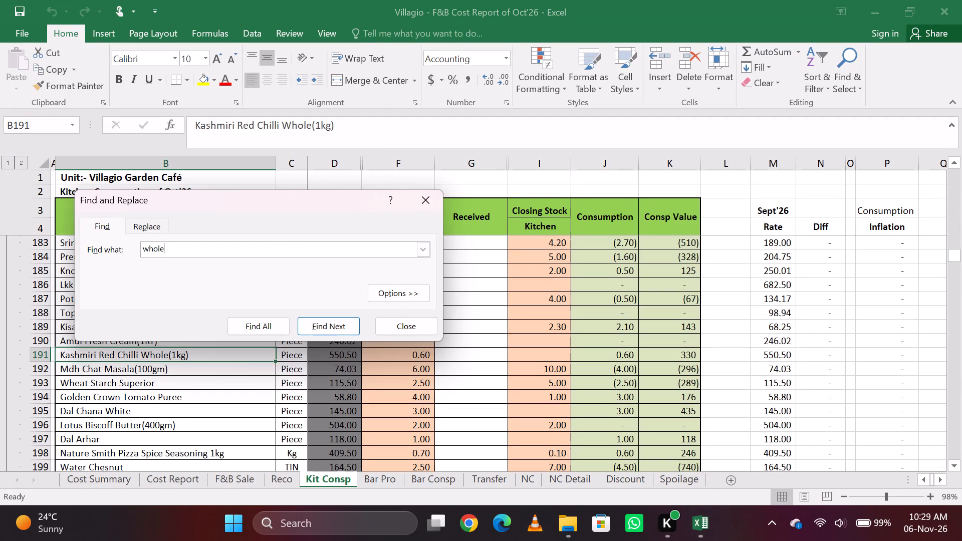
key("Return")
key("space")
type("c")
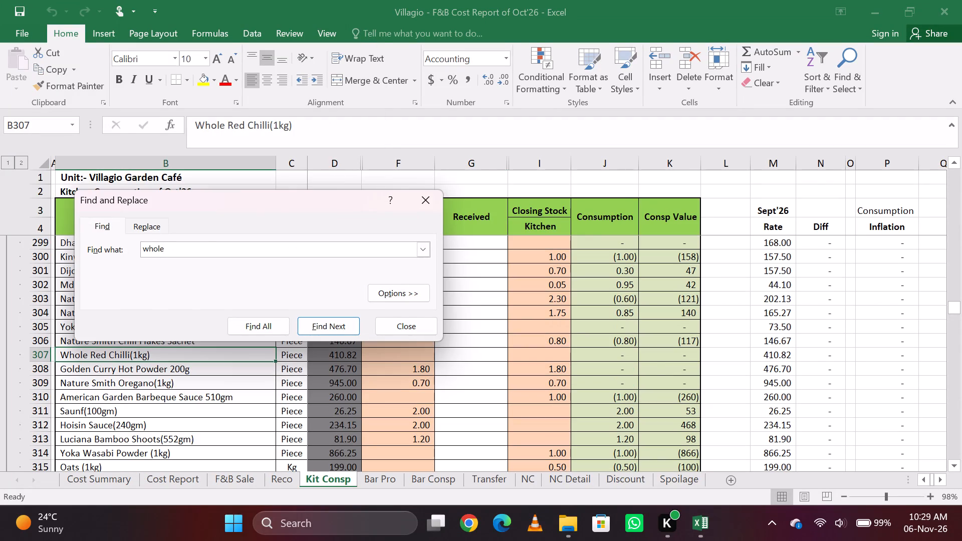
key("Return")
key("Return")
Search the sheet for "coria" and go through the matching coriander items.
key("BackSpace")
key("BackSpace")
key("BackSpace")
key("BackSpace")
key("BackSpace")
key("BackSpace")
key("BackSpace")
key("BackSpace")
key("BackSpace")
key("BackSpace")
key("BackSpace")
key("BackSpace")
key("BackSpace")
key("BackSpace")
key("BackSpace")
key("BackSpace")
key("BackSpace")
key("BackSpace")
key("BackSpace")
key("BackSpace")
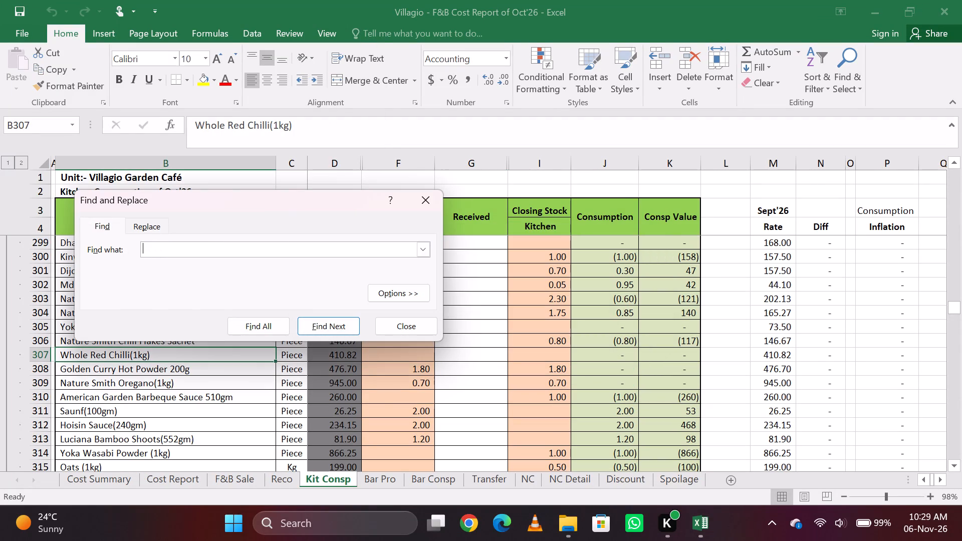
type("co")
key("a")
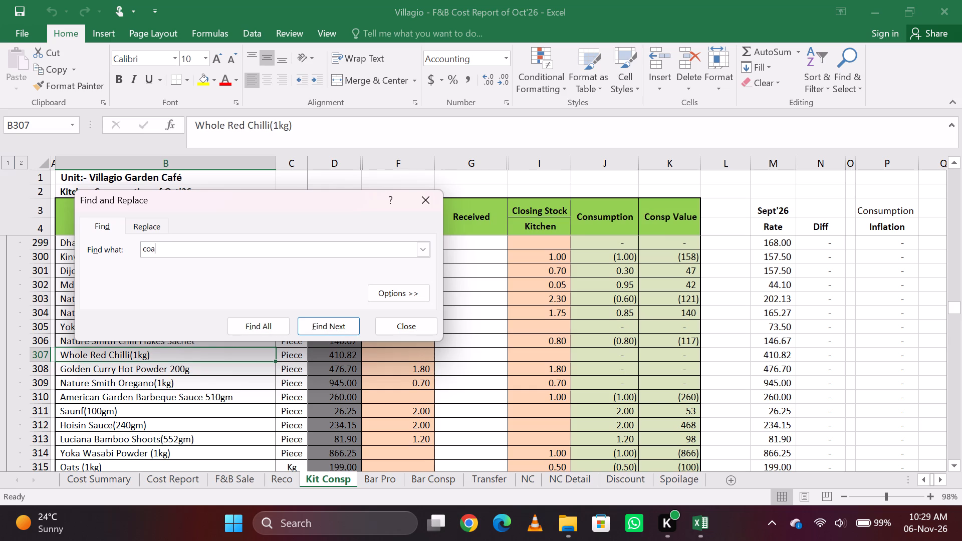
key("BackSpace")
type("ria")
key("Return")
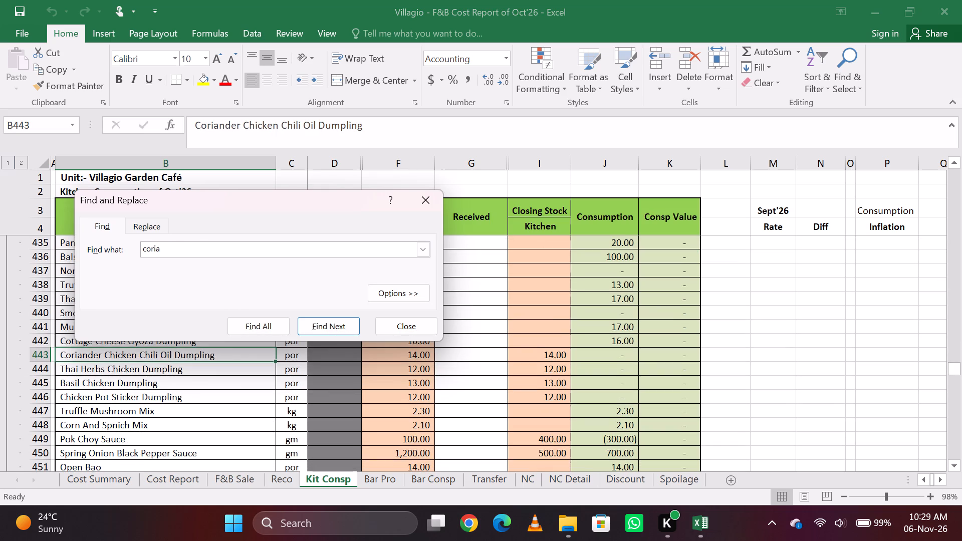
key("Return")
key("Return")
key("Return")
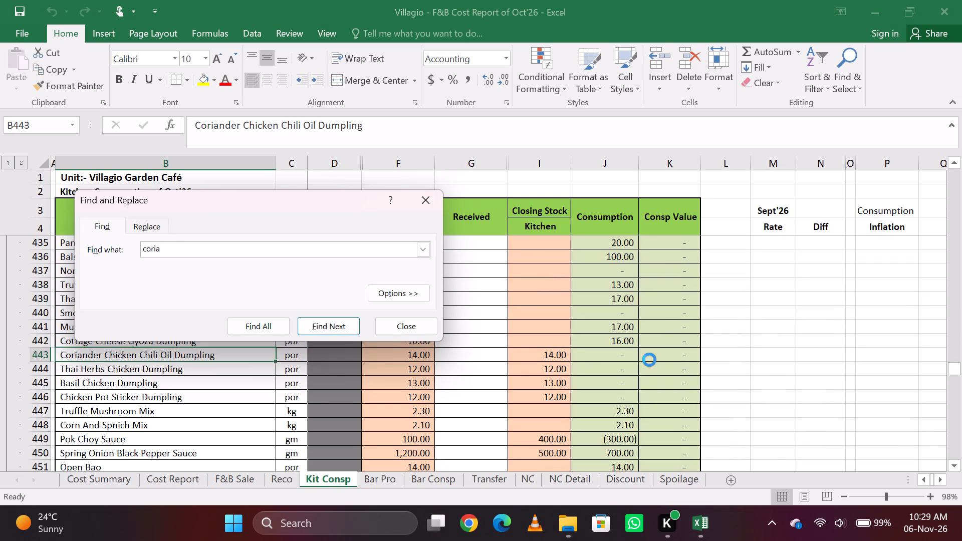
key("Return")
key("Return")
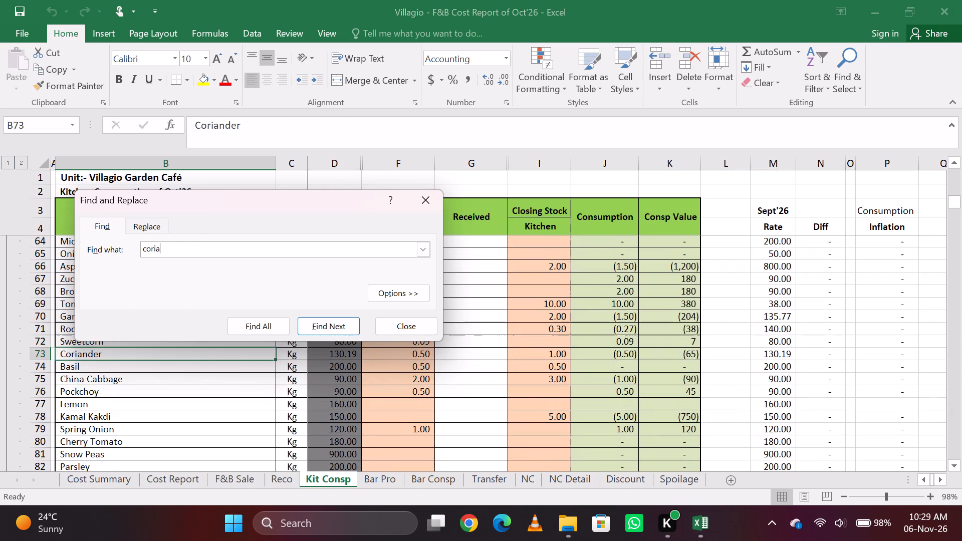
key("Return")
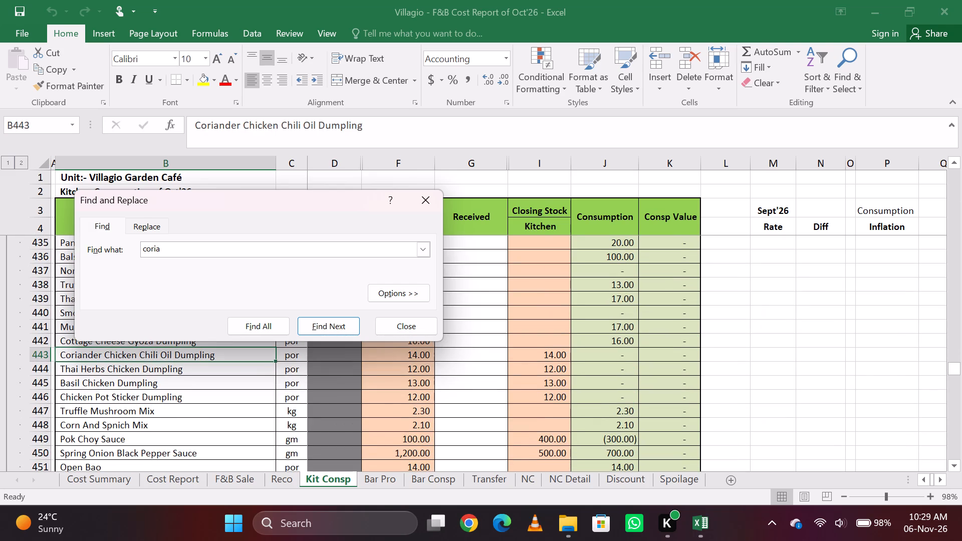
Find Oreka Dhania Whole(1kg) by searching for "dhani" and set its kitchen closing stock to 1.
key("BackSpace")
key("BackSpace")
key("BackSpace")
key("BackSpace")
key("BackSpace")
key("BackSpace")
key("BackSpace")
key("BackSpace")
key("BackSpace")
key("BackSpace")
key("BackSpace")
key("BackSpace")
key("BackSpace")
key("BackSpace")
key("BackSpace")
key("BackSpace")
key("BackSpace")
key("BackSpace")
key("BackSpace")
key("BackSpace")
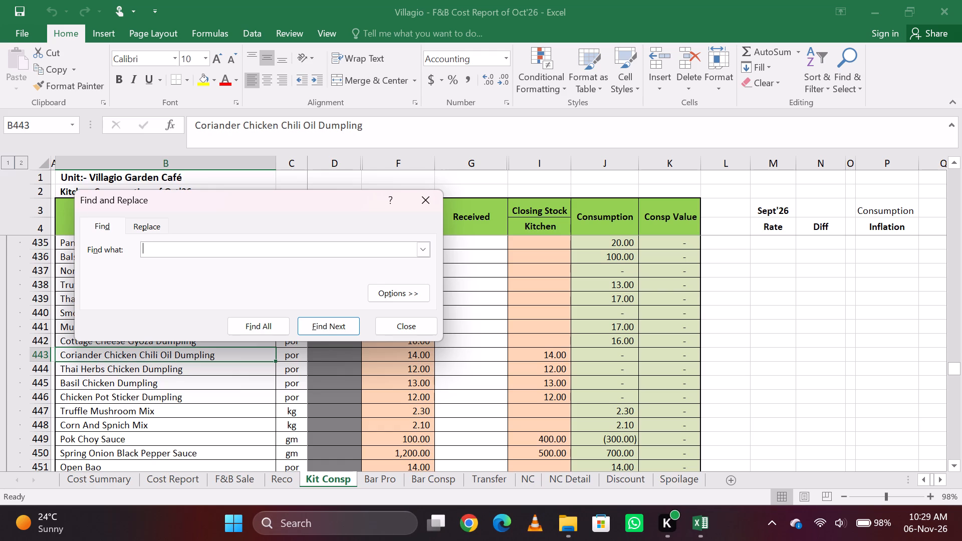
type("dh")
key("BackSpace")
key("BackSpace")
key("BackSpace")
type("dhani")
key("Return")
key("Return")
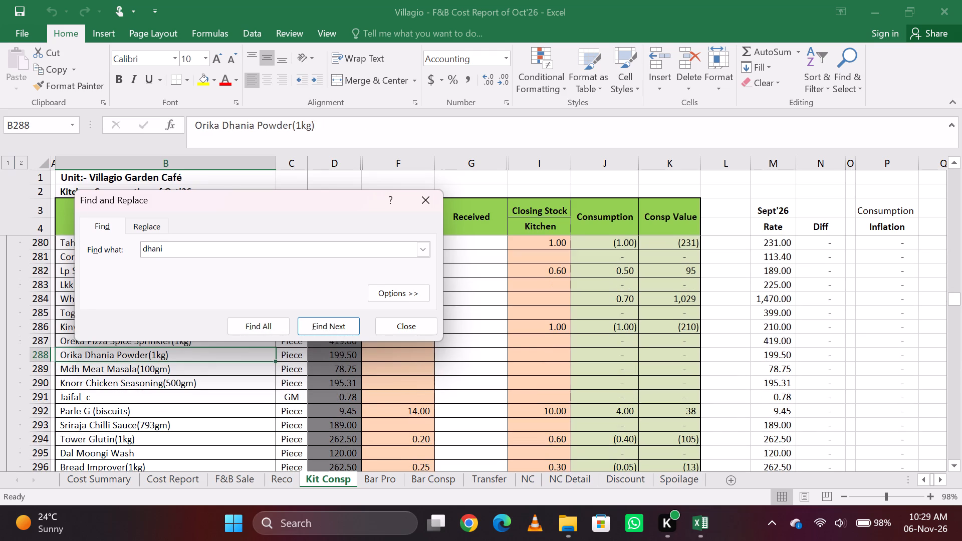
key("Return")
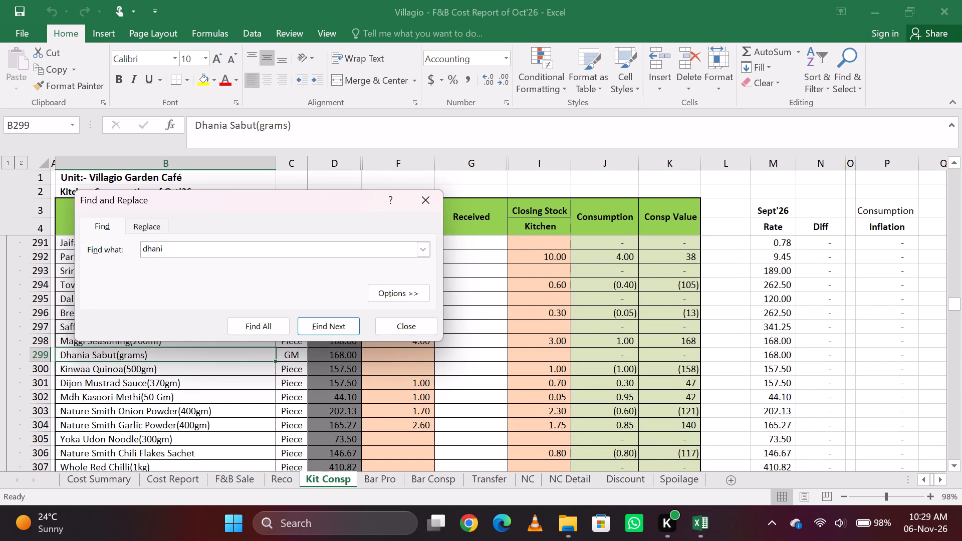
key("Return")
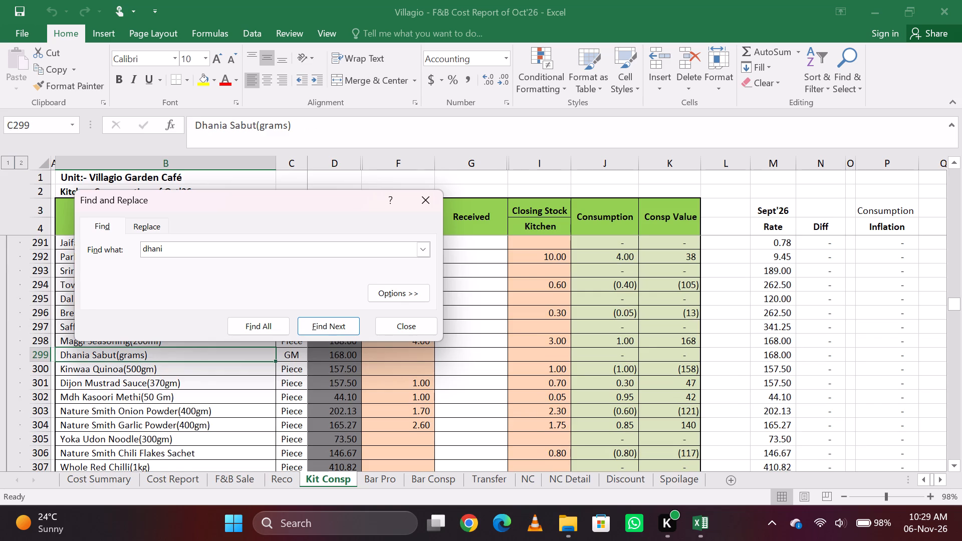
key("Escape")
key("Right")
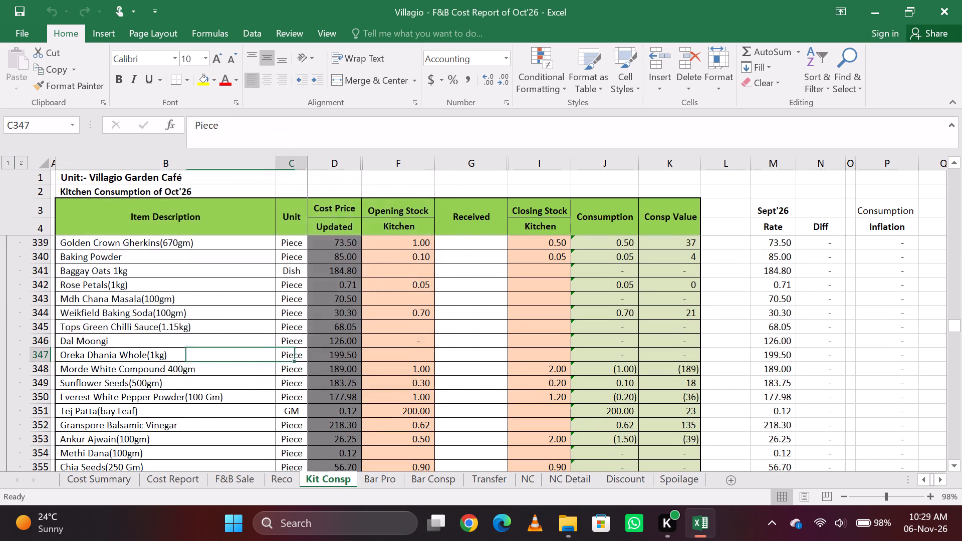
key("Right")
key("Right")
key("Right")
key("Right")
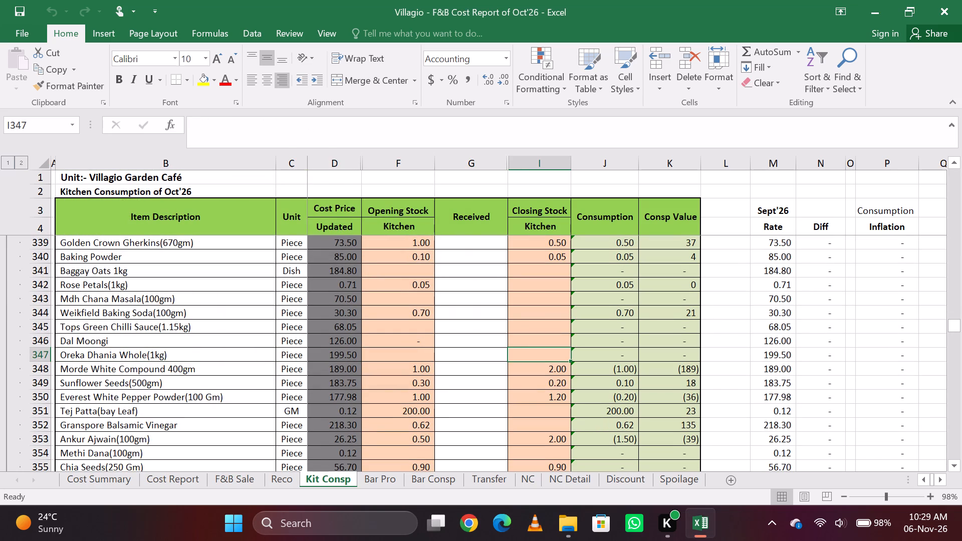
key("1")
key("Return")
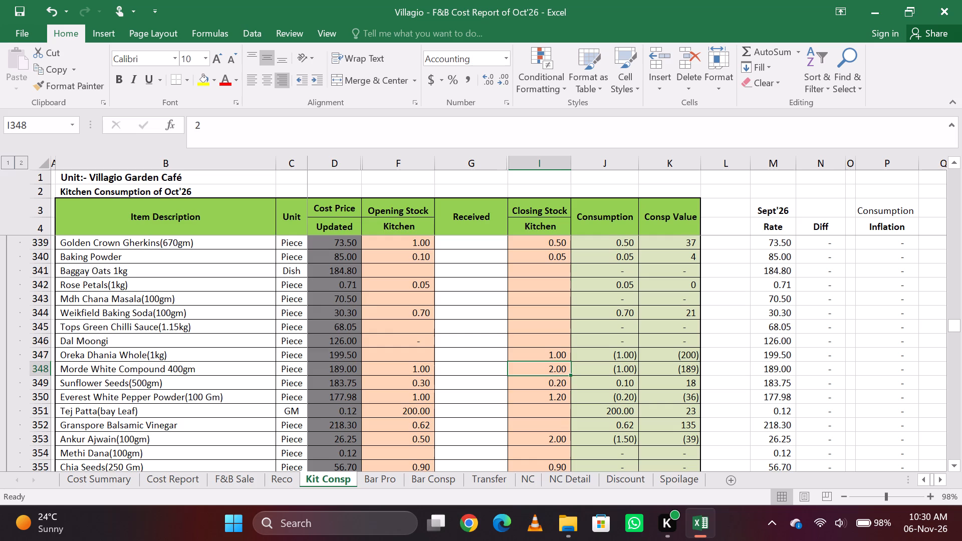
Search the sheet for "cumin" and check the matching item descriptions.
key("ctrl+f")
key("BackSpace")
key("BackSpace")
key("BackSpace")
key("BackSpace")
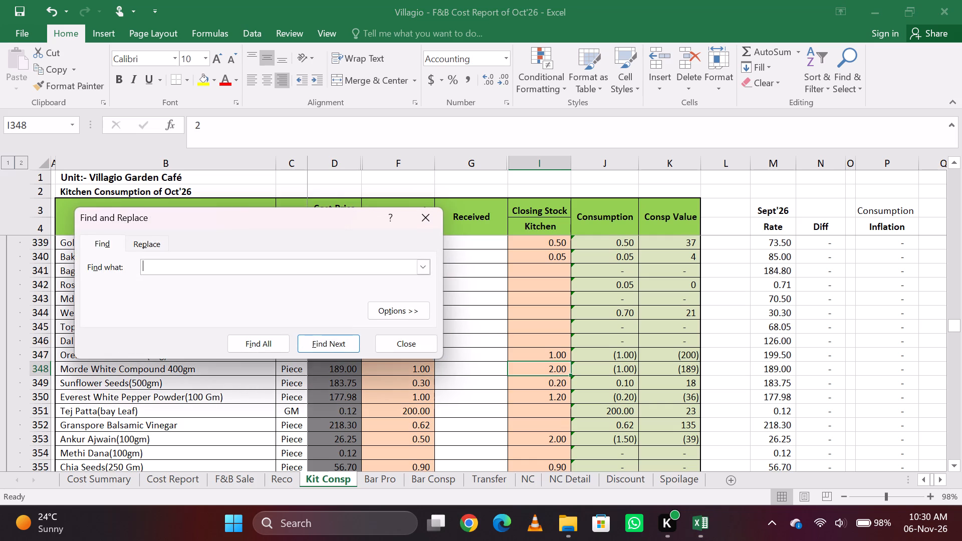
key("BackSpace")
key("BackSpace")
key("BackSpace")
type("cumin")
key("Return")
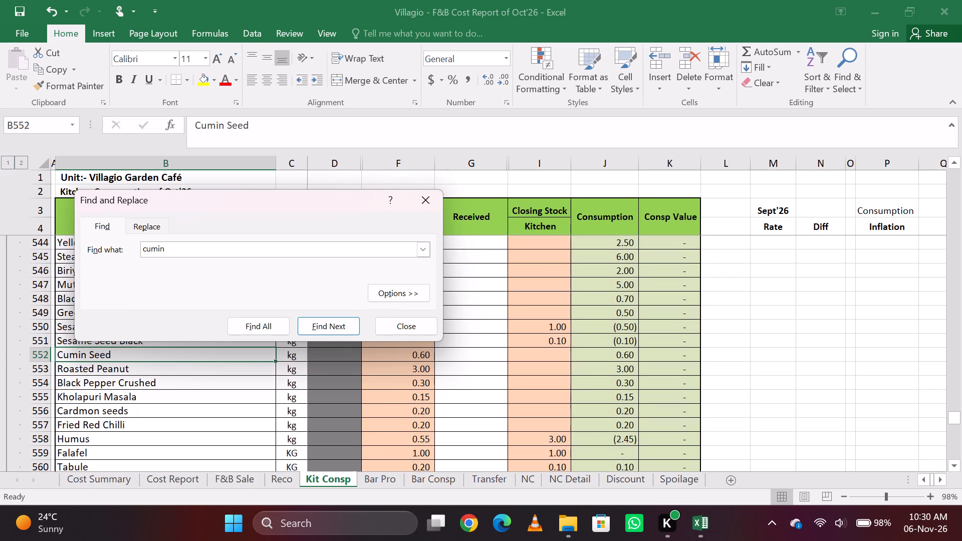
key("Return")
key("Return")
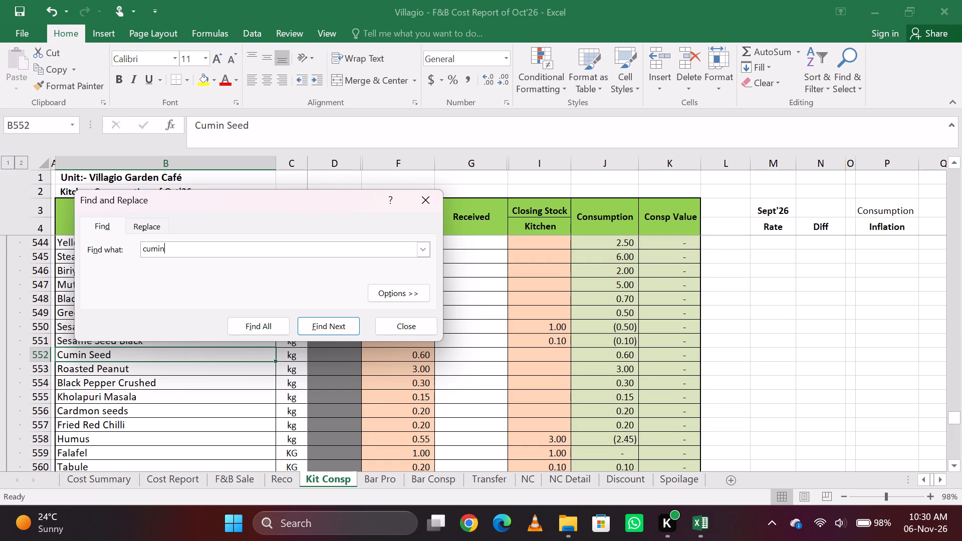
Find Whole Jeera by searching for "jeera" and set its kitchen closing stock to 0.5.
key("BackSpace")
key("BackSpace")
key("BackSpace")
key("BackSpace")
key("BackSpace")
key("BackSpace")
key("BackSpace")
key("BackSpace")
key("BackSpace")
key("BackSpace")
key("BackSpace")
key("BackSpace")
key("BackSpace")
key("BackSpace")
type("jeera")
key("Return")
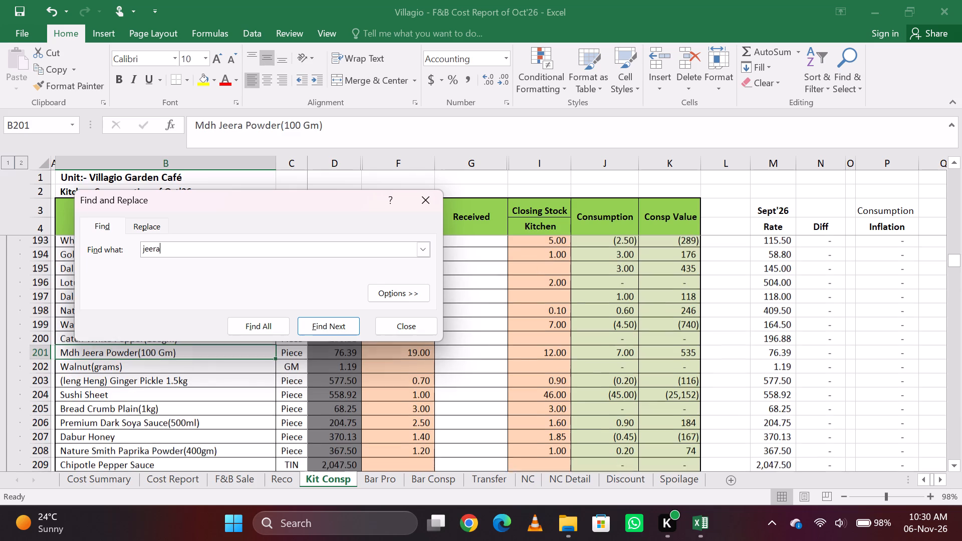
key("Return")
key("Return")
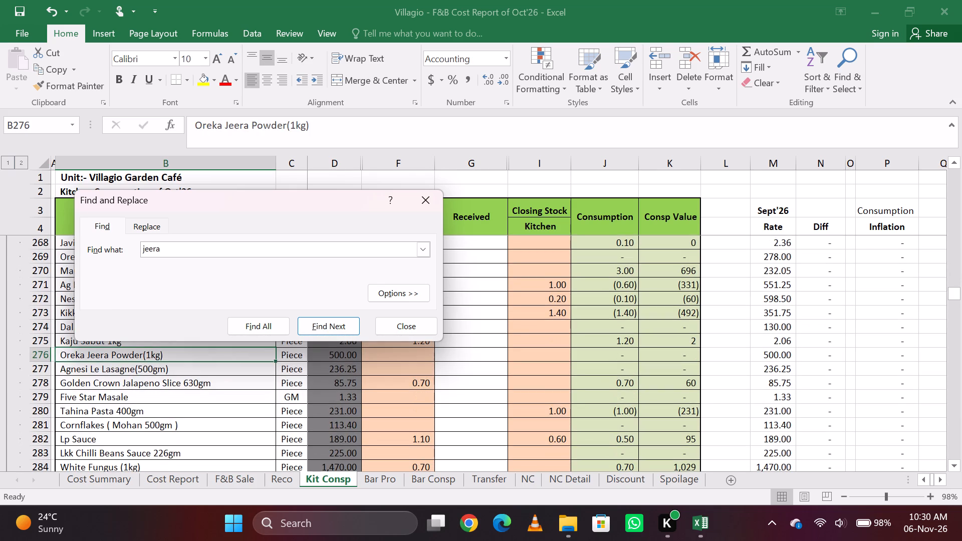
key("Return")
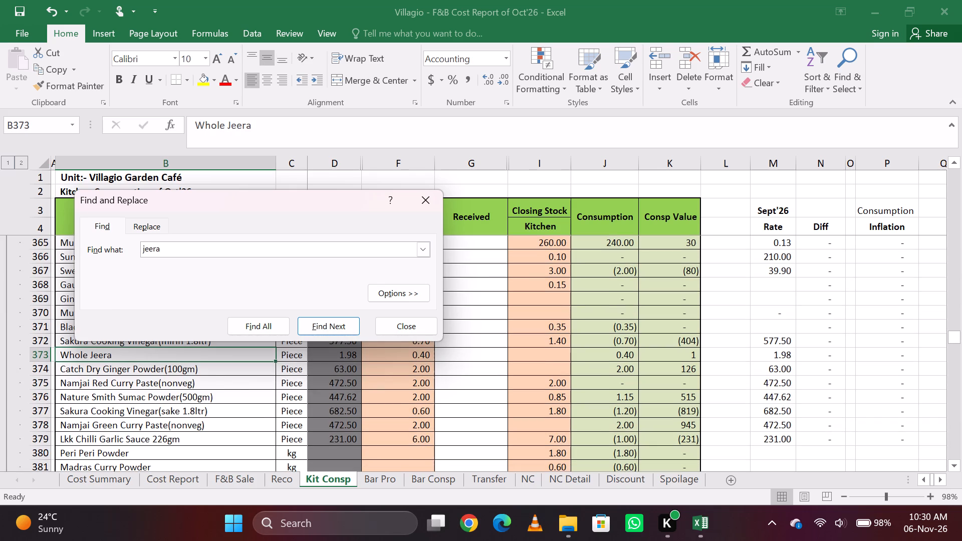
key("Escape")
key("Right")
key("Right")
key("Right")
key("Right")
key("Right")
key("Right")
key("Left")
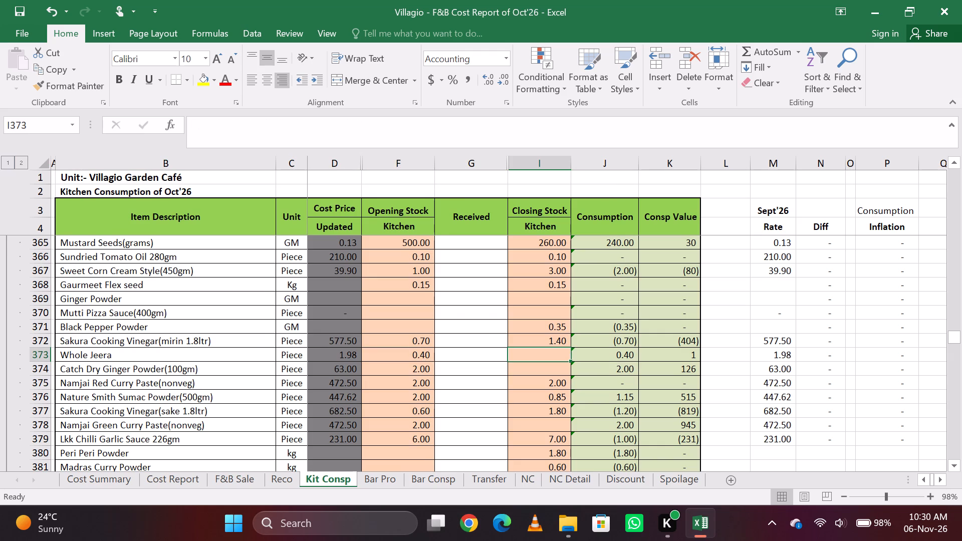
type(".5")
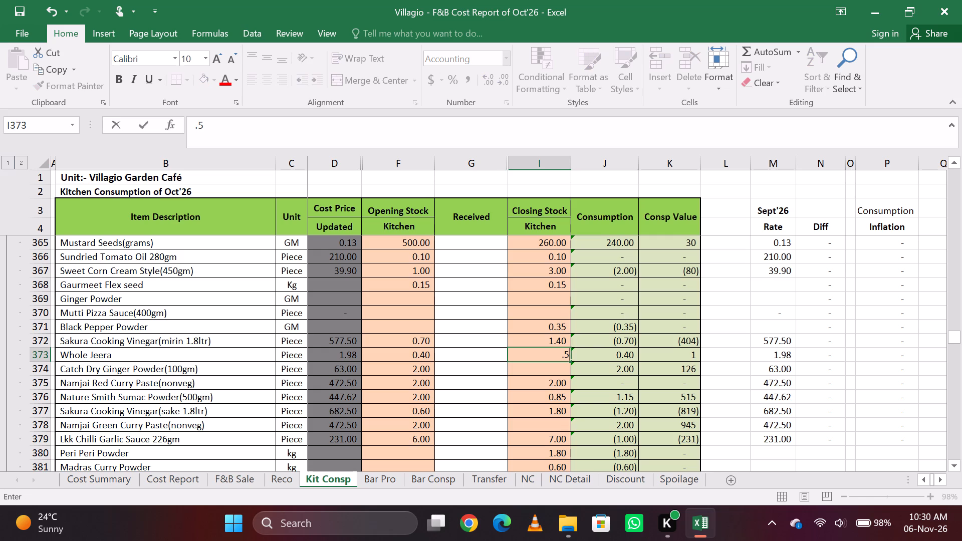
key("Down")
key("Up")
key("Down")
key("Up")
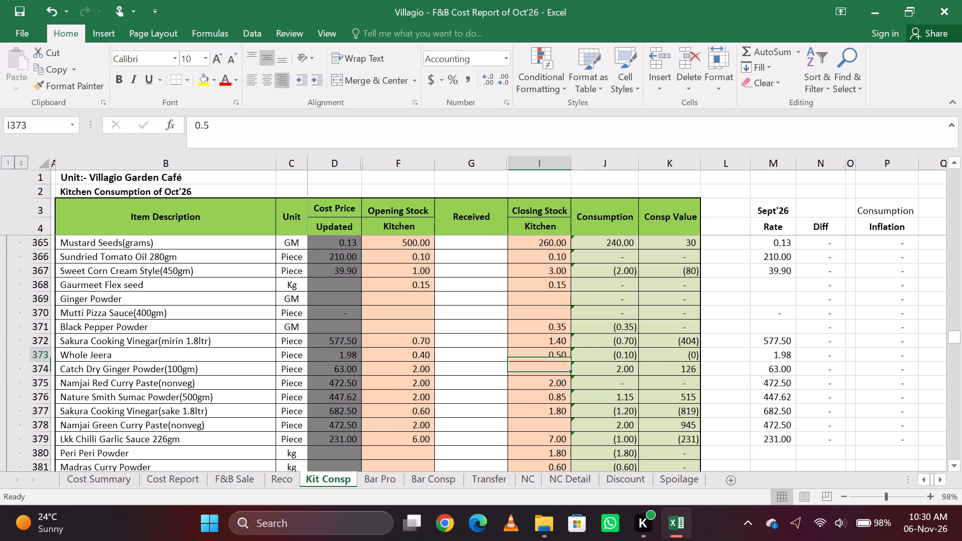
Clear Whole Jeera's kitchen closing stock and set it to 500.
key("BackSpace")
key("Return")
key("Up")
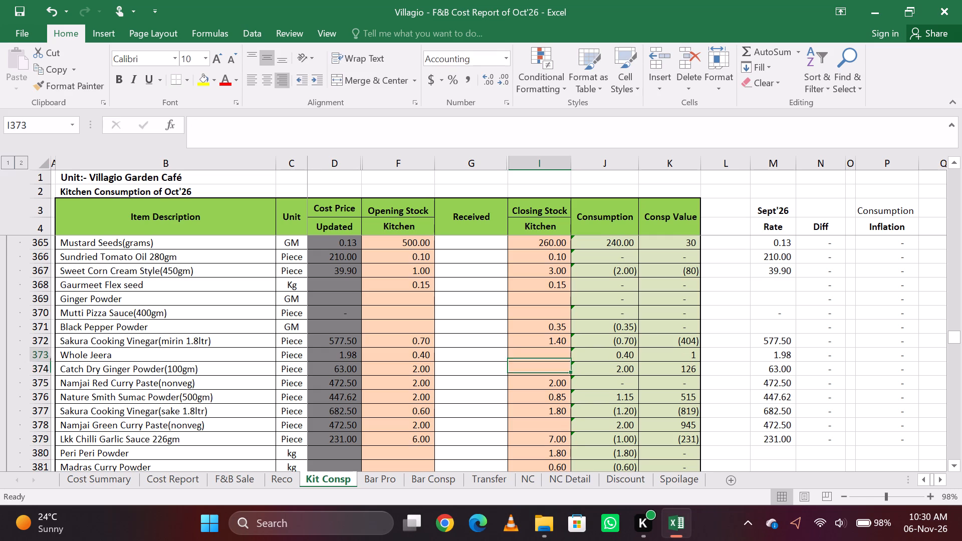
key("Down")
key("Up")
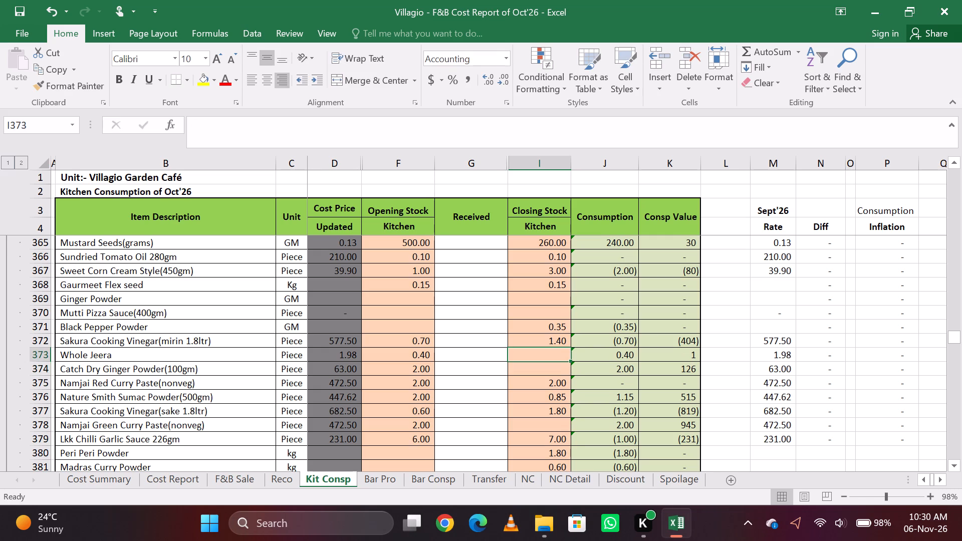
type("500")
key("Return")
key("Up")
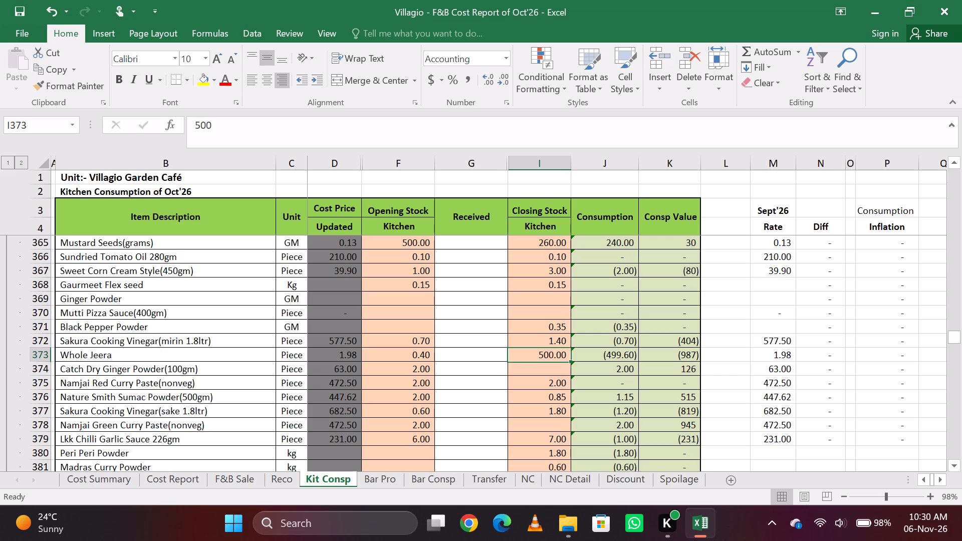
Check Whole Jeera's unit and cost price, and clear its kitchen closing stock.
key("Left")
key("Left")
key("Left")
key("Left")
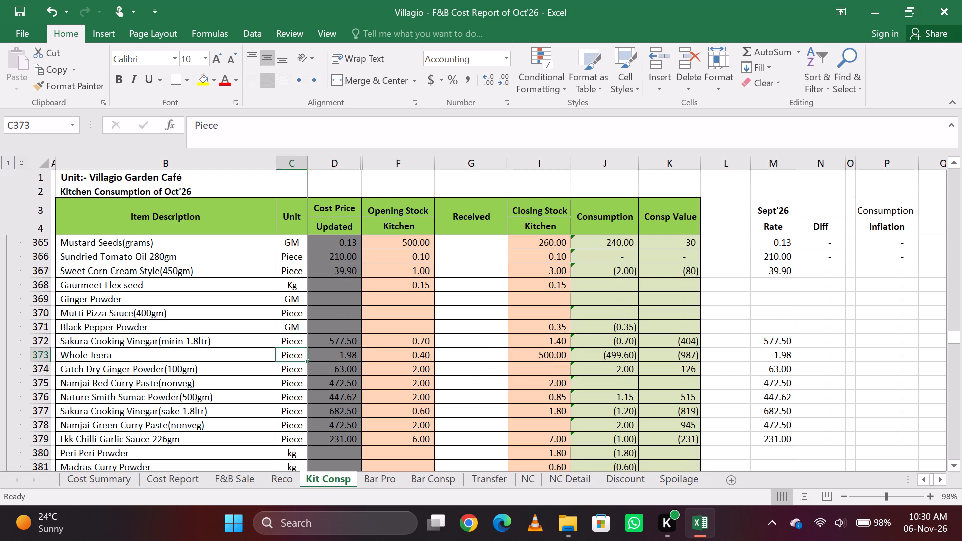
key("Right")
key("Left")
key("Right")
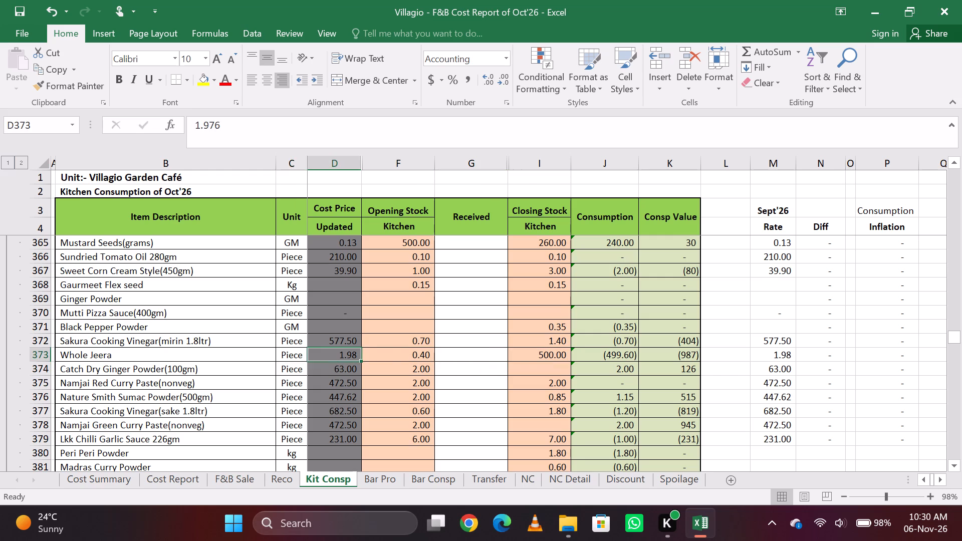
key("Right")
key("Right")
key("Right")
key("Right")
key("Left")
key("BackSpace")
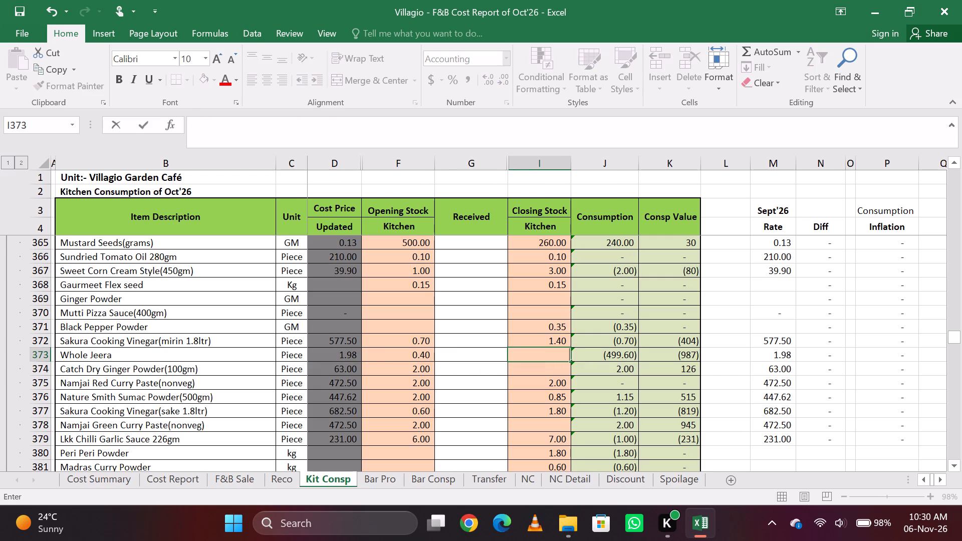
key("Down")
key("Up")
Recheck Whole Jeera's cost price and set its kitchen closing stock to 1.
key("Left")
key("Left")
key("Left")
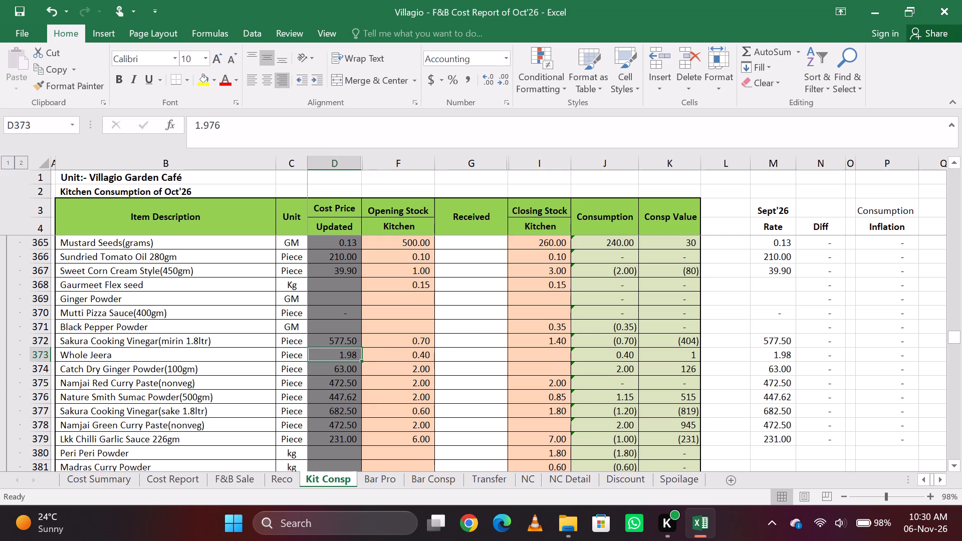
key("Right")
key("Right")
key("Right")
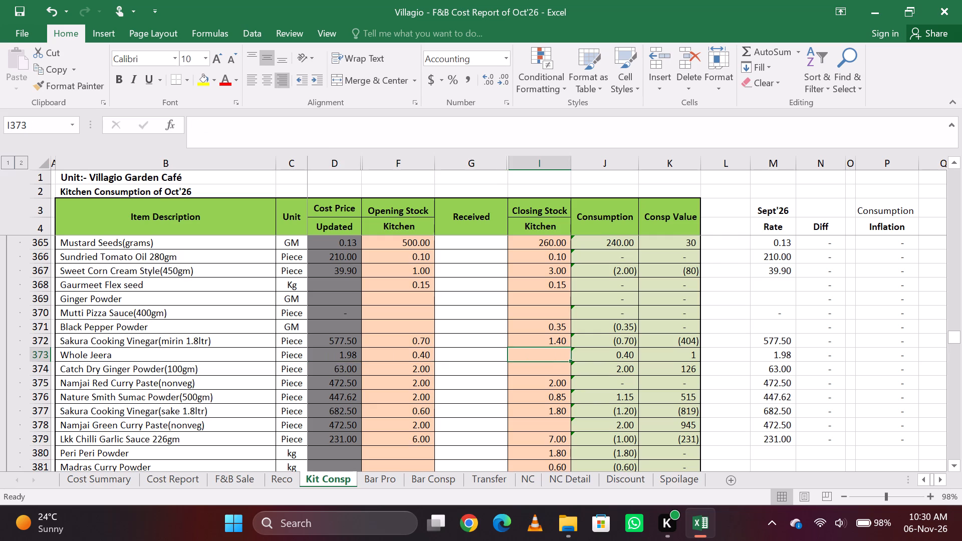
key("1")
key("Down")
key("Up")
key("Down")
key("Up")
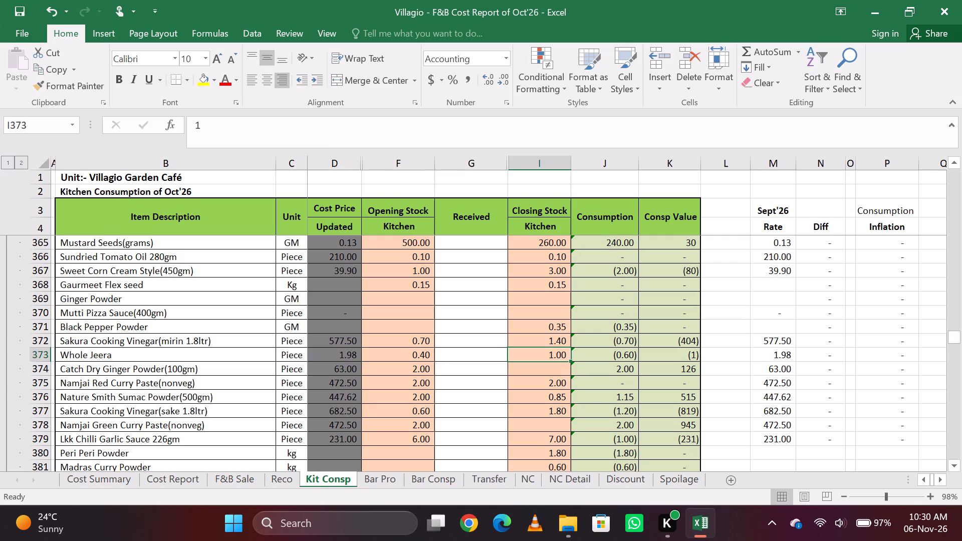
Set Whole Jeera's kitchen closing stock to 0.5.
type(".5")
key("Return")
key("Up")
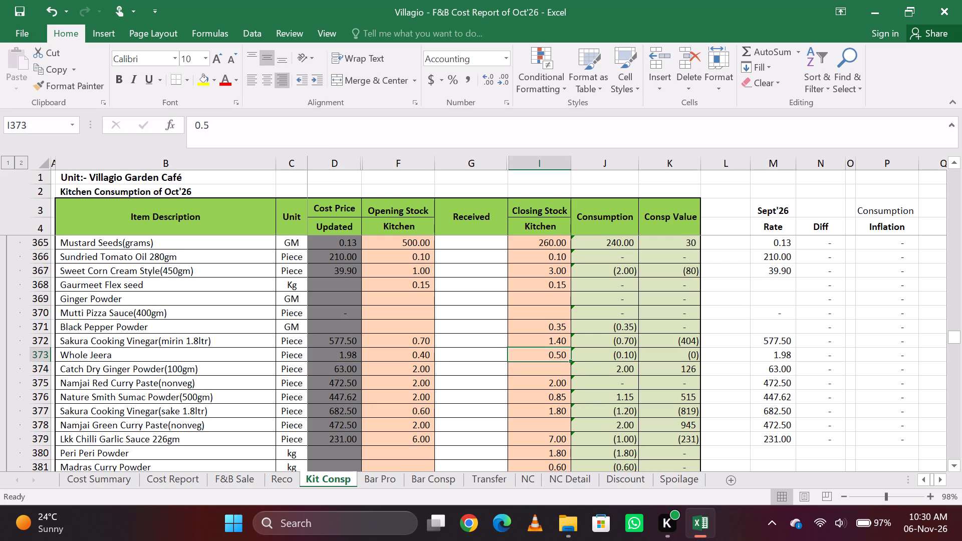
Search the sheet for "dhani" and check the matching dhania items and their closing stock.
key("ctrl+f")
key("BackSpace")
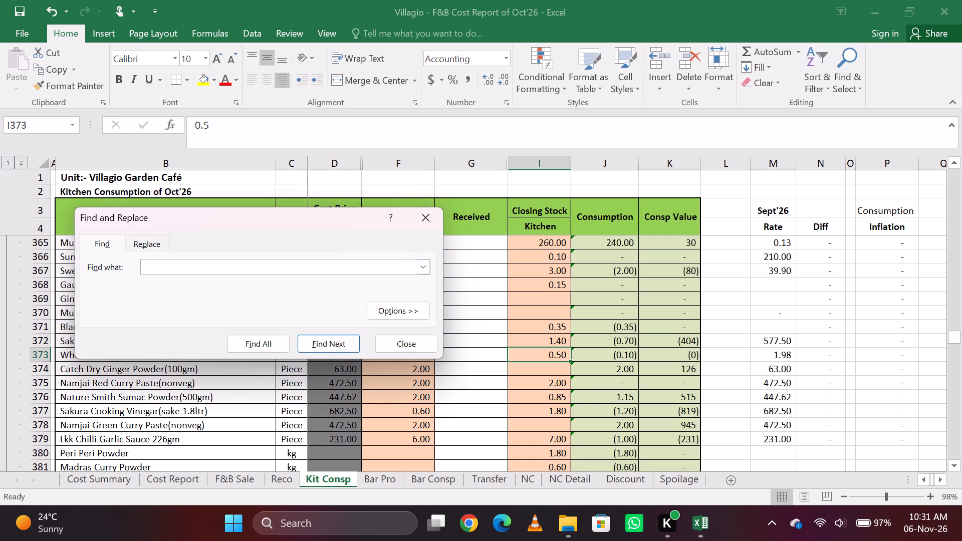
type("dhani")
key("Return")
key("Return")
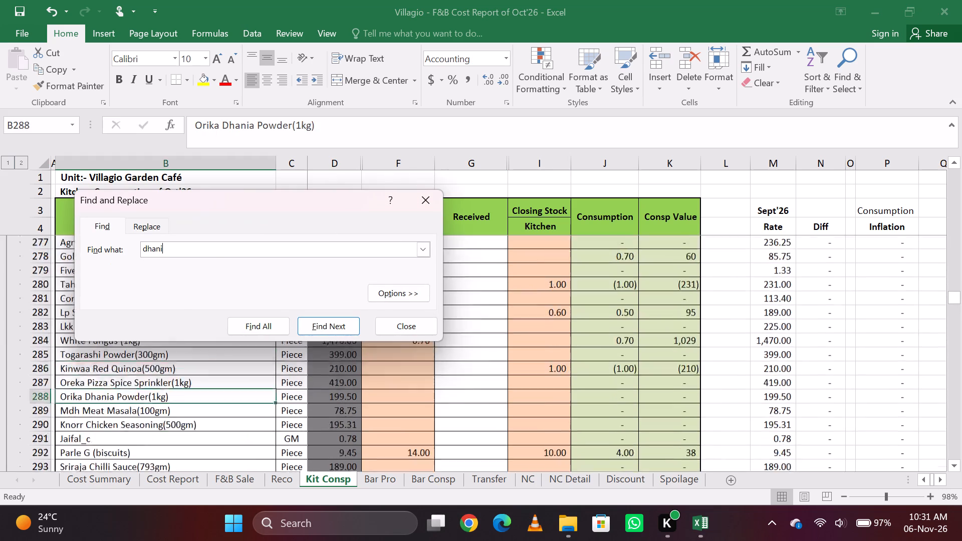
key("Return")
key("Return")
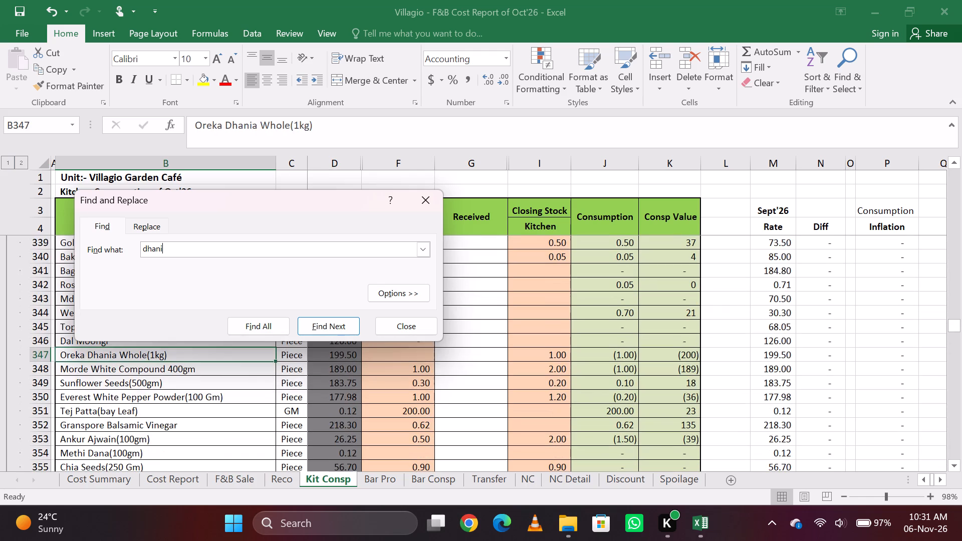
key("Return")
key("Return")
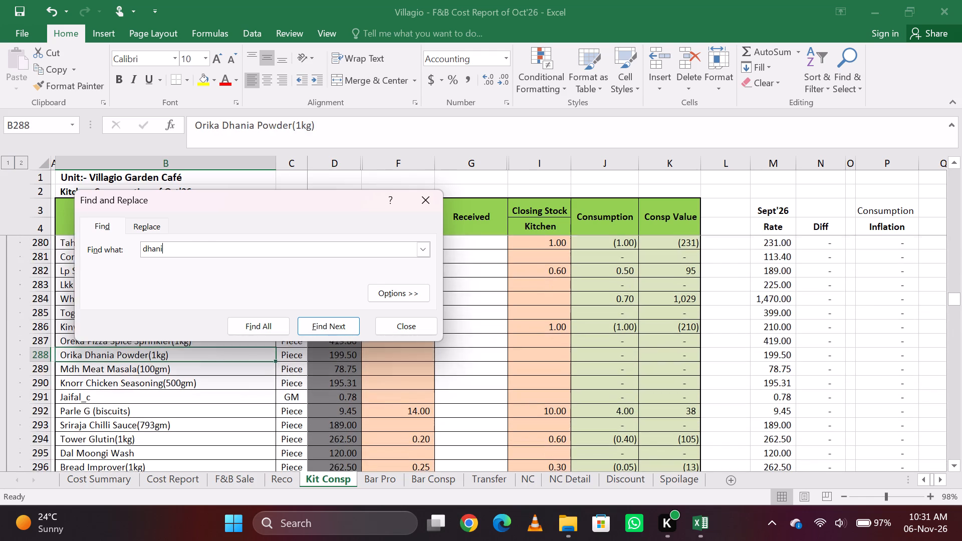
key("Escape")
key("Right")
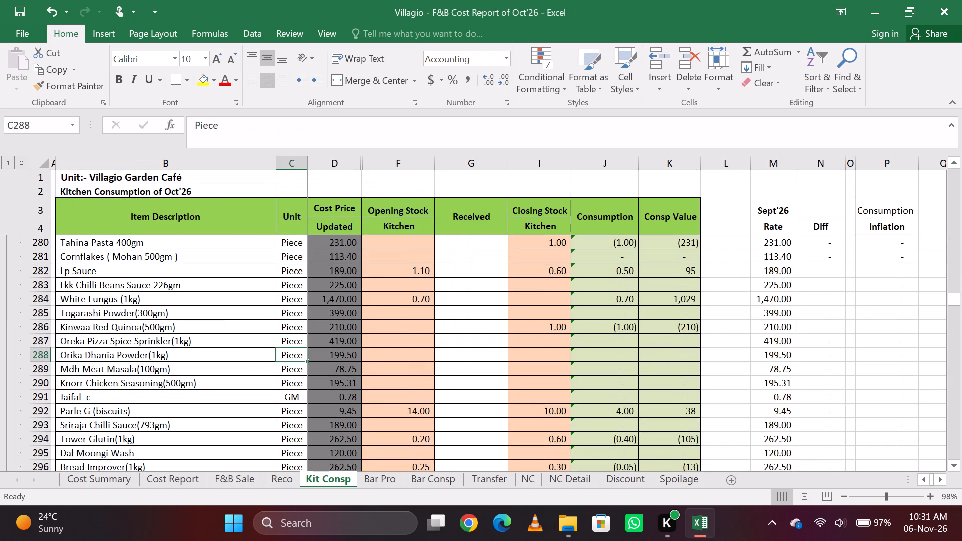
Search the sheet for "red ch" and check the kitchen closing stock of Whole Red Chilli(1kg).
key("ctrl+f")
type("red ch")
key("Return")
key("Return")
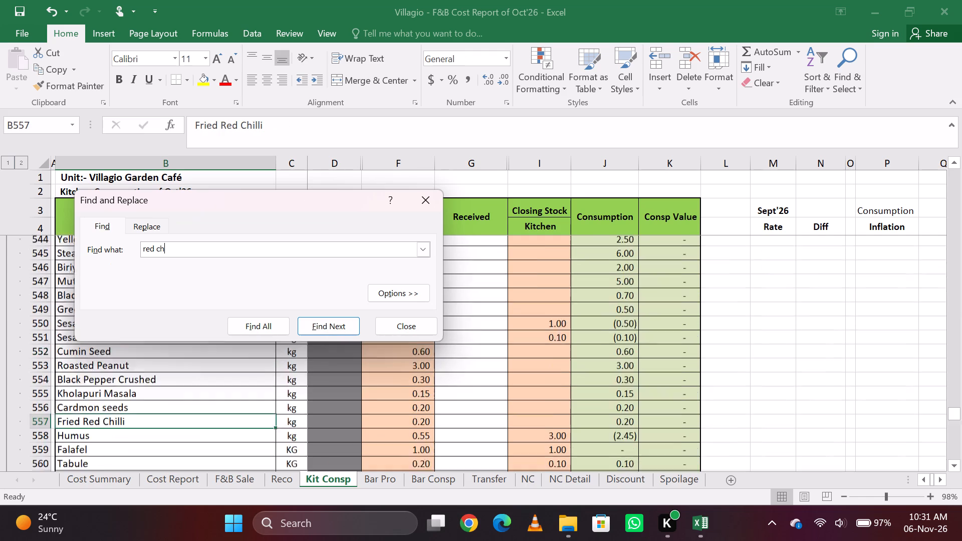
key("Return")
key("Return")
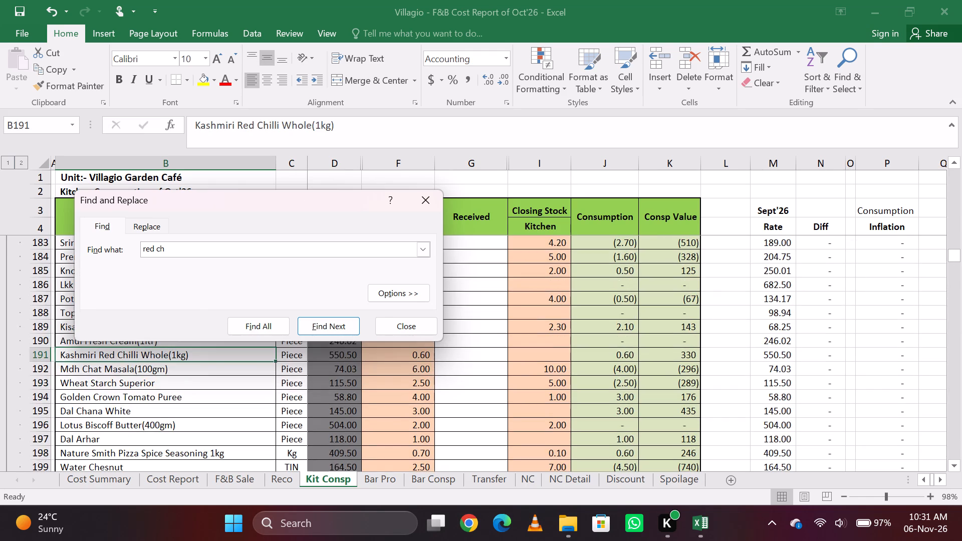
key("Return")
key("Return")
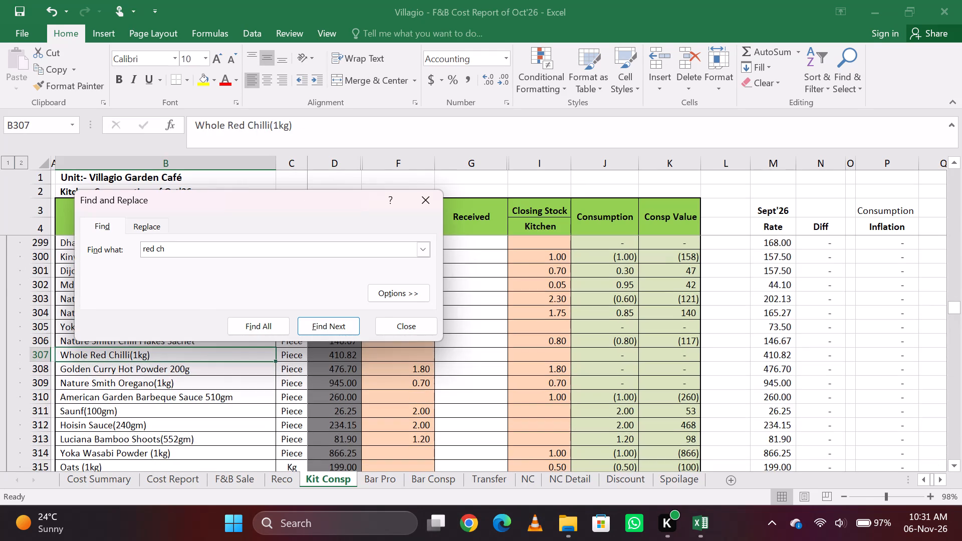
key("Escape")
key("Right")
key("Right")
key("Right")
key("Right")
key("Right")
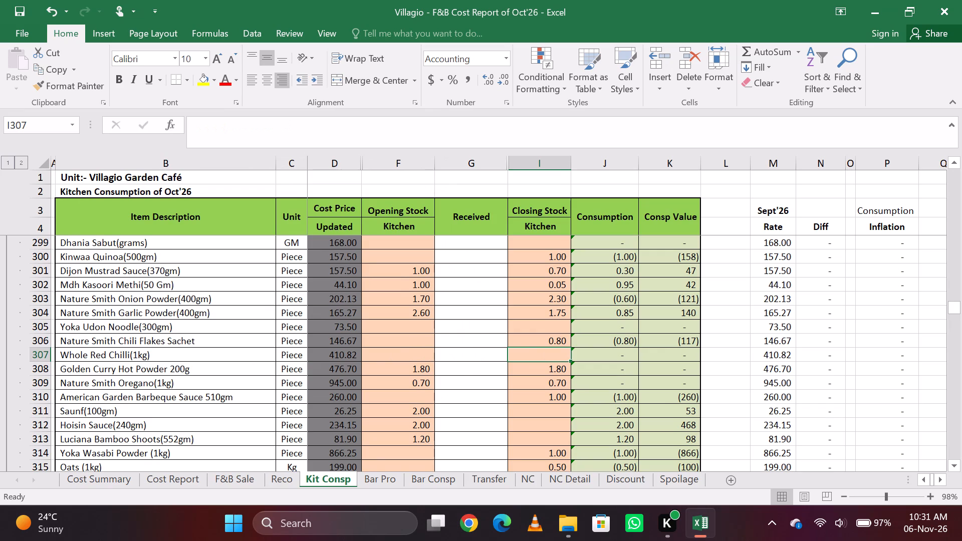
Search the sheet for "seed" and go to the kitchen closing stock of Mustard Seeds(grams).
key("ctrl+f")
key("BackSpace")
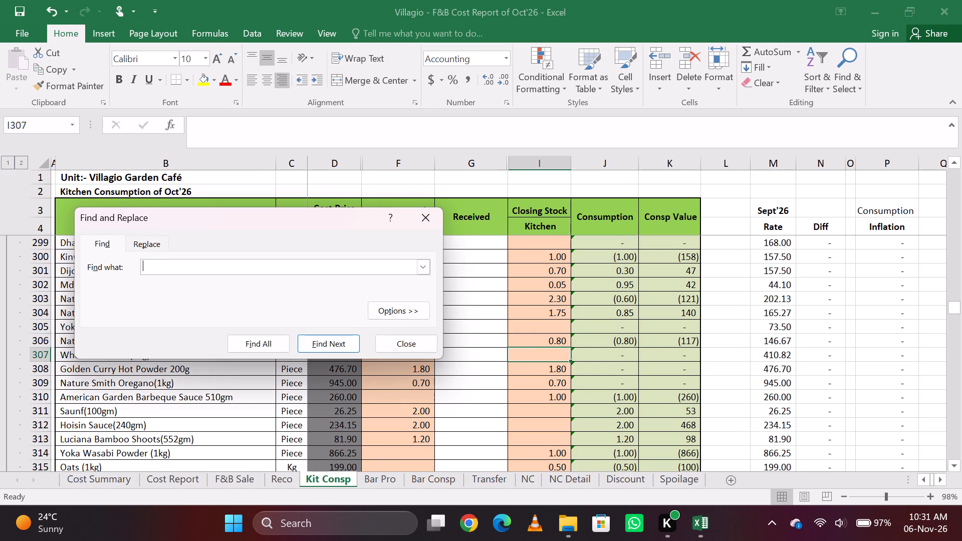
type("seed")
key("Return")
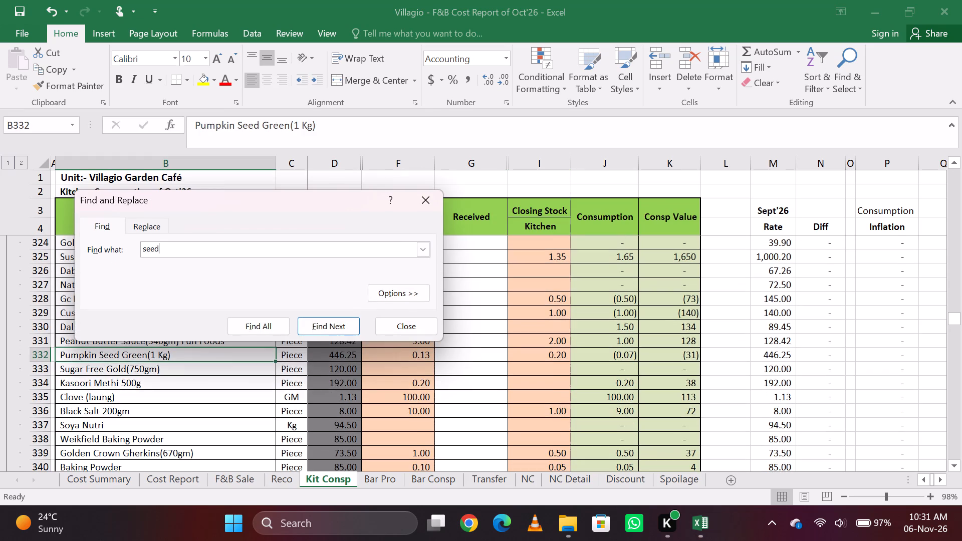
key("Return")
key("Return")
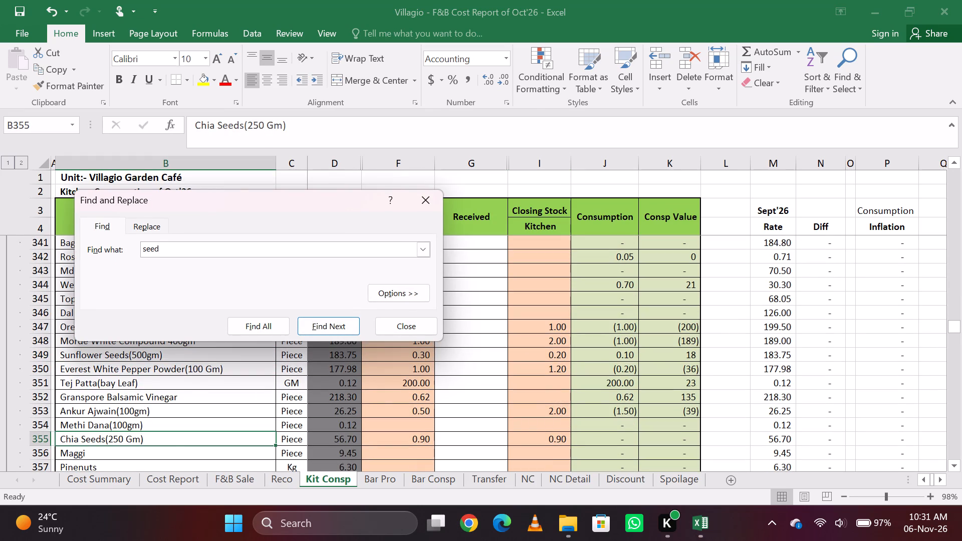
key("Return")
key("Escape")
key("Right")
key("Right")
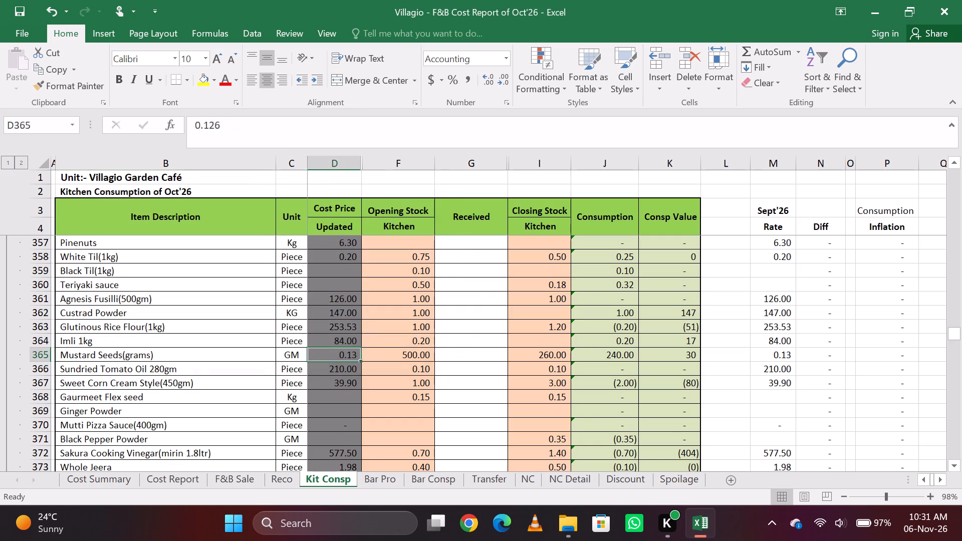
key("Right")
key("Right")
key("Right")
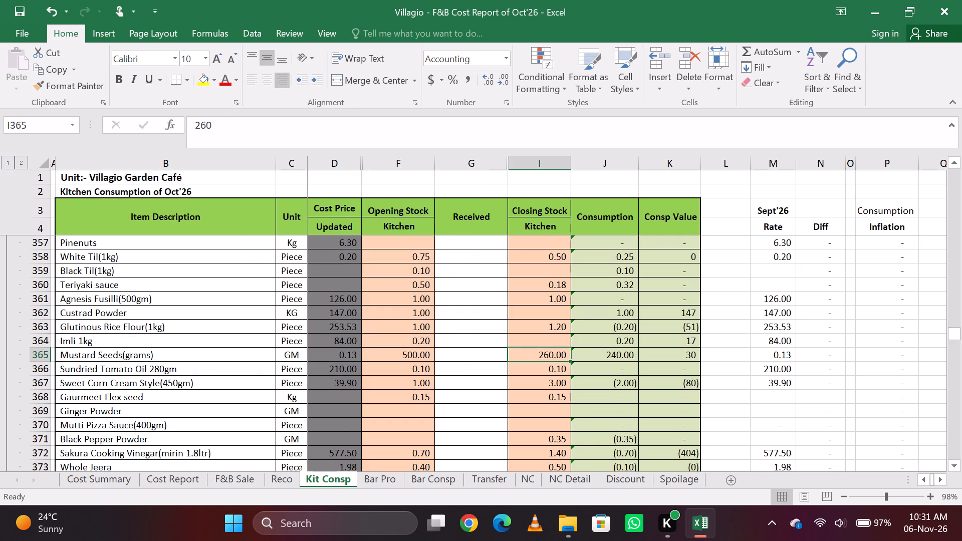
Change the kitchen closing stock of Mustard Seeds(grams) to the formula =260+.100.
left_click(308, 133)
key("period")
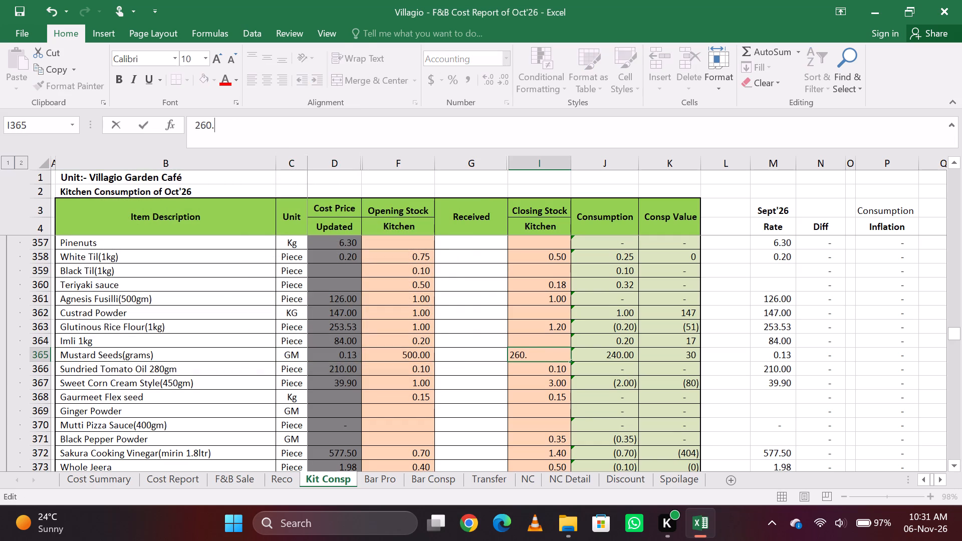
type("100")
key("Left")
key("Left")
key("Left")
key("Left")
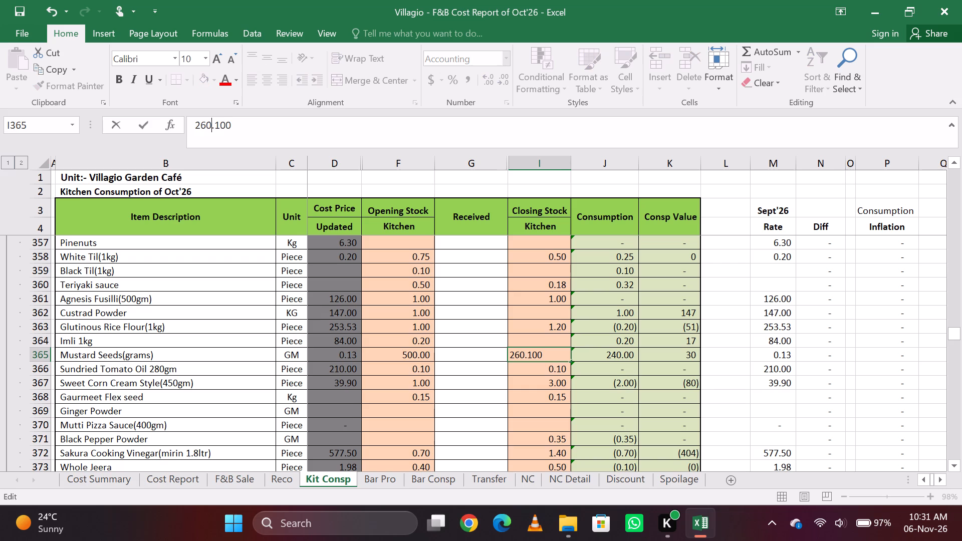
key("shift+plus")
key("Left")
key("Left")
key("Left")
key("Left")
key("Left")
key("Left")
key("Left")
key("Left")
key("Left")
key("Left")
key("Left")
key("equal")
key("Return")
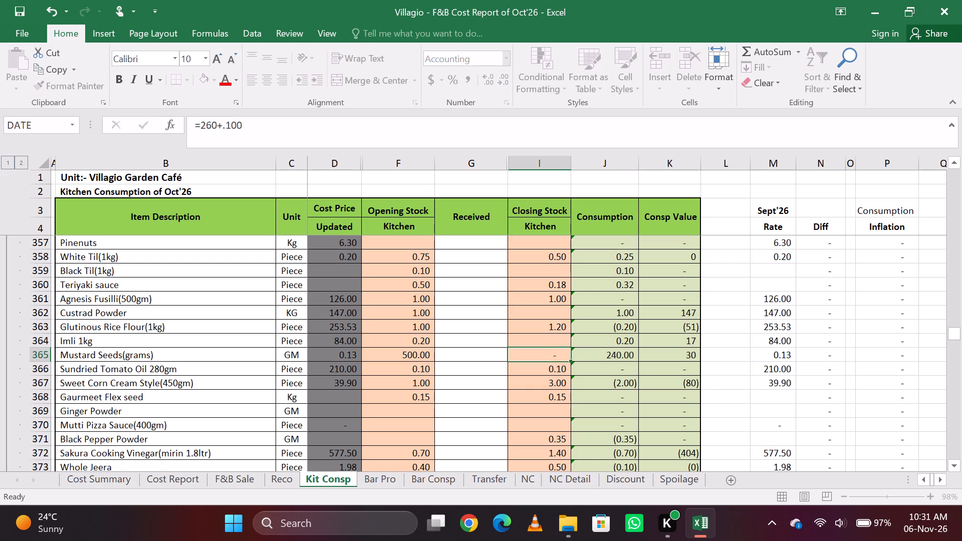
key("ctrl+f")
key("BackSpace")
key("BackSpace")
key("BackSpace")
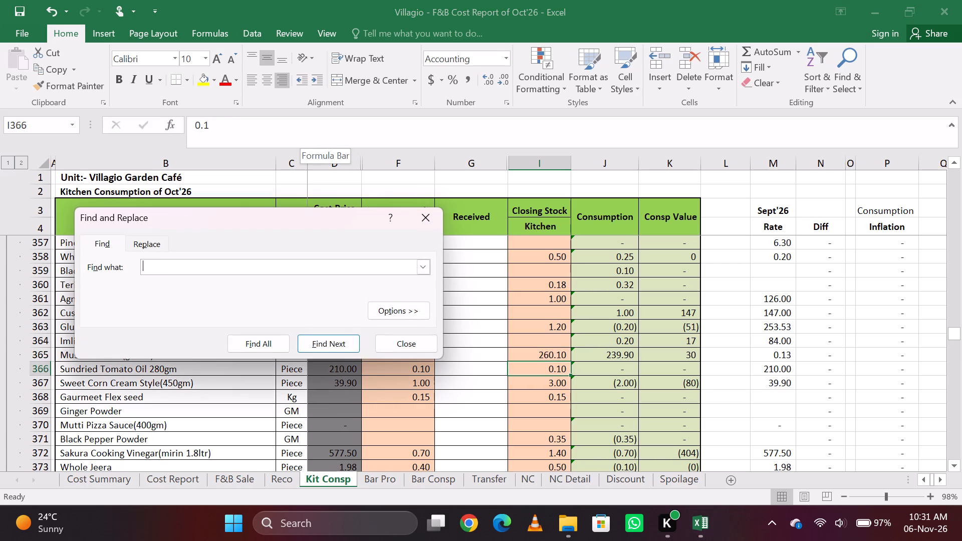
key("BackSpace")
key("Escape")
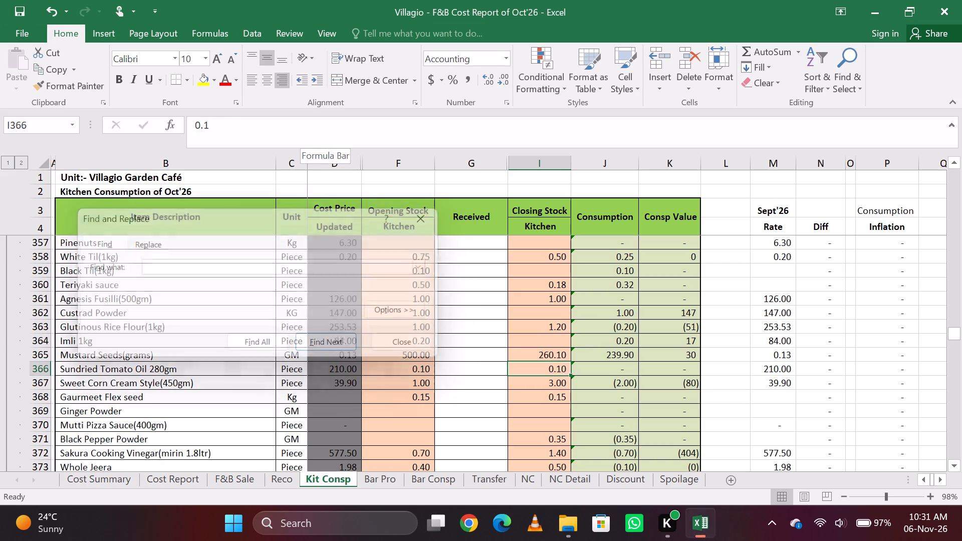
Correct the kitchen closing stock formula of Mustard Seeds(grams) to =260+100.
key("Up")
key("Down")
key("Up")
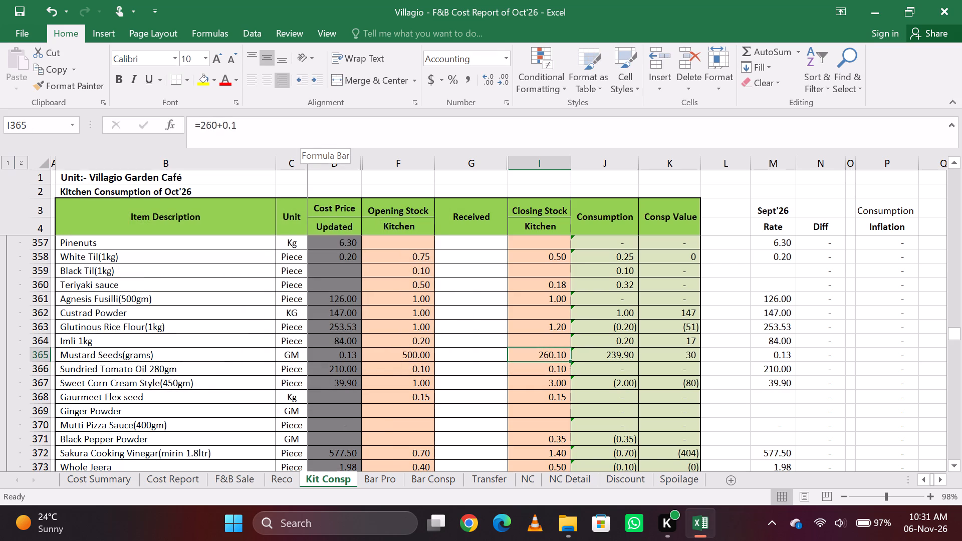
key("Down")
key("Up")
left_click(308, 133)
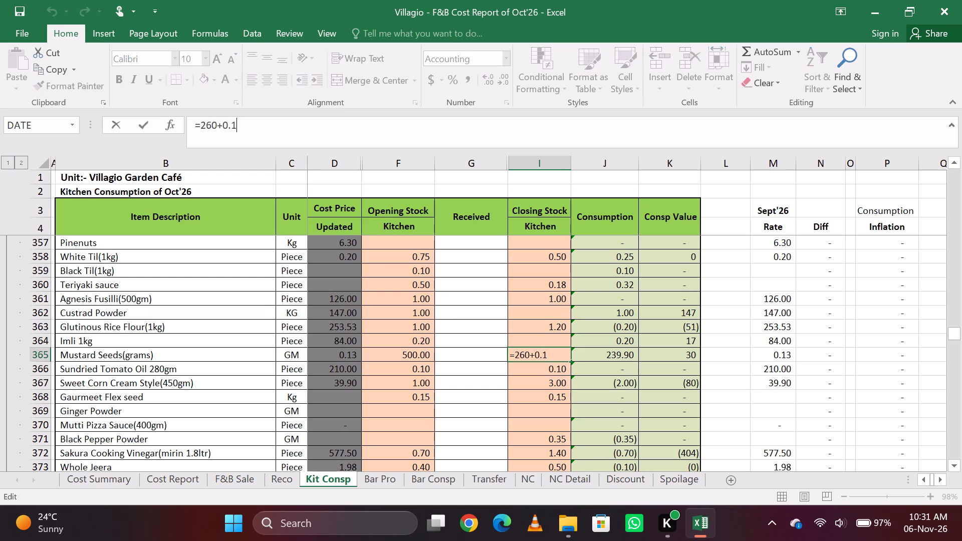
key("BackSpace")
key("BackSpace")
key("BackSpace")
type("100")
key("Return")
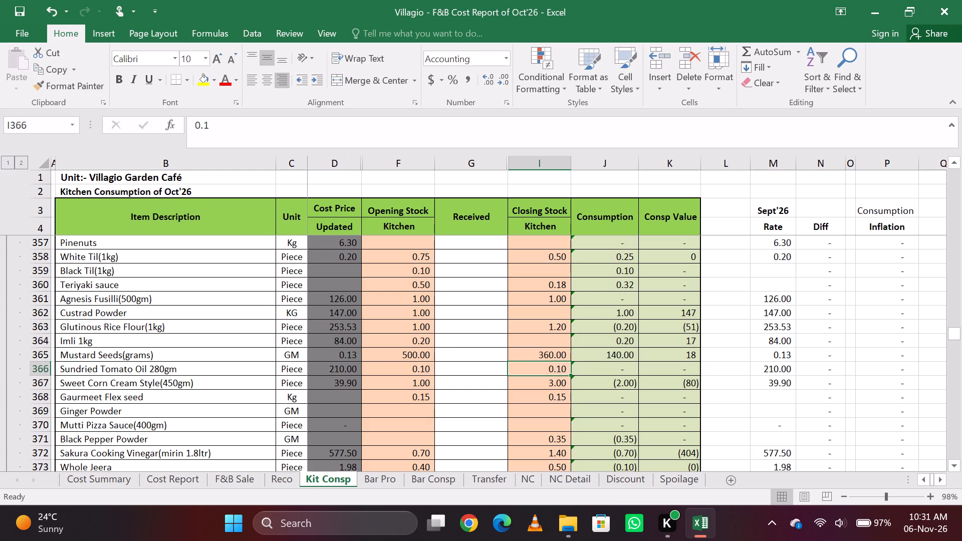
key("Up")
Search the sheet for "seed", review the matching items and go to the kitchen closing stock of Gaurmeet Flex seed.
key("ctrl+f")
key("BackSpace")
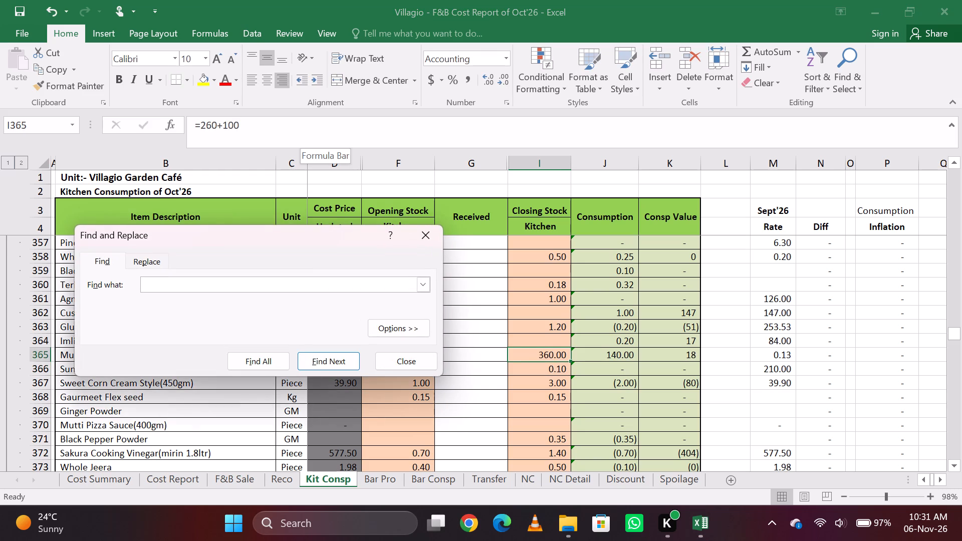
key("BackSpace")
type("seed")
key("Return")
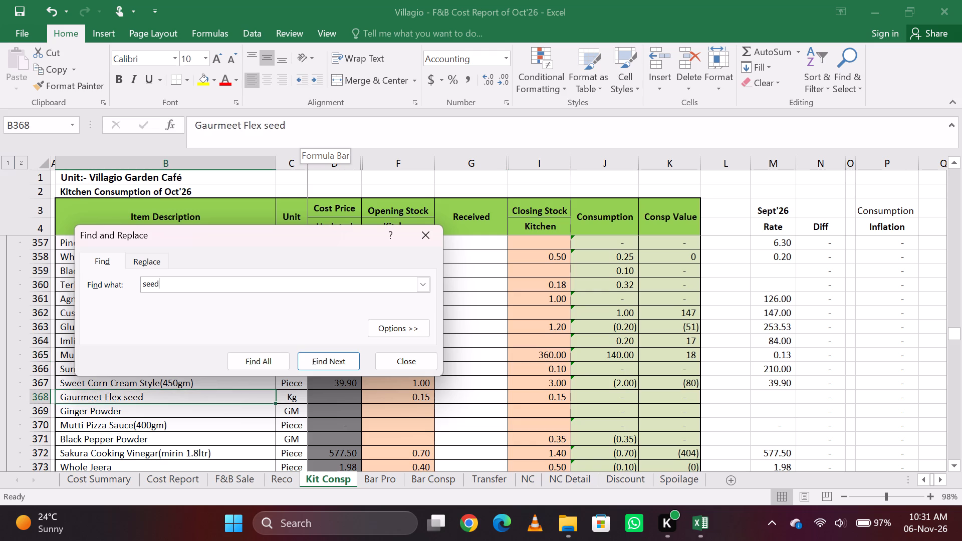
key("Return")
key("Return")
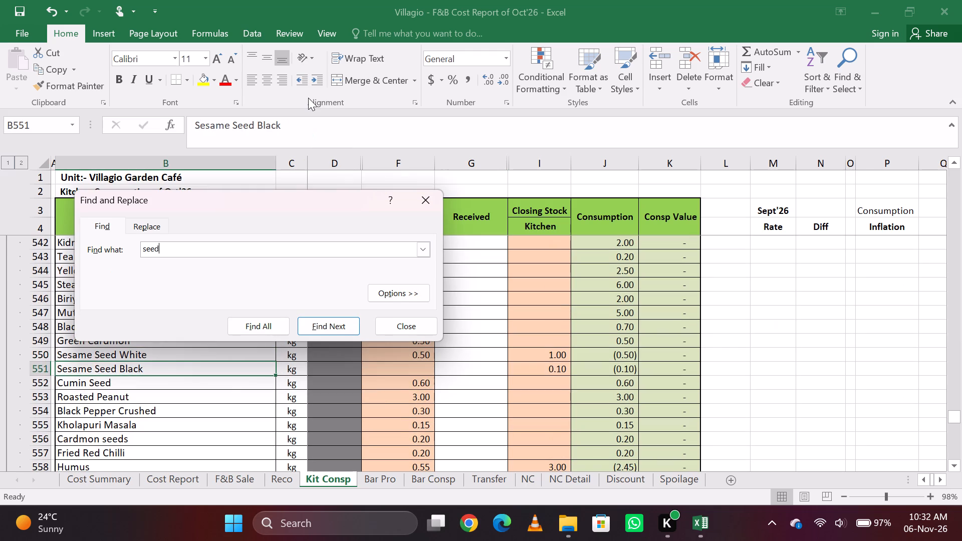
key("Return")
key("Return")
key("Return")
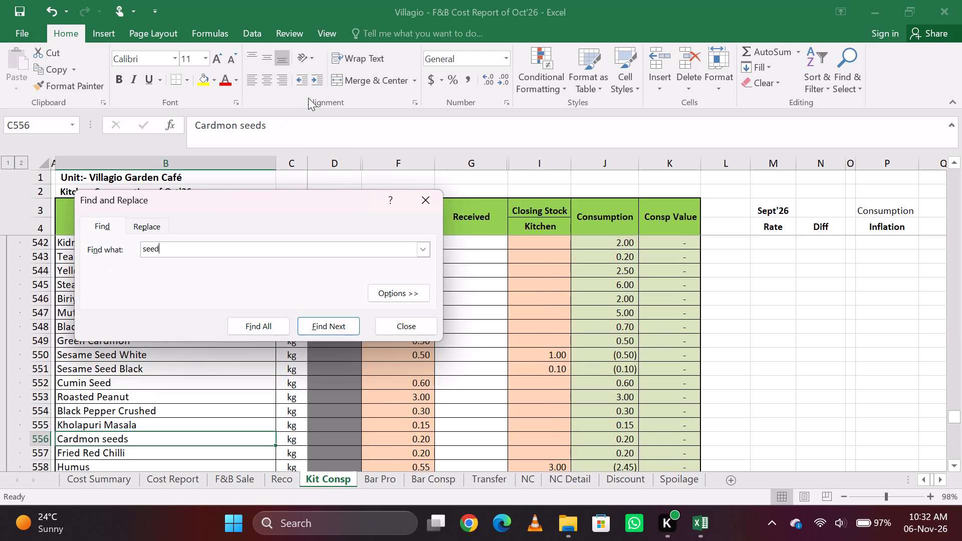
key("Return")
key("Return")
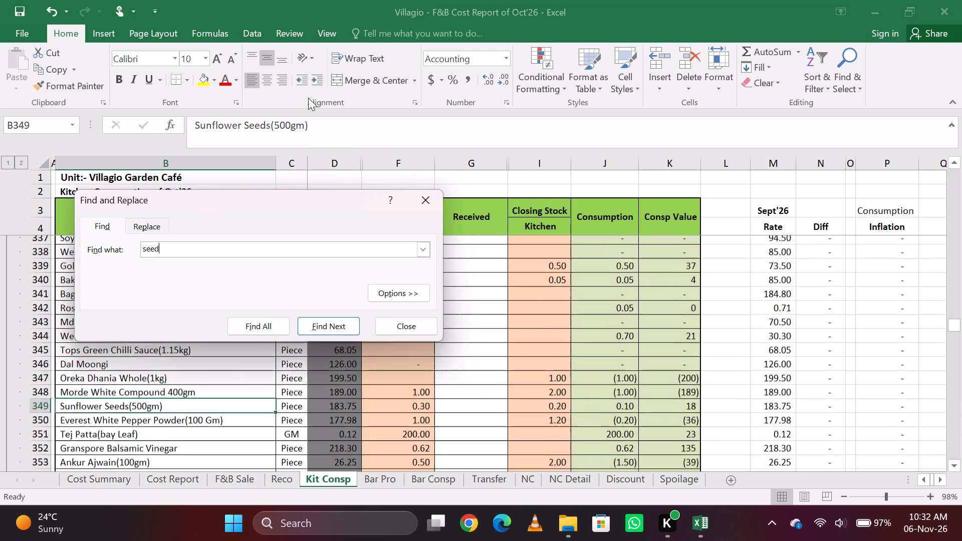
key("Return")
key("Return")
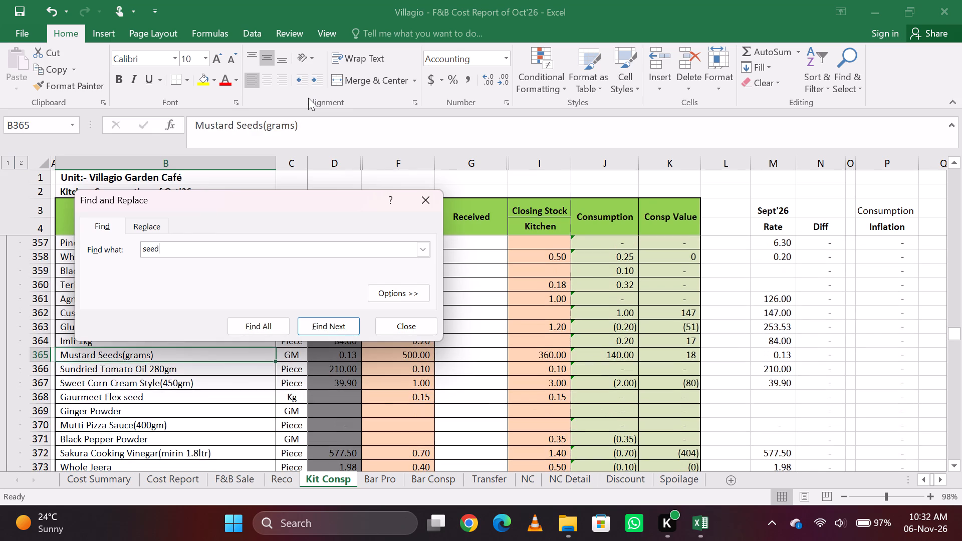
key("Return")
key("Escape")
key("Right")
key("Right")
key("Right")
key("Right")
key("Right")
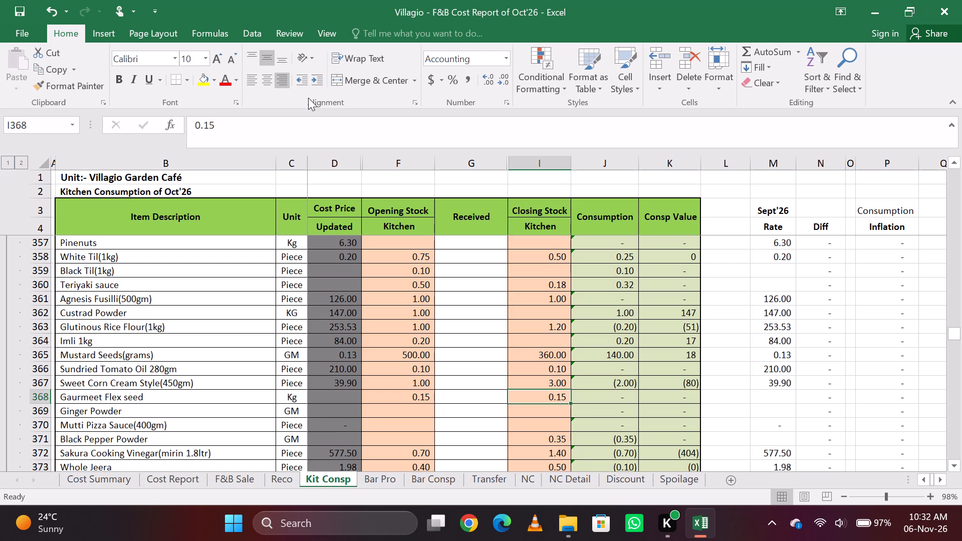
Search the sheet for "seed" and set the kitchen closing stock of Cardmon seeds to 0.9.
key("ctrl+f")
key("Return")
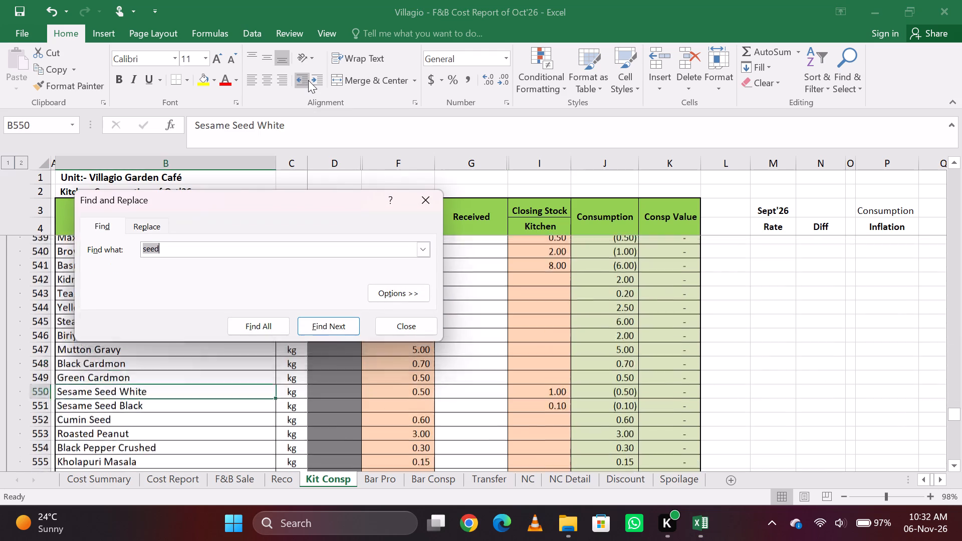
key("Return")
key("Return")
key("Return")
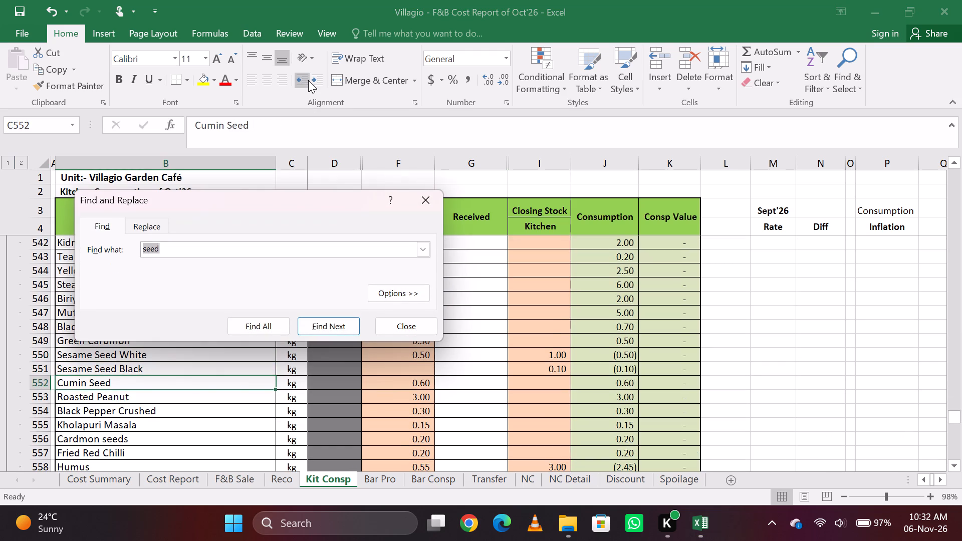
key("Return")
key("Return")
key("Return")
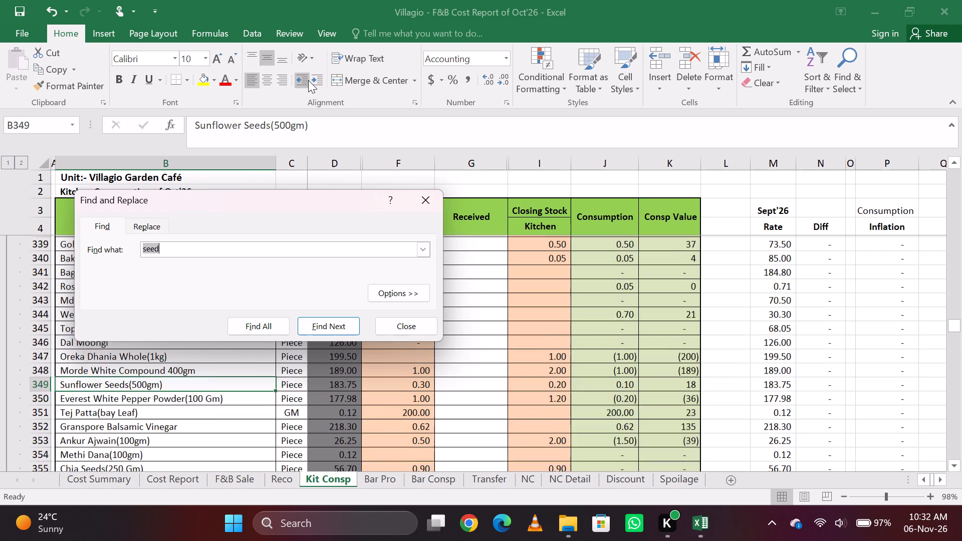
key("Return")
key("Return")
key("Return")
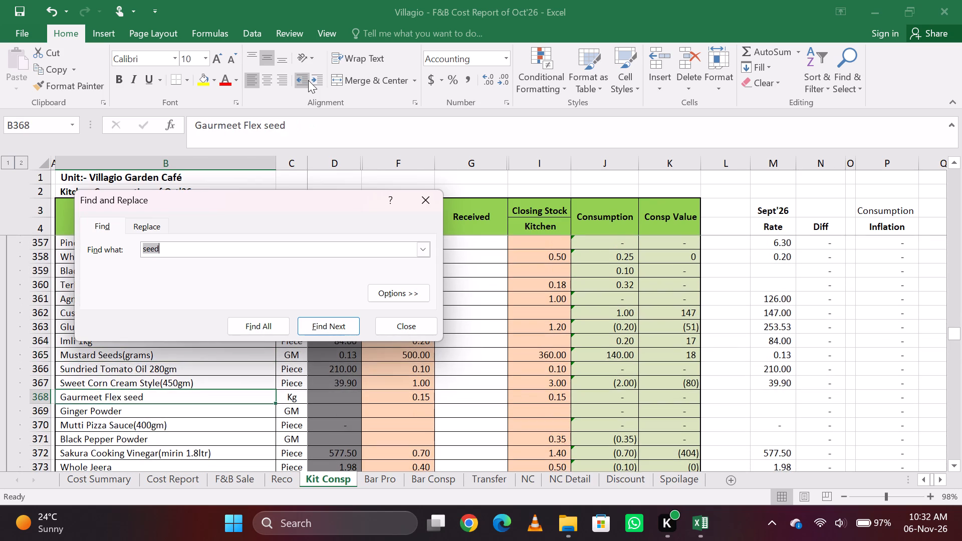
key("Return")
key("Return")
key("Return")
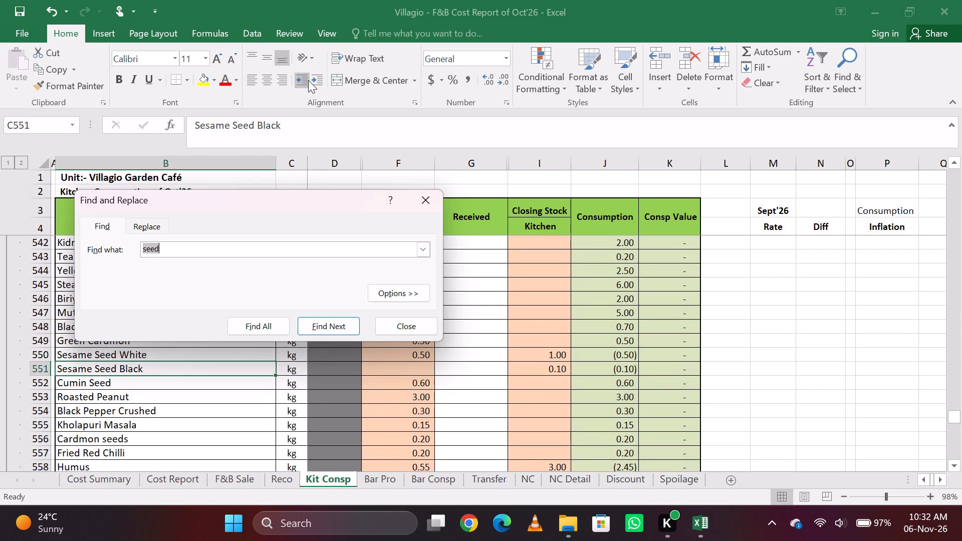
key("Return")
key("Escape")
key("Right")
key("Right")
key("Right")
key("Right")
key("Right")
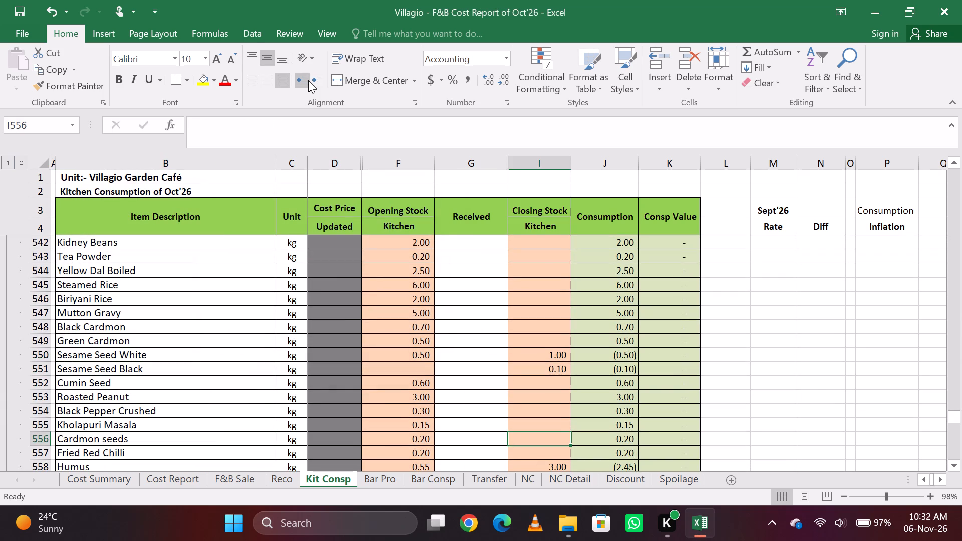
type("900")
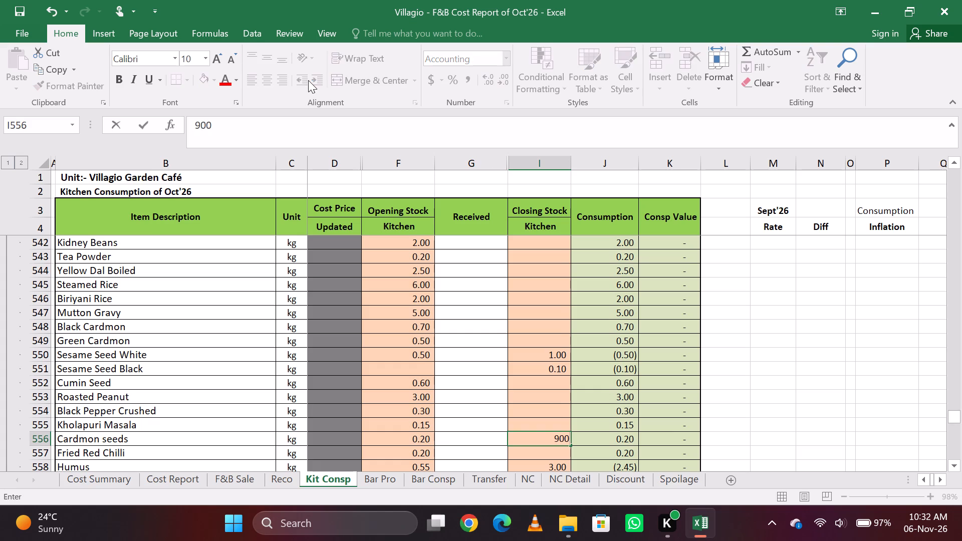
key("BackSpace")
key("BackSpace")
key("BackSpace")
type(".9")
key("Return")
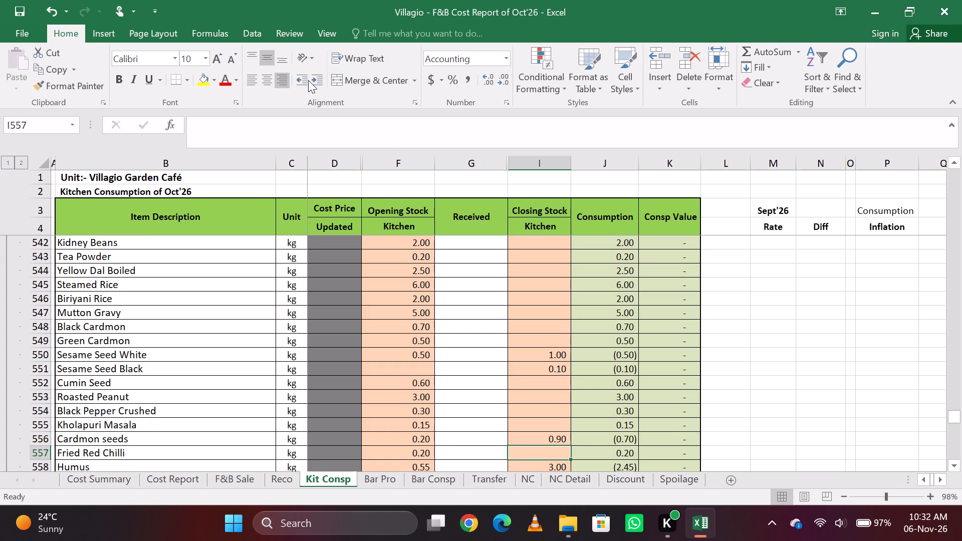
Search the sheet for "whole b", then broaden the search to "whole" and look through the matching items.
key("ctrl+f")
key("BackSpace")
key("BackSpace")
key("BackSpace")
key("BackSpace")
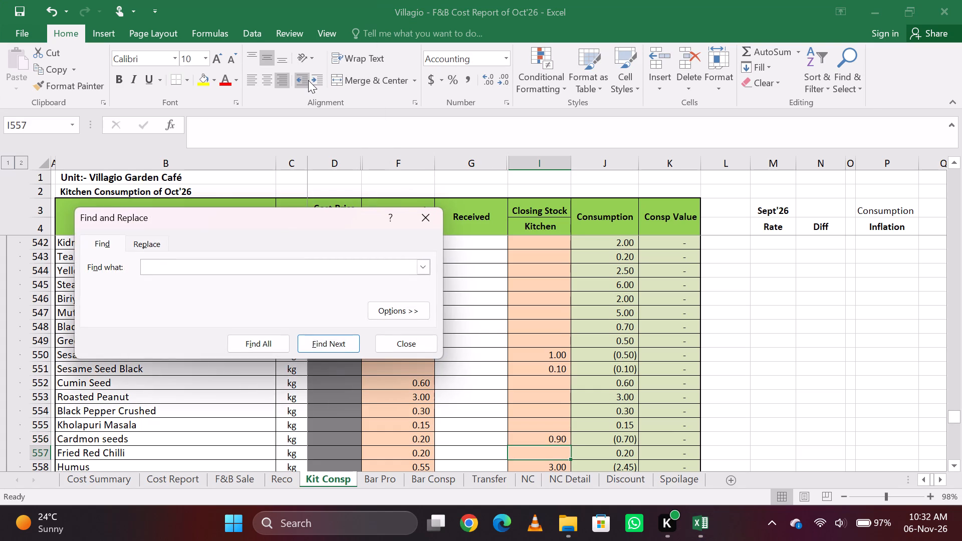
key("BackSpace")
type("whole v")
key("BackSpace")
key("b")
key("Return")
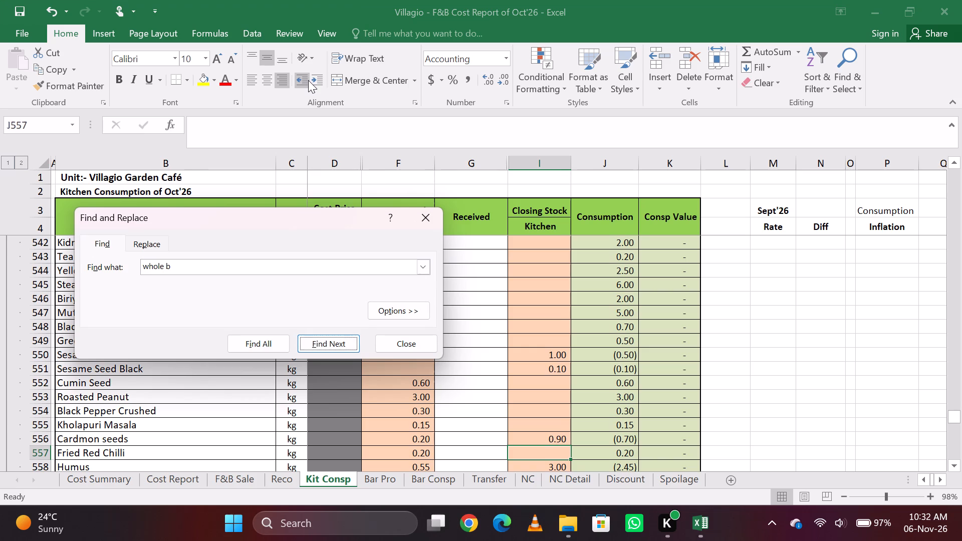
key("Return")
key("BackSpace")
key("Return")
key("Return")
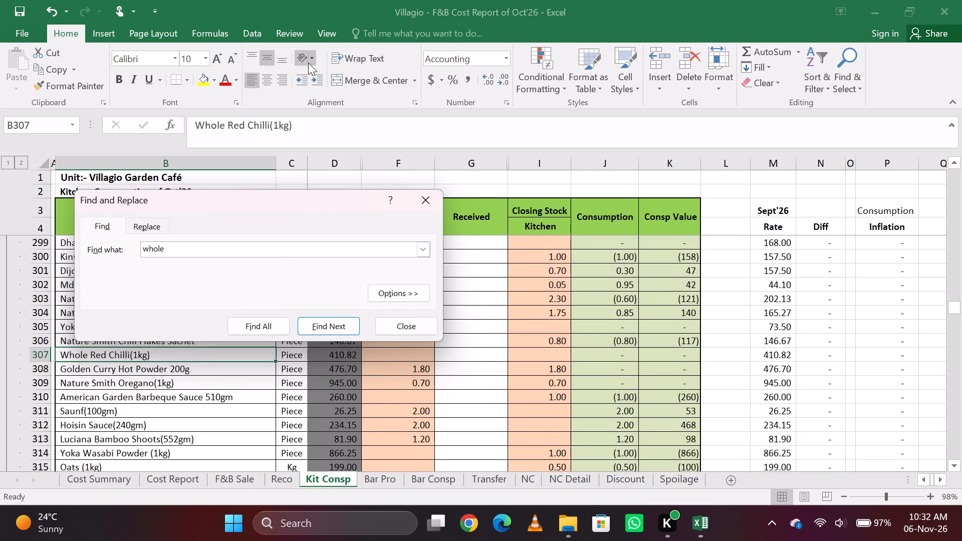
Search the sheet for "black p" and review the matching black pepper items.
key("BackSpace")
key("BackSpace")
key("BackSpace")
key("BackSpace")
key("BackSpace")
key("BackSpace")
key("BackSpace")
key("BackSpace")
key("BackSpace")
key("BackSpace")
key("BackSpace")
key("BackSpace")
type("balck p")
key("Return")
key("Return")
key("BackSpace")
key("BackSpace")
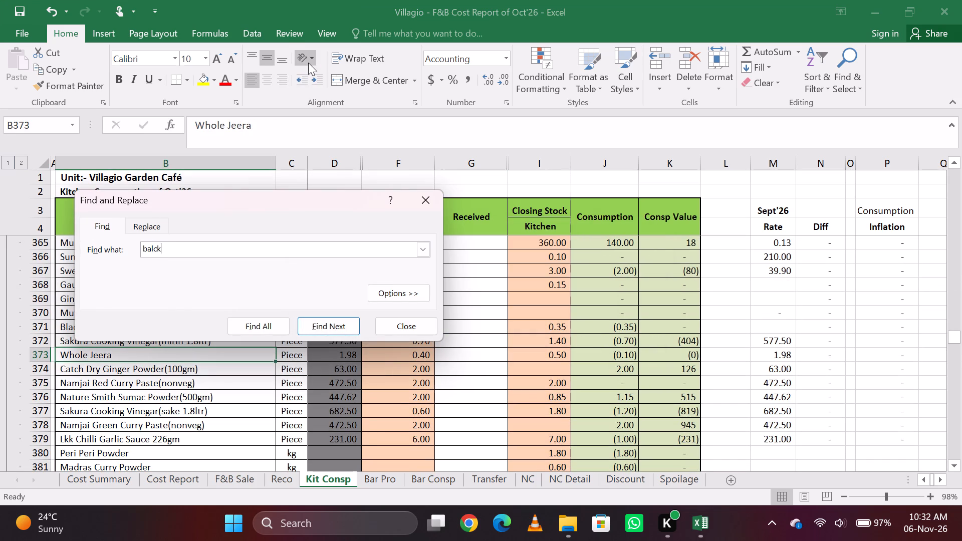
key("BackSpace")
key("BackSpace")
key("BackSpace")
key("BackSpace")
type("lack o")
key("Return")
key("BackSpace")
key("p")
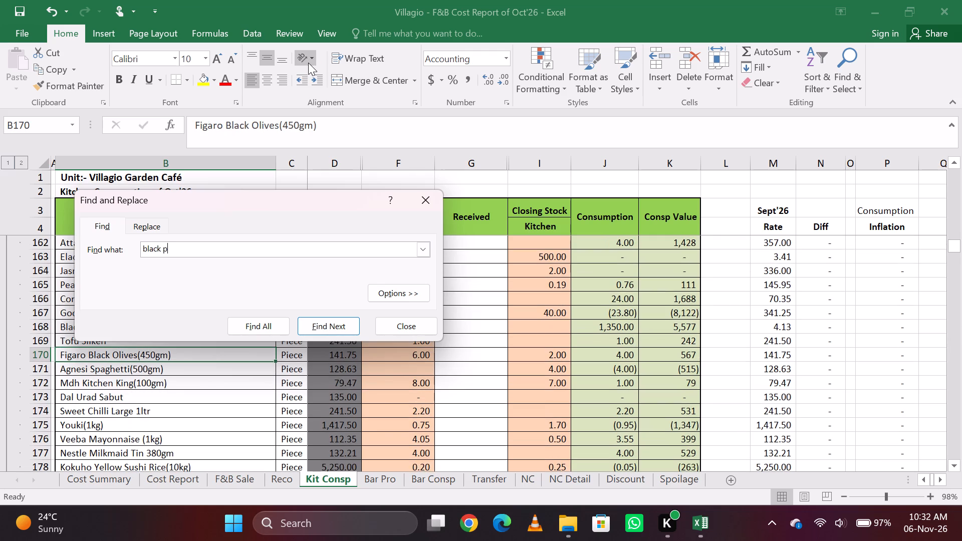
key("Return")
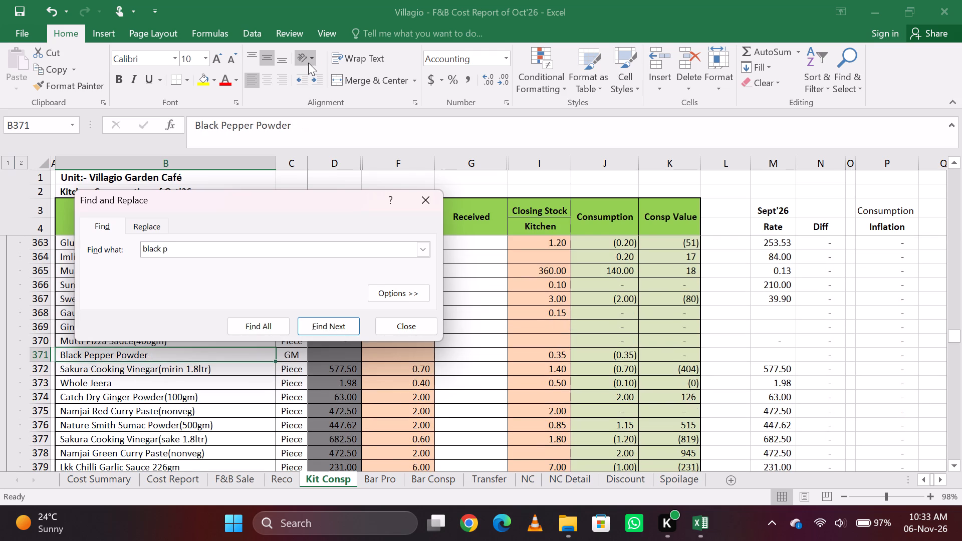
key("Return")
key("Return")
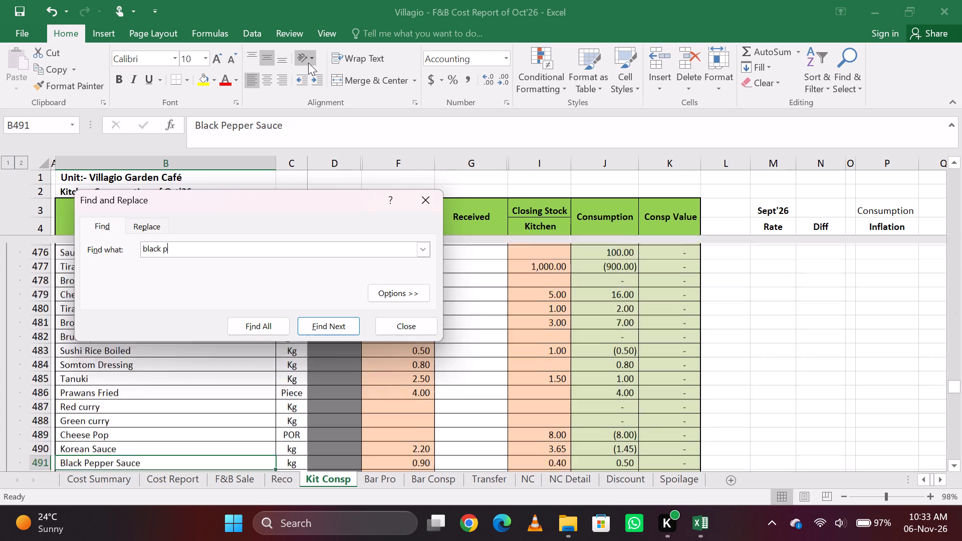
key("Return")
key("Return")
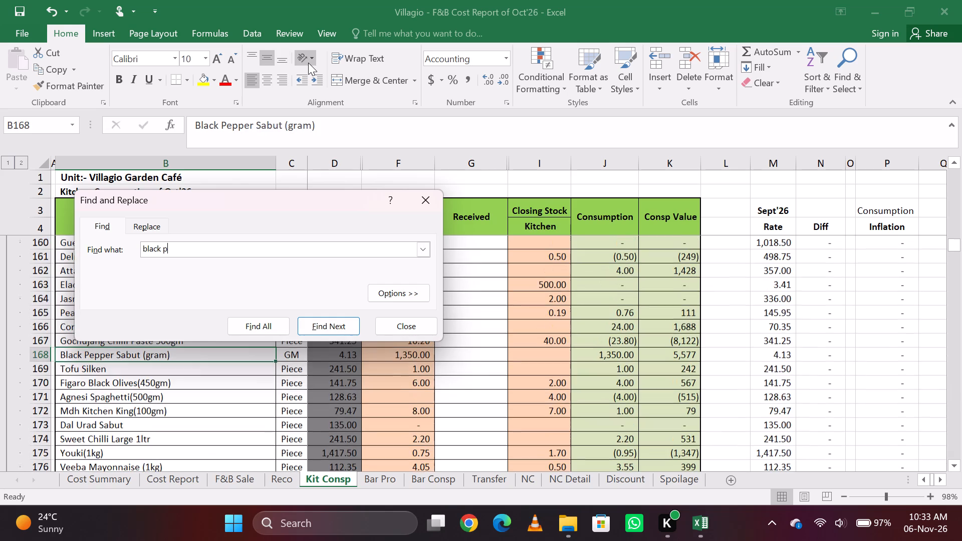
key("Return")
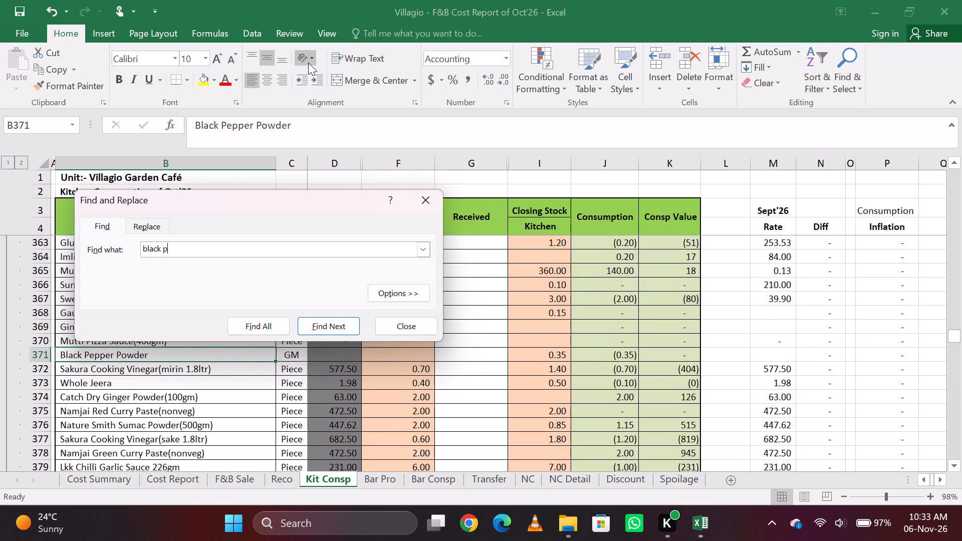
Search the sheet for "seed" again and review the matching seed items and their kitchen closing stock.
key("BackSpace")
key("BackSpace")
key("BackSpace")
key("BackSpace")
key("BackSpace")
key("BackSpace")
key("BackSpace")
key("BackSpace")
key("BackSpace")
key("BackSpace")
key("BackSpace")
key("BackSpace")
key("BackSpace")
key("BackSpace")
key("BackSpace")
key("BackSpace")
key("BackSpace")
key("BackSpace")
key("BackSpace")
key("BackSpace")
type("seed")
key("Return")
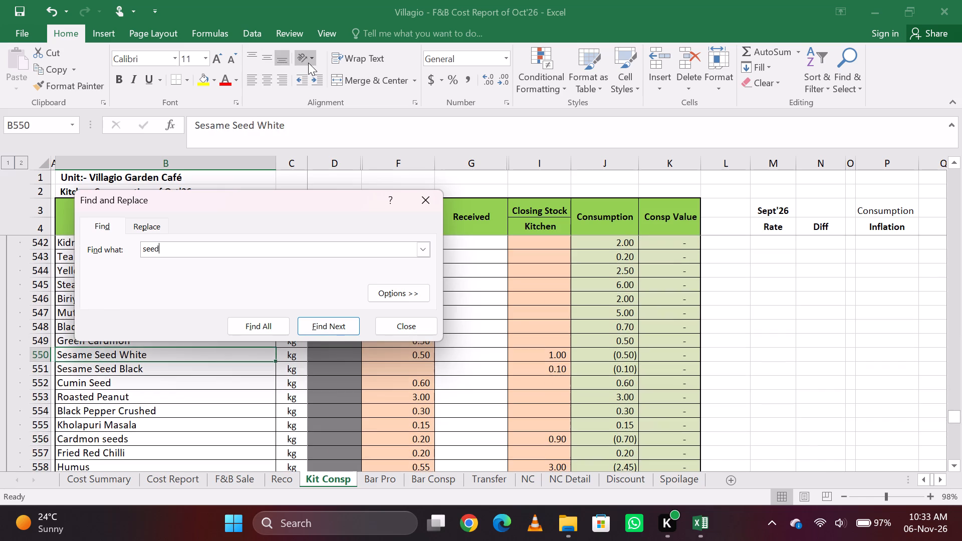
key("Return")
key("Return")
key("Return")
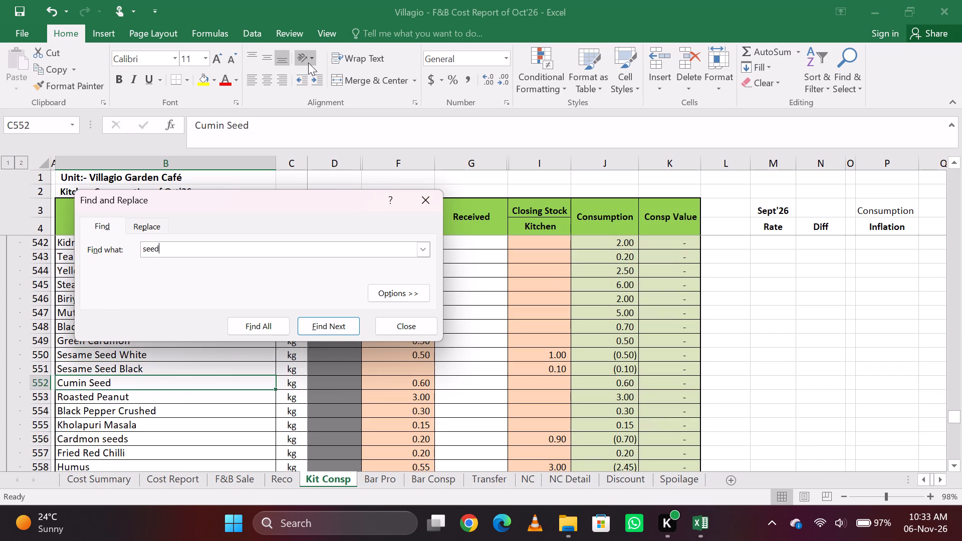
key("Return")
key("Return")
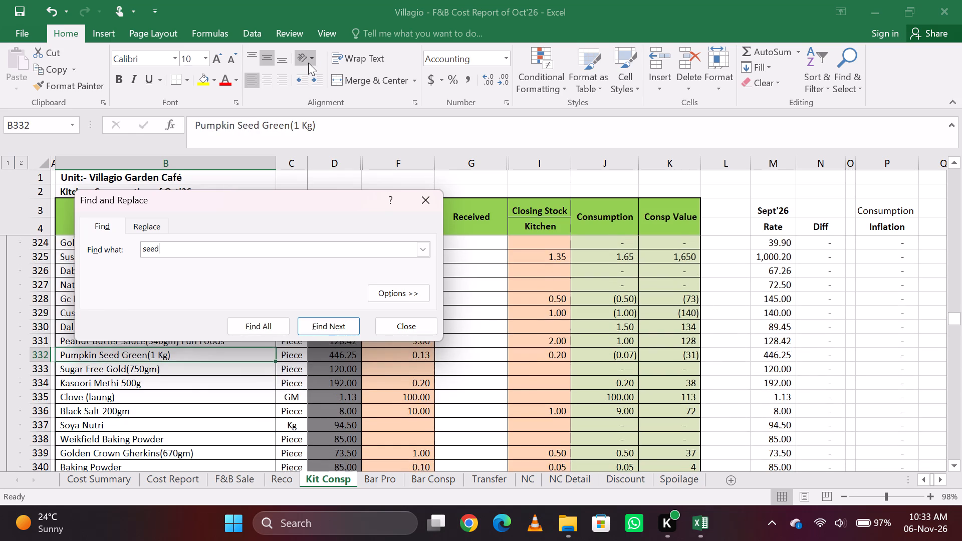
key("Return")
key("Return")
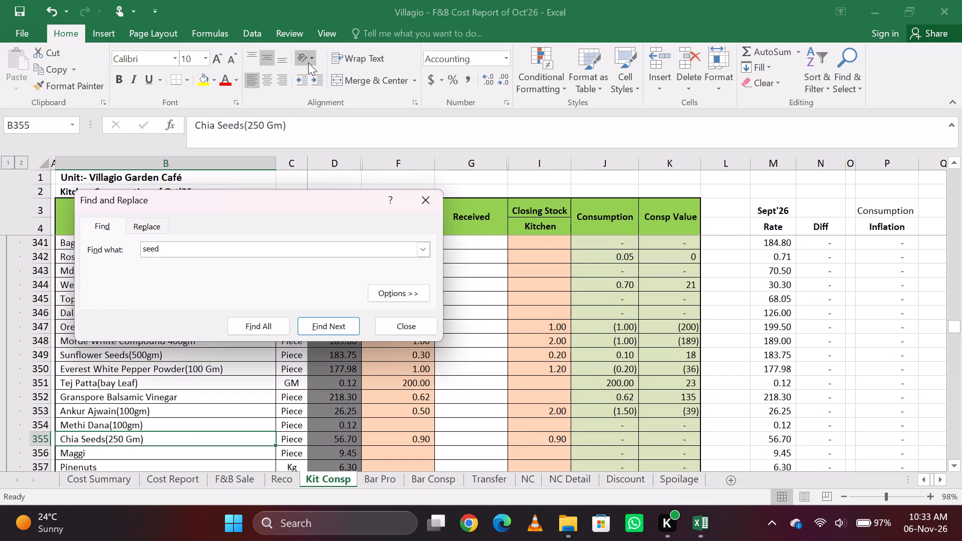
key("Return")
key("Return")
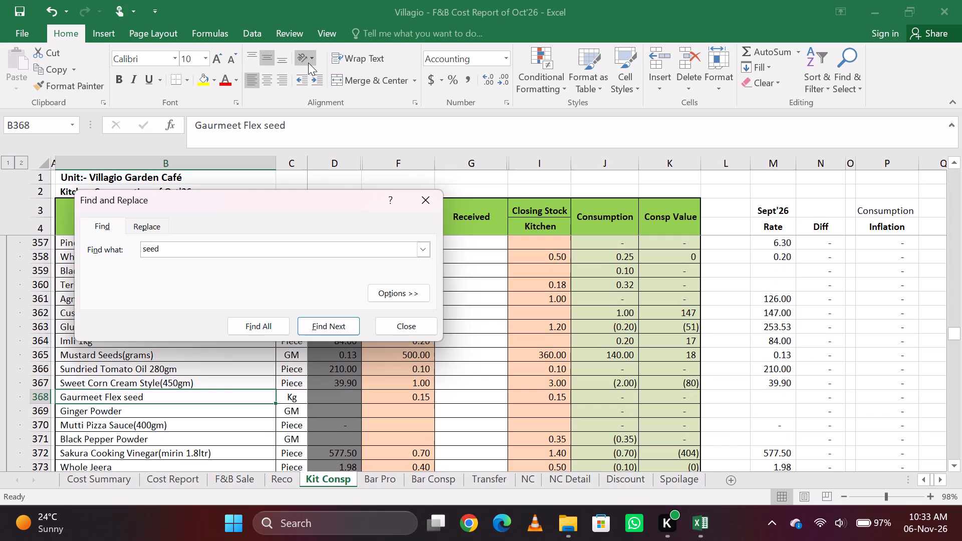
key("Return")
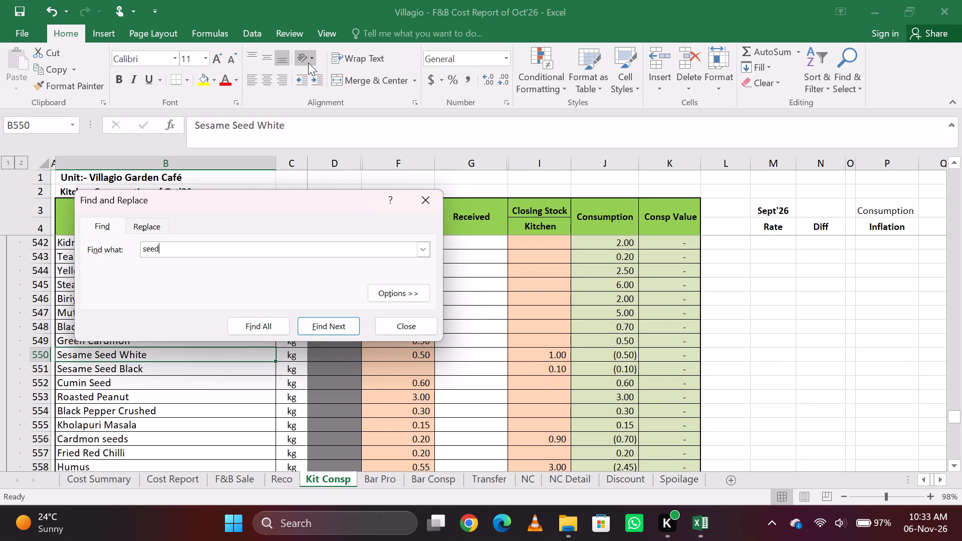
key("Escape")
key("Up")
key("Down")
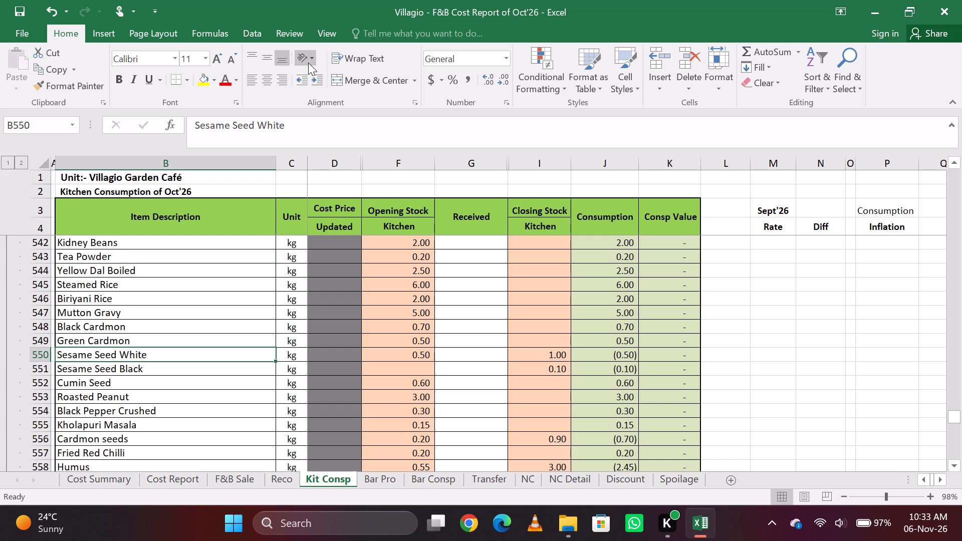
Search the sheet for "saun" and set the kitchen closing stock of Saunf(100gm) to 2.
key("ctrl+f")
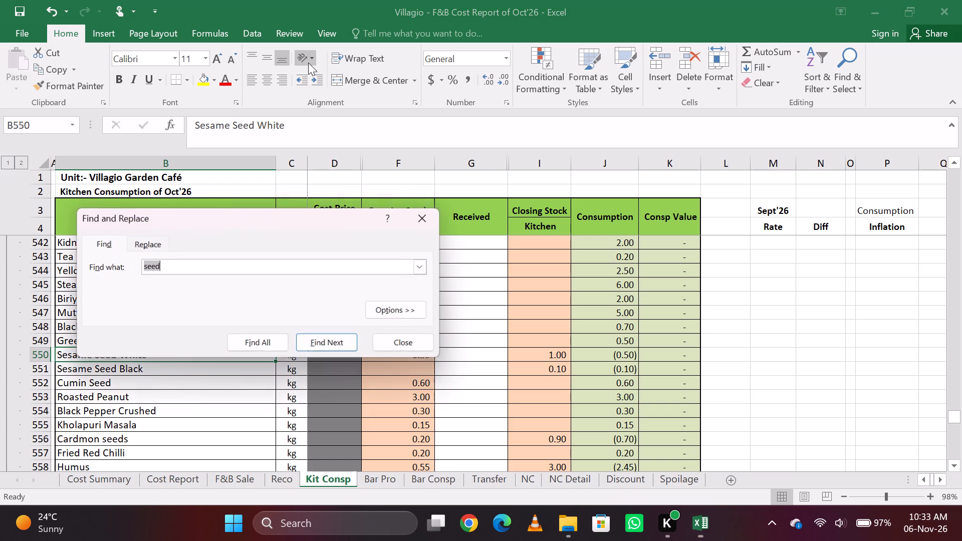
type("sa")
type("un")
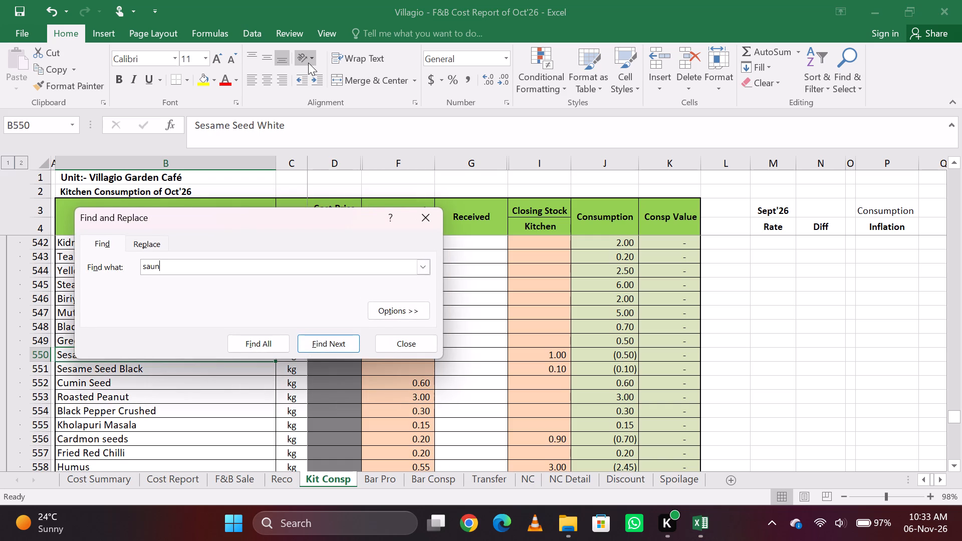
key("Return")
key("Return")
key("Return")
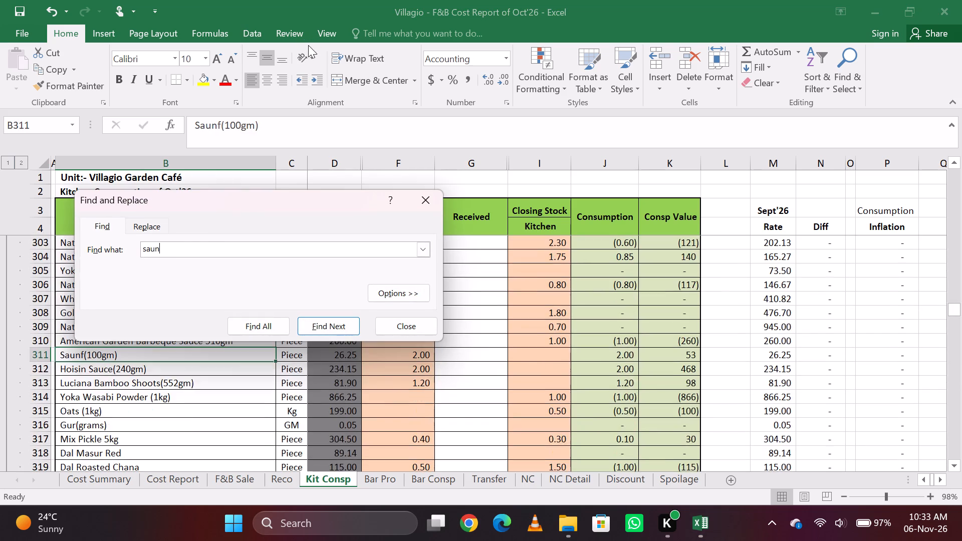
key("Return")
key("Return")
key("Escape")
key("Right")
key("Right")
key("Right")
key("Right")
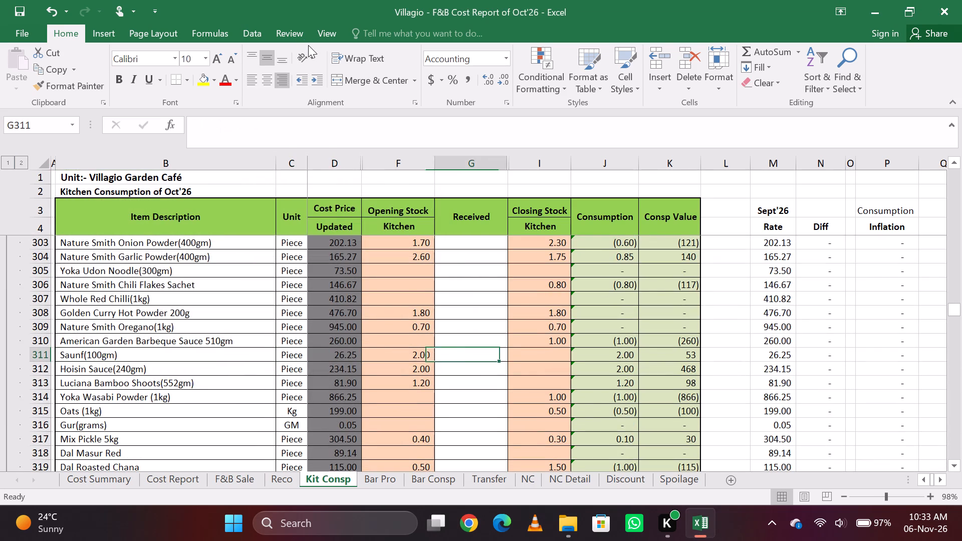
key("Right")
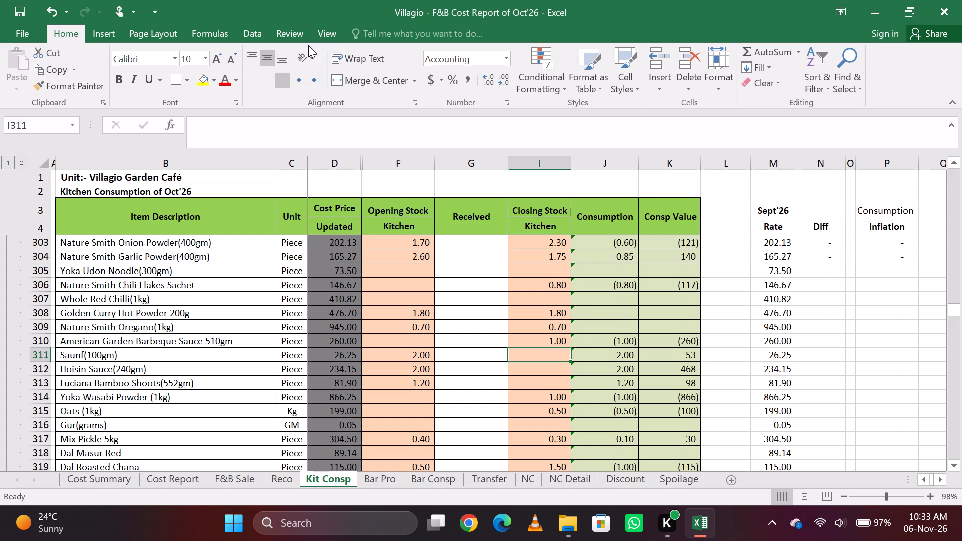
key("2")
key("Down")
key("Up")
Search the sheet for "cardmo" and review the matching cardamom items.
key("ctrl+f")
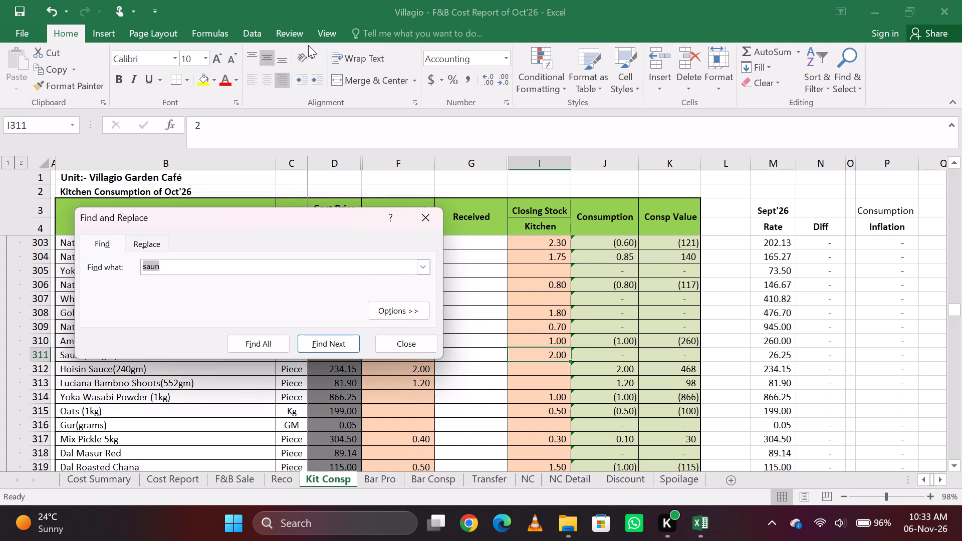
key("BackSpace")
key("BackSpace")
key("BackSpace")
key("BackSpace")
type("cardmo")
key("Return")
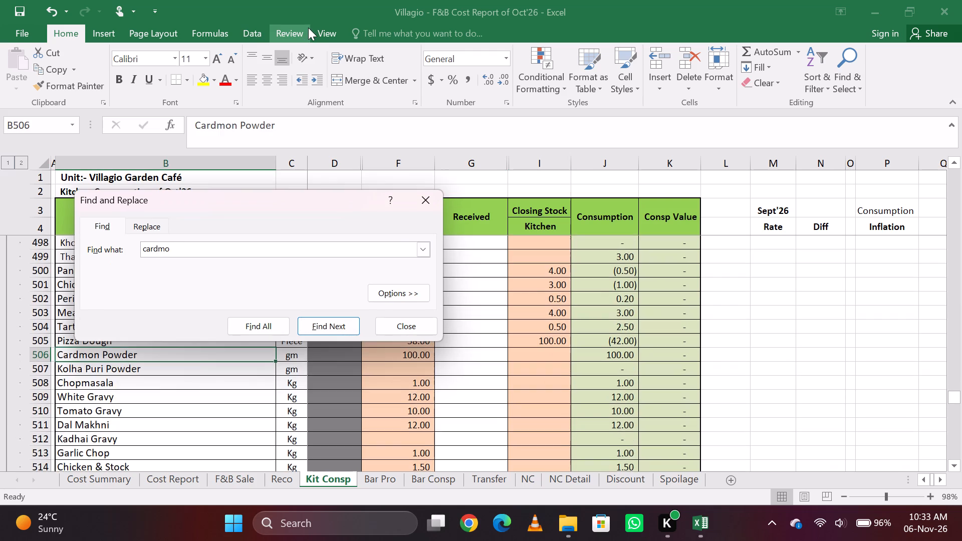
key("Return")
key("Return")
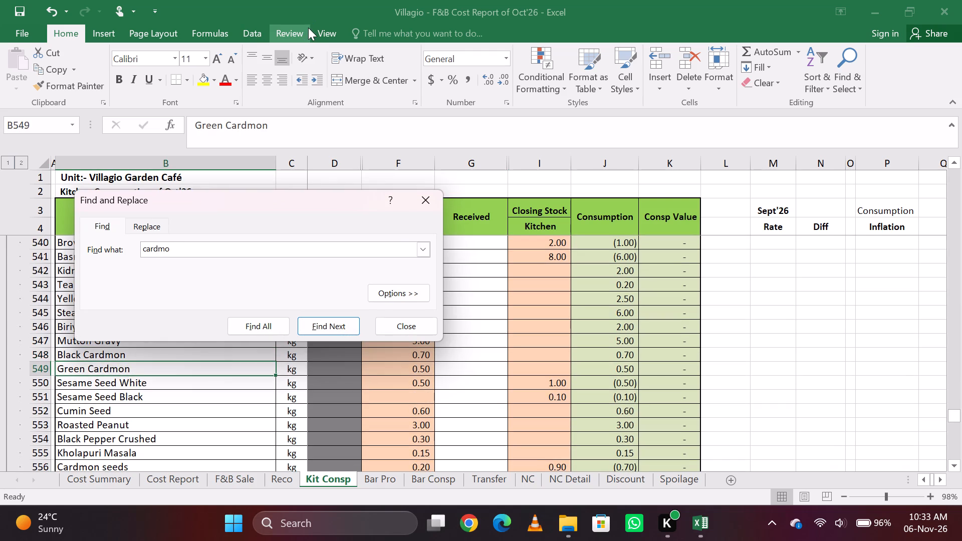
key("Return")
Search the sheet for "ely" and "elac", and set the kitchen closing stock of Elachi Green(grams) to the formula =500+700.
key("BackSpace")
key("BackSpace")
key("BackSpace")
key("BackSpace")
key("BackSpace")
key("BackSpace")
key("BackSpace")
key("BackSpace")
key("BackSpace")
key("BackSpace")
key("BackSpace")
key("BackSpace")
key("BackSpace")
key("BackSpace")
key("BackSpace")
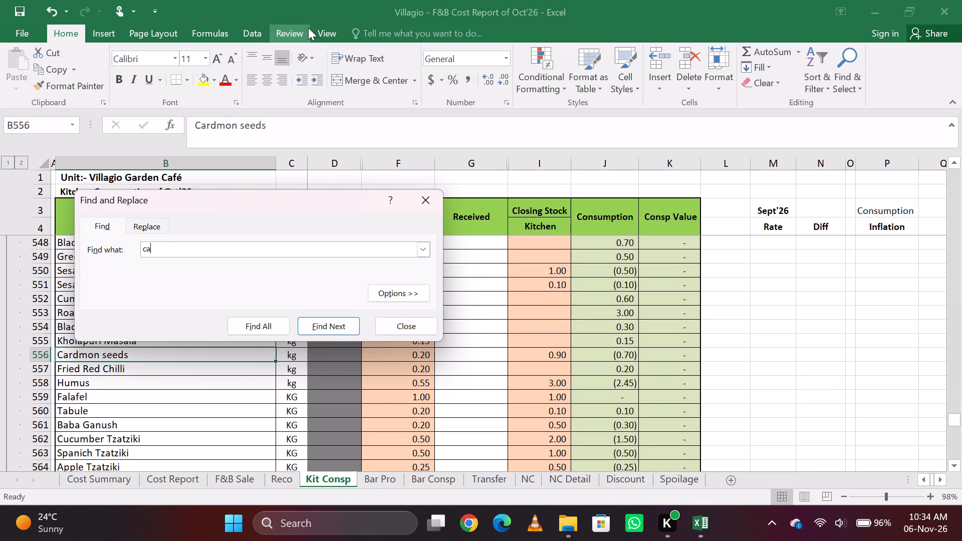
key("e")
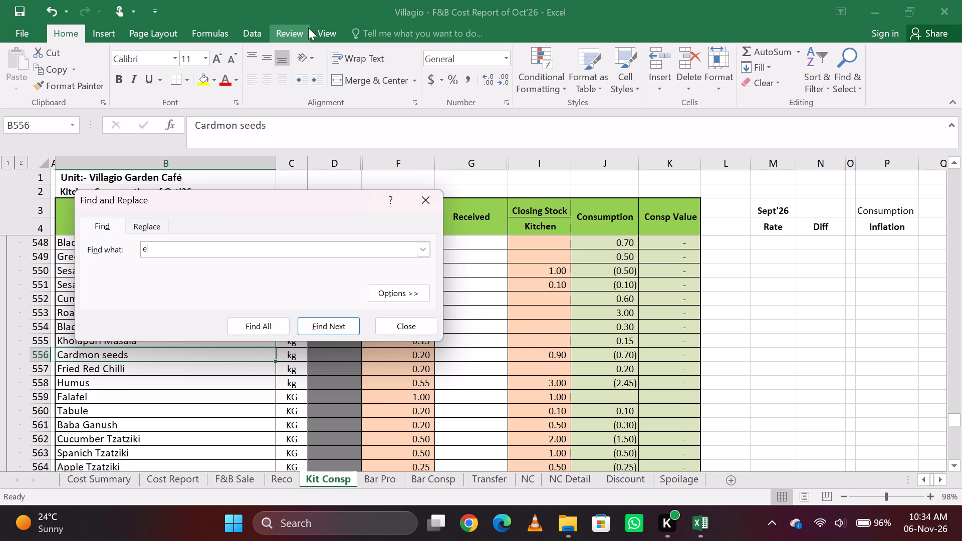
type("ly")
key("Return")
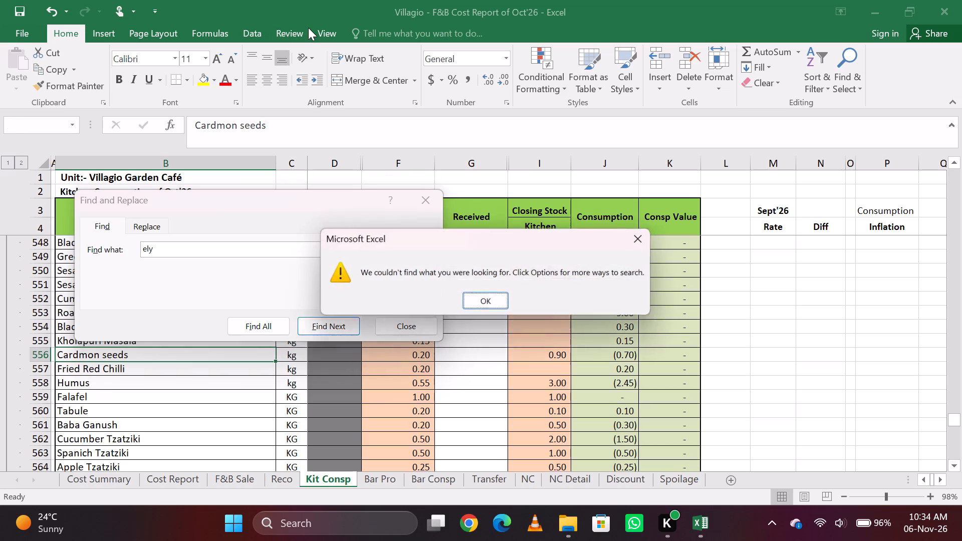
key("Return")
key("BackSpace")
key("BackSpace")
type("lac")
key("Return")
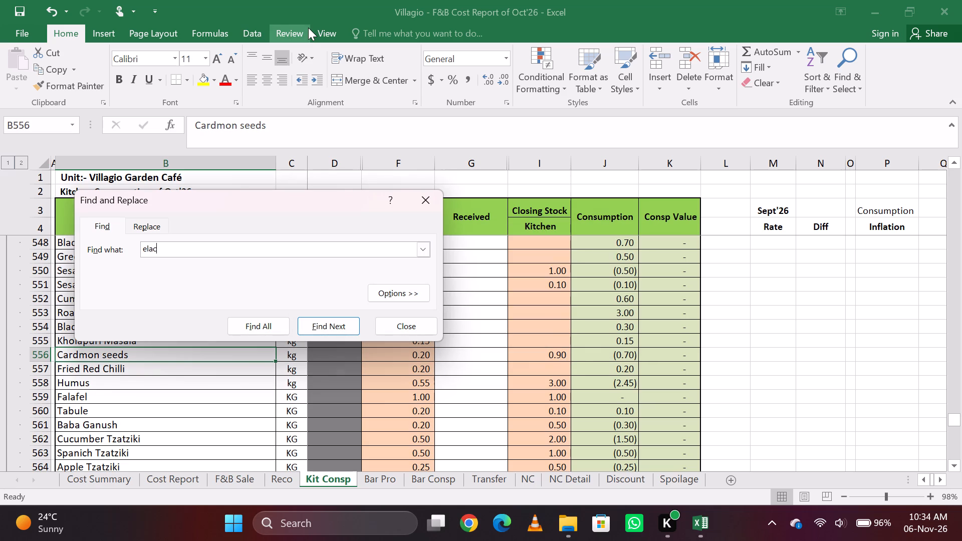
key("Return")
key("Escape")
key("Right")
key("Right")
key("Right")
key("Right")
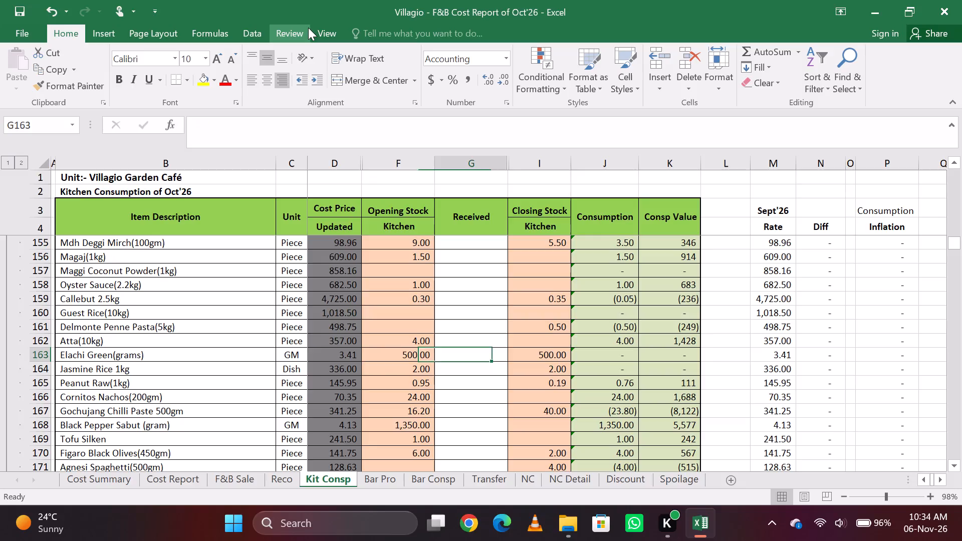
key("Right")
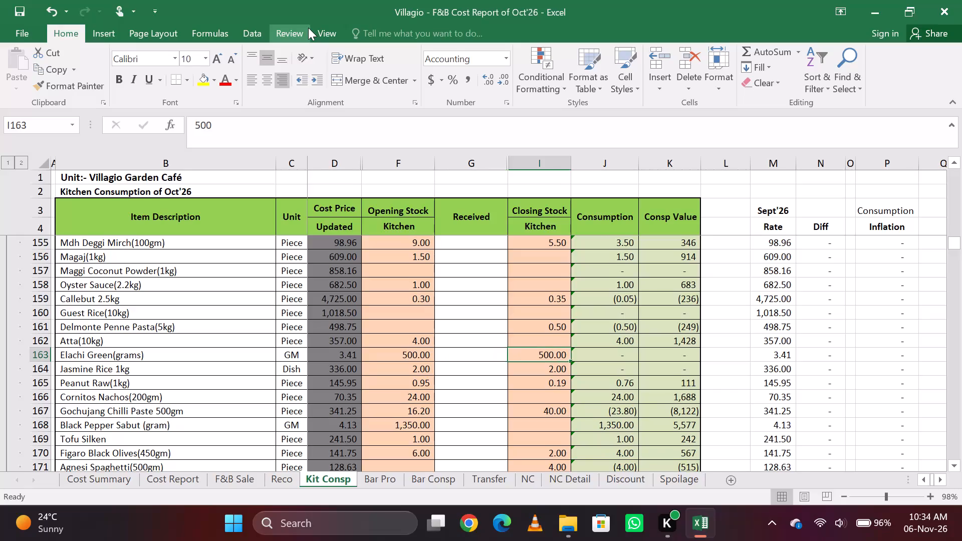
left_click(279, 127)
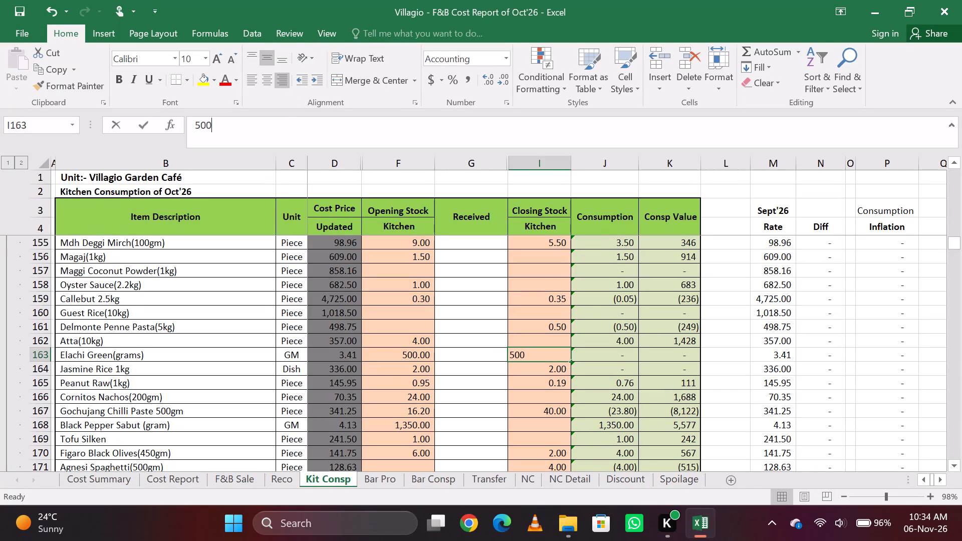
type("+700")
key("Left")
key("Left")
key("Left")
key("Left")
key("Left")
key("Left")
key("Left")
key("Left")
key("Left")
key("Left")
key("Left")
key("Left")
key("Left")
key("Left")
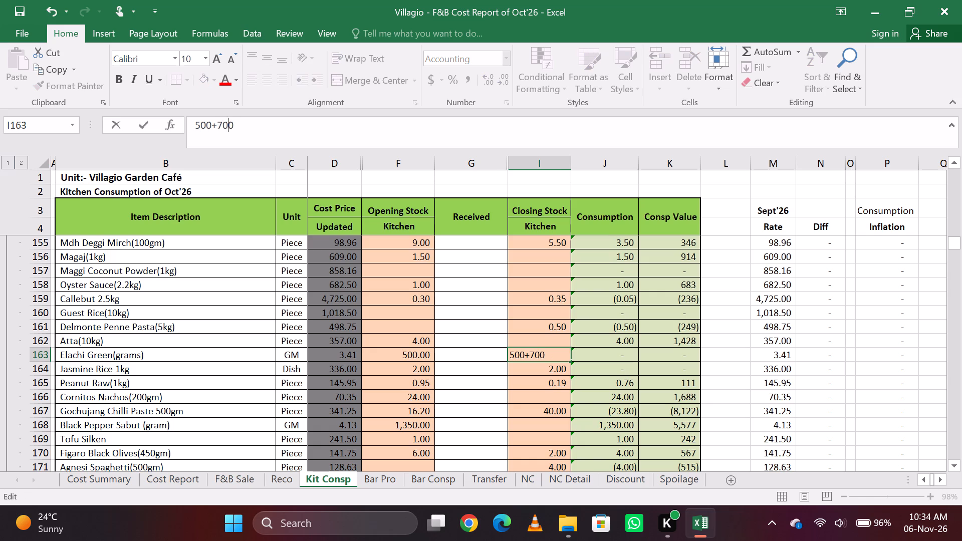
key("equal")
key("Return")
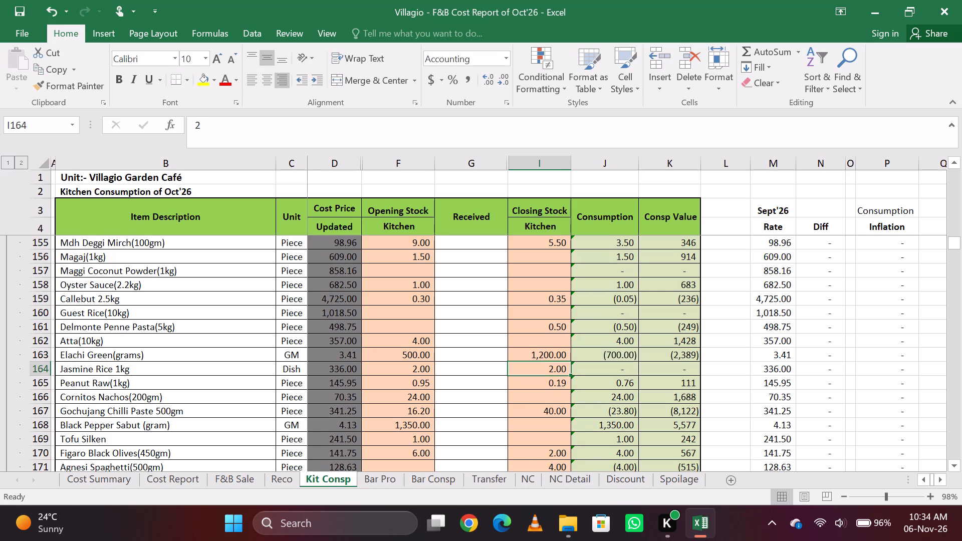
Search the sheet for "black ca" and set the kitchen closing stock of Black Cardmon to 0.17.
key("ctrl+f")
key("BackSpace")
key("BackSpace")
key("BackSpace")
key("BackSpace")
key("BackSpace")
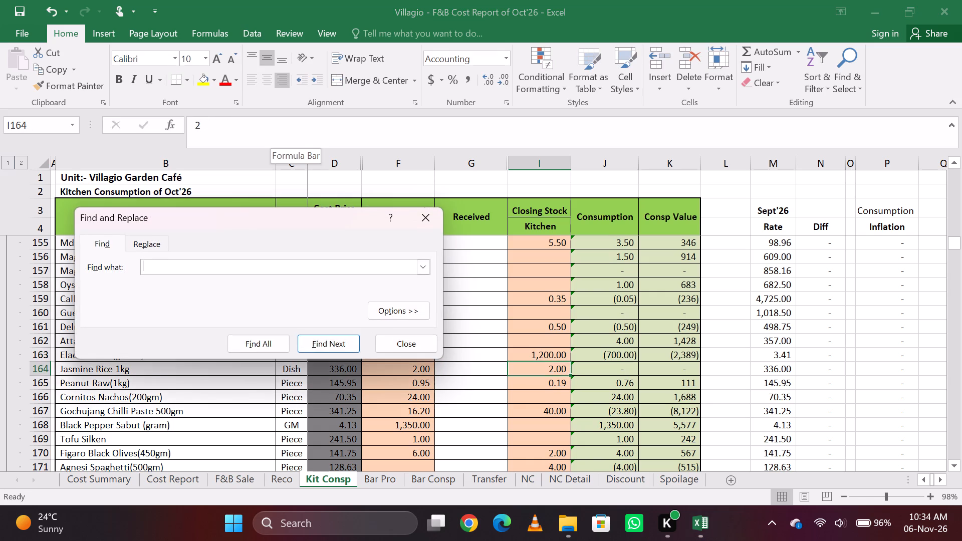
type("black")
key("space")
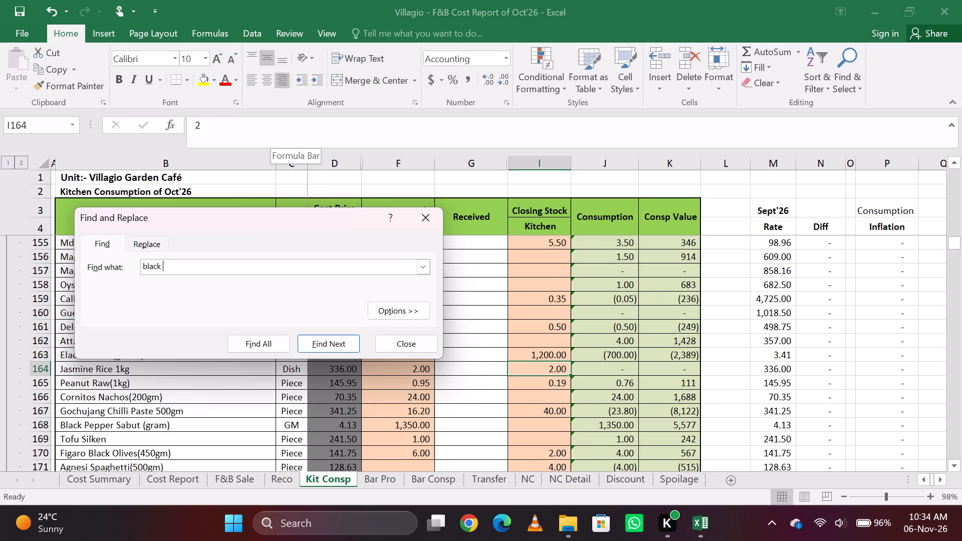
type("ca")
key("Return")
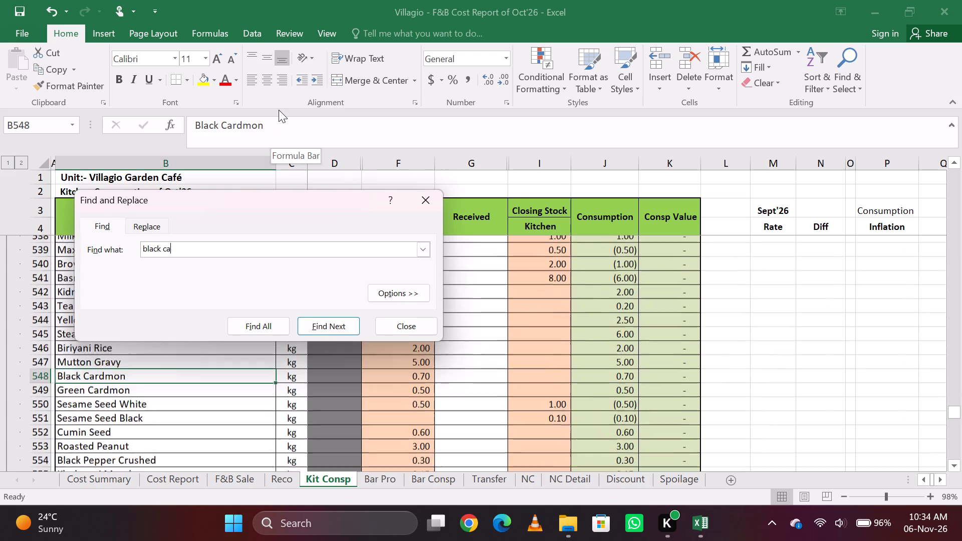
key("Escape")
key("Right")
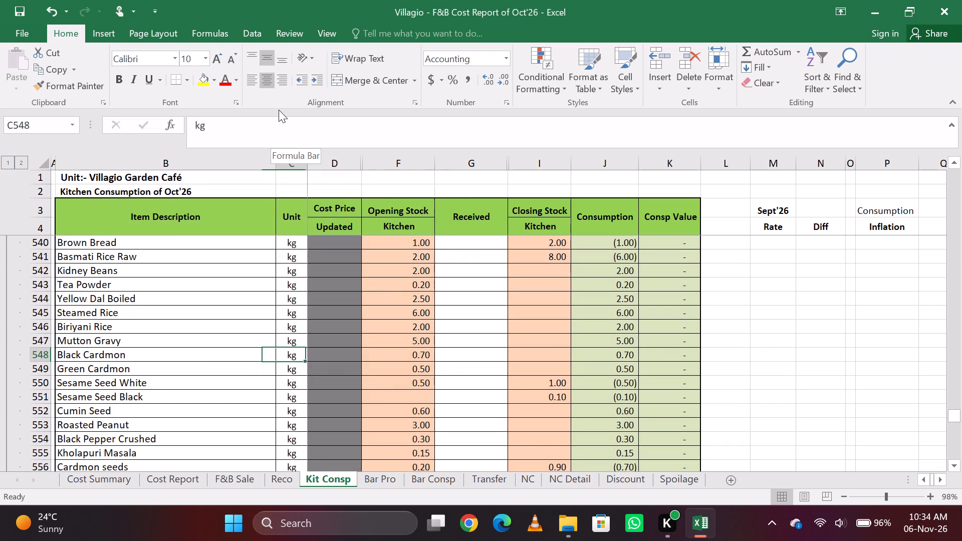
key("Right")
key("Right")
key("Right")
key("Right")
key("Right")
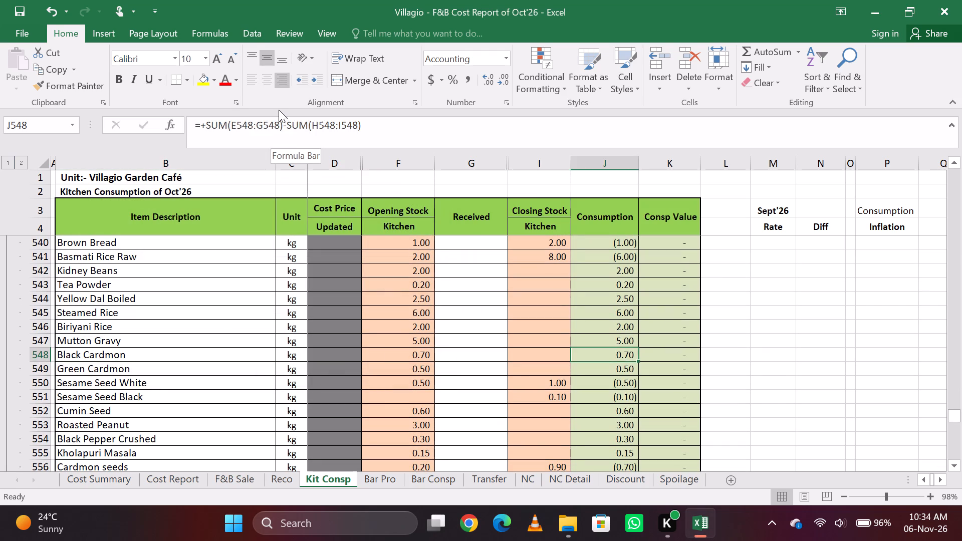
key("Left")
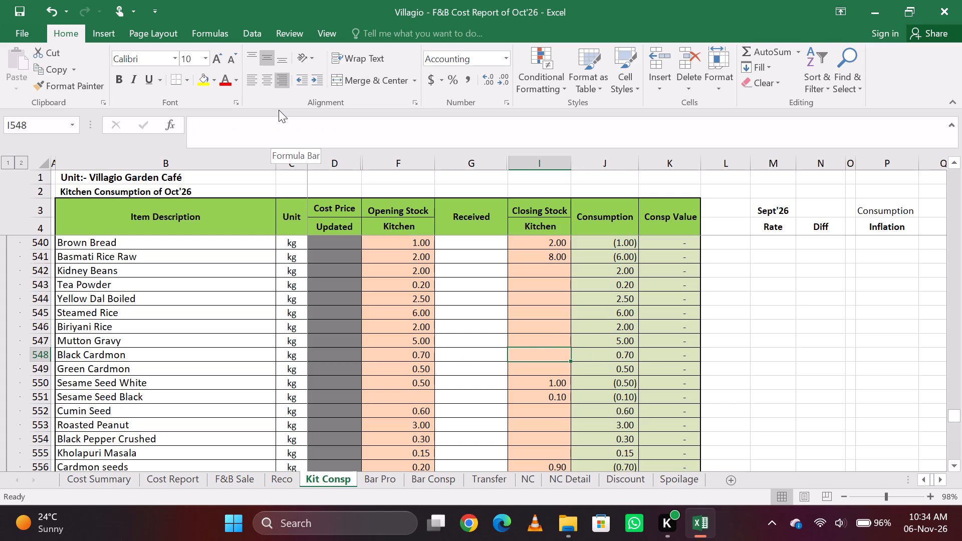
type(".1")
key("7")
key("Return")
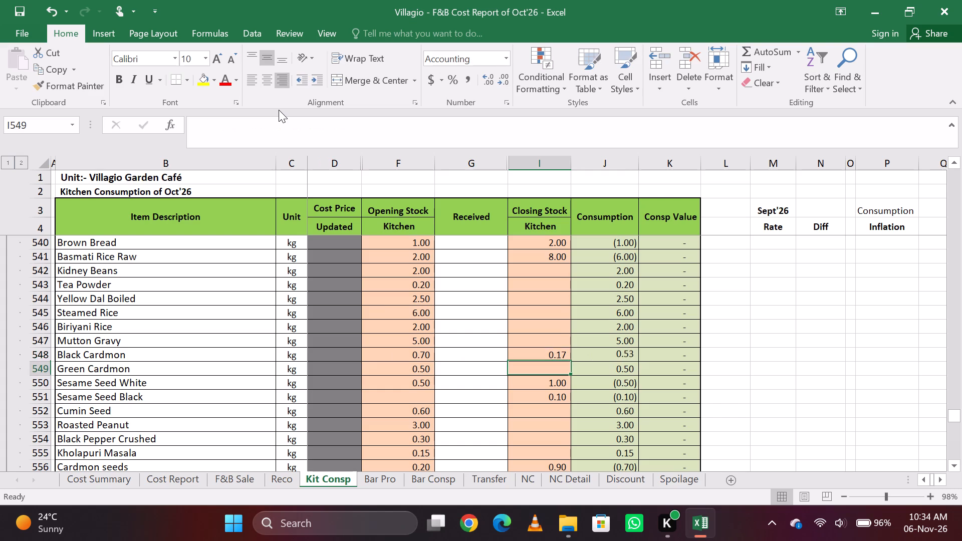
Search the sheet for "cinn" and set the kitchen closing stock of Cinnamon Stick to 0.2.
key("ctrl+f")
key("BackSpace")
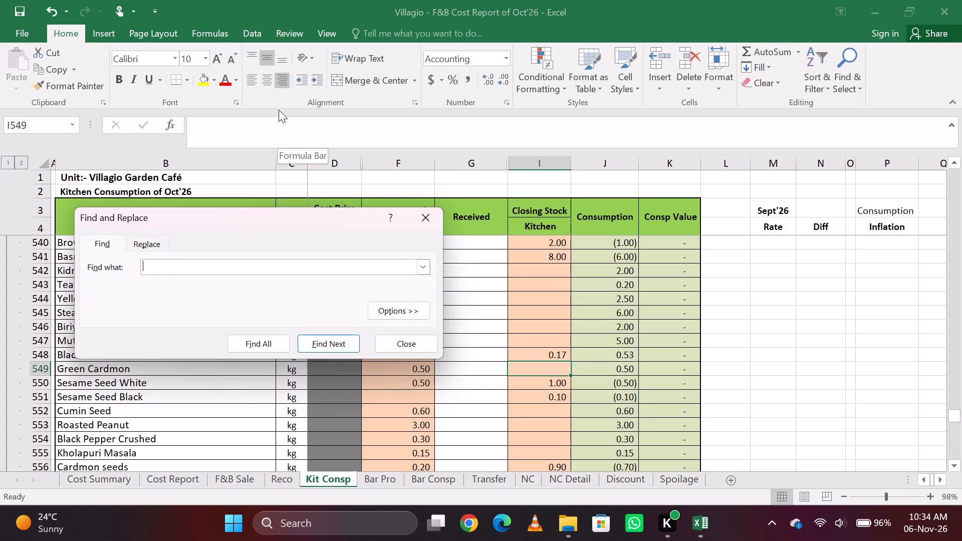
key("BackSpace")
key("BackSpace")
key("BackSpace")
type("cinn")
key("Return")
key("Return")
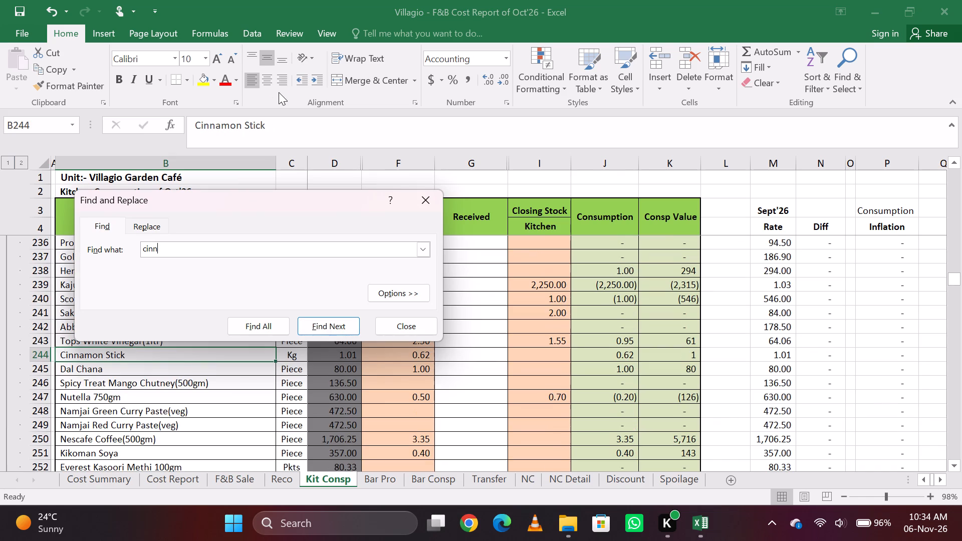
key("Escape")
key("Right")
key("Right")
key("Right")
key("Right")
key("Right")
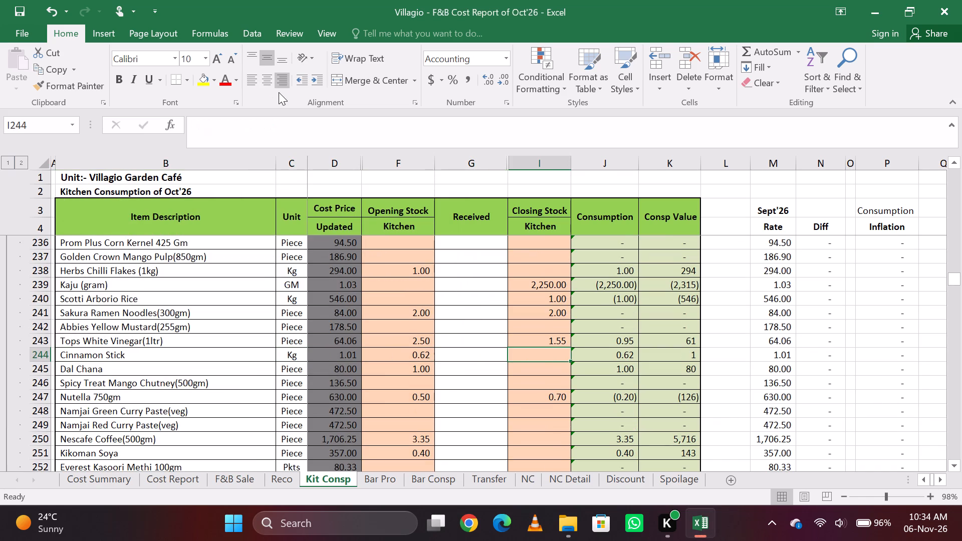
type(".2")
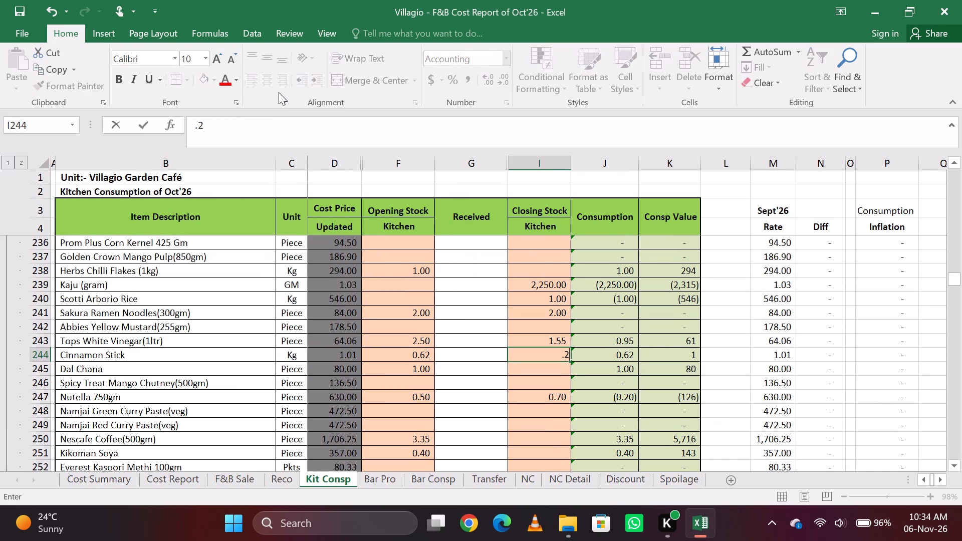
key("Return")
key("ctrl+f")
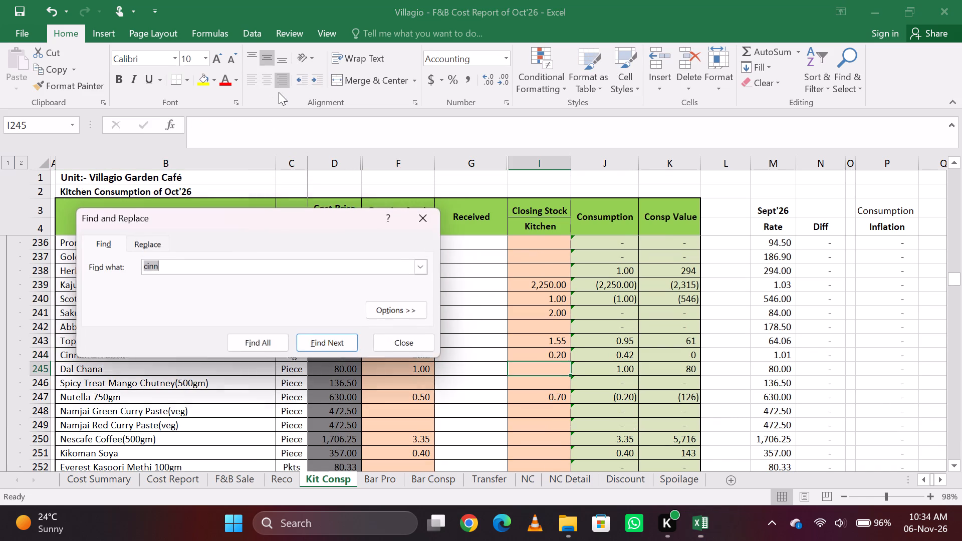
key("BackSpace")
key("Escape")
key("Up")
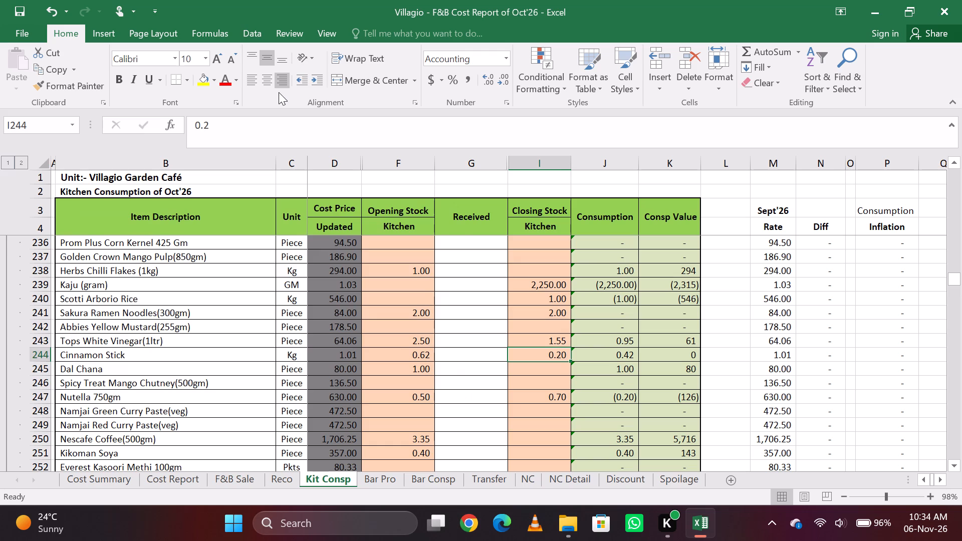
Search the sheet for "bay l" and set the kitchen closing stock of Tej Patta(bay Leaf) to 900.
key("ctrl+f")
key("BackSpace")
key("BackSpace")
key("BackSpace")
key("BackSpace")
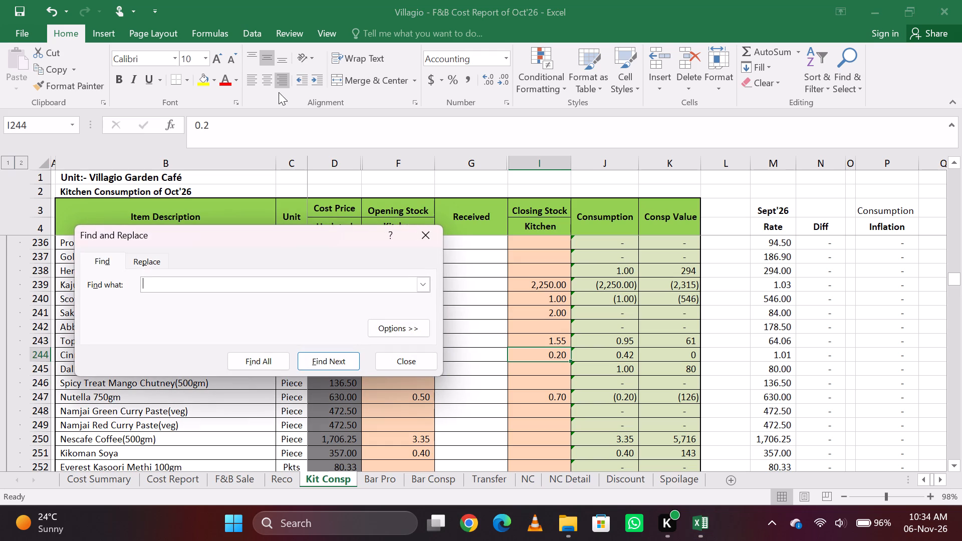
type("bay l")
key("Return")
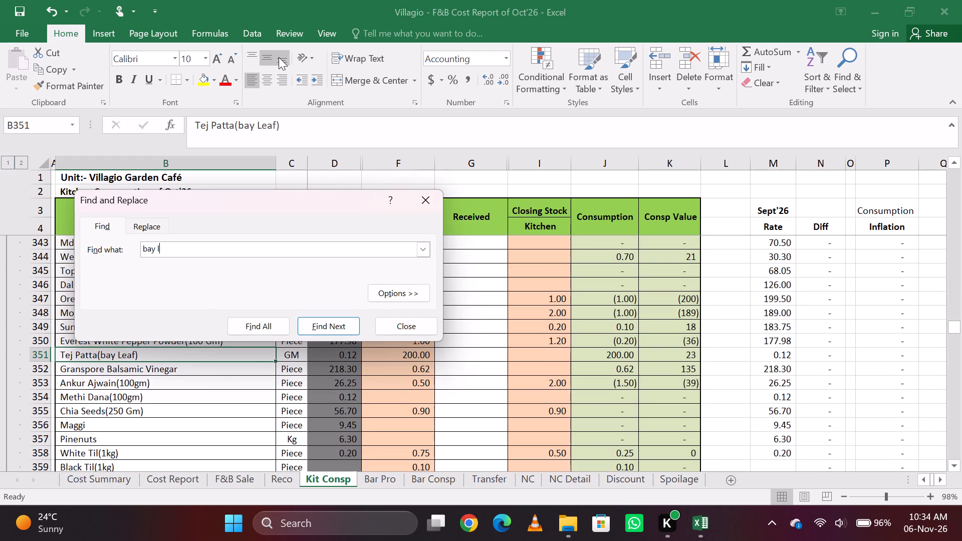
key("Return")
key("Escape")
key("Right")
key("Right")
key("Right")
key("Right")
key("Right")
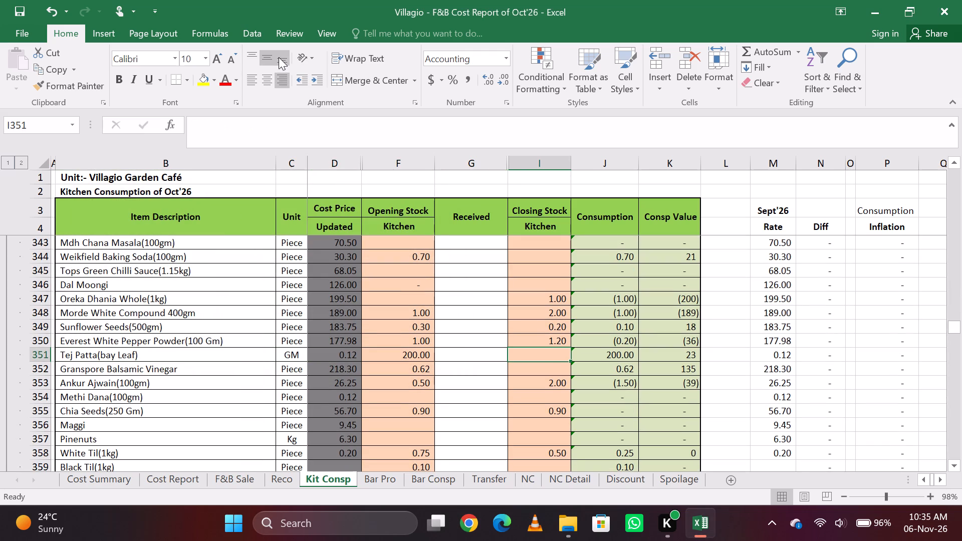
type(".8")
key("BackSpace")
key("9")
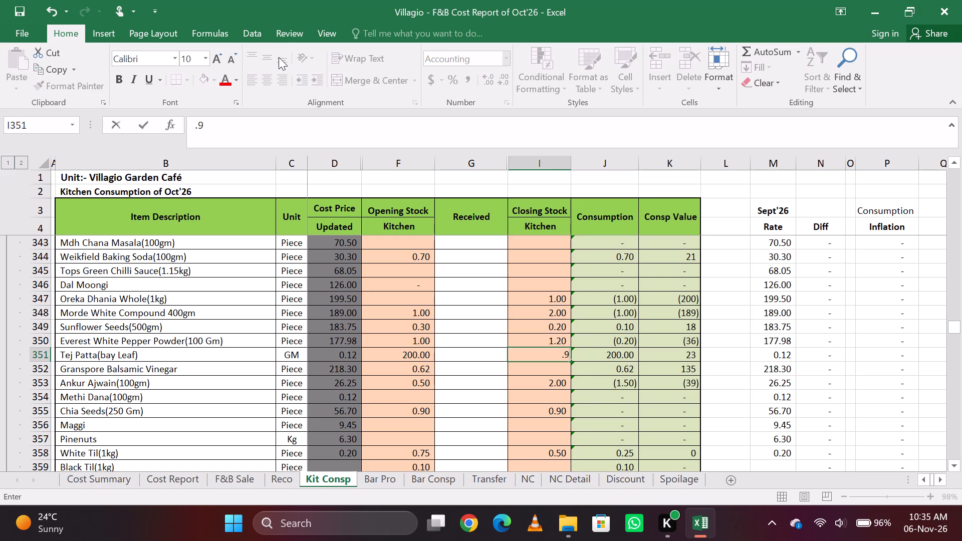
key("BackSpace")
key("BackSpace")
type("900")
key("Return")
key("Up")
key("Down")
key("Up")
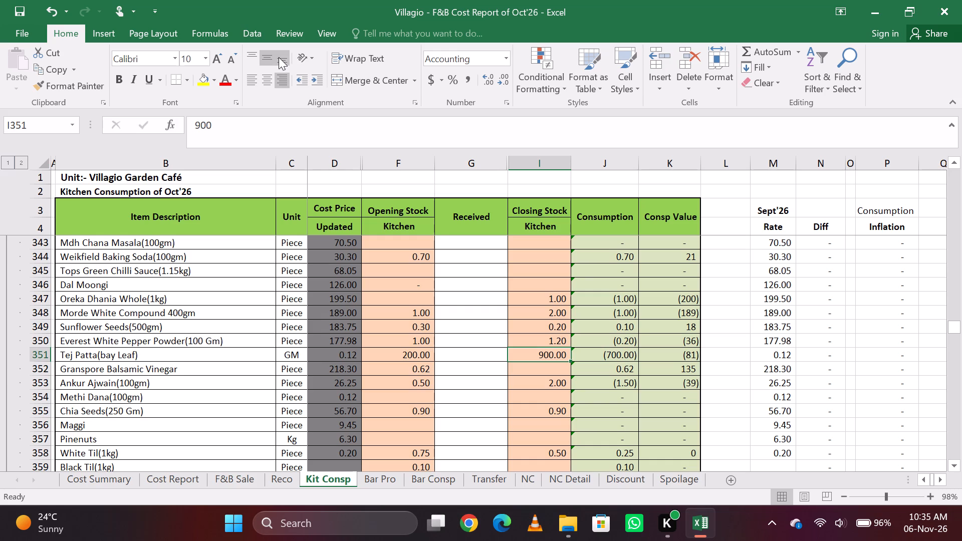
Set the kitchen closing stock of Tej Patta(bay Leaf) to 90.
key("BackSpace")
type("90")
key("Return")
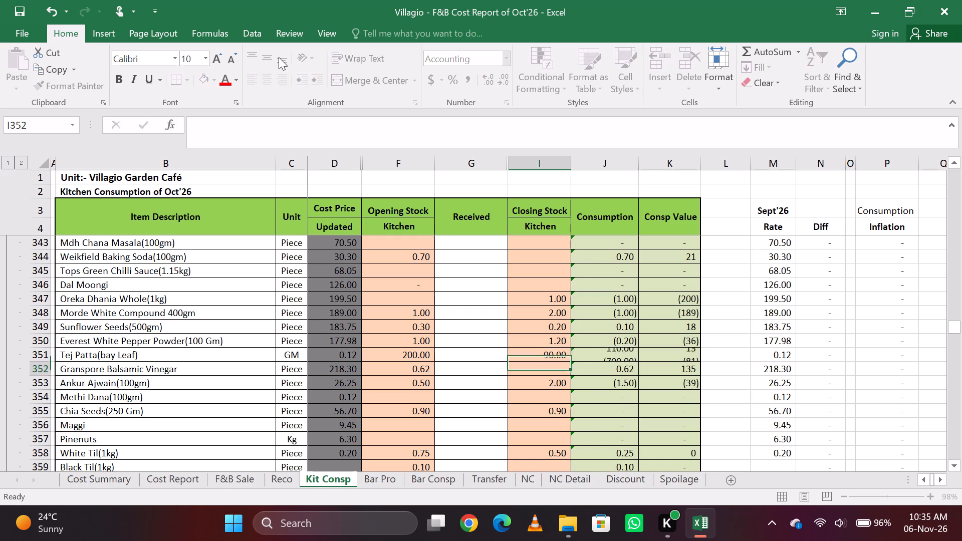
key("Up")
Search the sheet for "star" and go through the matches looking for a star anise item.
key("ctrl+f")
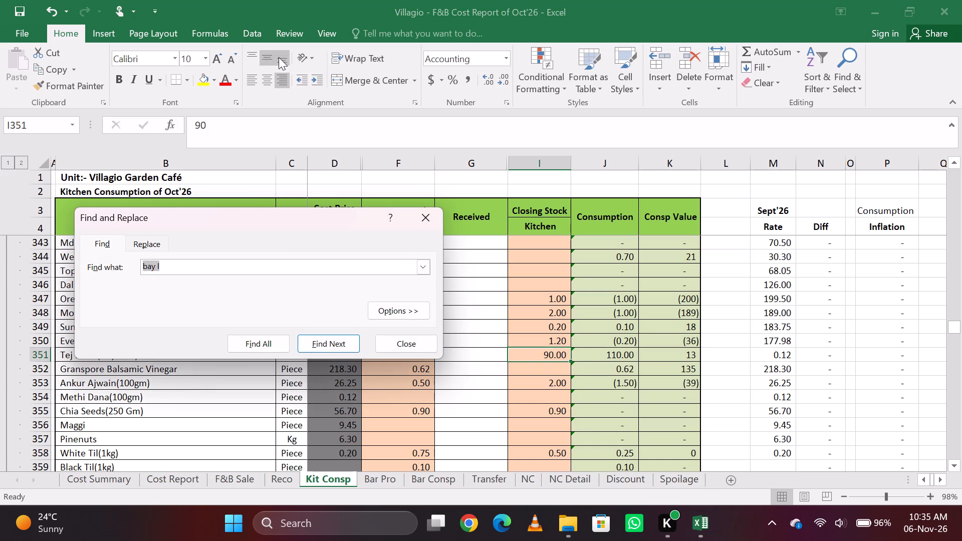
key("BackSpace")
key("BackSpace")
key("BackSpace")
key("BackSpace")
key("BackSpace")
type("star")
key("Return")
key("Return")
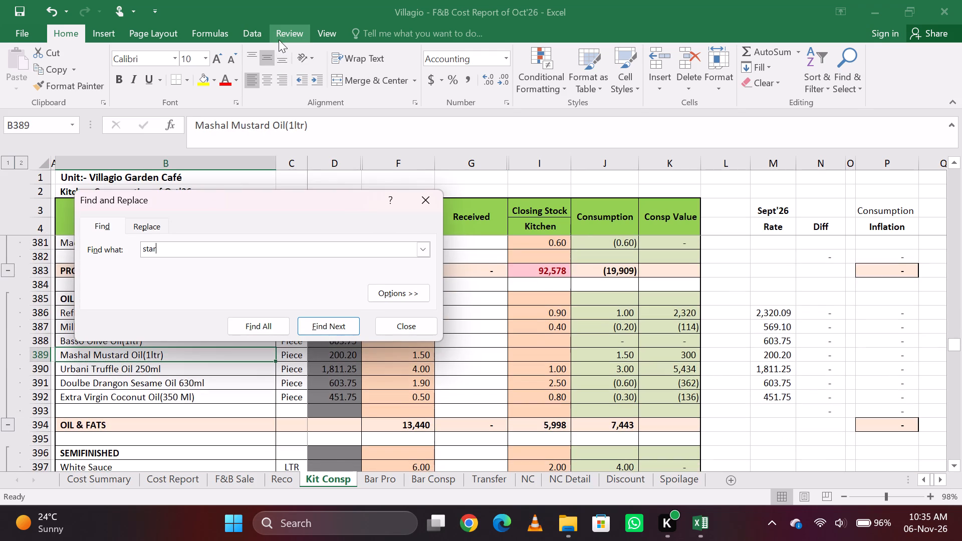
key("Return")
key("Return")
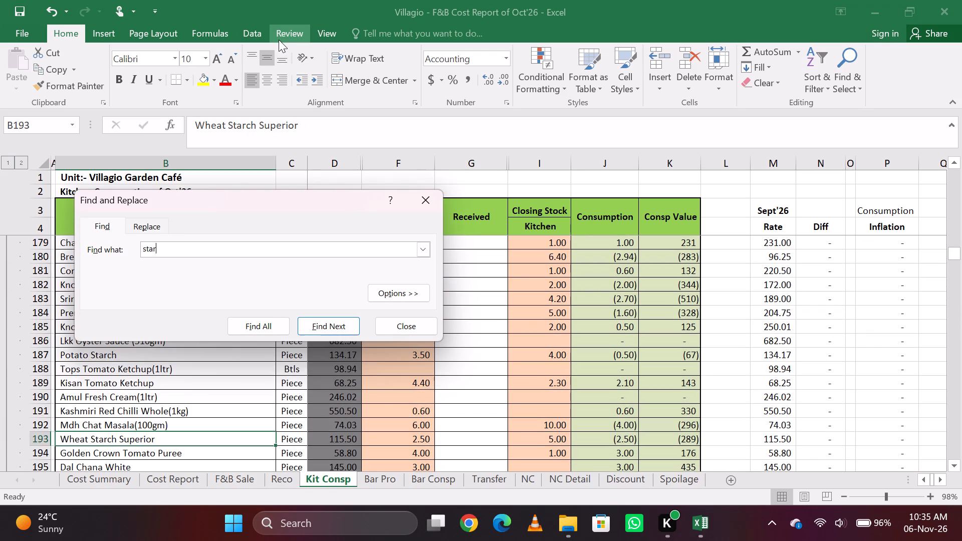
key("Return")
key("Return")
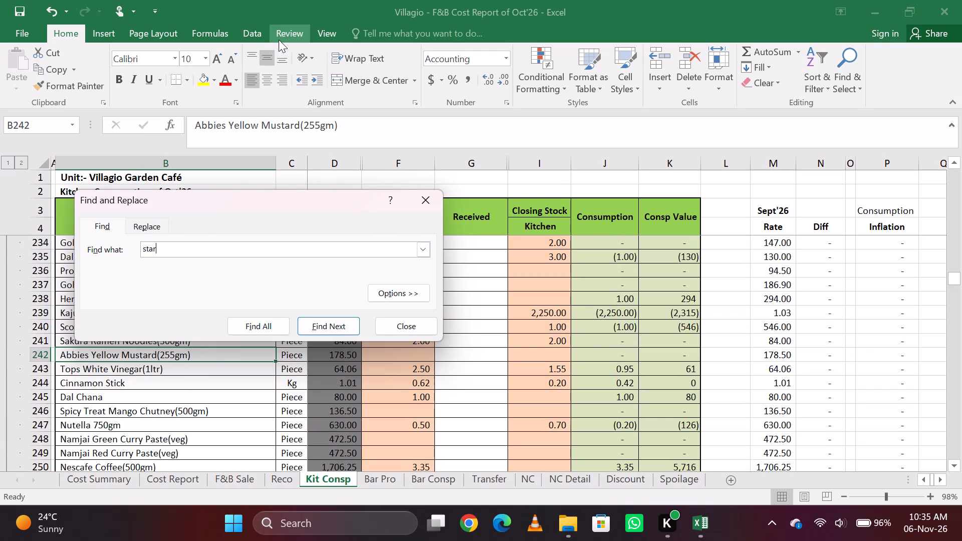
key("Return")
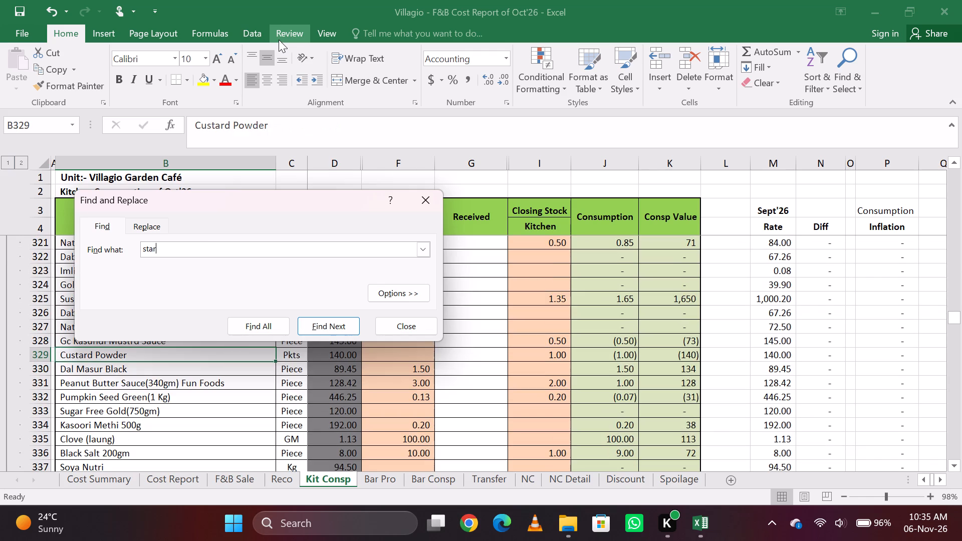
key("Return")
key("Return")
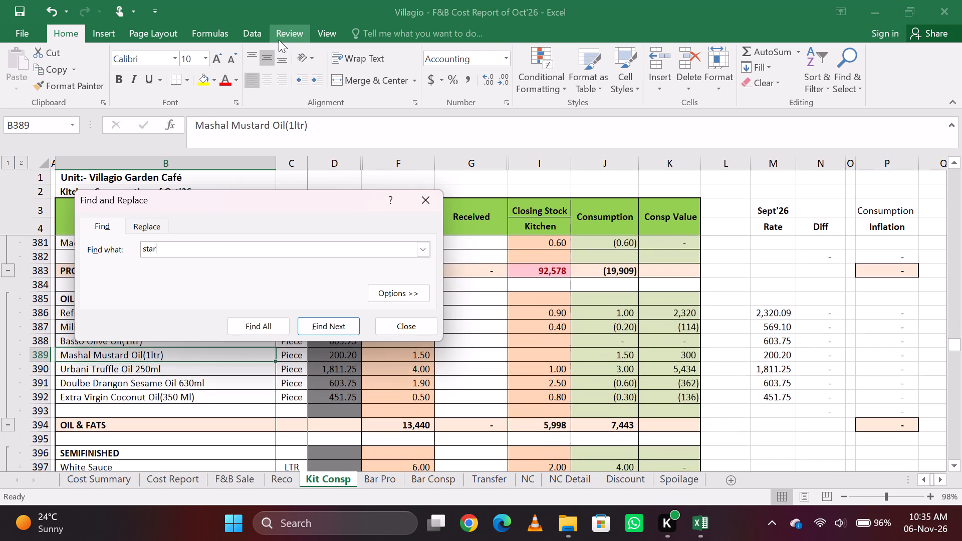
key("Return")
key("Return")
key("Return")
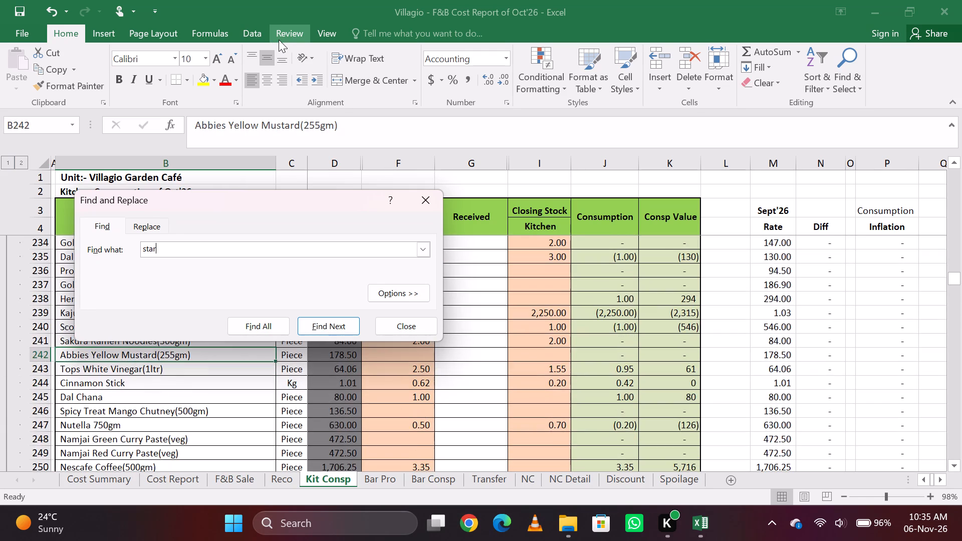
key("Return")
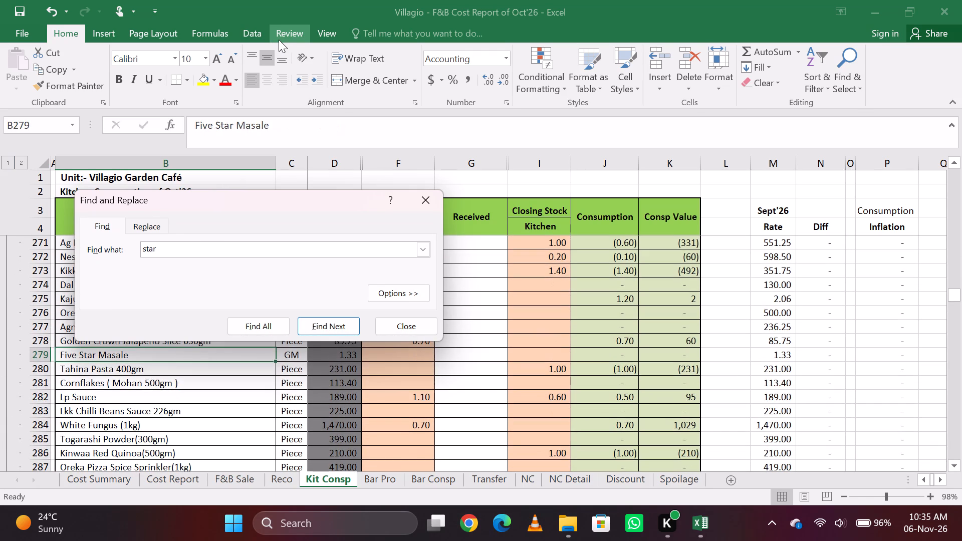
key("Return")
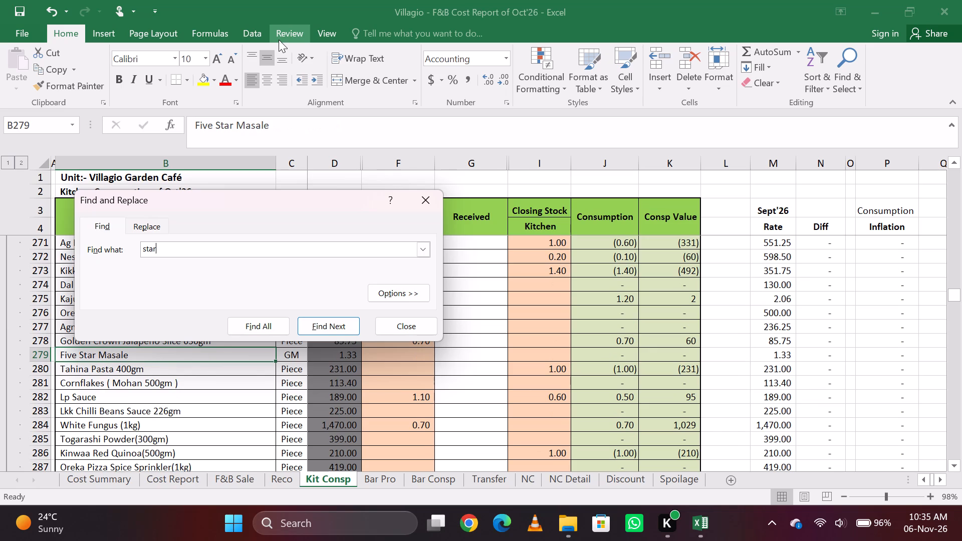
key("Return")
key("Return")
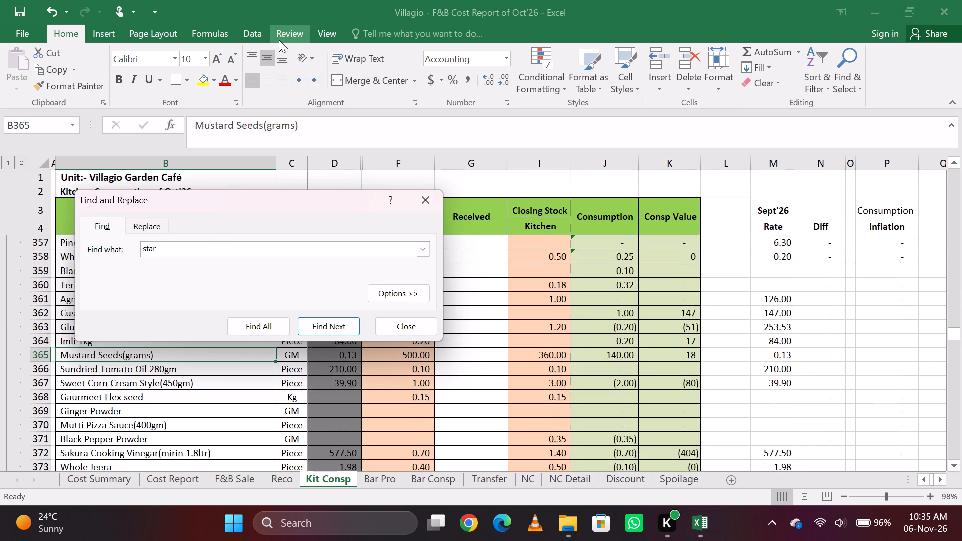
key("Return")
key("Escape")
Insert a new row below Madras Curry Powder in the Provisions section and name the item "Star Anies".
key("Page_Down")
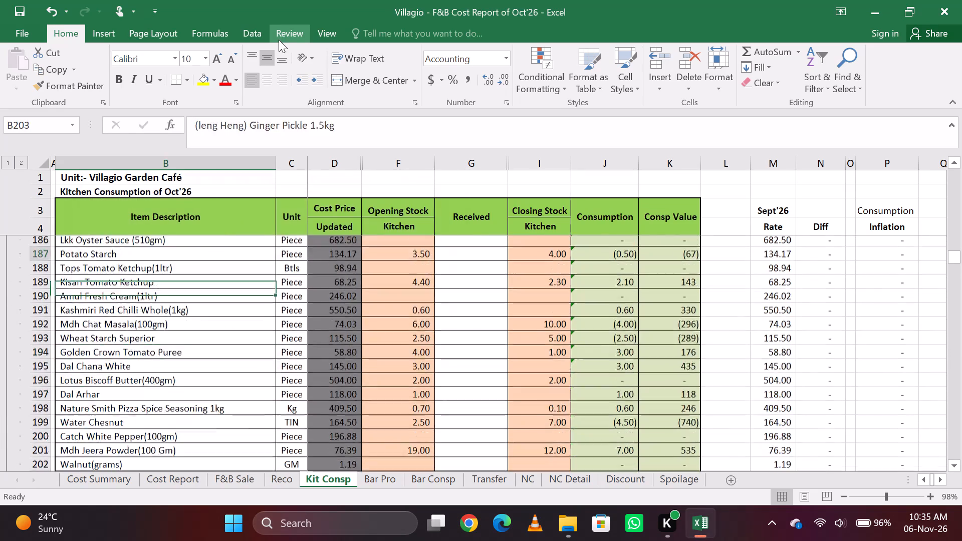
key("Page_Down")
key("Page_Down")
key("Page_Down")
key("Page_Down")
key("Page_Down")
key("Page_Down")
key("Page_Down")
key("Page_Down")
key("Page_Down")
key("Page_Down")
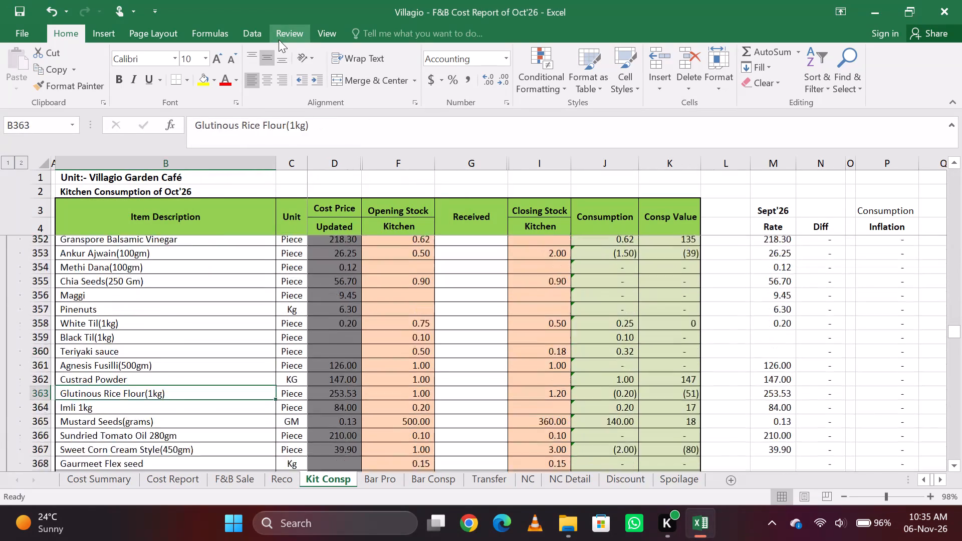
key("Page_Down")
key("Page_Down")
key("Page_Down")
key("Page_Up")
key("Page_Up")
key("Down")
key("Down")
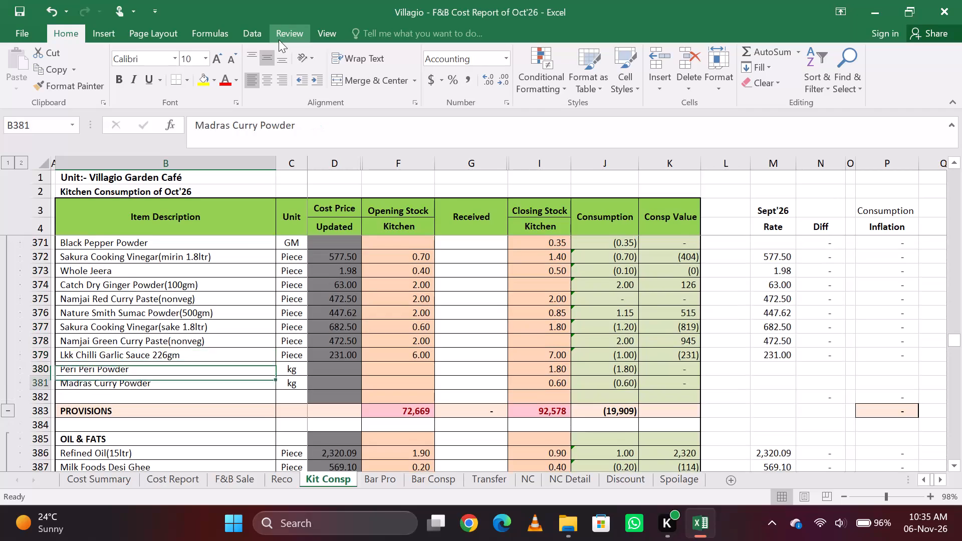
key("Down")
key("shift+space")
key("ctrl+shift+equal")
key("Down")
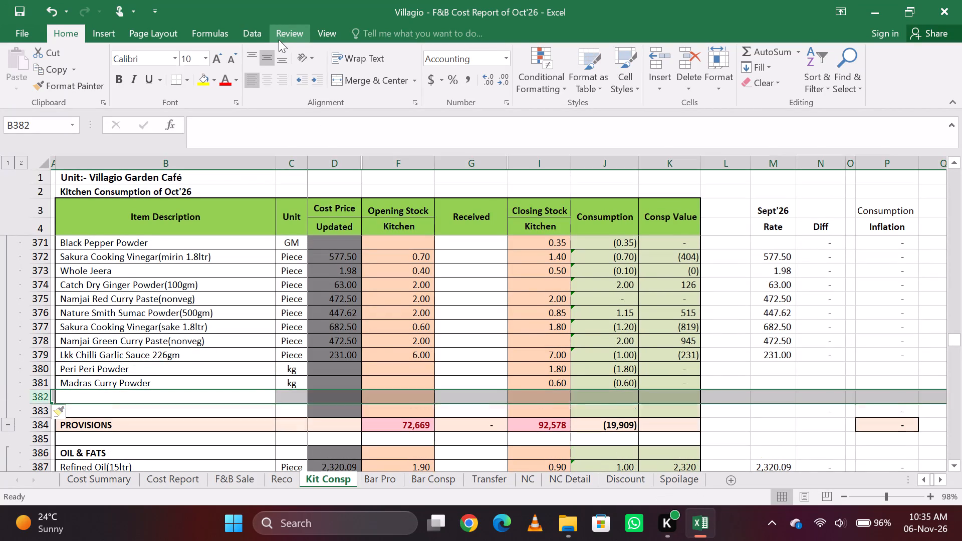
key("Up")
type("Star An")
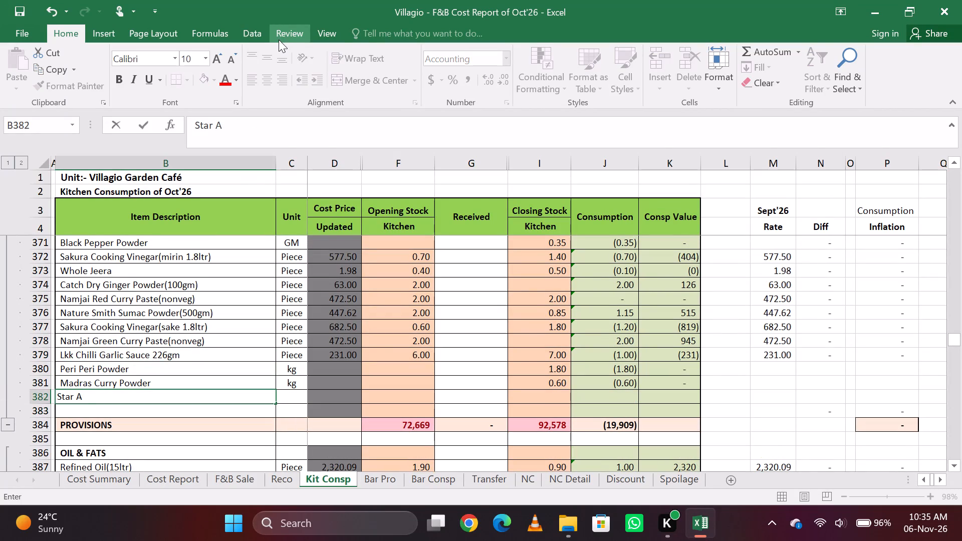
type("ies")
key("Tab")
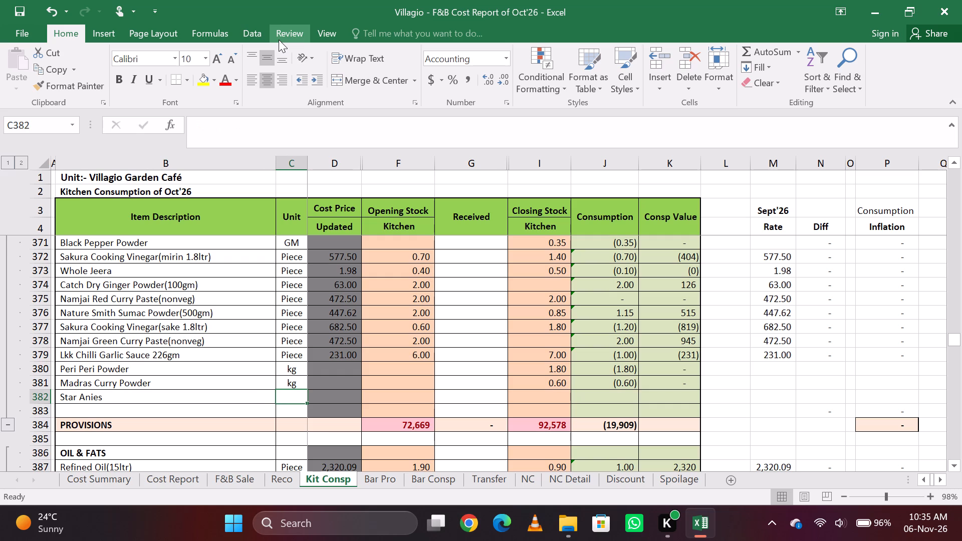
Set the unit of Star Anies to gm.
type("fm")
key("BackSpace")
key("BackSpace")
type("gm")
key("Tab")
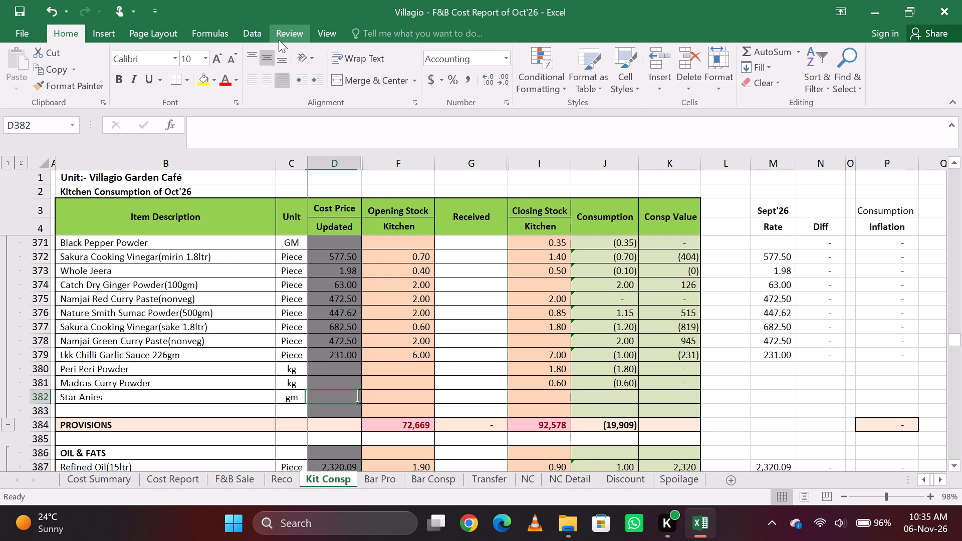
Fill the Consumption and Consp Value formulas from the Madras Curry Powder row down into the Star Anies row.
key("Tab")
key("Right")
key("Tab")
key("Right")
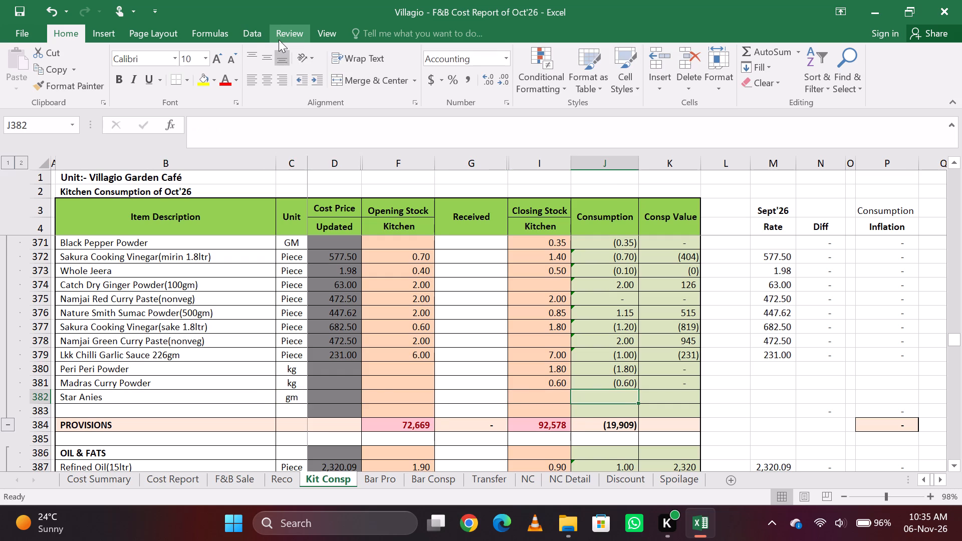
key("ctrl+d")
key("Right")
key("ctrl+d")
Set the kitchen closing stock of Star Anies to 0.49.
key("Left")
key("Left")
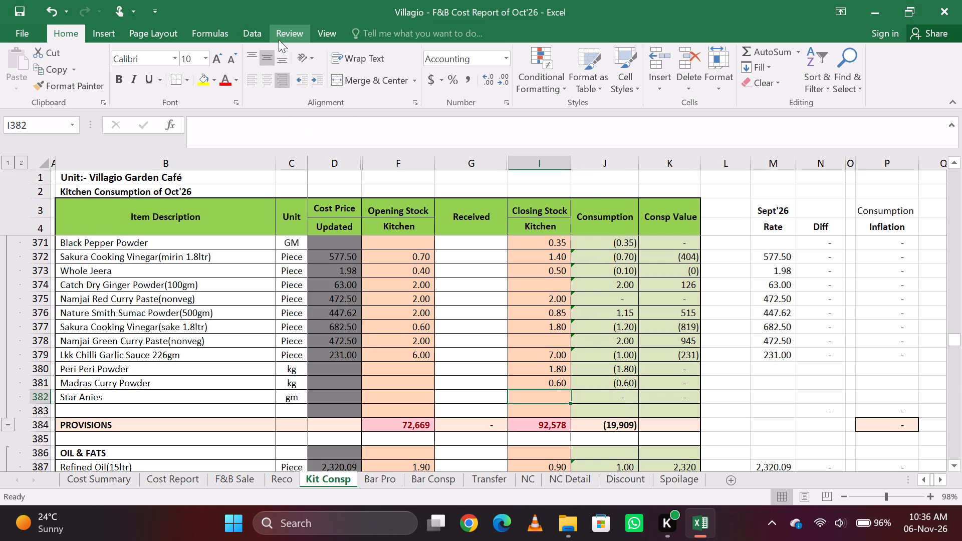
key("period")
type("49")
key("Left")
key("Left")
key("Left")
key("Right")
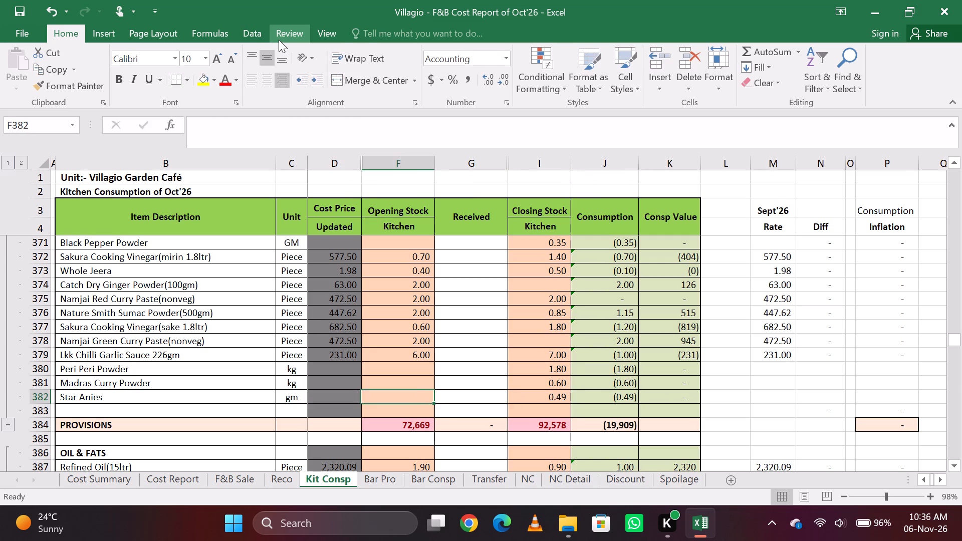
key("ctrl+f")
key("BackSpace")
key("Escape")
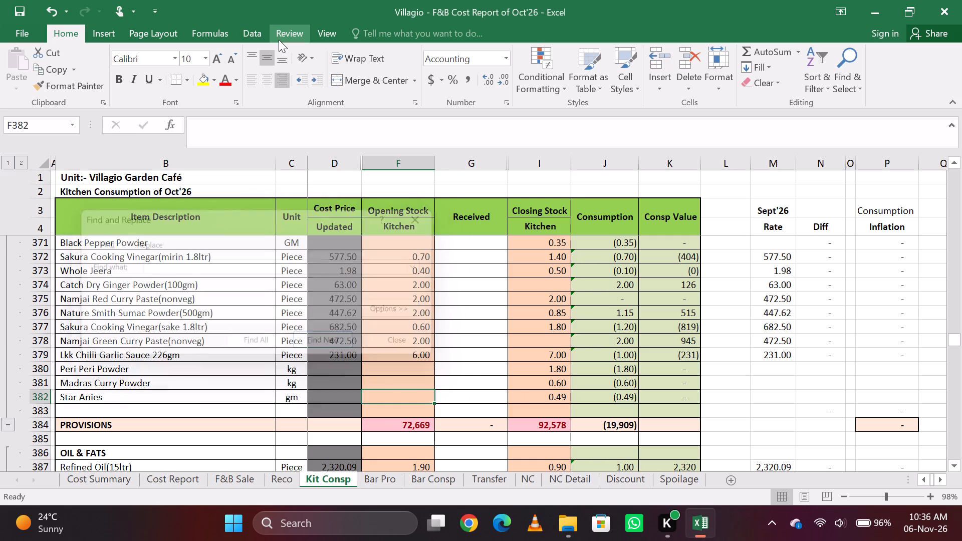
Change the unit of Star Anies to kg.
key("Left")
key("Left")
type("kg")
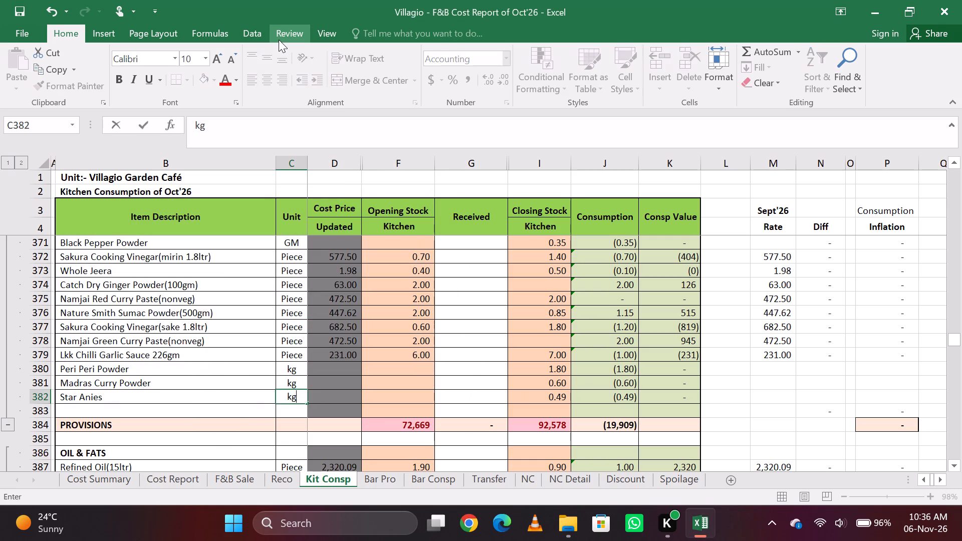
key("Right")
Re-enter 0.49 as the kitchen closing stock of Star Anies.
key("Right")
key("Right")
key("Right")
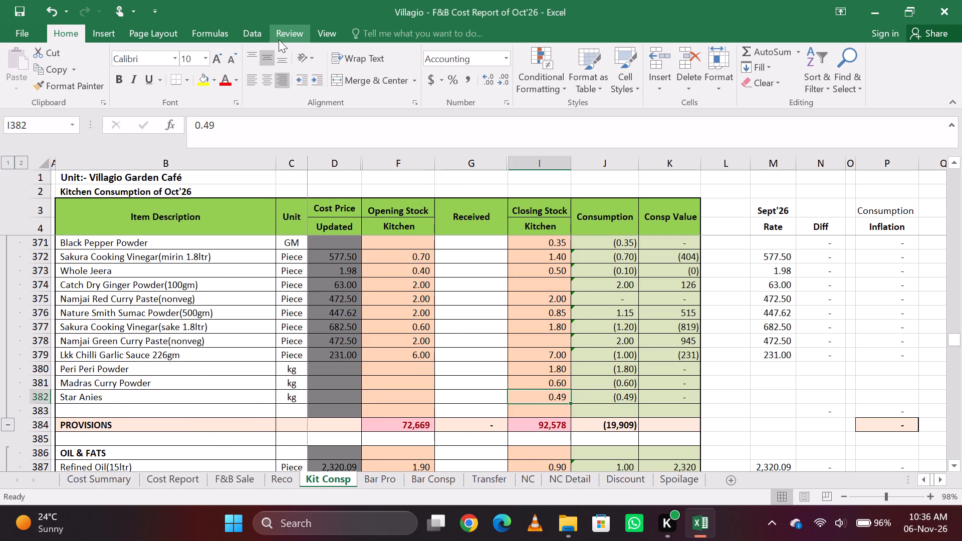
key("period")
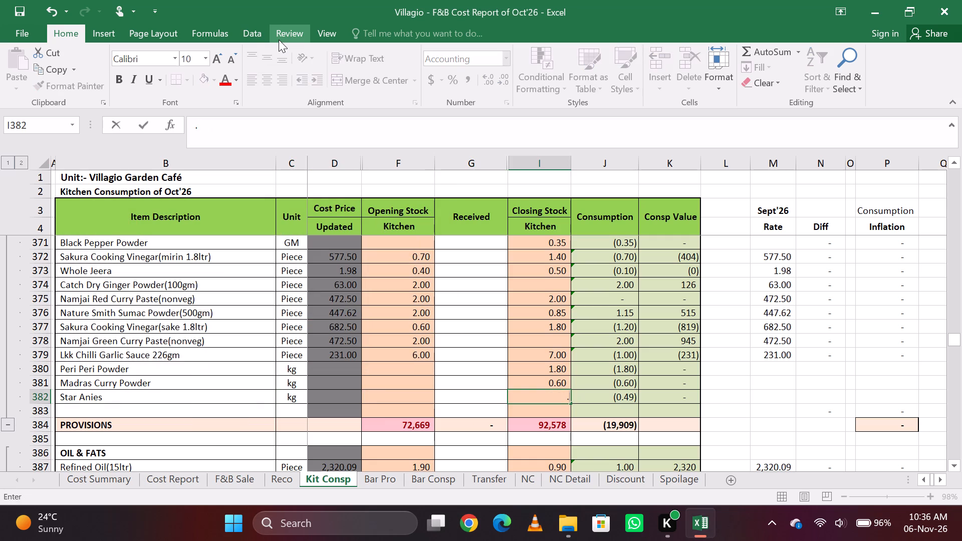
type("49")
key("Return")
key("Up")
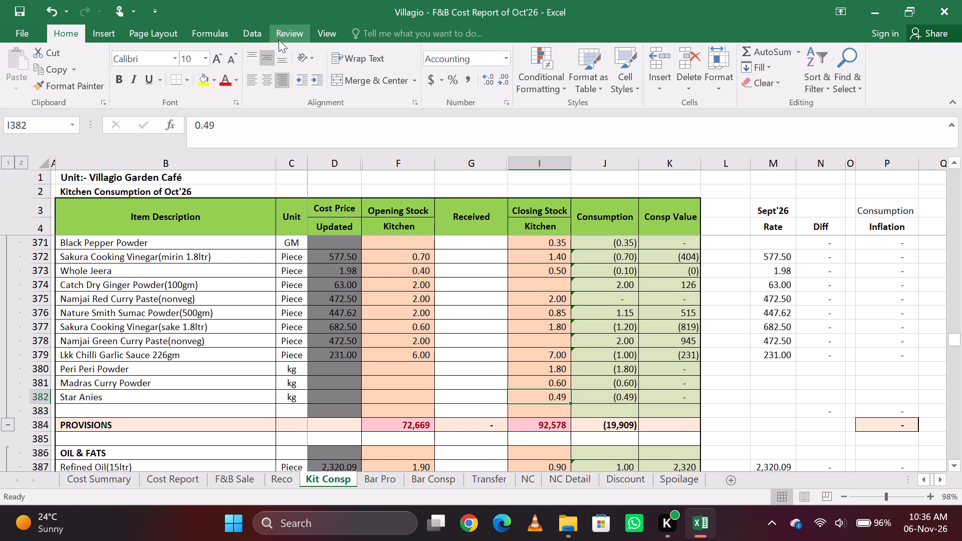
Save the workbook.
key("ctrl+s")
Search the sheet for "maga" and set the kitchen closing stock of Magaj(1kg) to 0.15.
key("ctrl+f")
key("BackSpace")
key("BackSpace")
key("BackSpace")
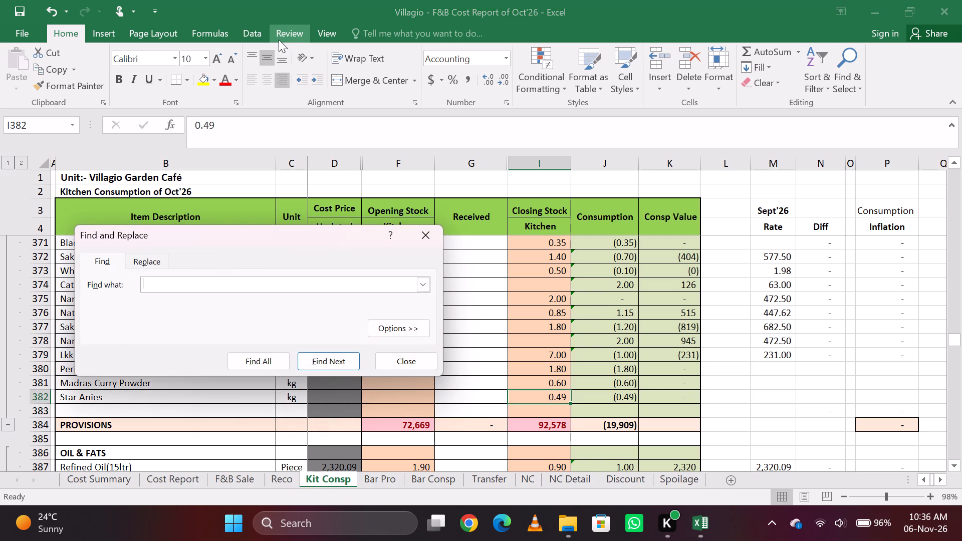
key("BackSpace")
key("BackSpace")
type("ma")
type("gj")
key("Return")
key("Return")
key("BackSpace")
key("a")
key("Return")
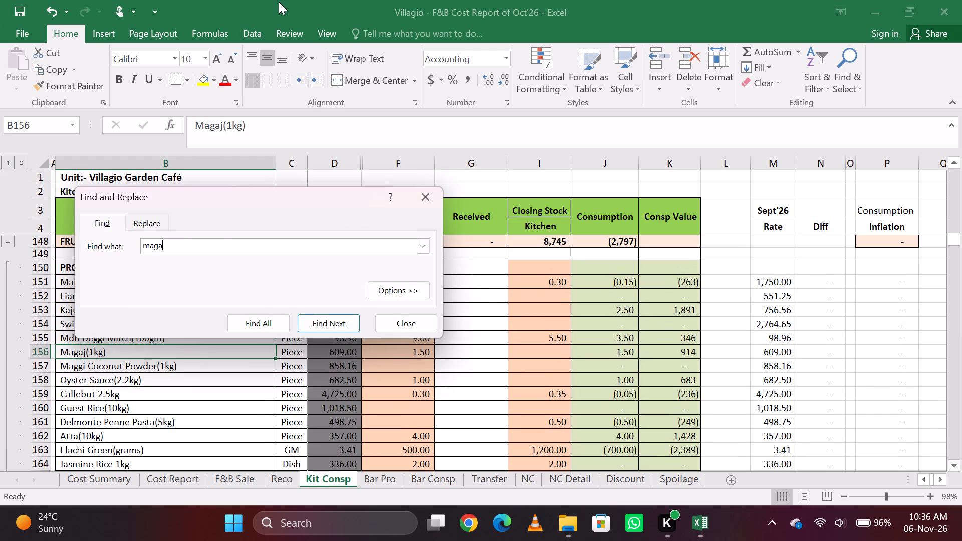
key("Return")
key("Escape")
key("Right")
key("Right")
key("Right")
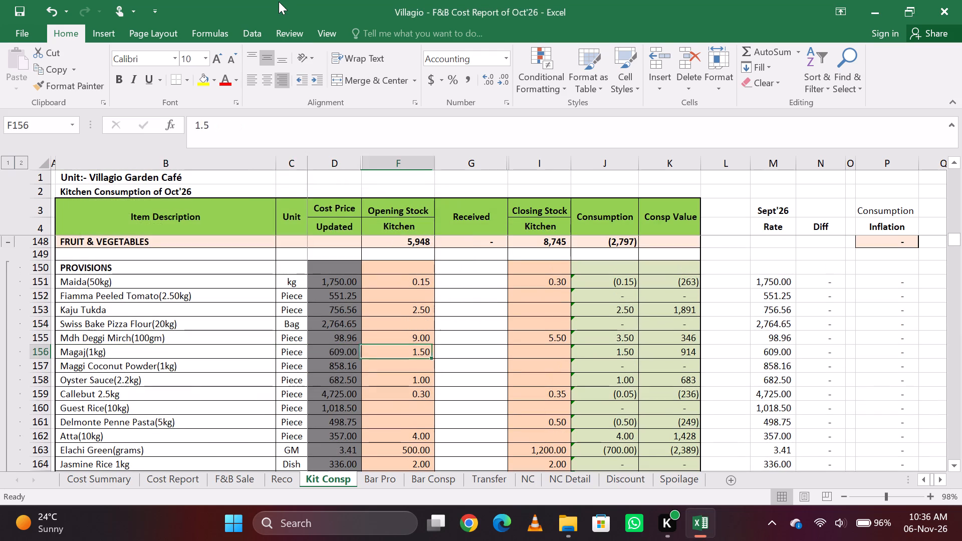
key("Right")
key("Right")
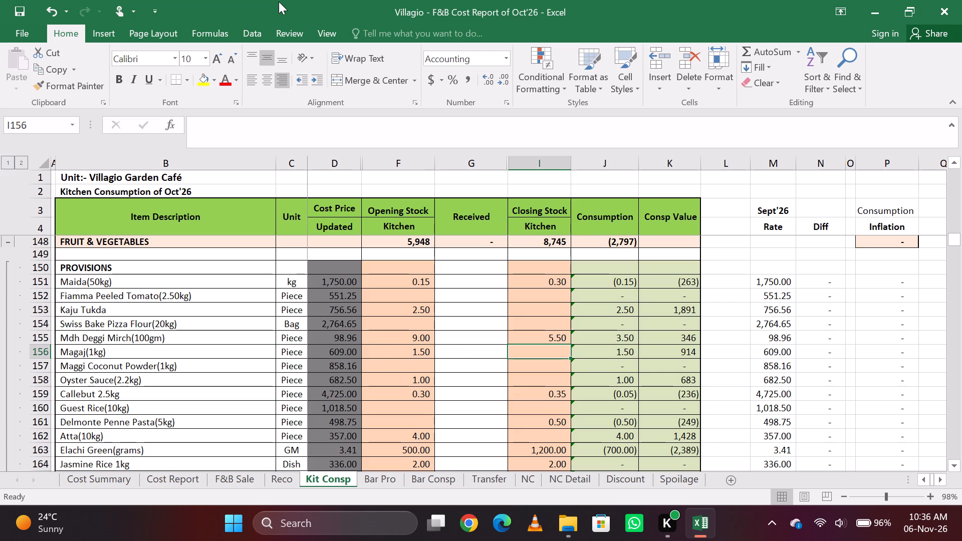
type(".15")
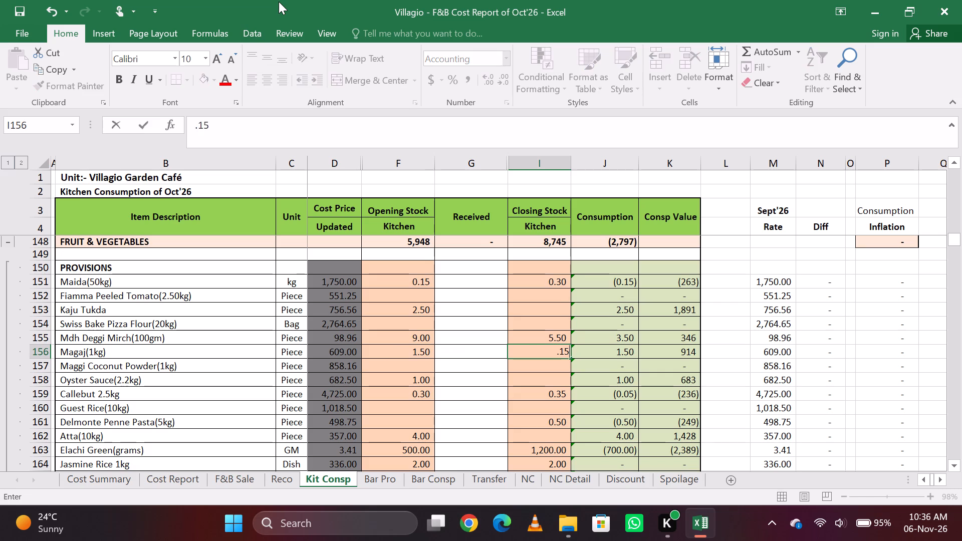
key("Return")
key("Up")
key("Down")
key("Up")
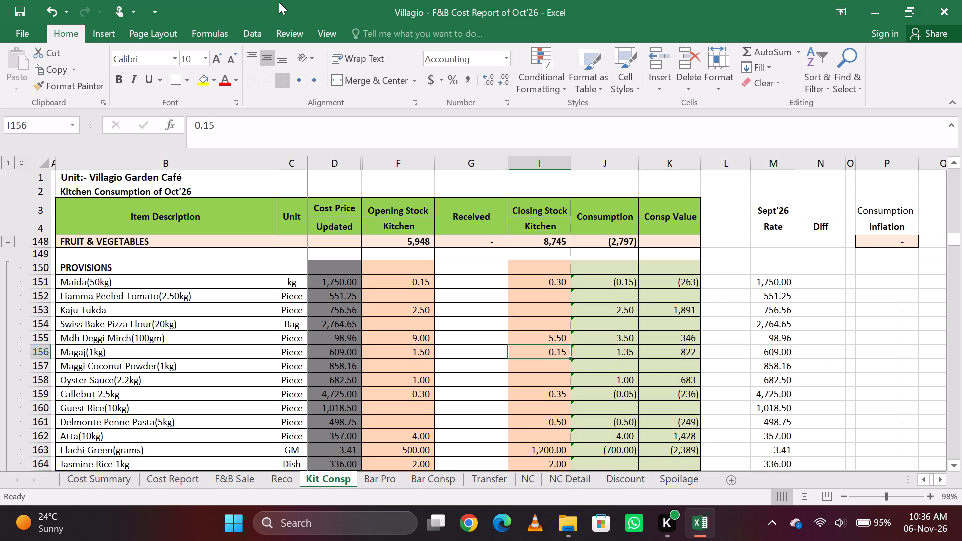
key("Down")
key("Up")
Search the sheet for nutmeg using "nutm" and the shorter term "nut".
key("ctrl+f")
key("BackSpace")
key("BackSpace")
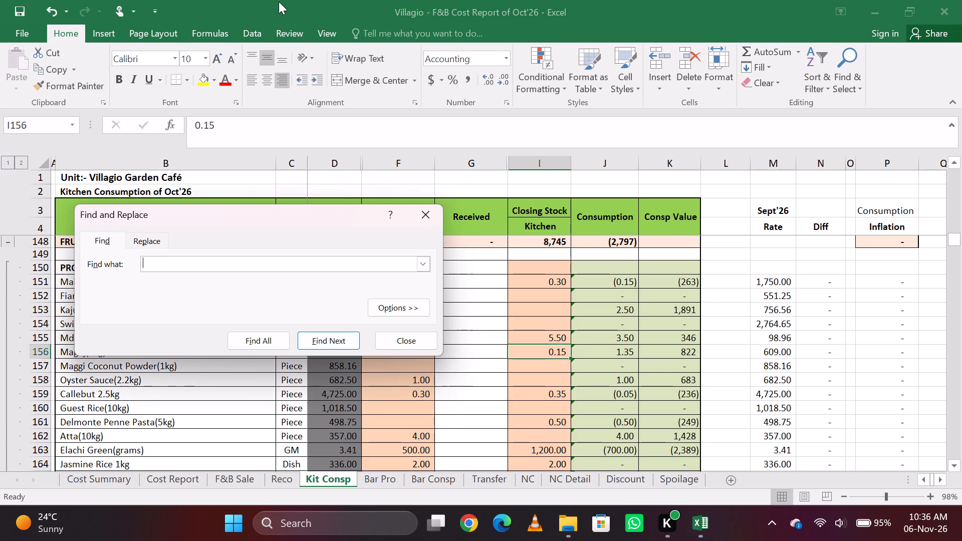
key("BackSpace")
key("BackSpace")
key("BackSpace")
type("nutm")
key("Return")
key("Return")
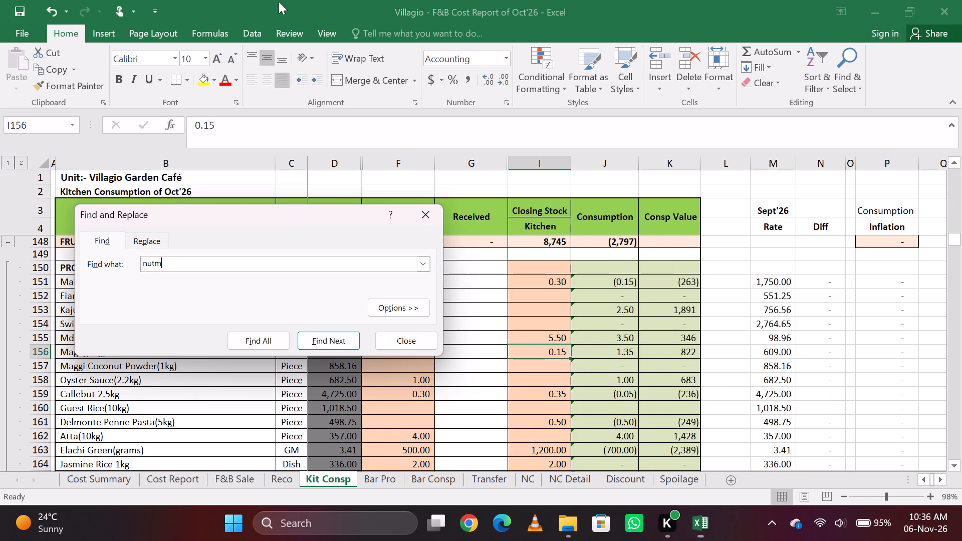
key("BackSpace")
key("Return")
key("Return")
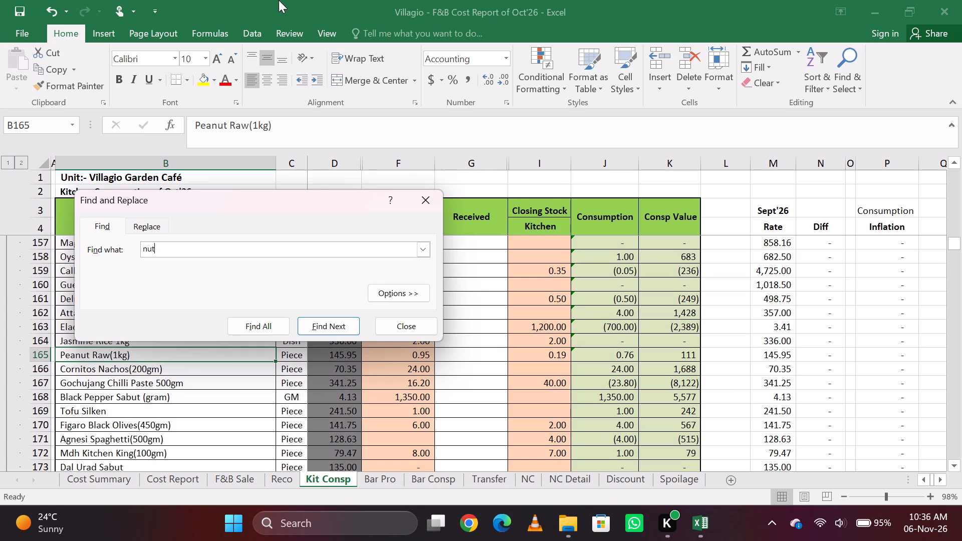
Search the sheet for jaifal using the spellings "ajif", "jayf" and "jaifa".
key("BackSpace")
key("BackSpace")
key("BackSpace")
key("BackSpace")
type("ajif")
key("Return")
key("Return")
key("BackSpace")
key("BackSpace")
key("BackSpace")
key("BackSpace")
key("BackSpace")
key("BackSpace")
key("BackSpace")
key("BackSpace")
key("BackSpace")
key("BackSpace")
key("BackSpace")
key("BackSpace")
type("jayf")
key("Return")
key("Return")
key("BackSpace")
key("BackSpace")
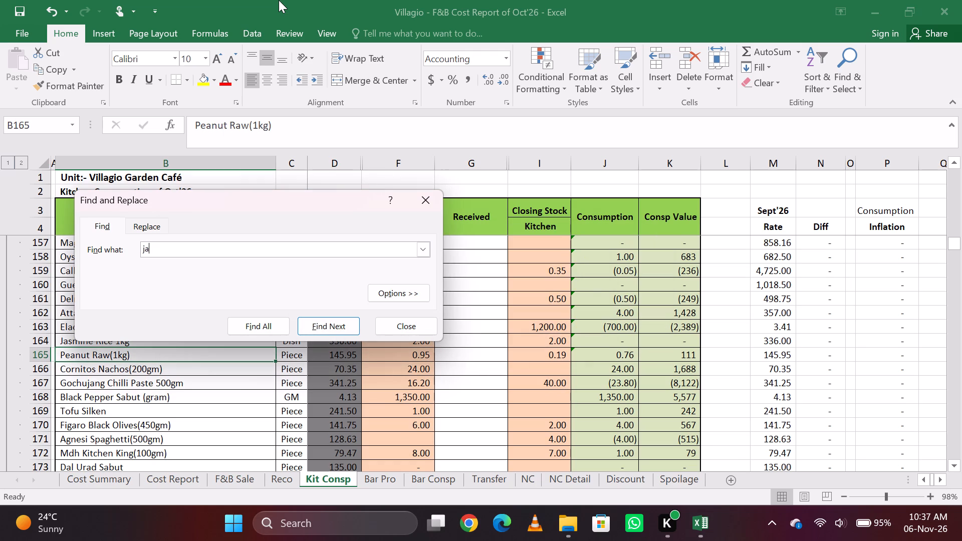
type("ifa")
key("Return")
key("Escape")
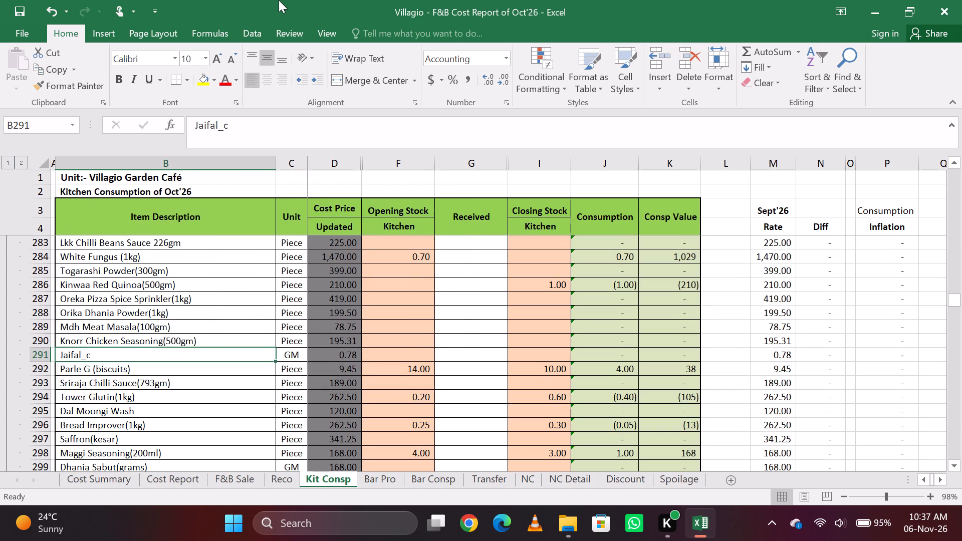
key("Right")
key("Right")
key("Right")
key("Right")
key("Right")
Check for other jaifal entries by repeating the "jaifa" search and also searching "jayf" and "fal".
key("ctrl+f")
key("Return")
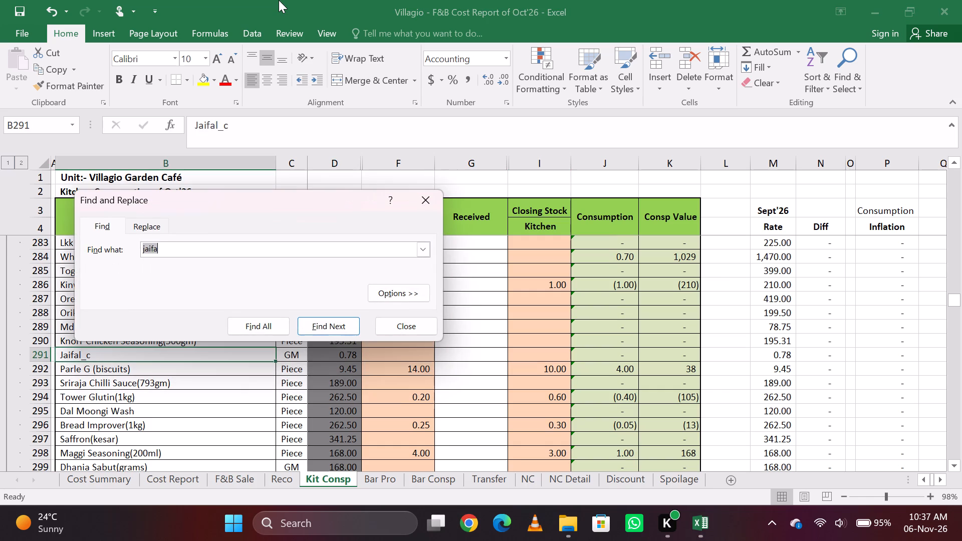
key("Return")
key("Return")
key("BackSpace")
type("jayf")
key("Return")
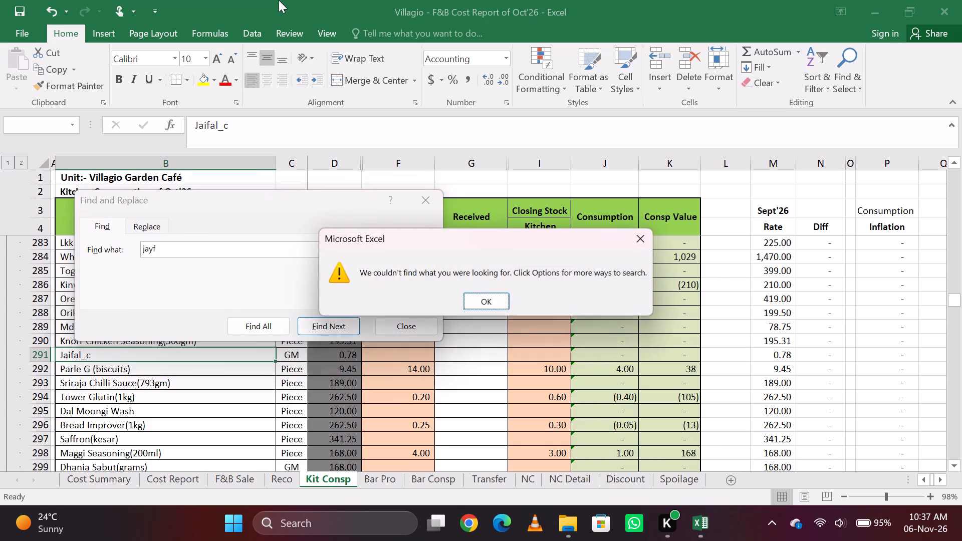
key("Return")
key("BackSpace")
key("BackSpace")
key("BackSpace")
key("BackSpace")
key("BackSpace")
type("fal")
key("Return")
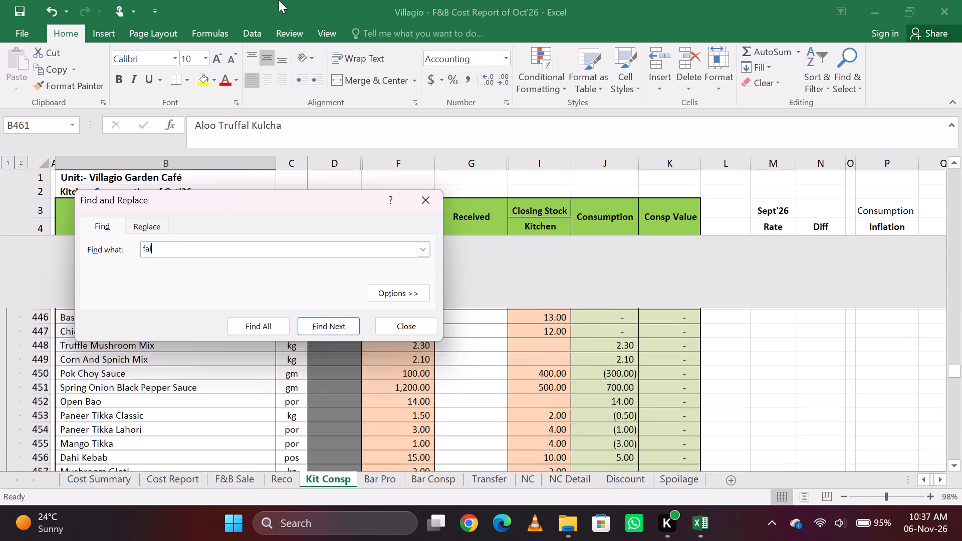
key("Return")
key("Return")
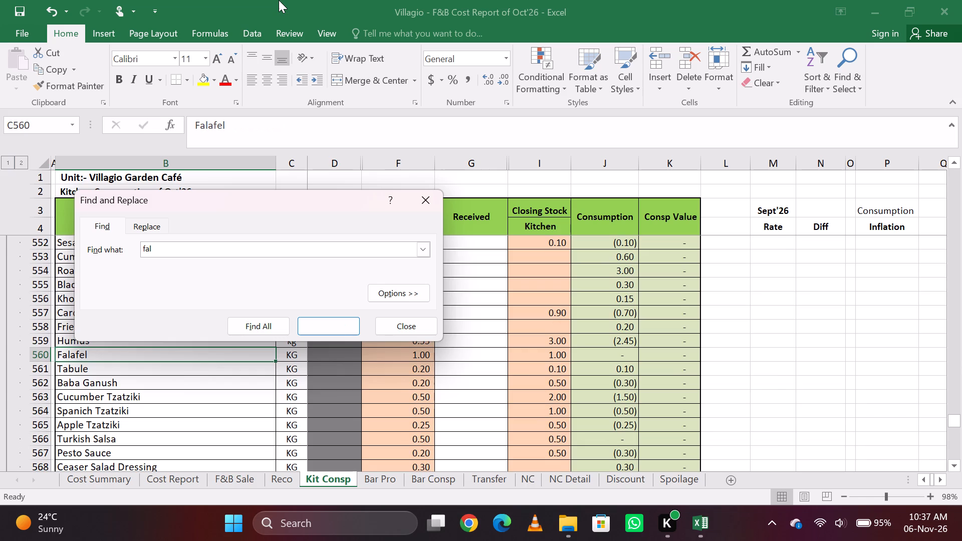
Enter 0.3 as the kitchen closing stock of Jaifal_c and correct it to 300.
key("Escape")
key("Right")
key("Right")
key("Right")
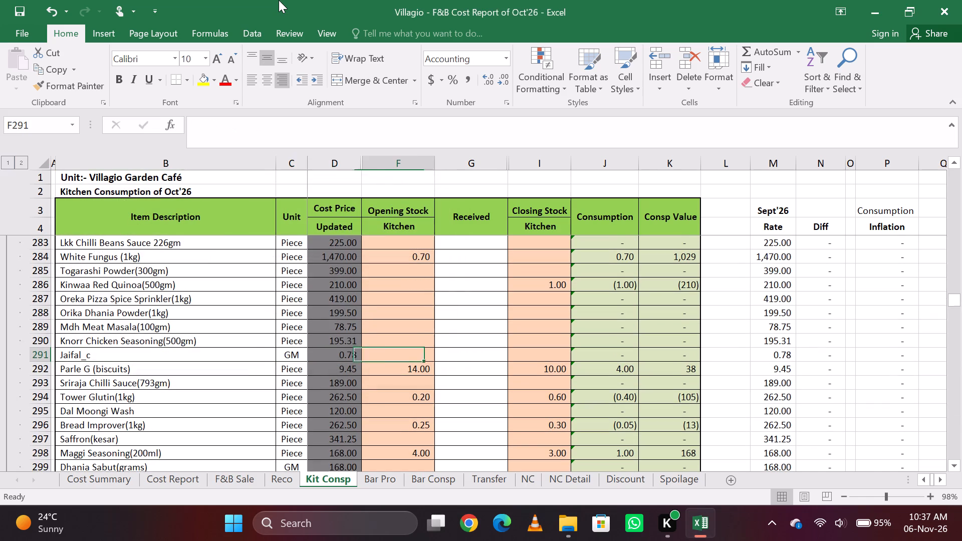
key("Right")
key("Right")
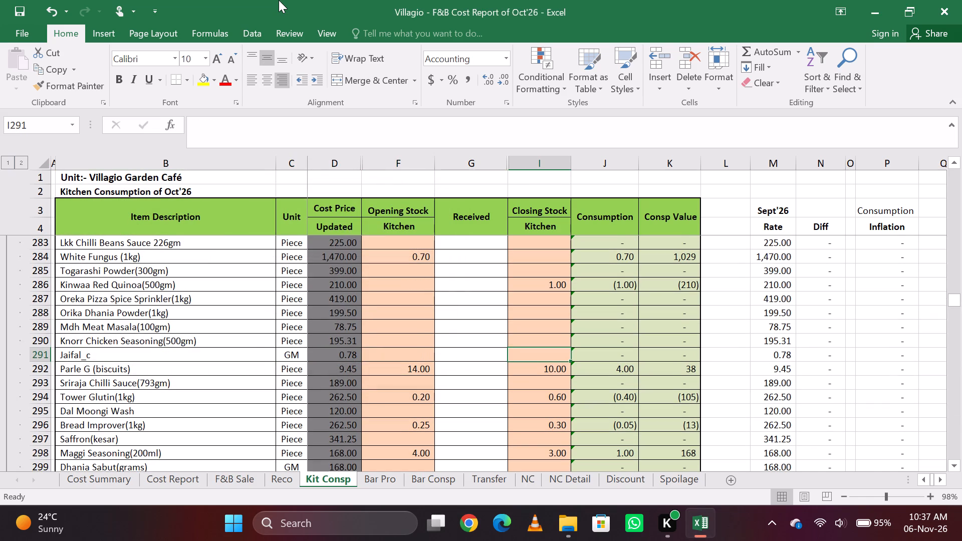
type(".3")
key("Return")
key("Up")
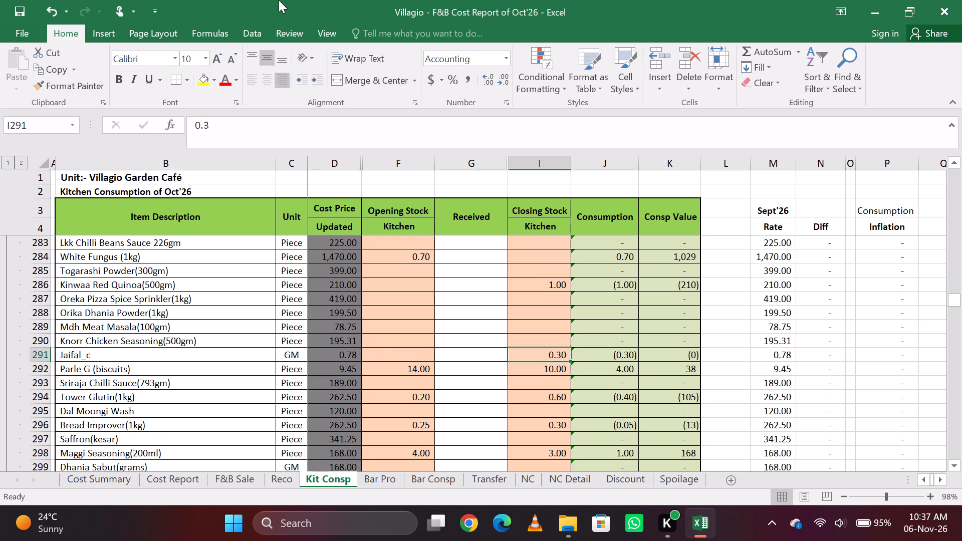
type("300")
key("Return")
Search the sheet for "clove", enter 0.25 as the kitchen closing stock of Clove (laung) and correct it to 250.
key("ctrl+f")
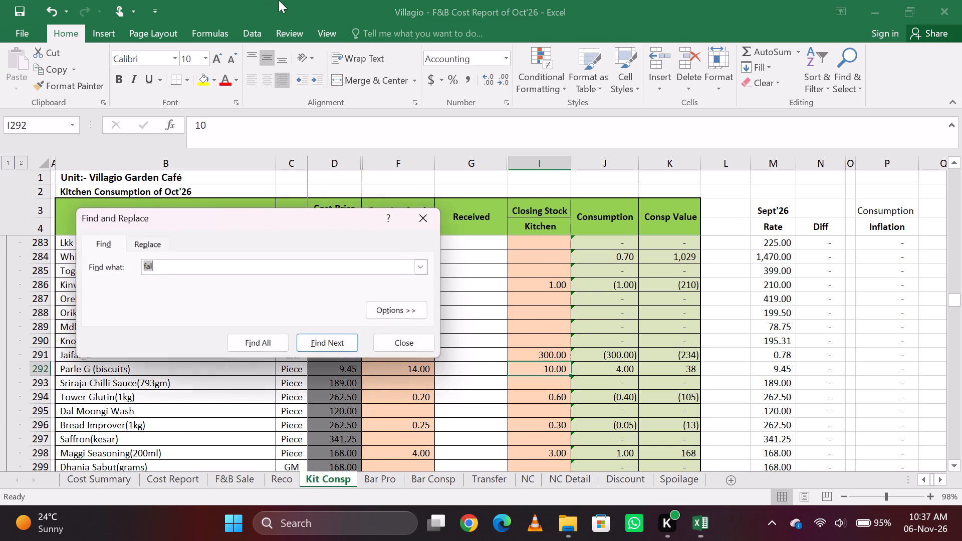
key("BackSpace")
key("BackSpace")
key("BackSpace")
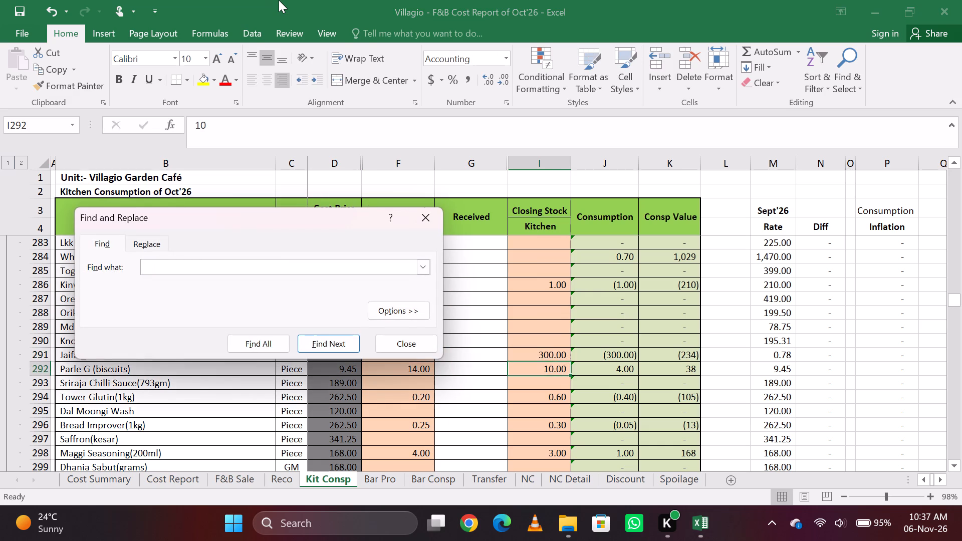
key("BackSpace")
key("BackSpace")
type("clove")
key("Return")
key("Return")
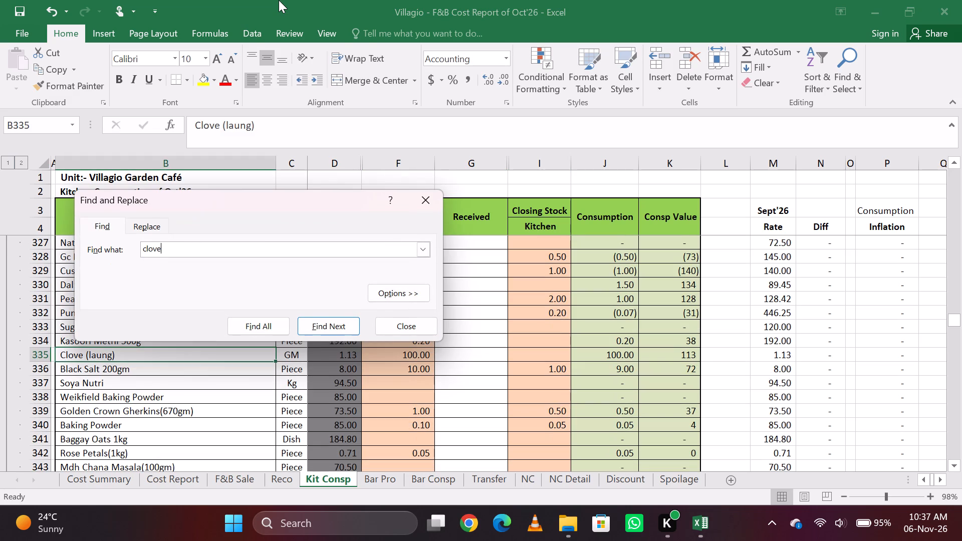
key("Escape")
key("Right")
key("Right")
key("Right")
key("Right")
key("Right")
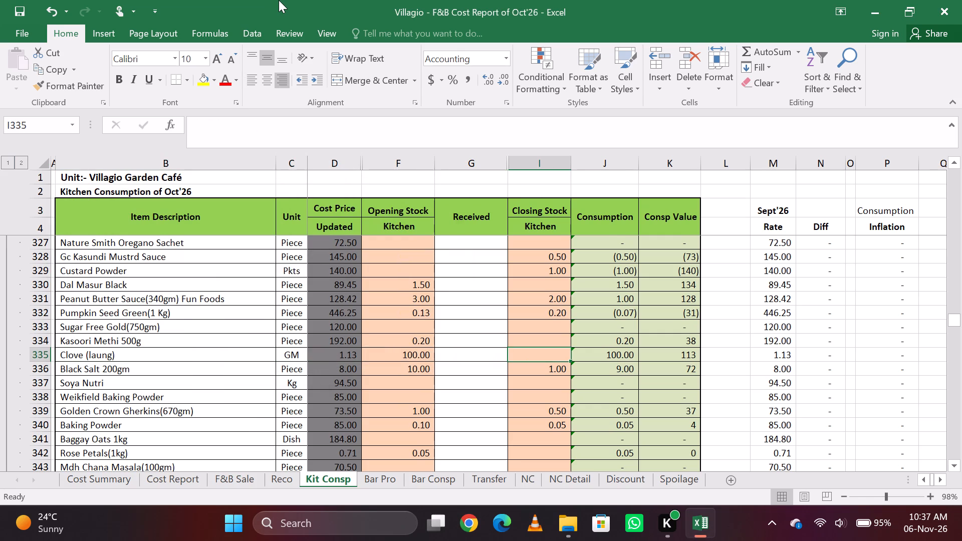
type(".25")
key("Return")
key("ctrl+f")
key("BackSpace")
key("Escape")
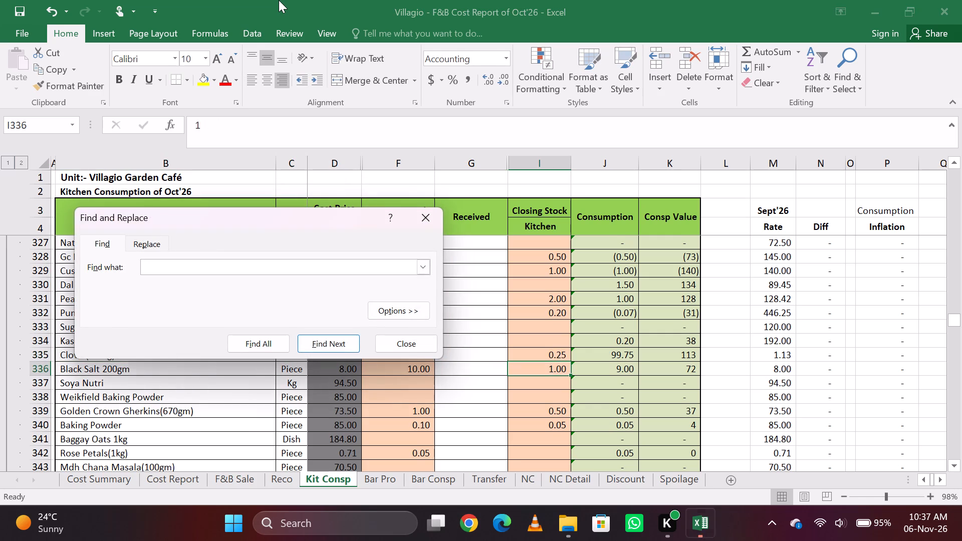
key("Up")
type("250")
key("Return")
key("Up")
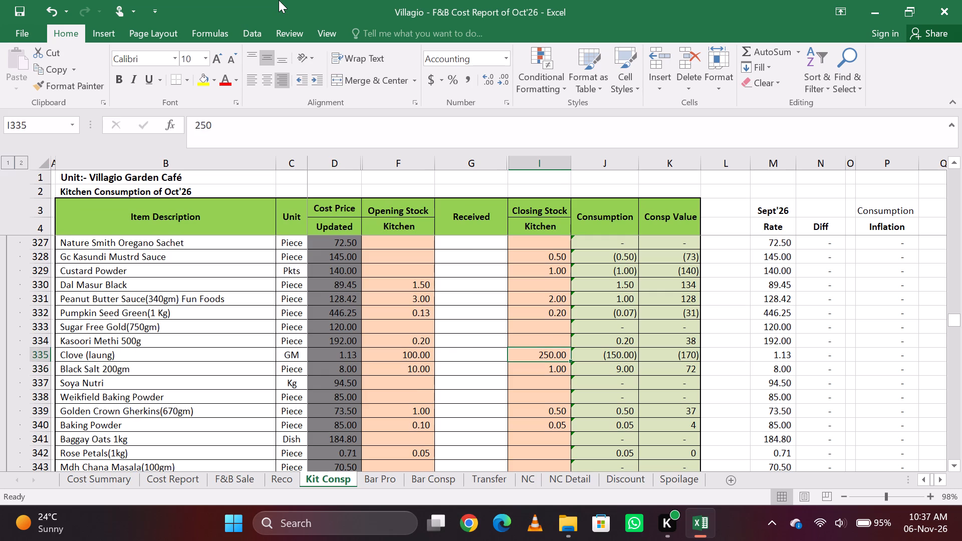
Search the sheet for "seed" and go through the matching items and their closing stock.
key("ctrl+f")
key("s")
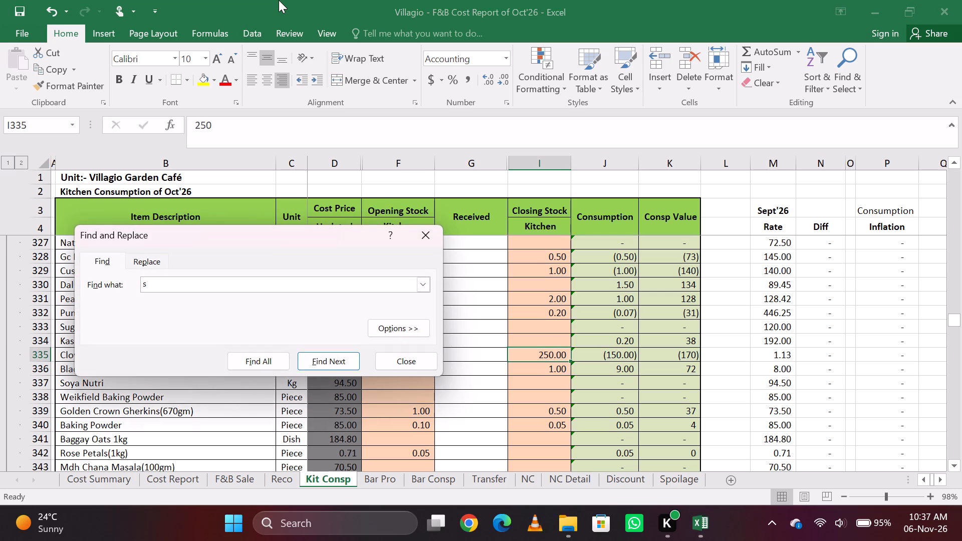
key("BackSpace")
key("BackSpace")
type("dee")
key("BackSpace")
key("BackSpace")
key("BackSpace")
type("seed")
key("Return")
key("Return")
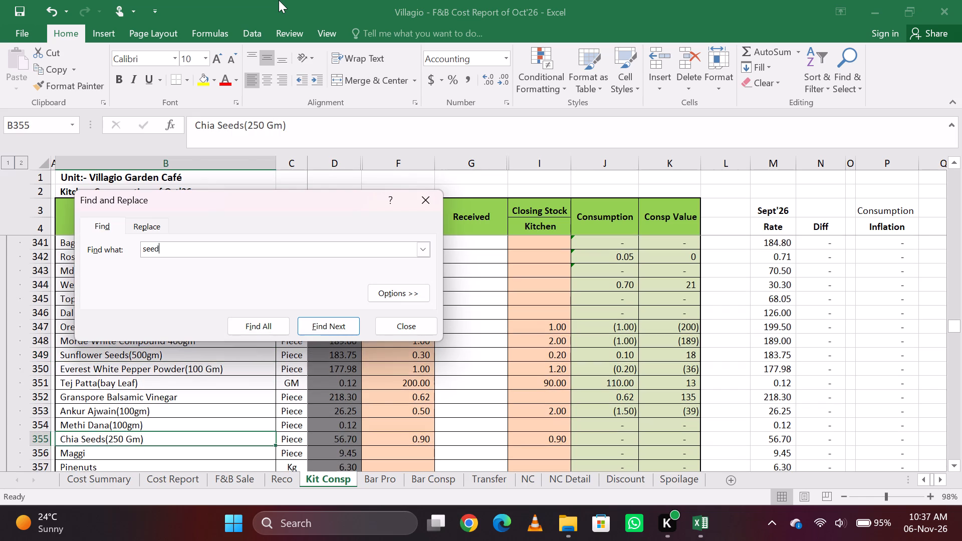
key("Return")
key("Return")
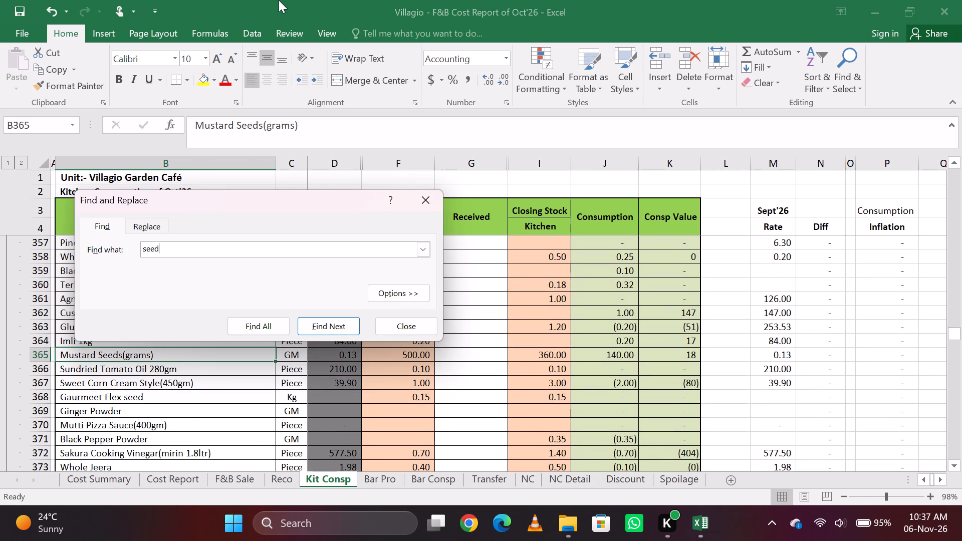
key("Return")
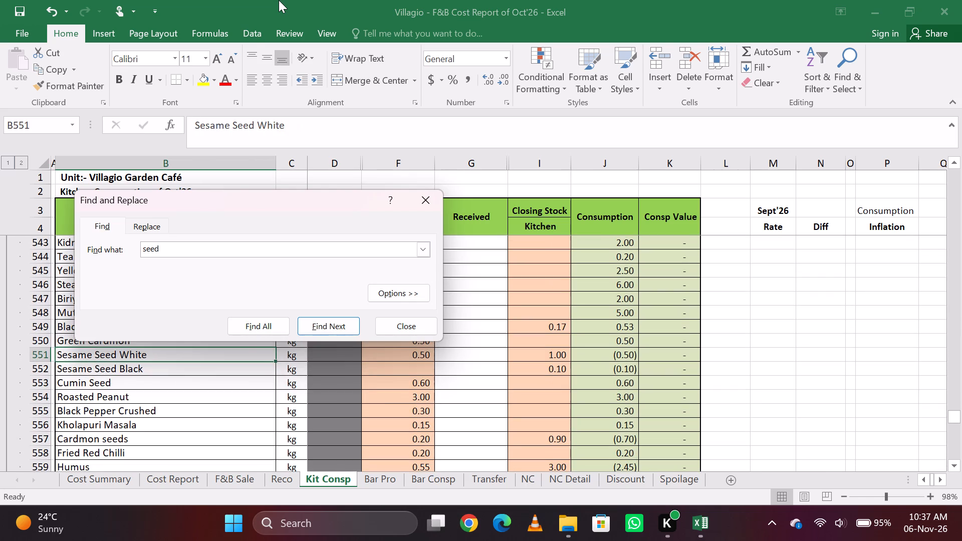
key("Return")
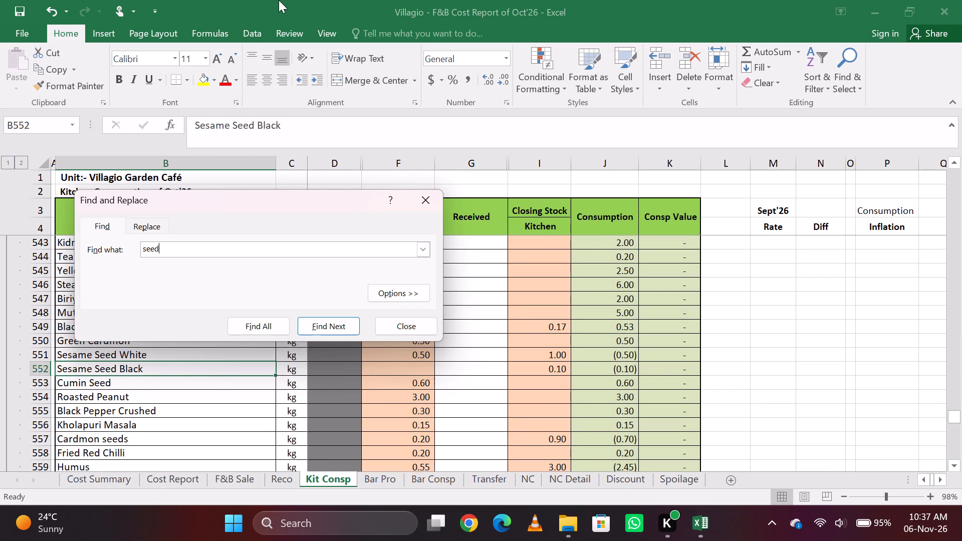
key("Return")
key("Return")
key("Return")
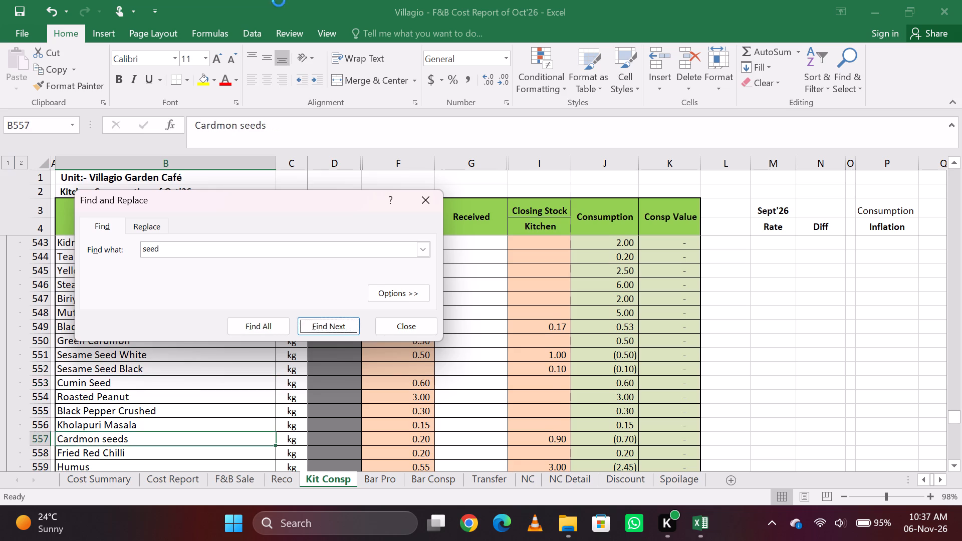
key("Return")
key("Return")
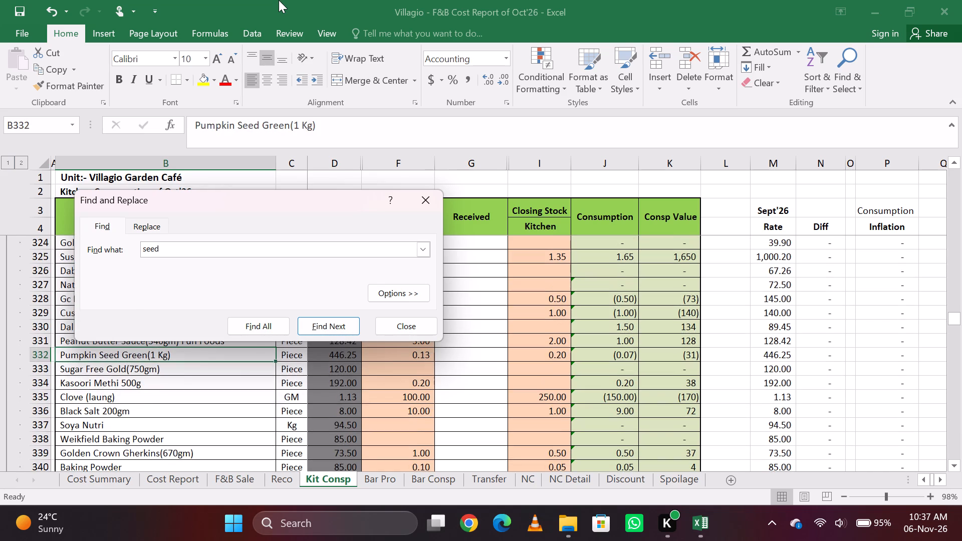
key("Return")
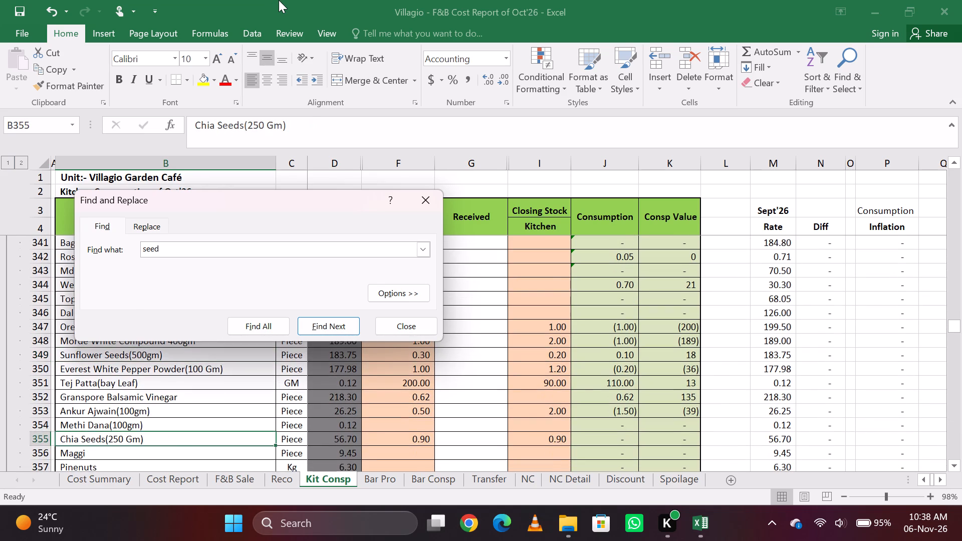
key("Return")
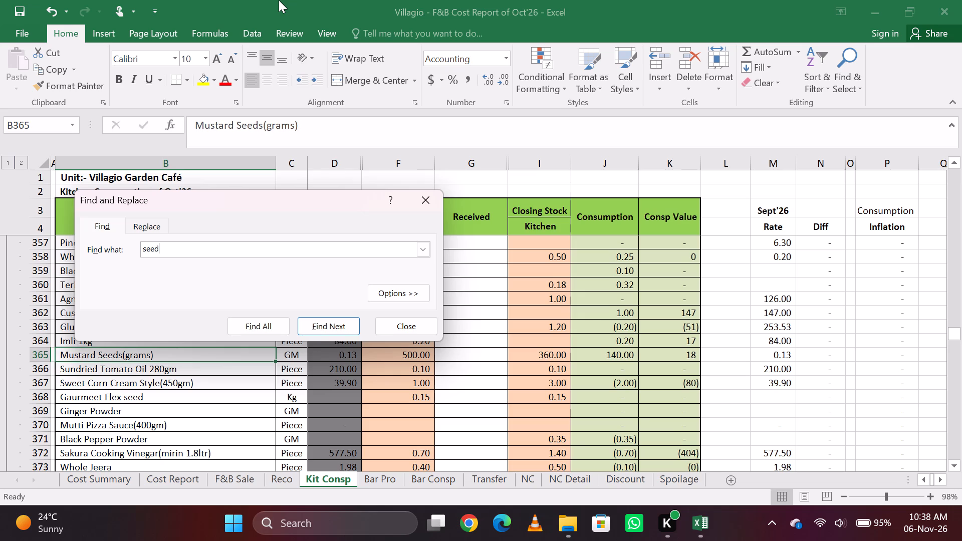
Search the sheet for "til" and change the kitchen closing stock of White Til(1kg) to the formula =0.5+.4.
key("BackSpace")
key("BackSpace")
key("BackSpace")
key("BackSpace")
key("BackSpace")
type("til")
key("Return")
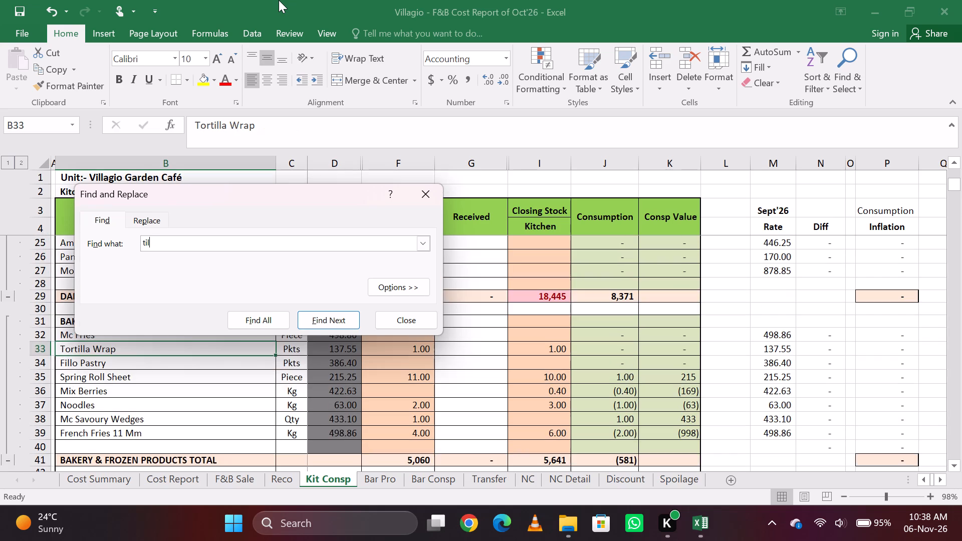
key("Return")
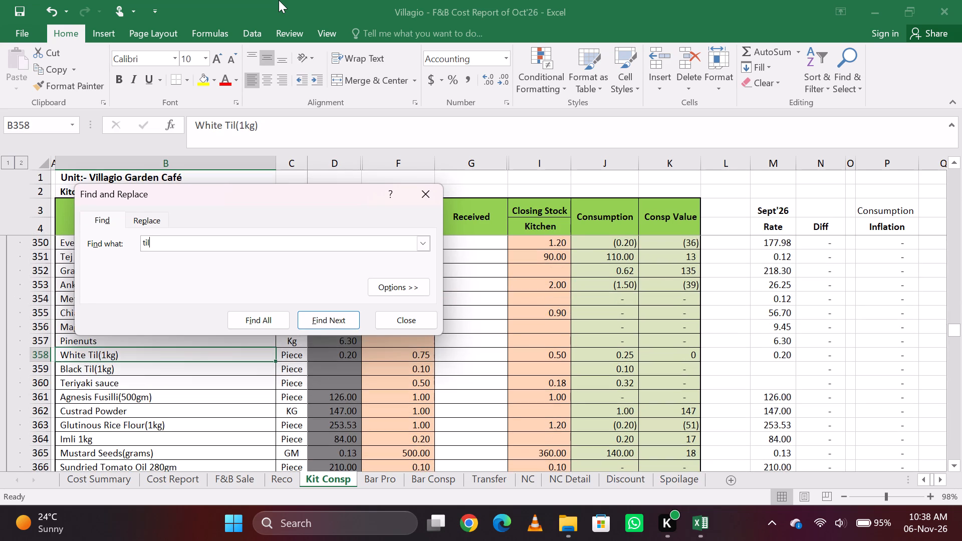
key("Escape")
key("Right")
key("Right")
key("Right")
key("Right")
key("Right")
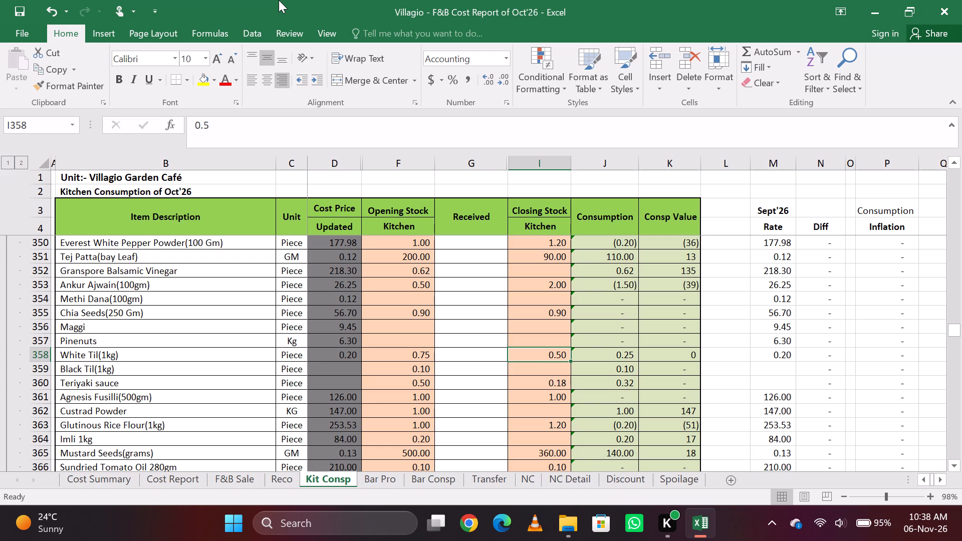
key("Right")
key("Left")
left_click(251, 133)
type("+.5")
key("BackSpace")
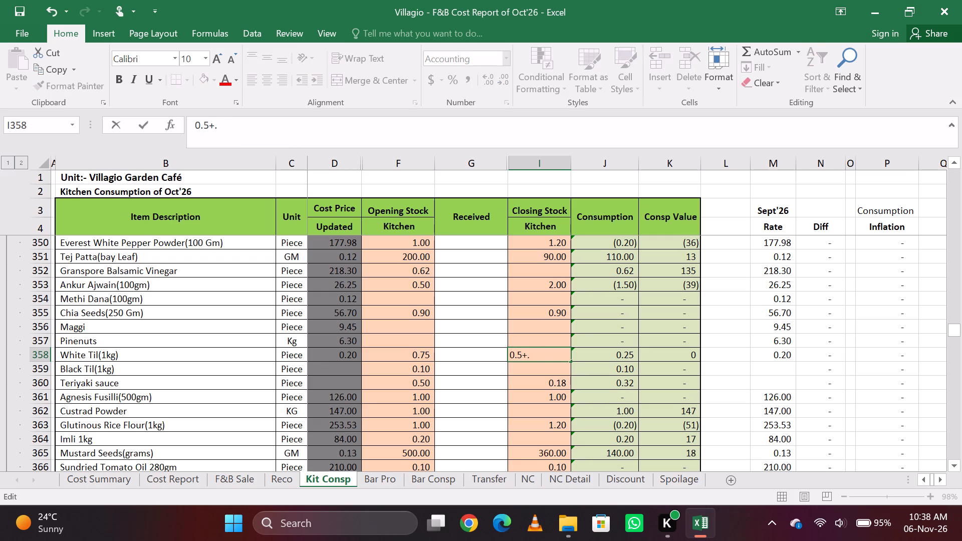
type(".4")
key("Left")
key("Left")
key("Left")
key("Left")
key("Left")
key("Left")
key("Left")
key("Left")
key("Left")
key("Left")
key("Left")
key("Left")
key("Left")
key("Left")
key("Left")
key("equal")
key("Right")
key("Right")
key("Right")
key("Right")
key("Right")
key("BackSpace")
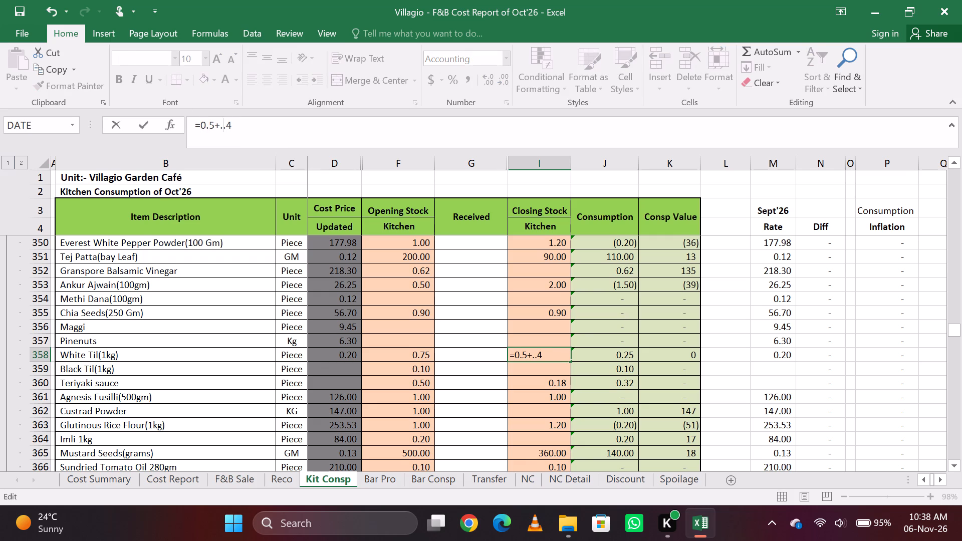
key("Return")
Search the sheet for "turmer".
key("ctrl+f")
key("BackSpace")
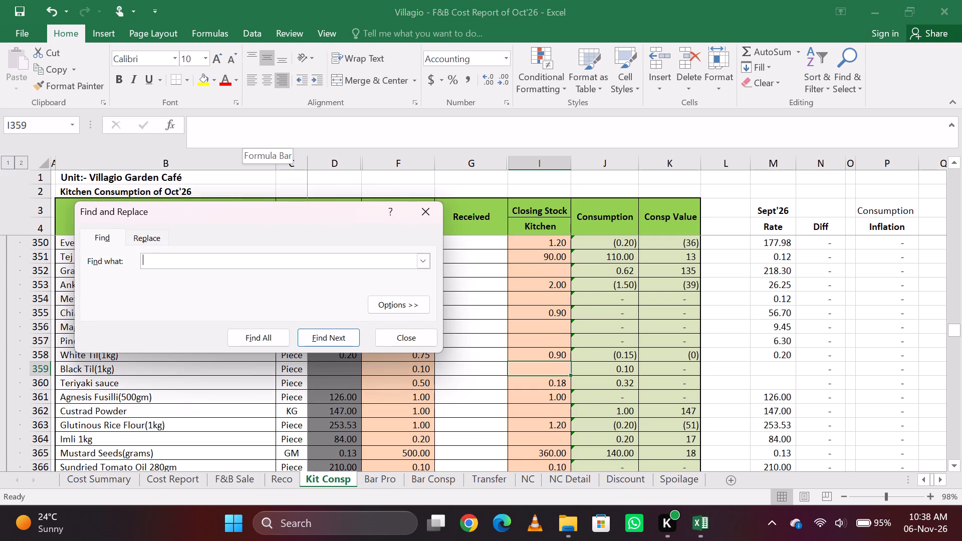
key("BackSpace")
key("BackSpace")
key("BackSpace")
key("BackSpace")
type("turmer")
key("Return")
key("Return")
Search the sheet for "haldi p" and enter 10 as the kitchen closing stock of Mdh Haldi Powder(100gm).
key("BackSpace")
key("BackSpace")
key("BackSpace")
key("BackSpace")
key("BackSpace")
key("BackSpace")
key("BackSpace")
key("BackSpace")
key("BackSpace")
key("BackSpace")
key("BackSpace")
key("BackSpace")
key("BackSpace")
key("BackSpace")
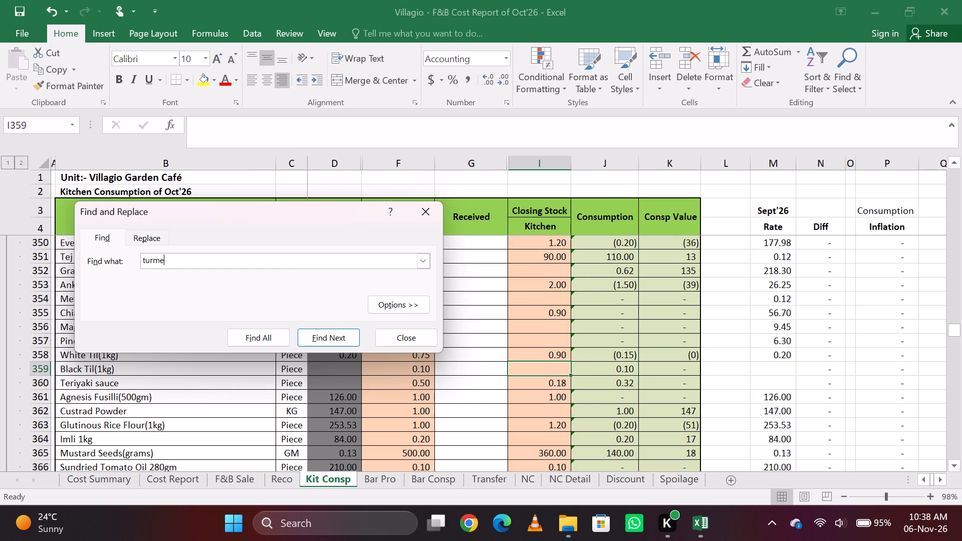
type("haldi p")
key("Return")
key("Escape")
key("Right")
key("Right")
key("Right")
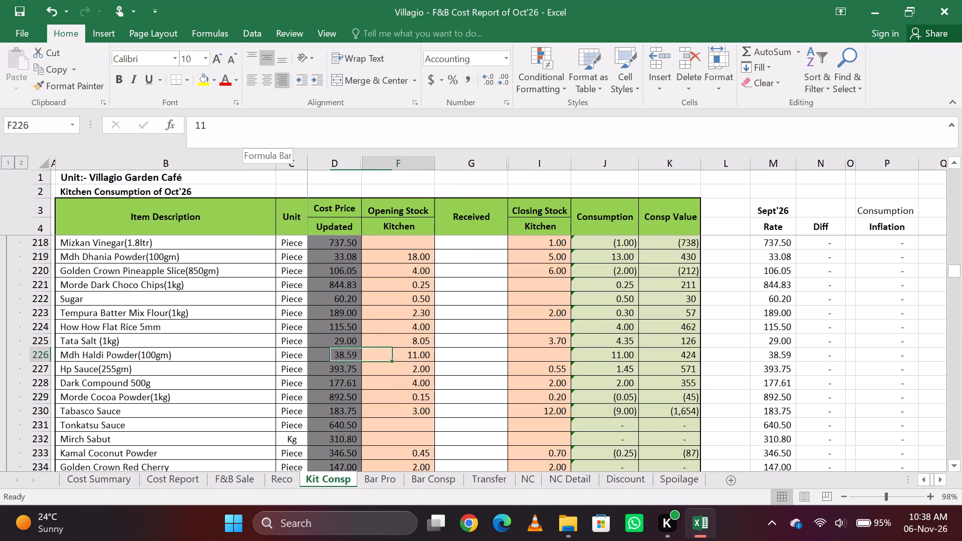
key("Right")
key("Right")
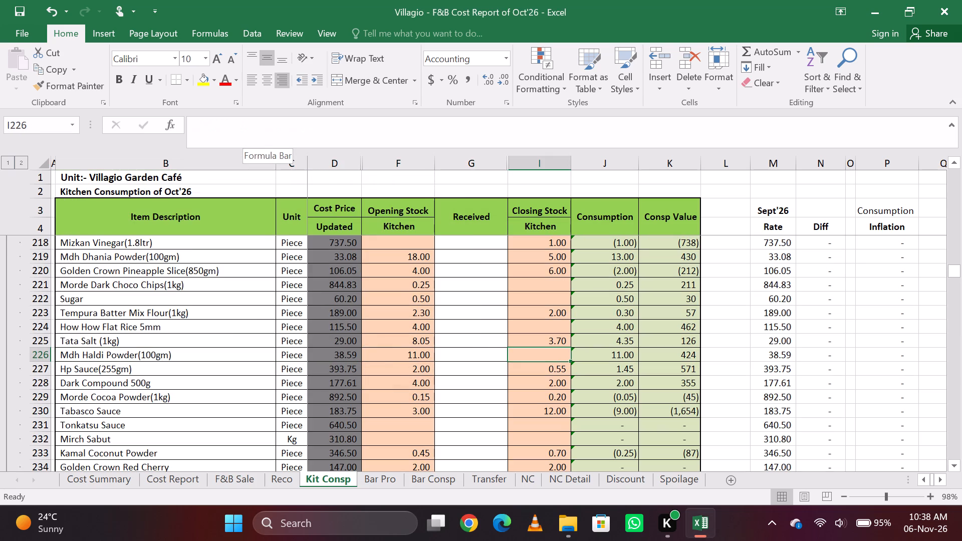
type("10")
key("Return")
key("Up")
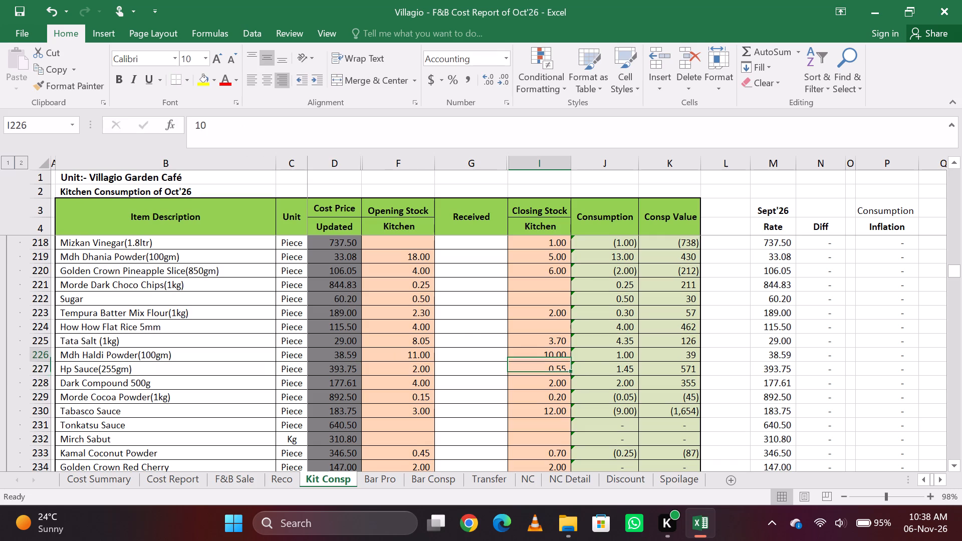
Search the sheet for "degi m".
key("ctrl+f")
key("BackSpace")
key("BackSpace")
key("BackSpace")
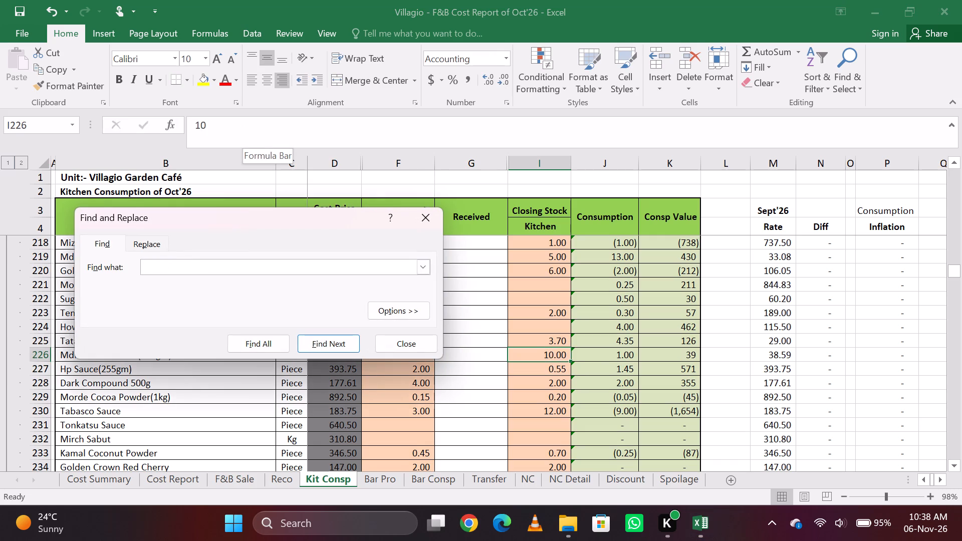
key("BackSpace")
type("degi m")
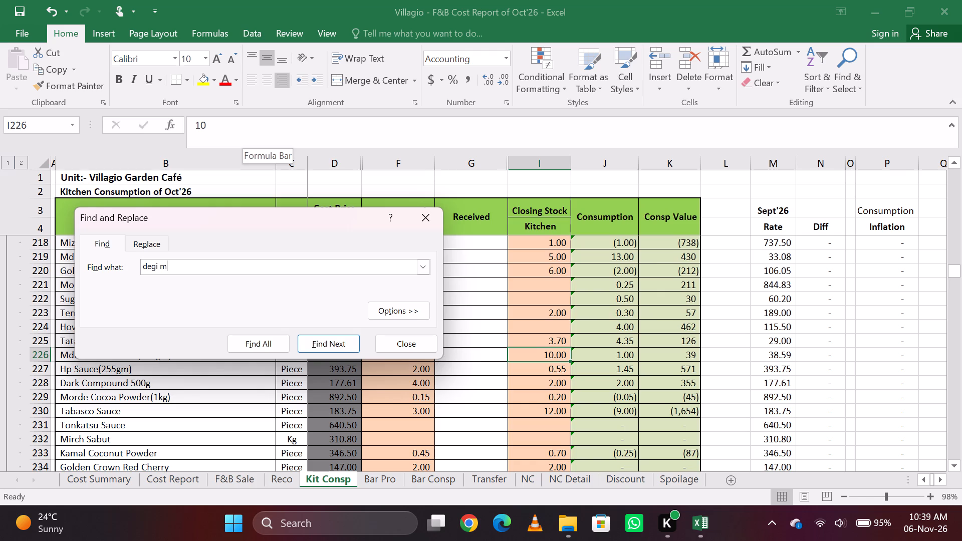
key("Return")
key("Return")
Search the sheet for "deggi" and add 2 to the kitchen closing stock formula of Mdh Deggi Mirch(100gm), making it =3+2.5+2.
key("BackSpace")
key("BackSpace")
key("BackSpace")
type("gi")
key("Return")
key("Escape")
key("Right")
key("Right")
key("Right")
key("Right")
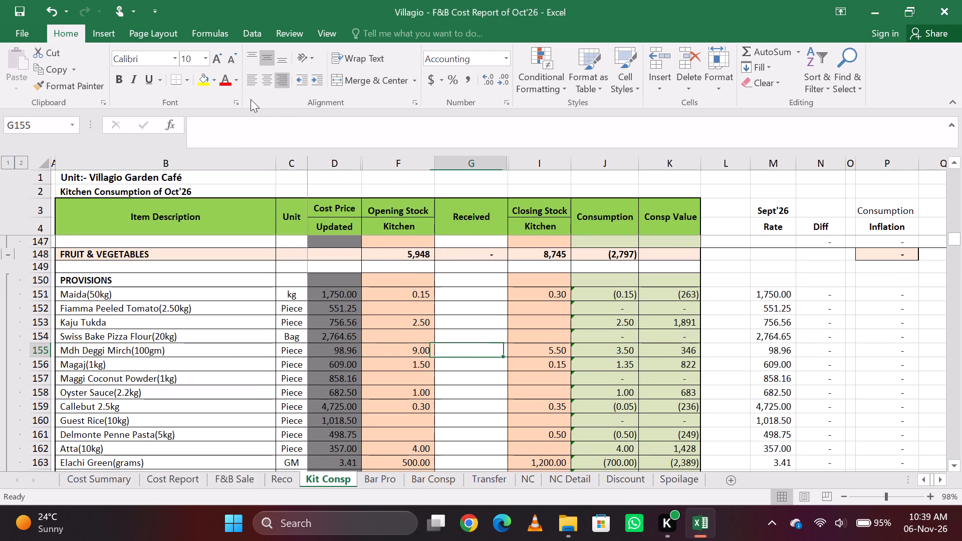
key("Right")
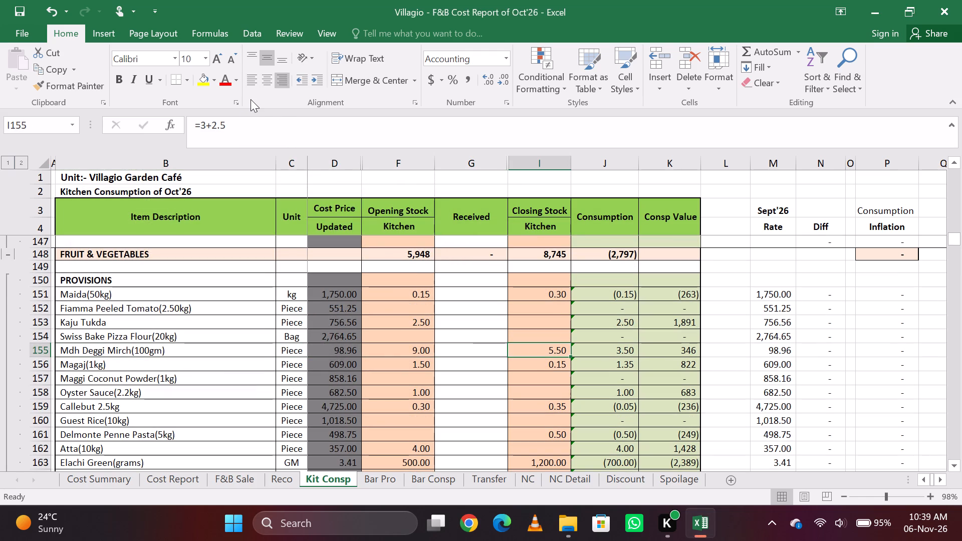
left_click(235, 127)
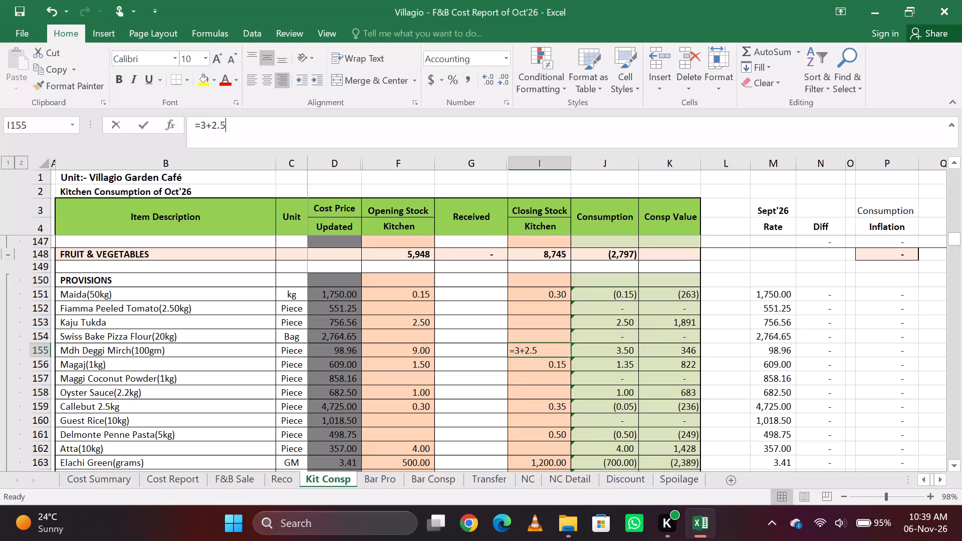
type("+2")
key("Return")
Search the sheet for "kitchen k" and set the kitchen closing stock of Mdh Kitchen King(100gm) to 10.
key("ctrl+f")
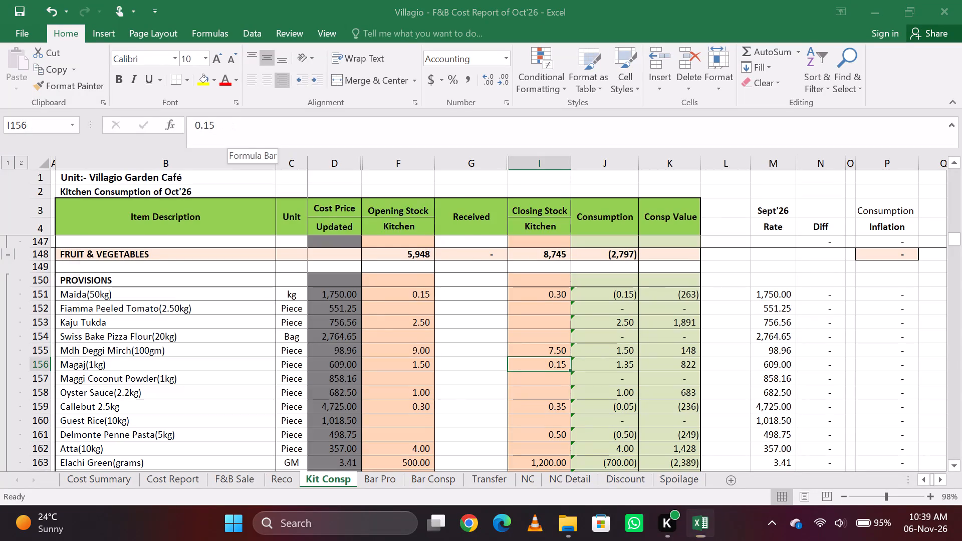
key("BackSpace")
key("BackSpace")
key("BackSpace")
key("BackSpace")
type("kitchen k")
key("Return")
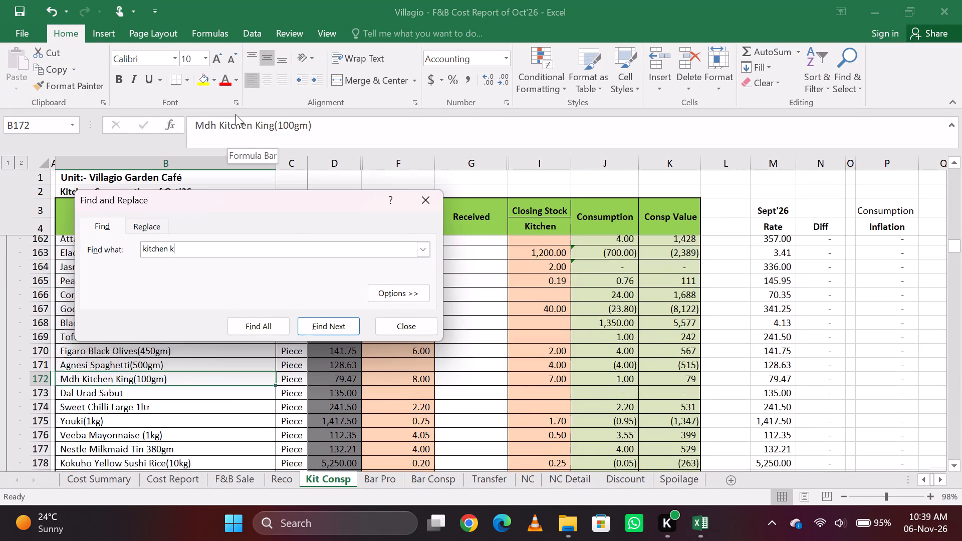
key("Escape")
key("Right")
key("Right")
key("Right")
key("Right")
key("Right")
key("Right")
key("Left")
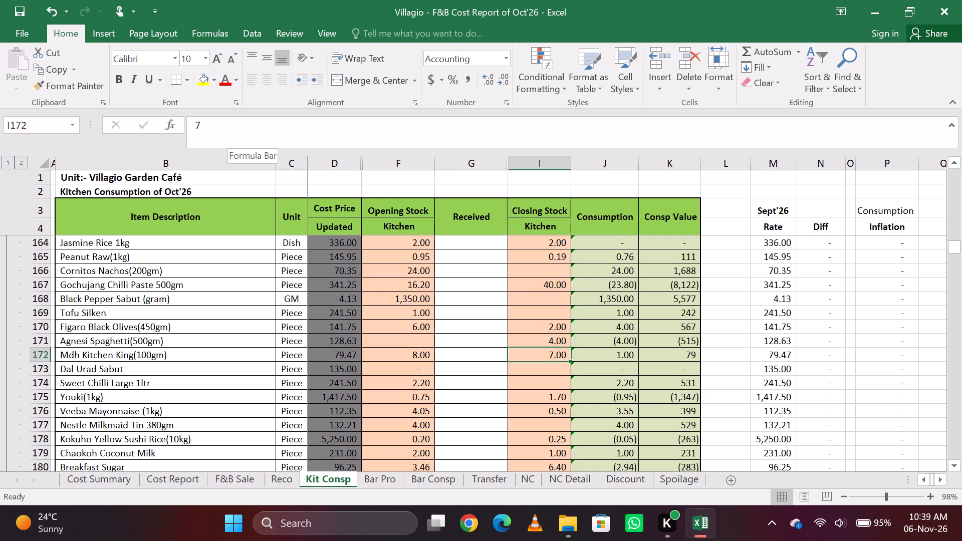
left_click(236, 134)
key("BackSpace")
type("10")
key("Return")
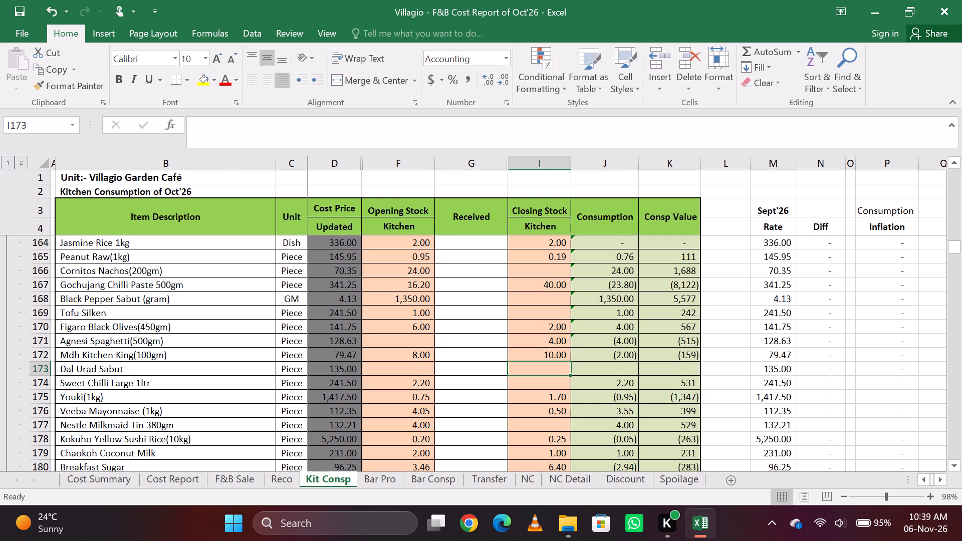
Search the sheet for "dhani" and change the kitchen closing stock of Mdh Dhania Powder(100gm) to the formula =9+5.
key("ctrl+f")
key("BackSpace")
key("BackSpace")
key("BackSpace")
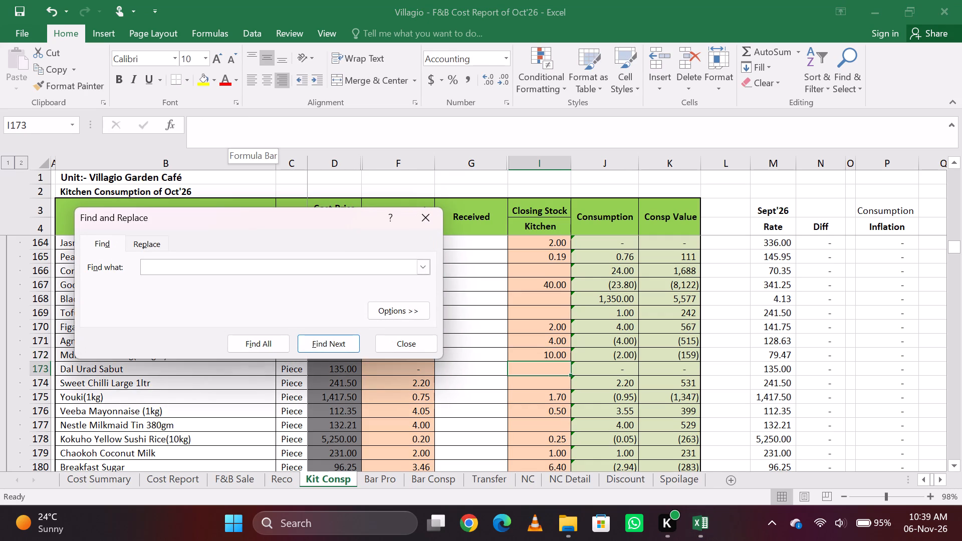
key("ctrl+f")
type("dhani")
key("Return")
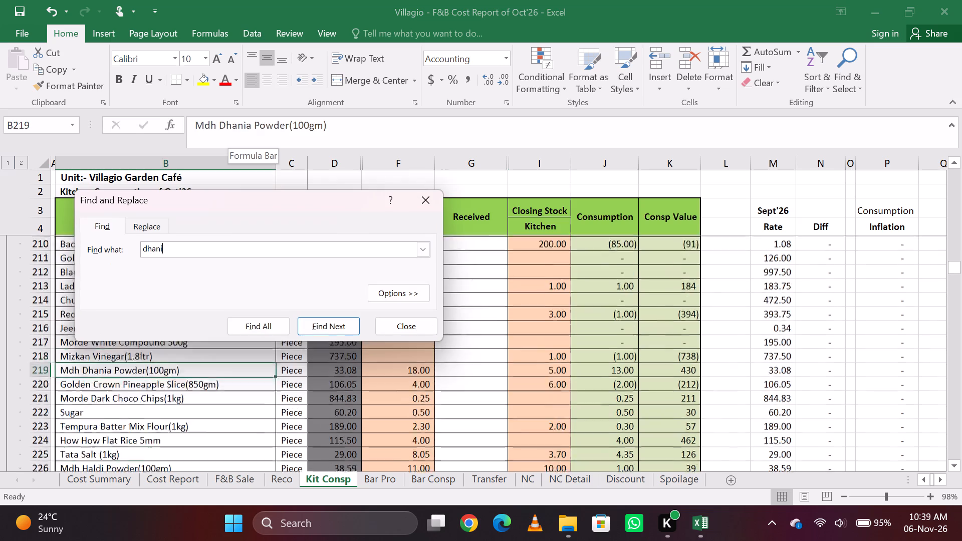
key("Escape")
key("Right")
key("Right")
key("Right")
key("Right")
key("Right")
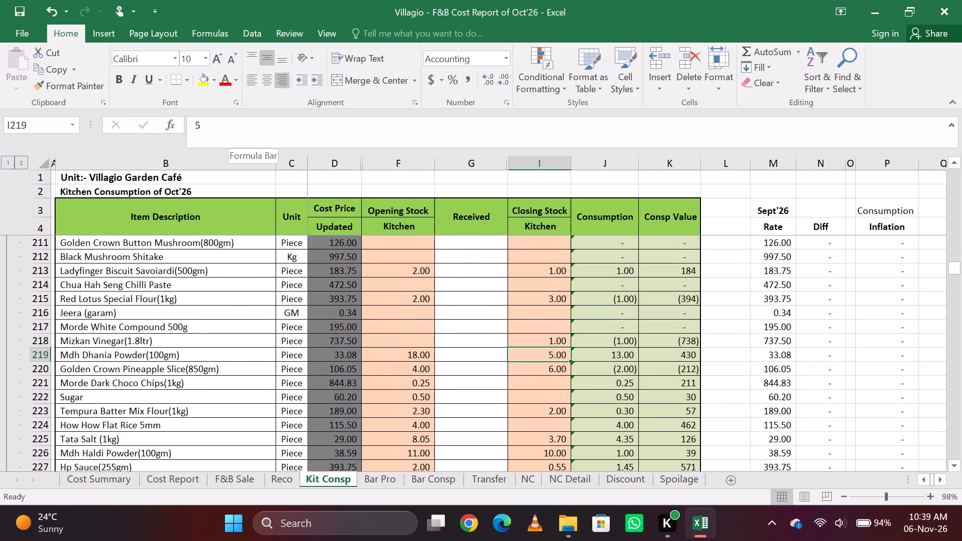
left_click(236, 116)
key("shift+plus")
type("9+")
key("Return")
key("Up")
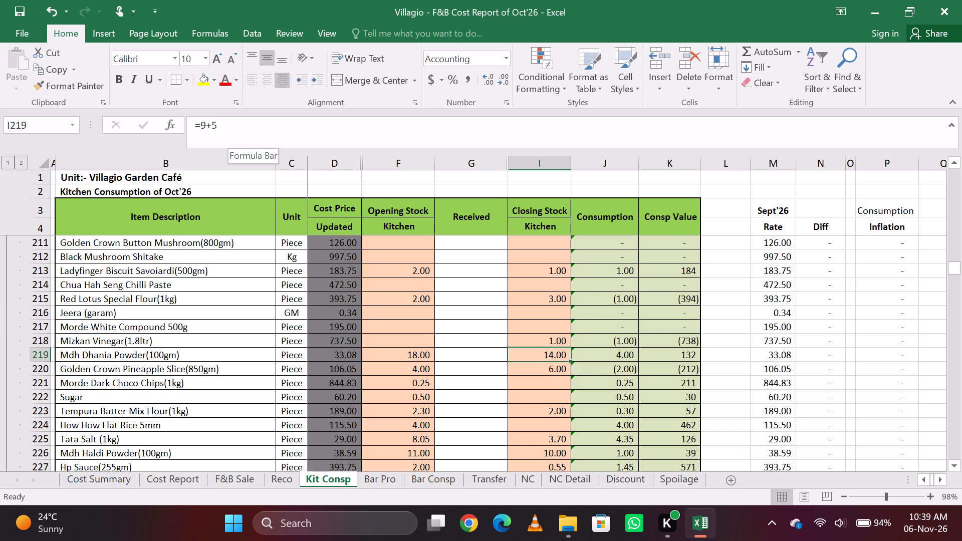
Search the sheet for "jeera" and add 3 to the kitchen closing stock formula of Mdh Jeera Powder(100 Gm), making it =8+4+3.
key("ctrl+f")
key("BackSpace")
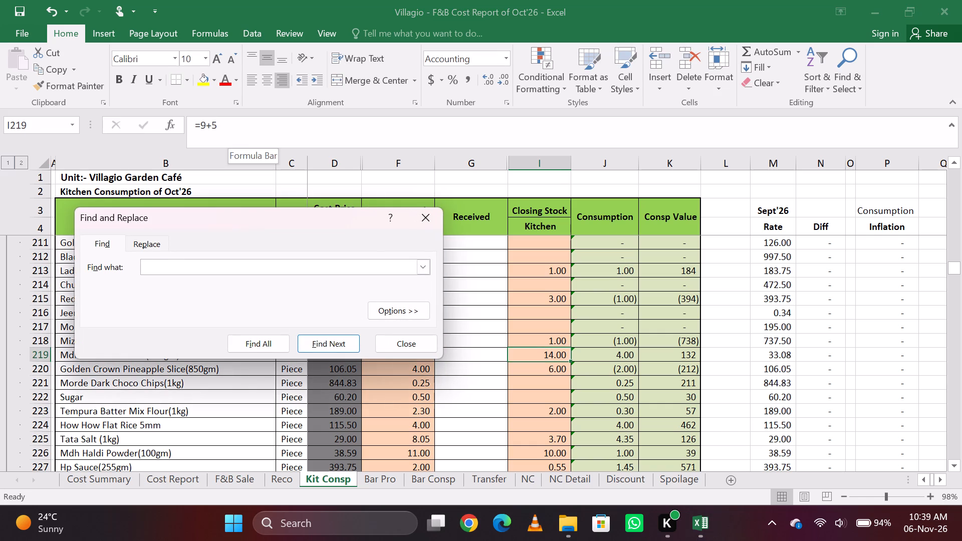
key("BackSpace")
key("c")
key("BackSpace")
key("BackSpace")
type("jeera")
key("Return")
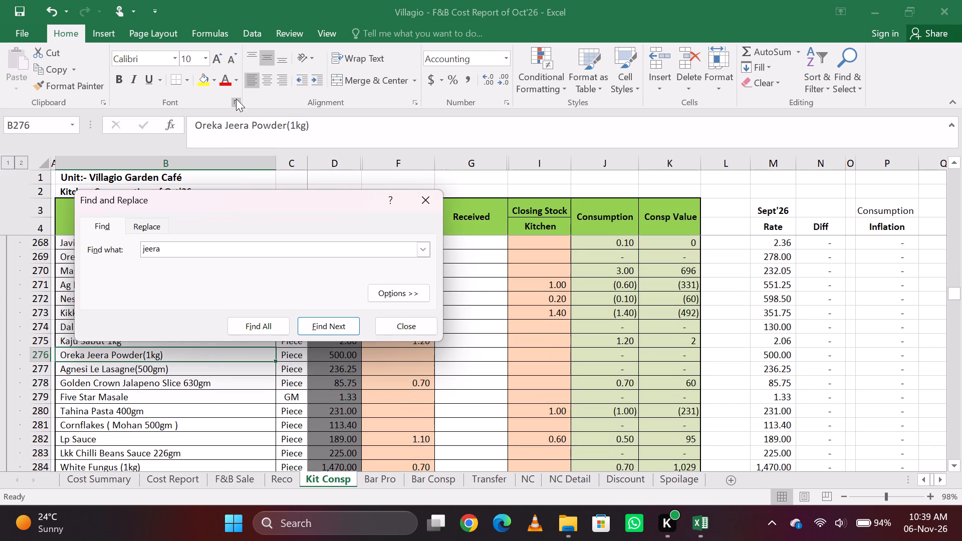
key("Return")
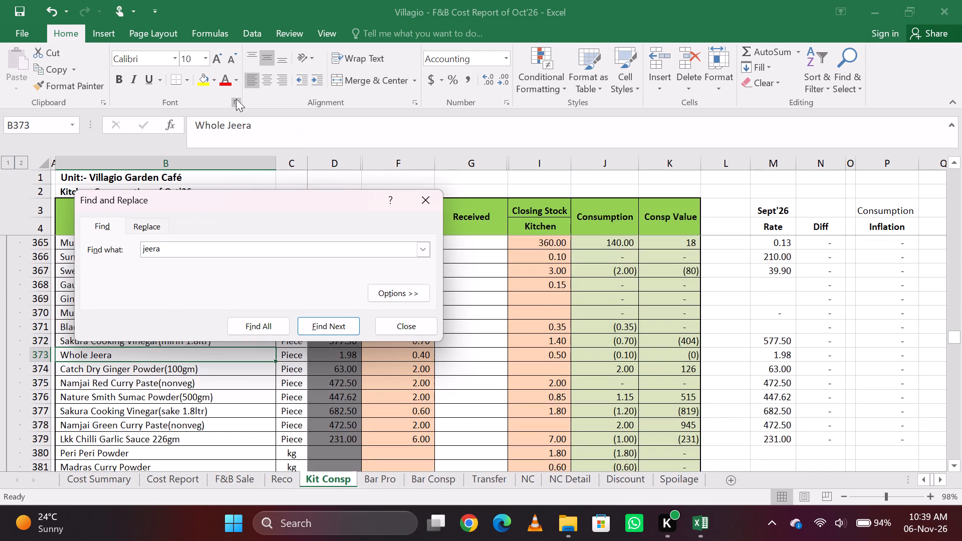
key("Return")
key("Escape")
key("Right")
key("Right")
key("Right")
key("Right")
key("Right")
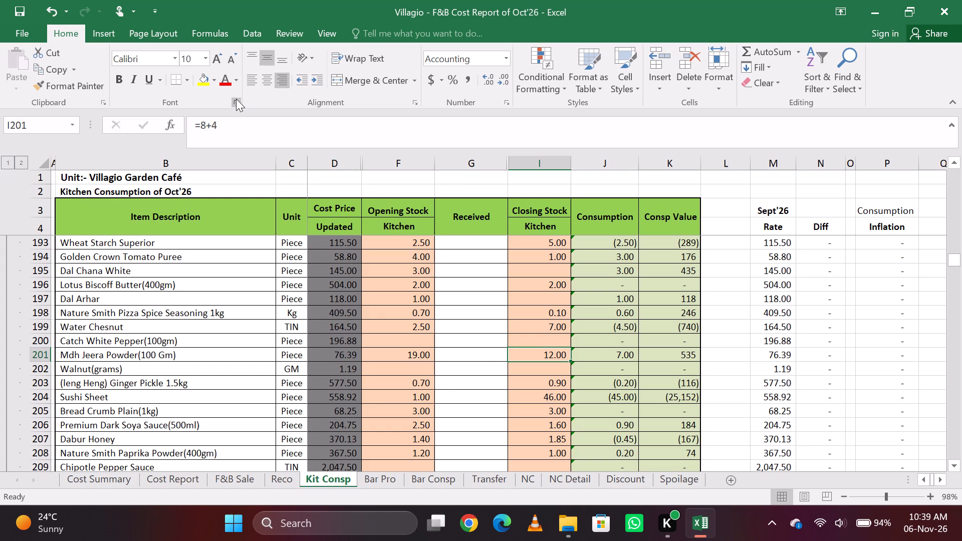
left_click(244, 130)
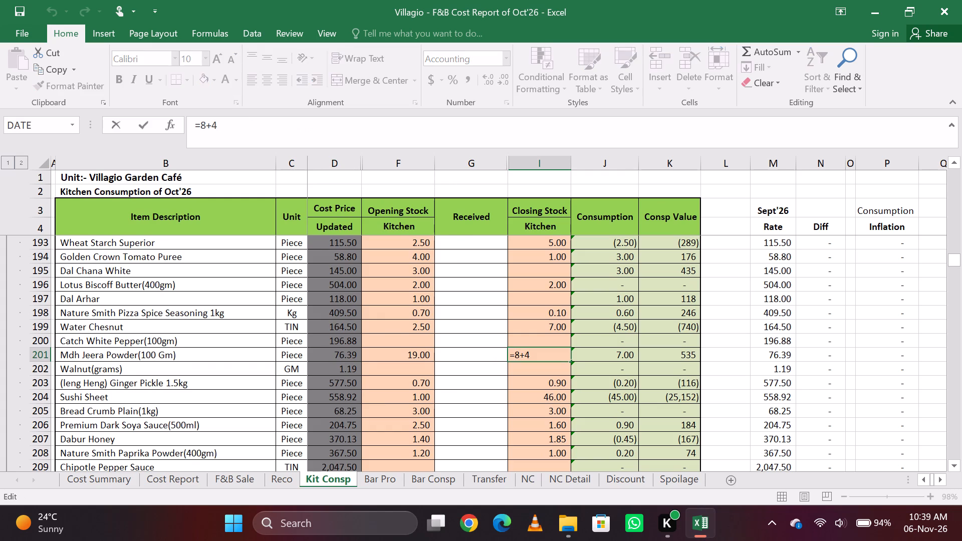
type("+3")
key("Return")
Search the sheet for "garam", "gara" and "garam ma".
key("ctrl+f")
key("BackSpace")
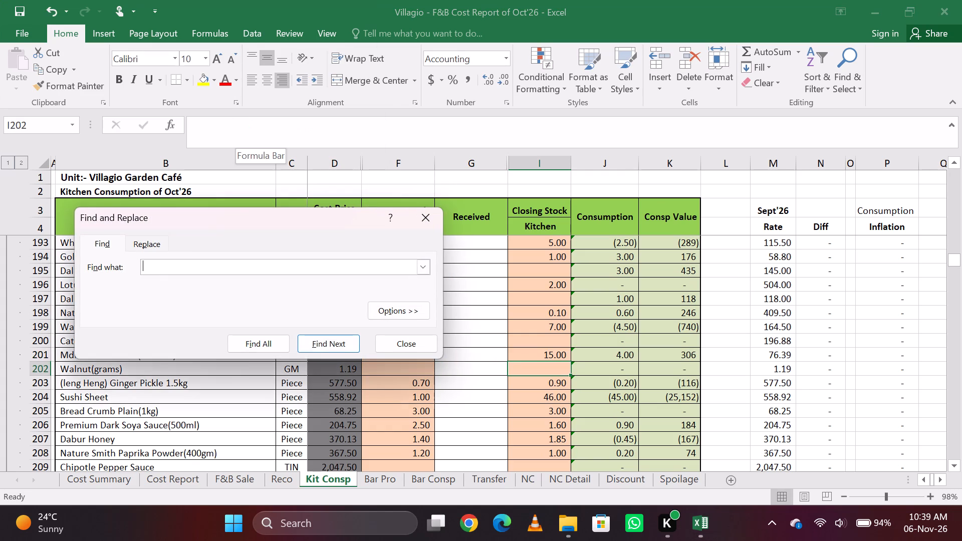
key("BackSpace")
key("BackSpace")
type("garam")
key("Return")
key("Return")
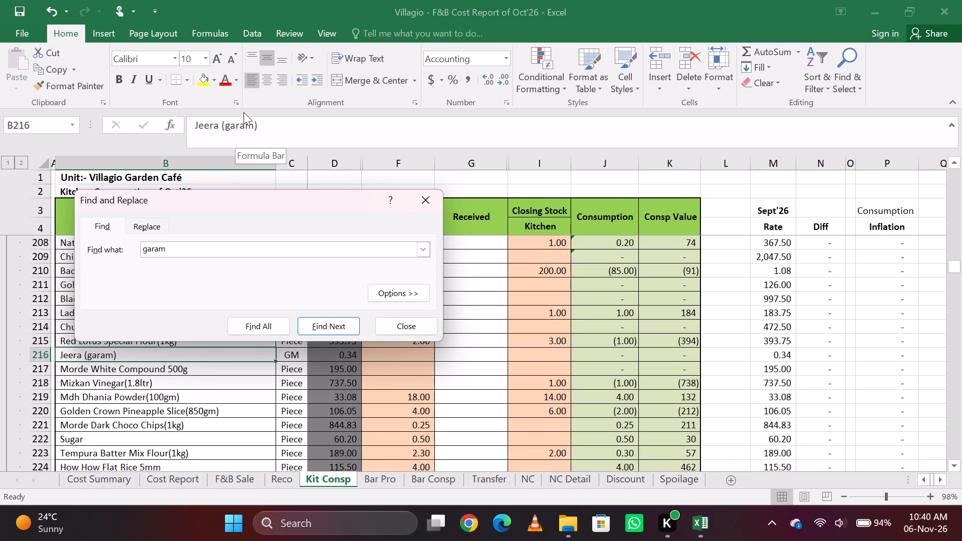
key("Return")
key("BackSpace")
key("Return")
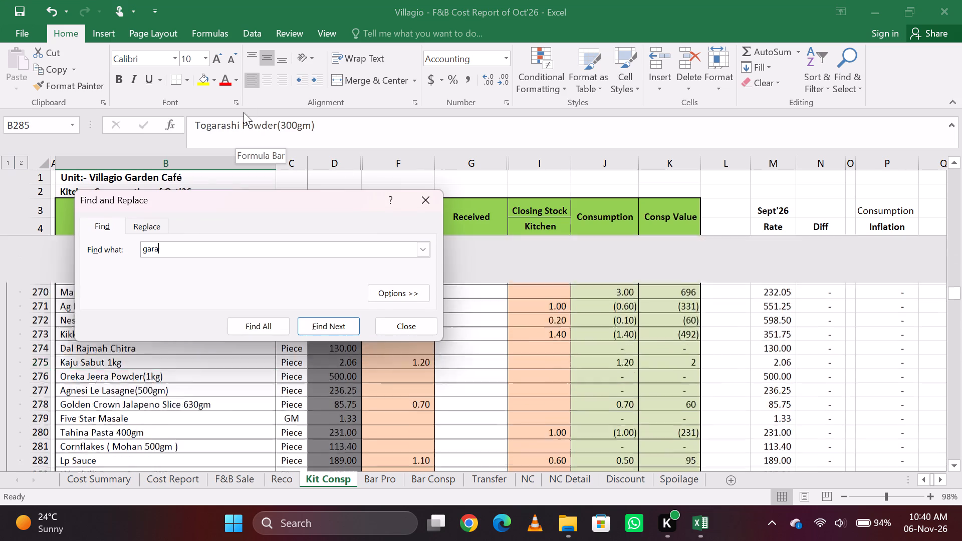
key("Return")
key("Return")
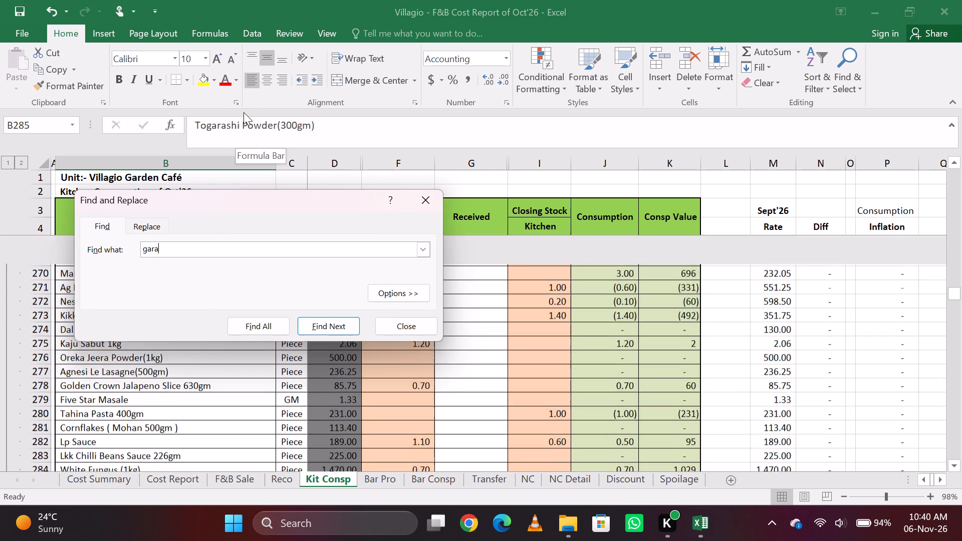
key("BackSpace")
key("BackSpace")
key("BackSpace")
key("BackSpace")
key("BackSpace")
key("BackSpace")
key("BackSpace")
key("BackSpace")
key("BackSpace")
key("BackSpace")
key("BackSpace")
key("BackSpace")
type("garam ma")
key("Return")
key("Return")
Search the sheet for "mdh" and go through the matching masala and powder items one by one.
key("BackSpace")
key("BackSpace")
key("BackSpace")
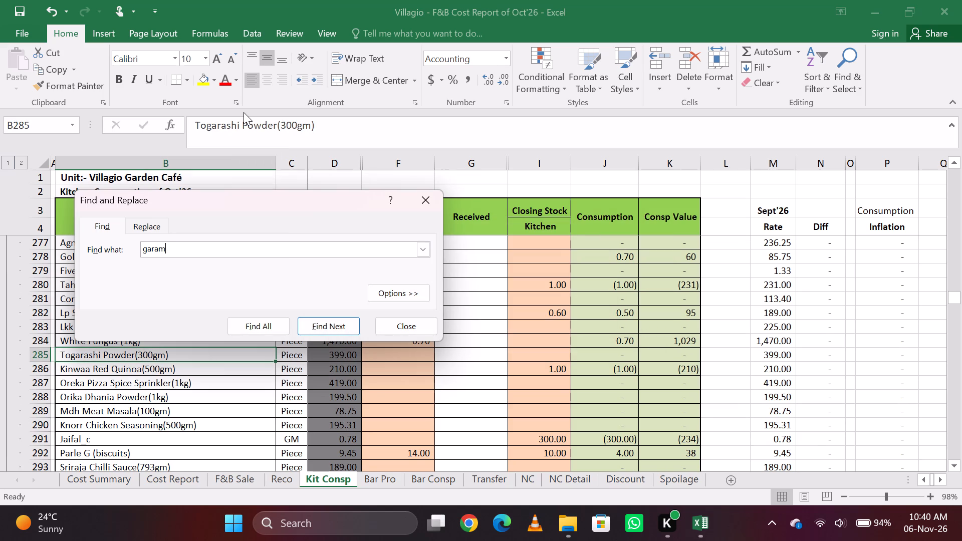
key("BackSpace")
key("BackSpace")
key("BackSpace")
key("BackSpace")
key("BackSpace")
key("BackSpace")
type("mdh")
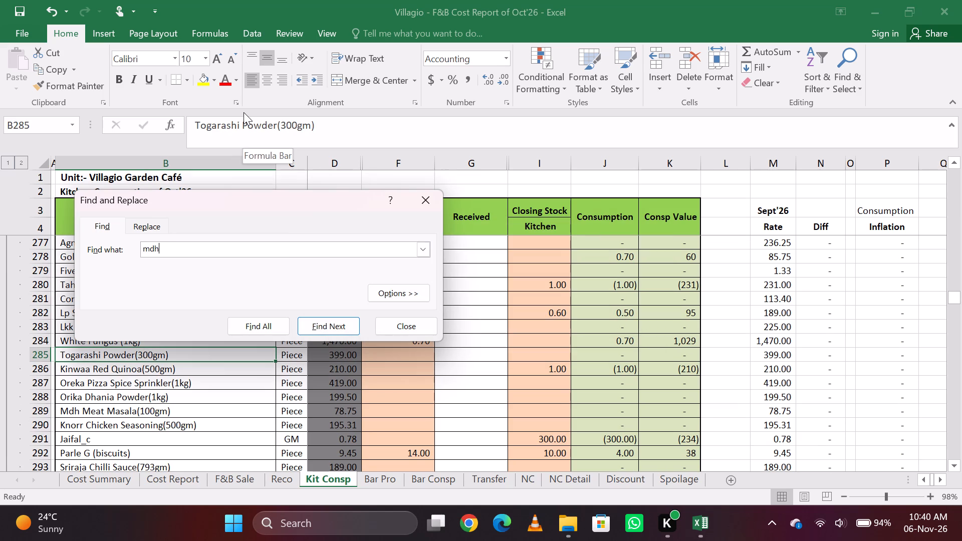
key("Return")
key("Return")
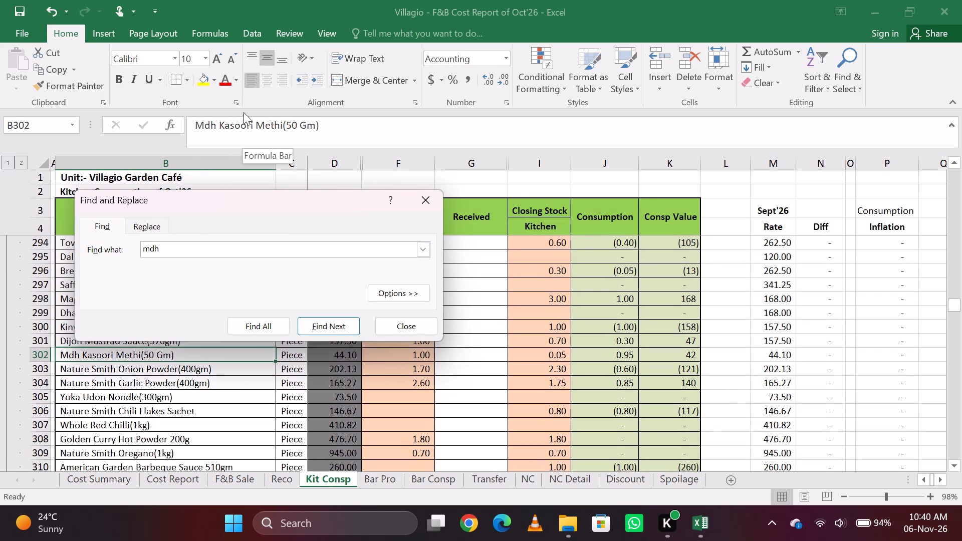
key("Return")
key("Return")
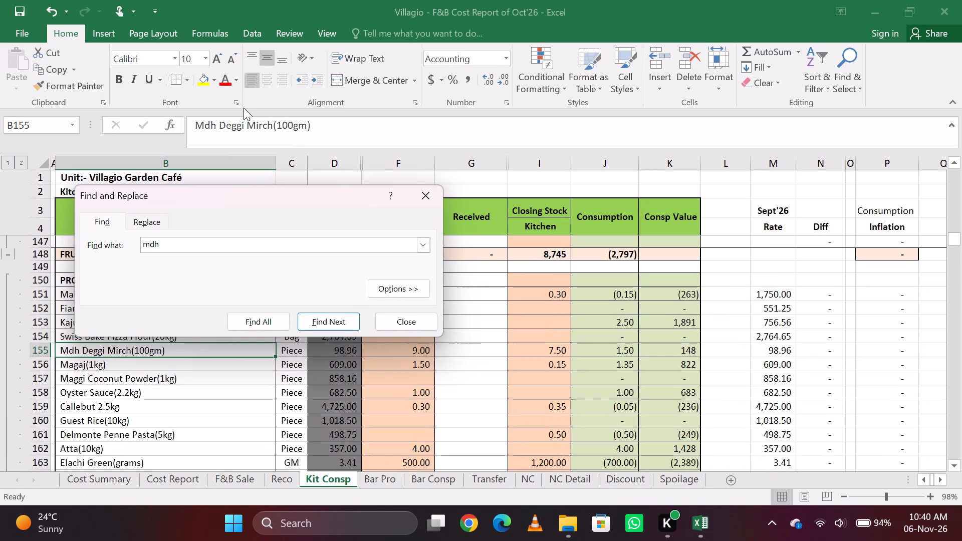
key("Return")
key("Return")
key("Return")
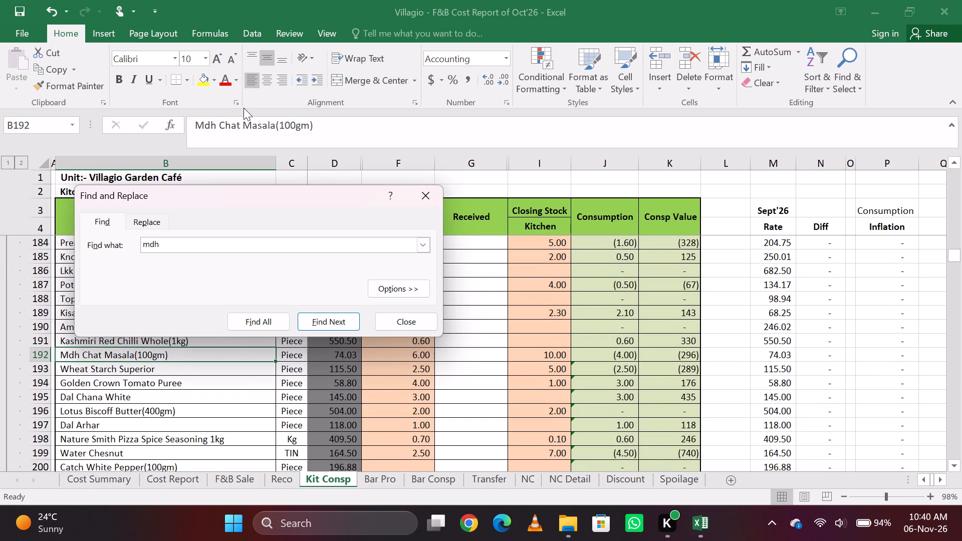
key("Return")
key("Return")
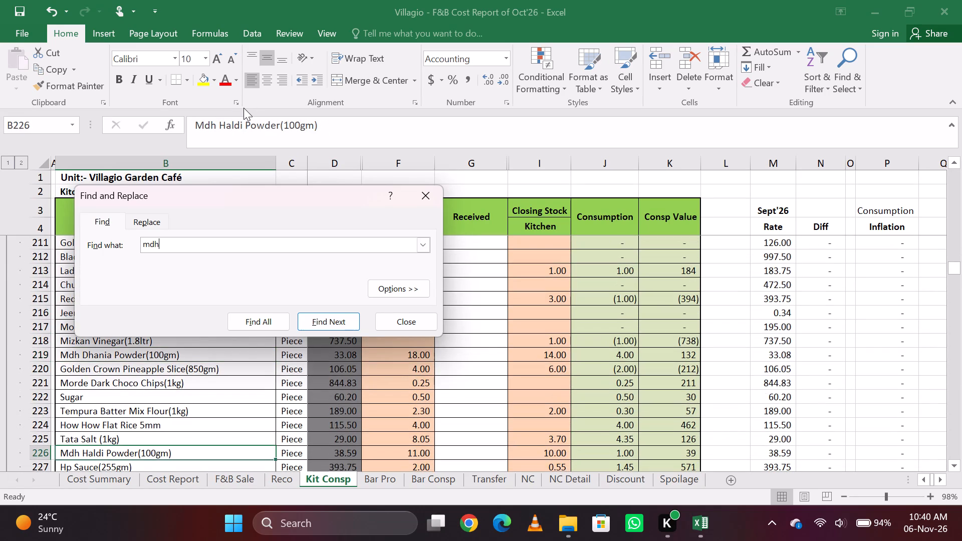
key("Return")
key("Return")
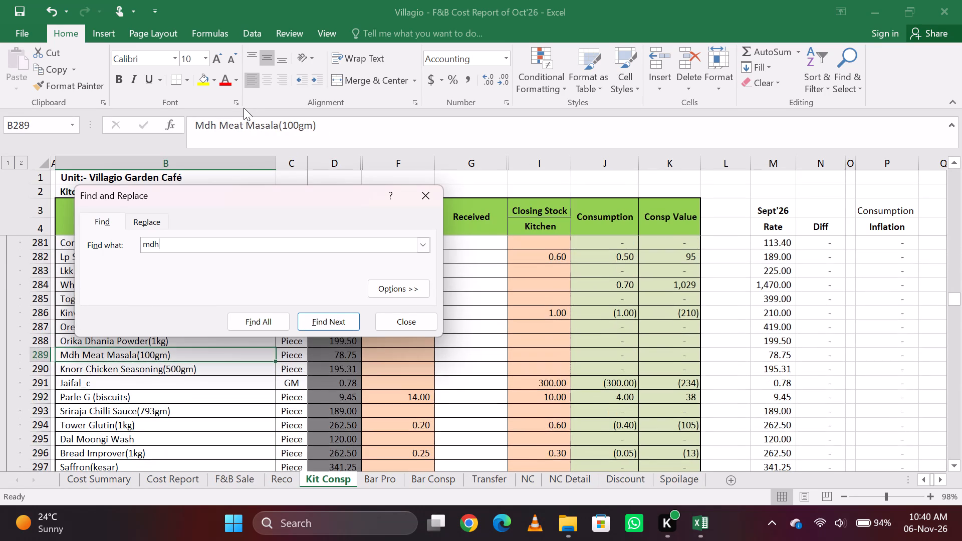
key("Return")
key("Return")
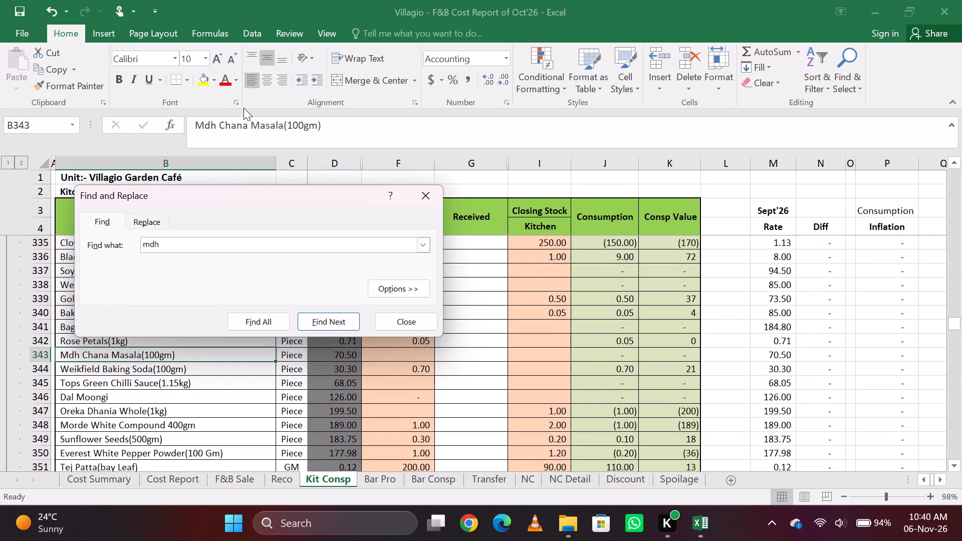
key("Return")
key("Return")
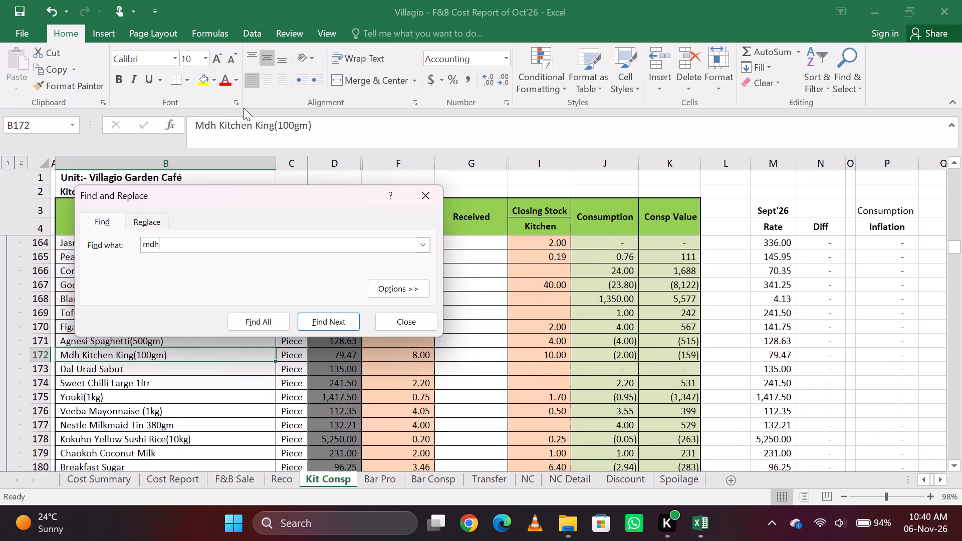
key("Return")
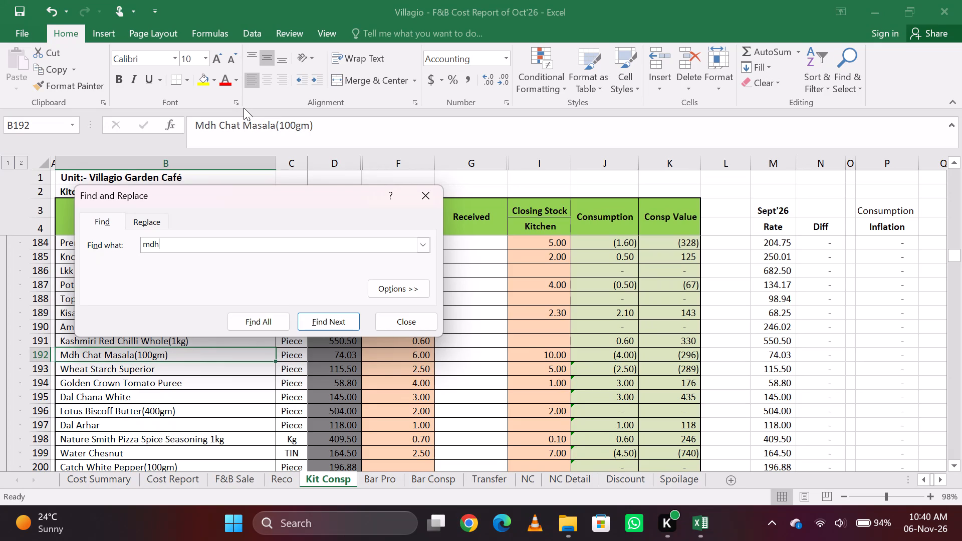
Search the sheet for "kohla", shortening the term to "kohl" and "koh".
key("BackSpace")
key("BackSpace")
key("BackSpace")
key("BackSpace")
key("BackSpace")
key("BackSpace")
key("BackSpace")
key("BackSpace")
key("BackSpace")
key("BackSpace")
key("BackSpace")
key("BackSpace")
type("kohla")
key("Return")
key("Return")
key("BackSpace")
key("Return")
key("Return")
key("BackSpace")
key("Return")
key("Return")
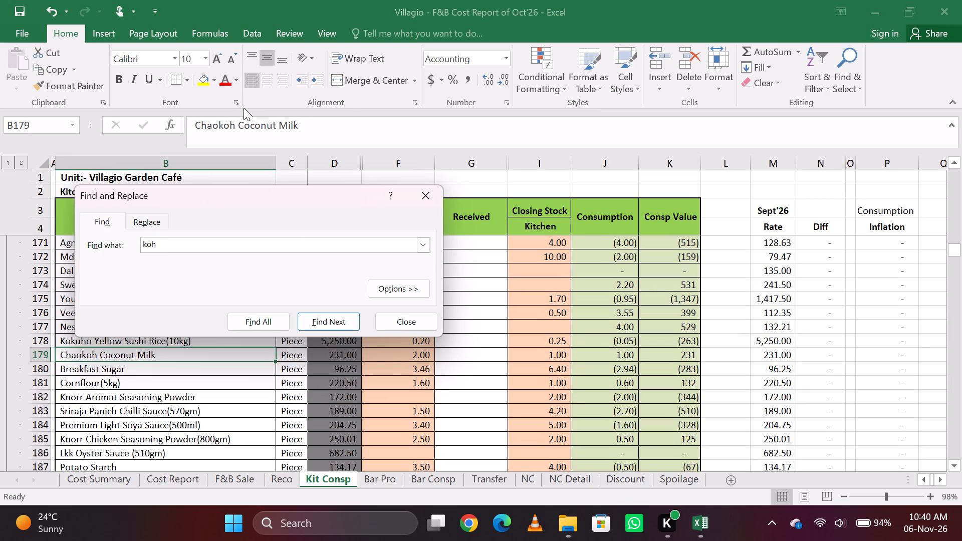
key("Return")
Search the sheet for "refined" and change the kitchen closing stock of Refined Oil(15ltr) to the formula =0.9+0.5.
key("BackSpace")
key("BackSpace")
key("BackSpace")
key("BackSpace")
key("BackSpace")
key("BackSpace")
key("BackSpace")
key("BackSpace")
key("BackSpace")
key("BackSpace")
key("BackSpace")
key("BackSpace")
key("BackSpace")
key("BackSpace")
key("BackSpace")
key("BackSpace")
key("BackSpace")
key("BackSpace")
key("BackSpace")
key("BackSpace")
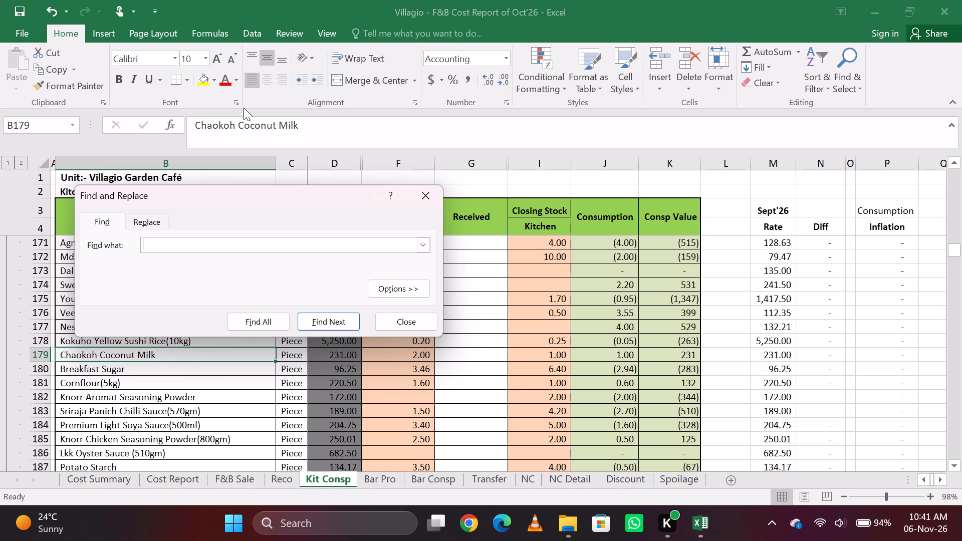
type("refined")
key("Return")
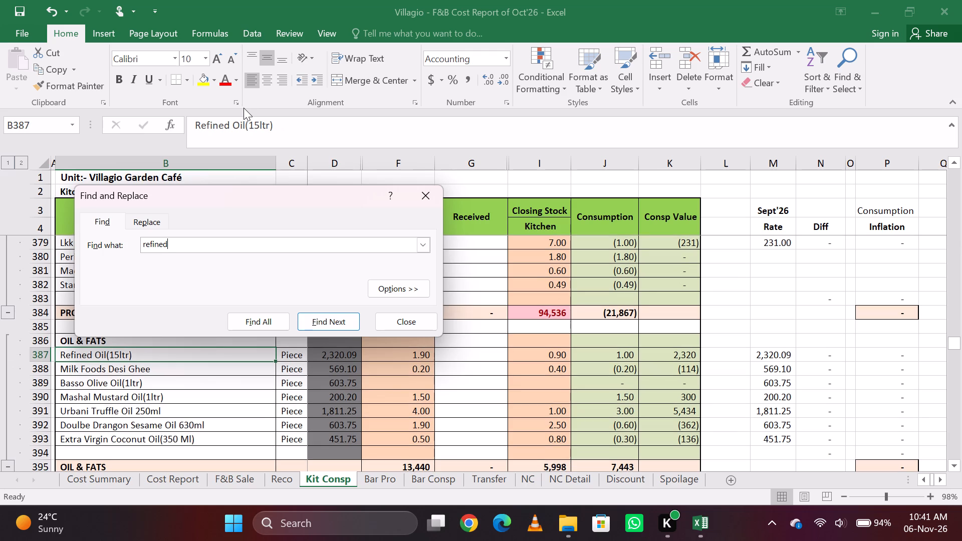
key("Right")
key("Right")
key("Right")
key("Escape")
key("Right")
key("Right")
key("Right")
key("Right")
key("Right")
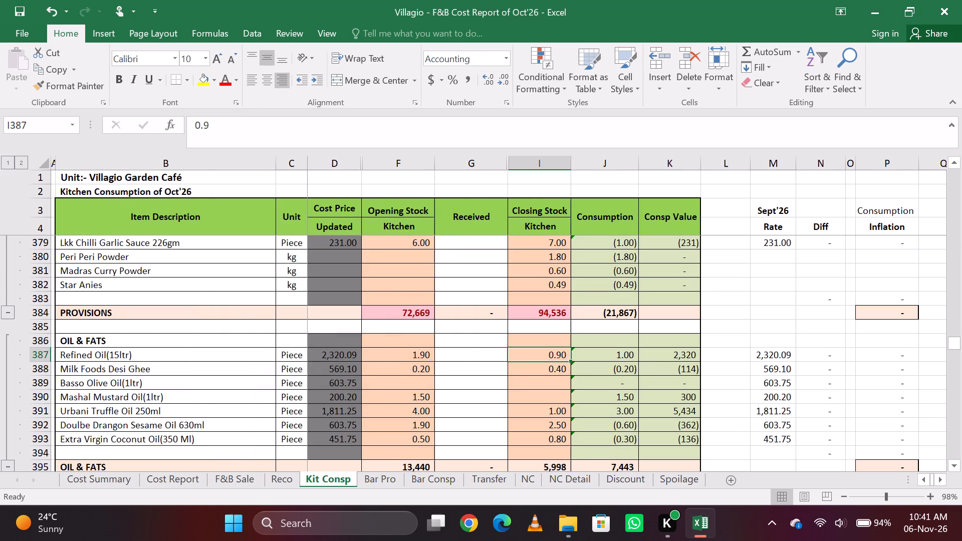
left_click(250, 126)
key("shift+plus")
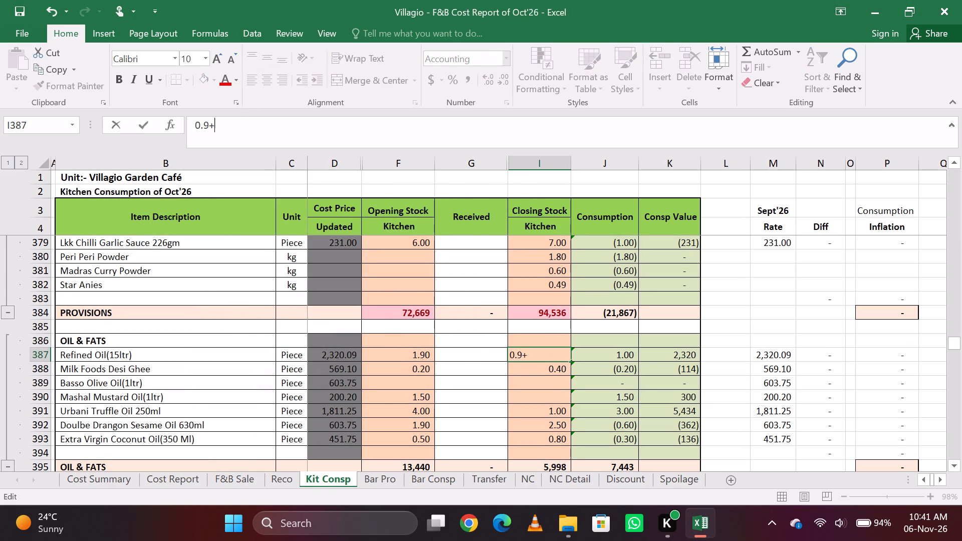
key("Left")
key("Left")
key("Left")
key("Left")
key("Left")
key("Left")
key("Left")
key("Left")
key("Left")
key("Left")
key("Left")
key("equal")
key("Right")
key("Right")
key("Right")
key("Right")
key("Right")
key("Right")
key("Right")
key("Right")
key("Right")
key("Right")
key("Right")
key("Right")
key("Right")
key("Right")
key("Right")
key("Right")
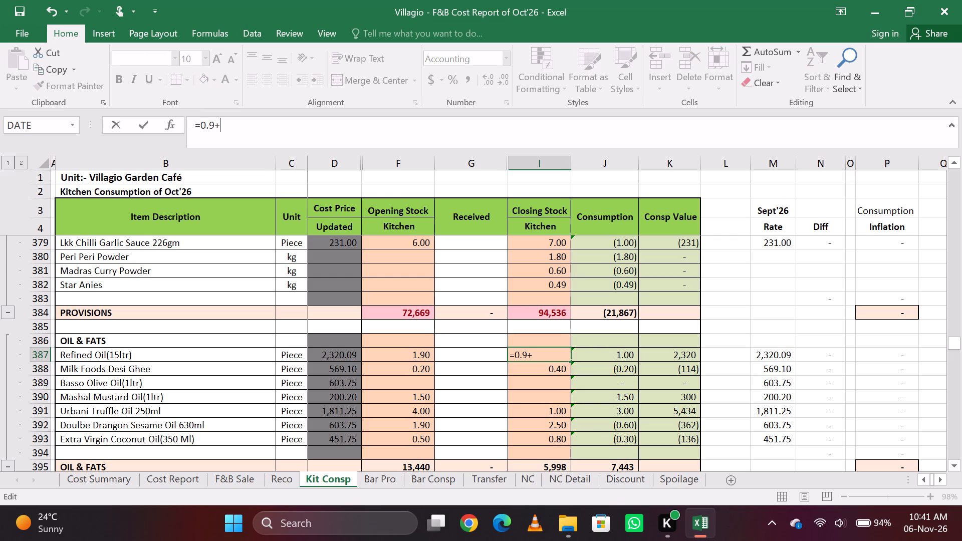
type(".5")
key("Return")
key("Up")
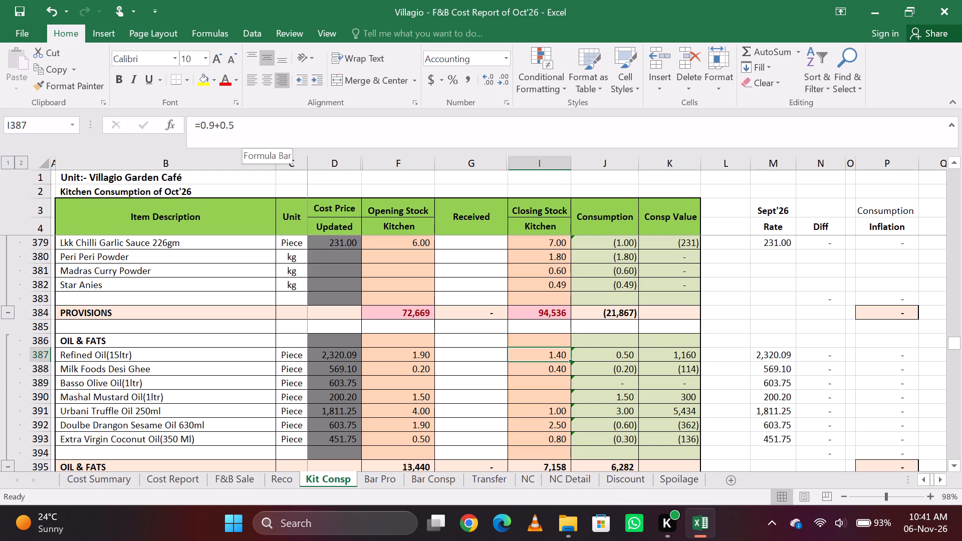
Search the sheet for "black p" and change the kitchen closing stock of Black Pepper Powder to the formula =0.3+0.05+300.
key("ctrl+f")
key("BackSpace")
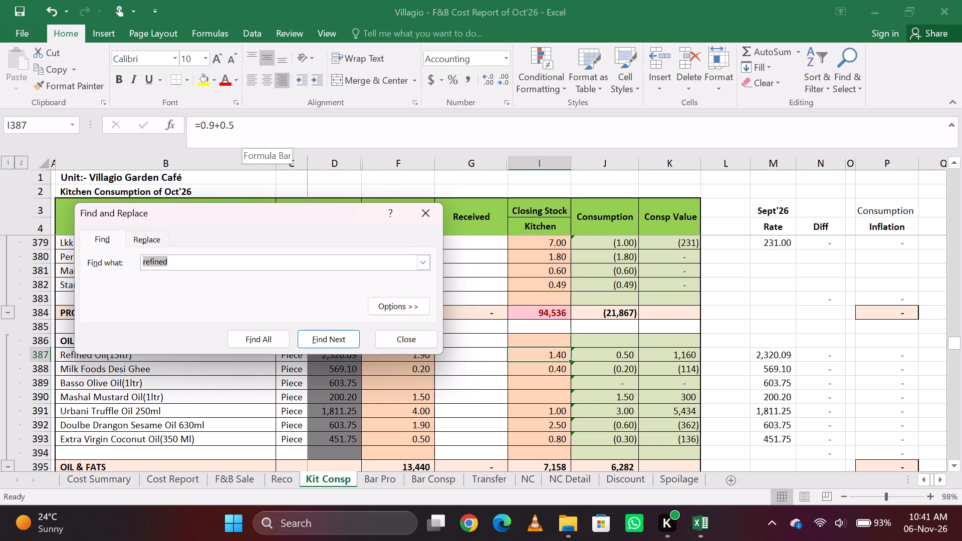
key("BackSpace")
key("BackSpace")
key("BackSpace")
key("BackSpace")
key("BackSpace")
type("black p")
key("Return")
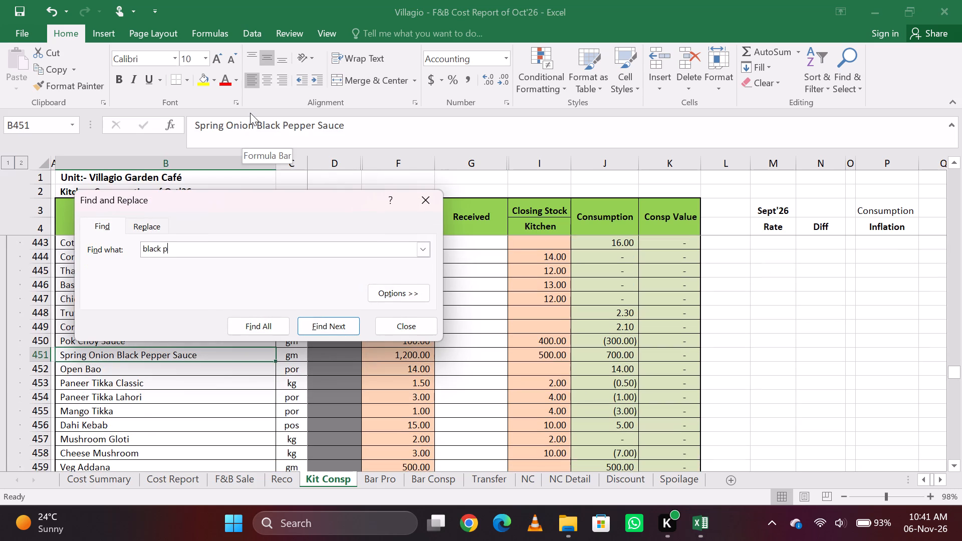
key("Return")
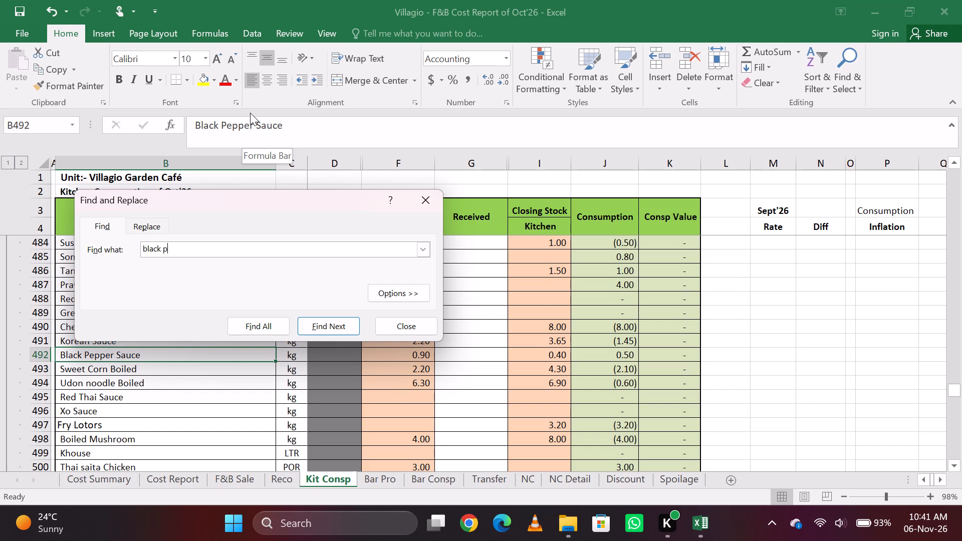
key("Return")
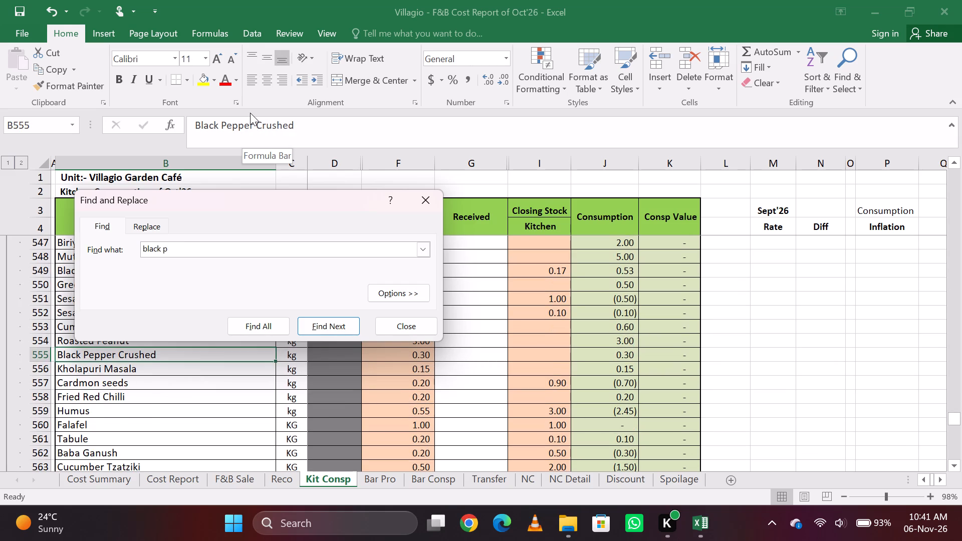
key("Return")
key("Return")
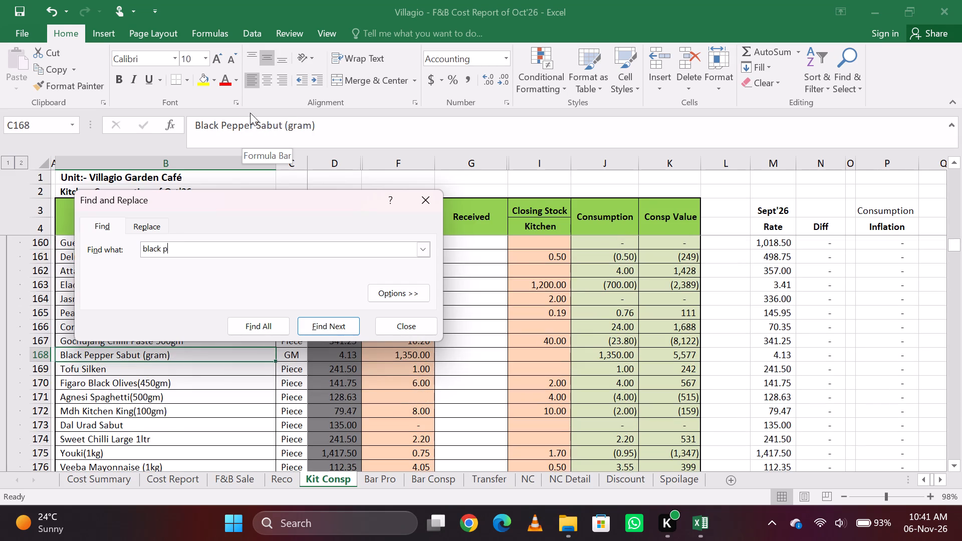
key("Escape")
key("Right")
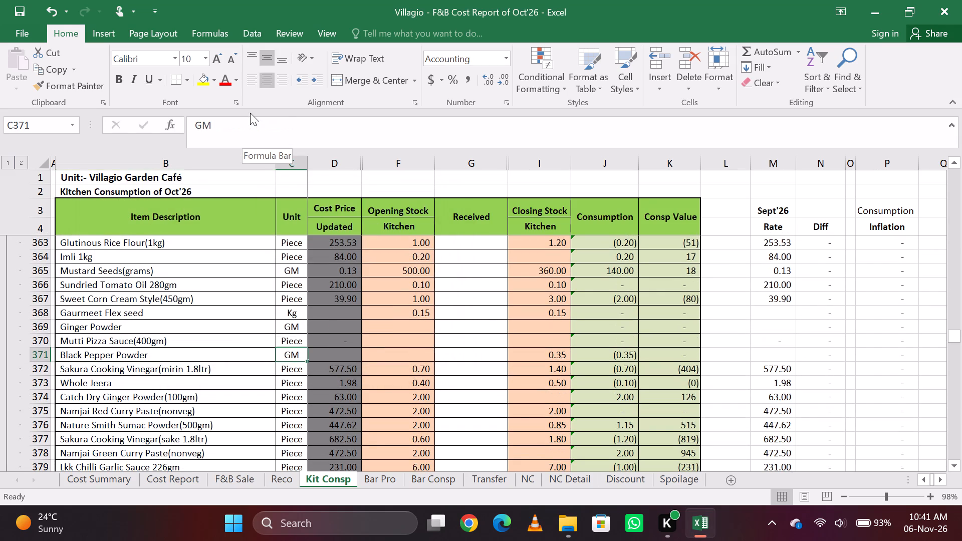
key("Right")
key("Right")
key("Right")
key("Right")
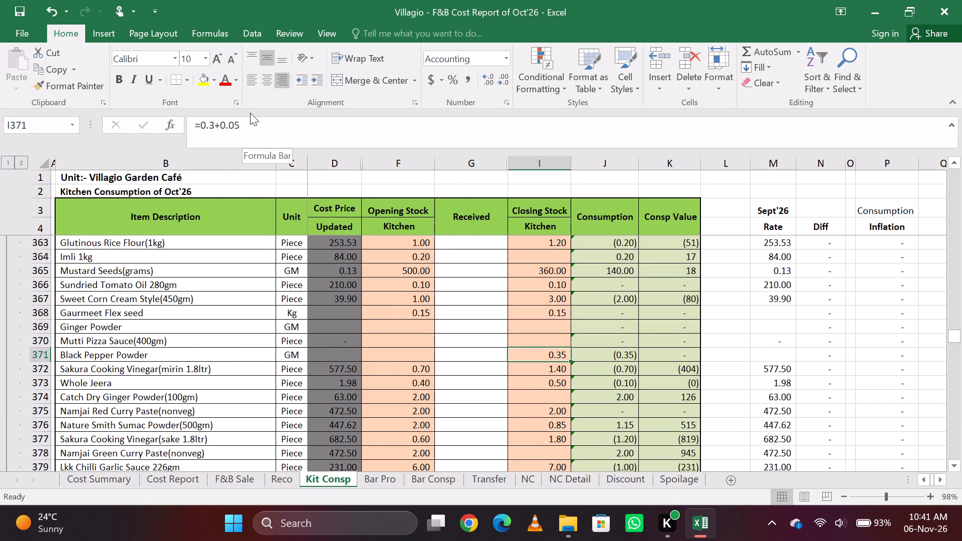
left_click(265, 142)
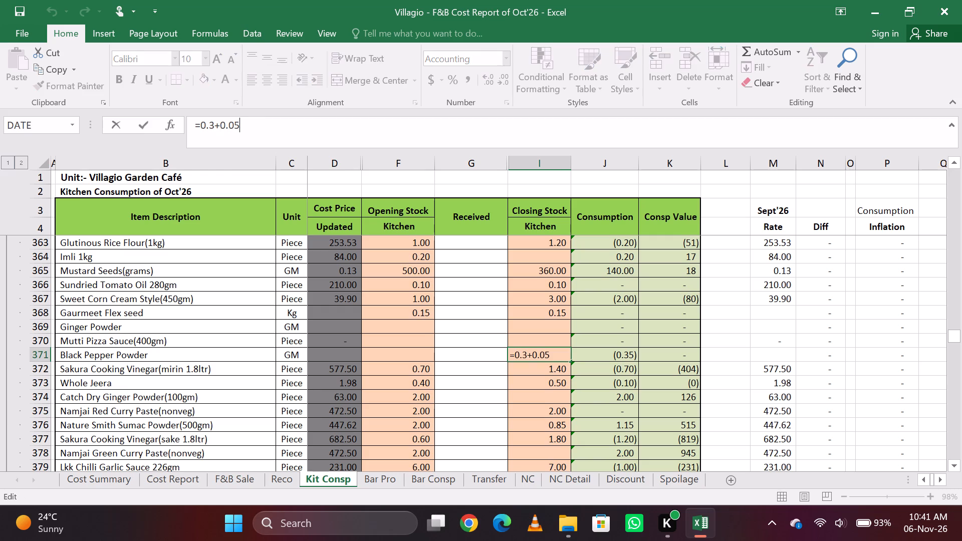
type("+.")
key("BackSpace")
type("300")
key("Return")
key("Up")
key("Down")
key("Up")
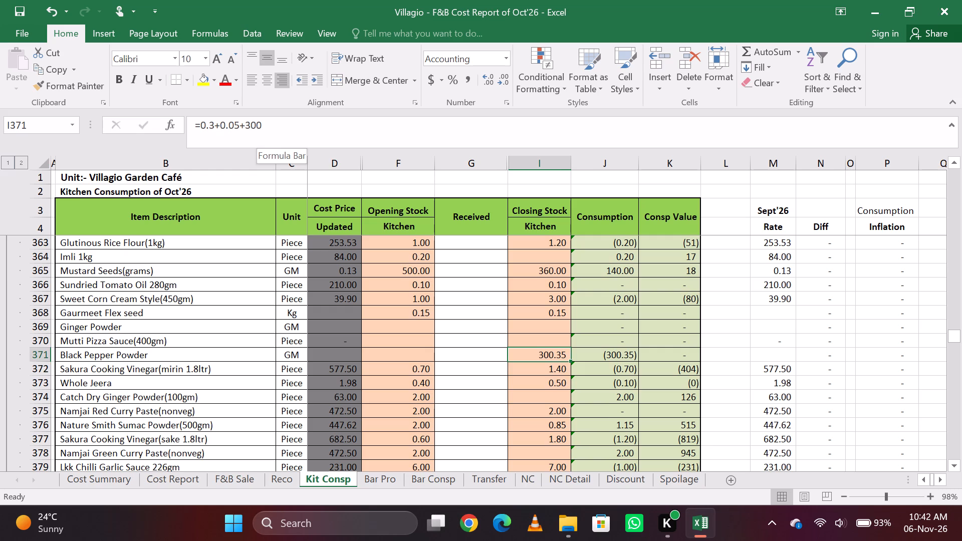
Search the sheet for "fenn", shortening the term to "fen".
key("ctrl+f")
type("fenn")
key("Return")
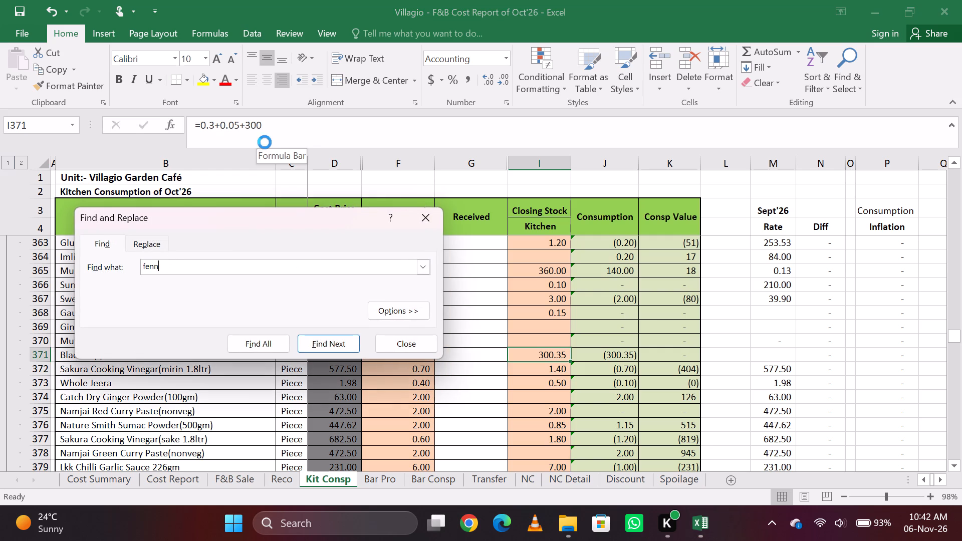
key("Return")
key("BackSpace")
key("Return")
key("Return")
key("BackSpace")
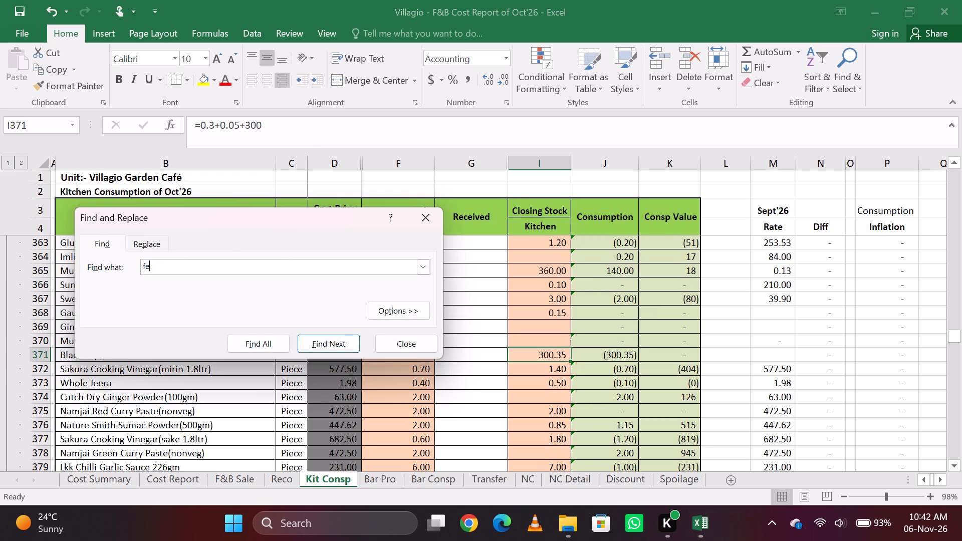
key("BackSpace")
key("BackSpace")
key("BackSpace")
key("p")
key("BackSpace")
key("BackSpace")
key("BackSpace")
key("BackSpace")
key("BackSpace")
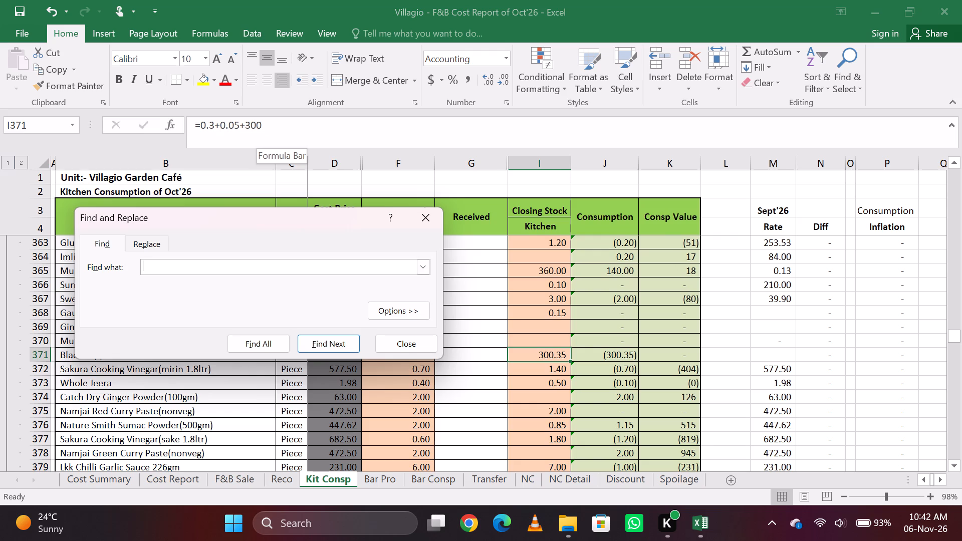
key("BackSpace")
Search the sheet for "saun" and set the kitchen closing stock of Saunf Powder to 200.
type("saun")
key("Return")
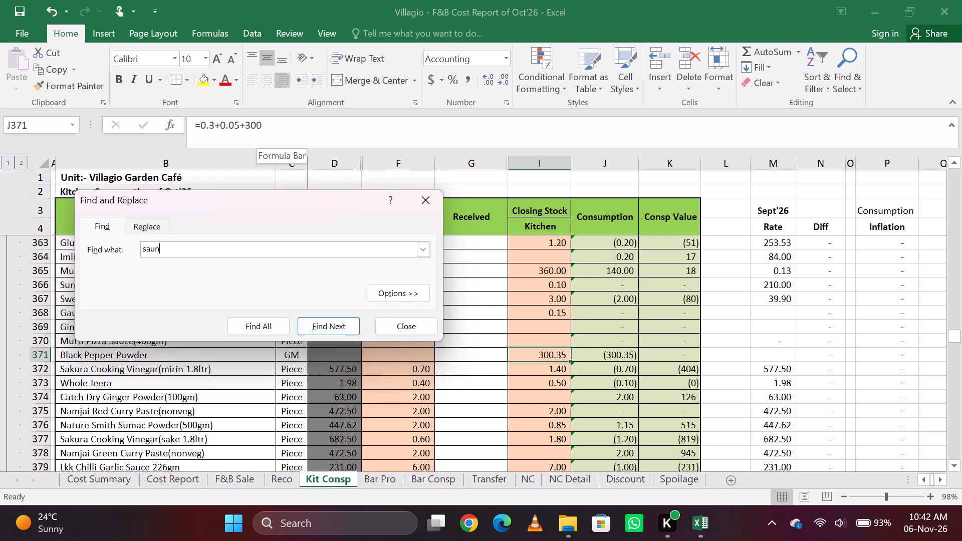
key("Return")
key("Return")
key("Escape")
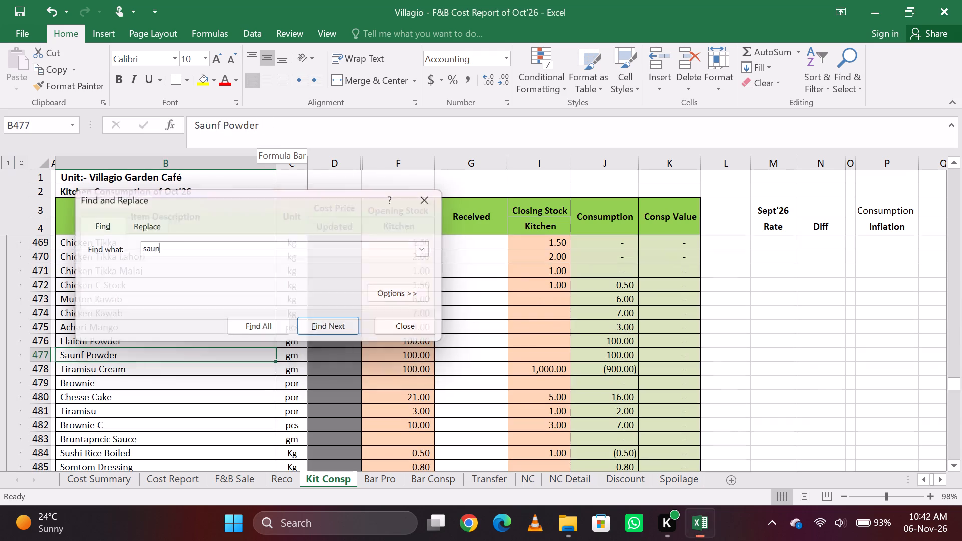
key("Right")
key("Right")
key("Right")
key("Right")
key("Right")
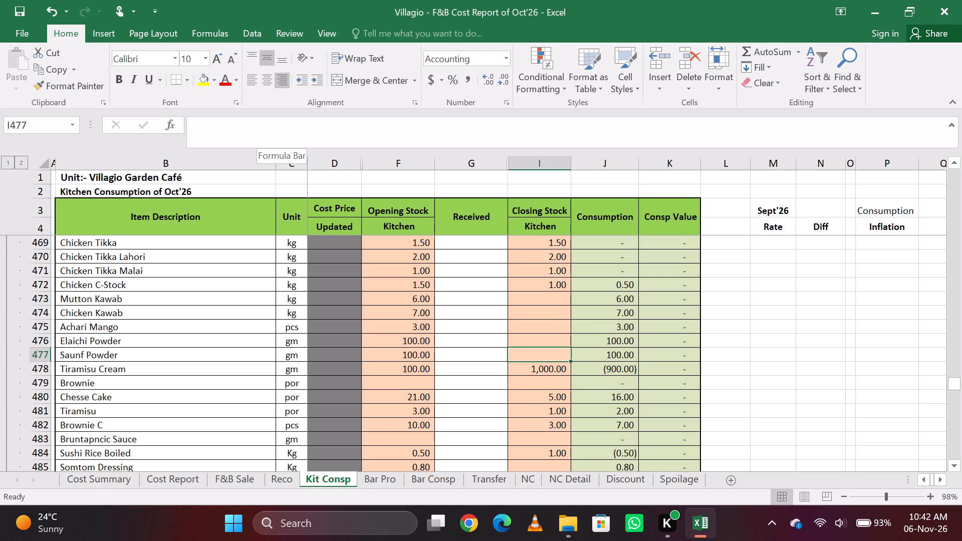
type("200")
key("Return")
Search the sheet for "cinn" and change the kitchen closing stock of Cinnmon Powder to the formula =200+100.
key("ctrl+f")
key("BackSpace")
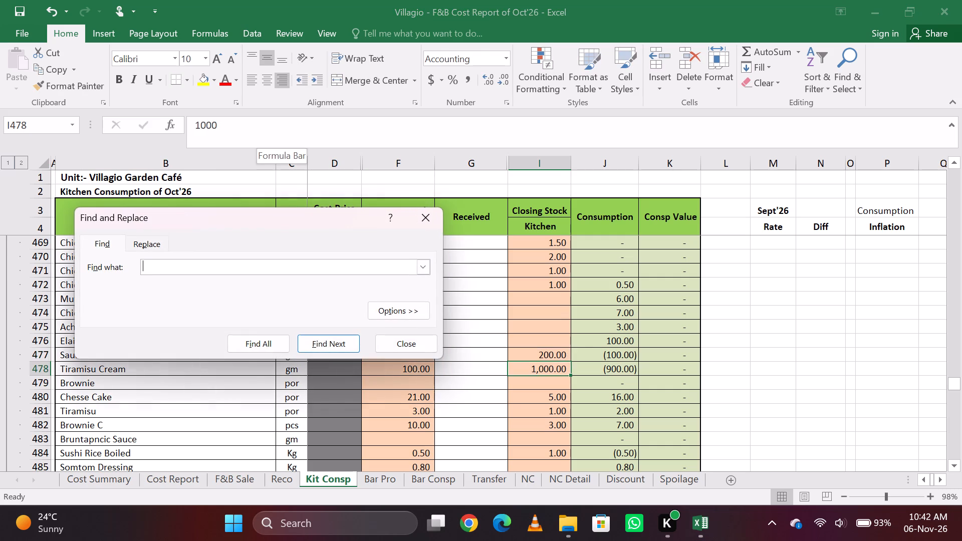
key("BackSpace")
key("BackSpace")
key("BackSpace")
type("cinn")
key("Return")
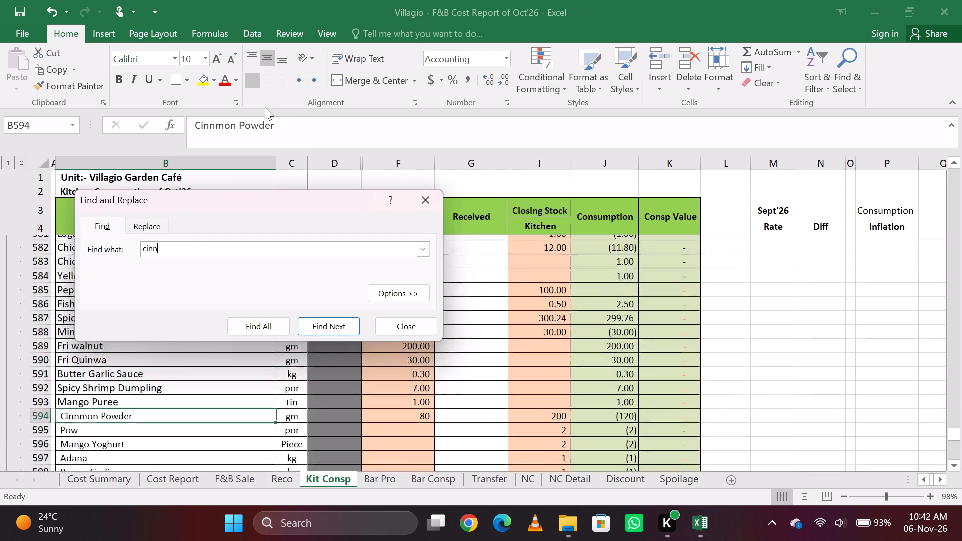
key("Escape")
key("Right")
key("Right")
key("Right")
key("Right")
key("Right")
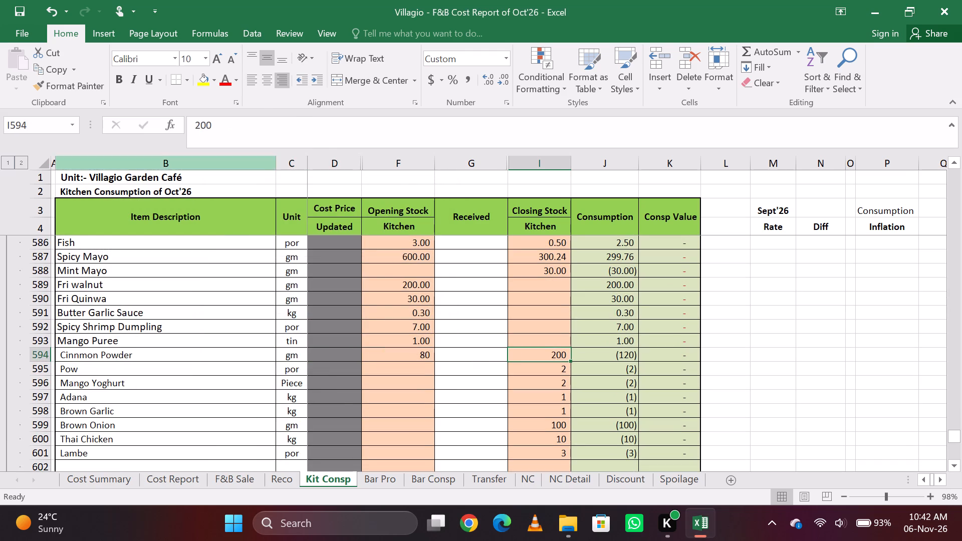
left_click(275, 146)
type("+100")
key("Left")
key("Left")
key("Left")
key("Left")
key("Left")
key("Left")
key("Left")
key("Left")
key("Left")
key("Left")
key("Left")
key("Left")
key("Left")
key("equal")
key("Return")
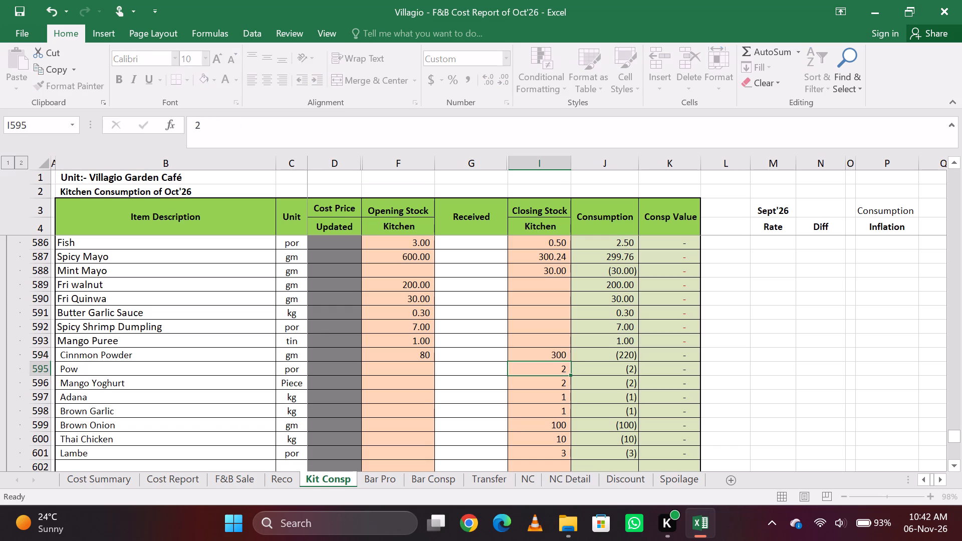
key("ctrl+f")
key("Escape")
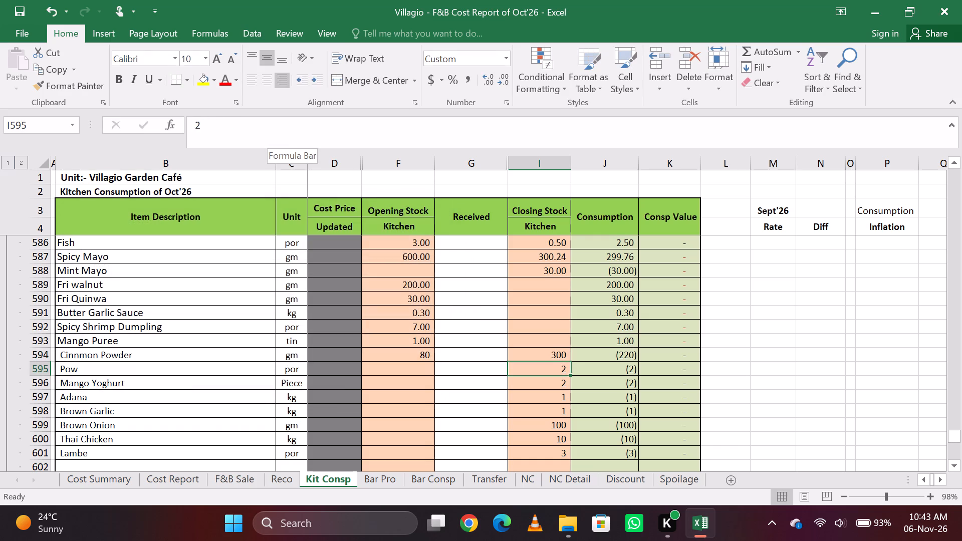
key("Up")
Search the sheet for "musta" and go to the kitchen closing stock of Mashal Mustard Oil(1ltr).
key("ctrl+f")
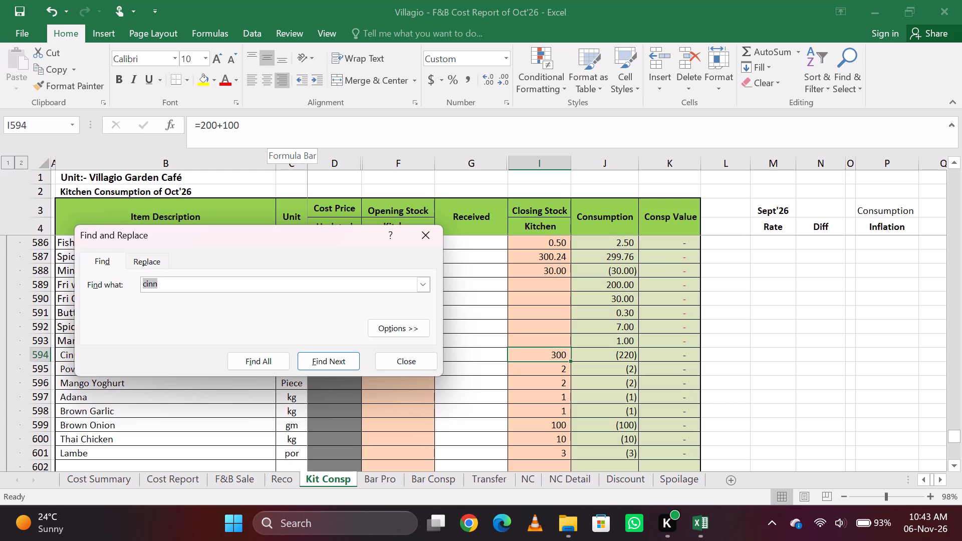
key("BackSpace")
type("musta")
key("Return")
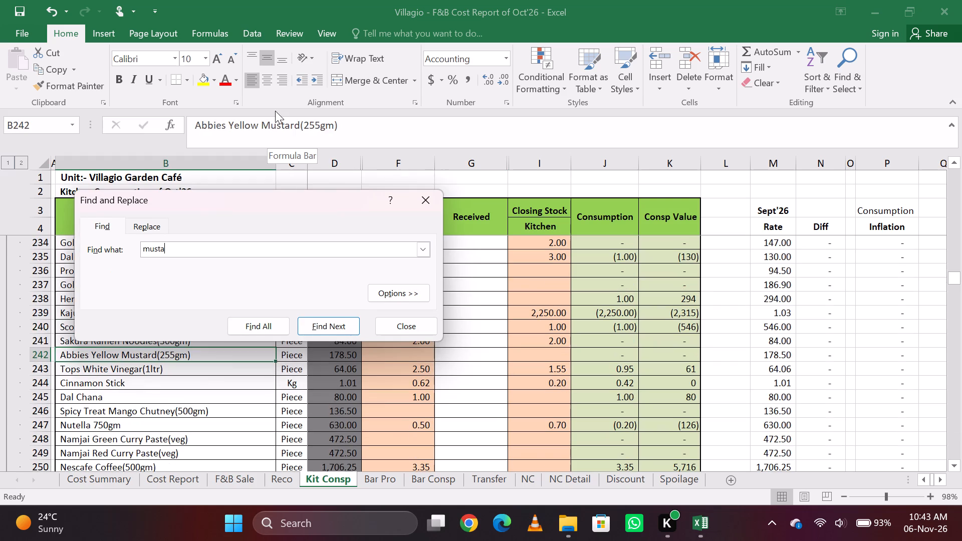
key("Return")
key("Return")
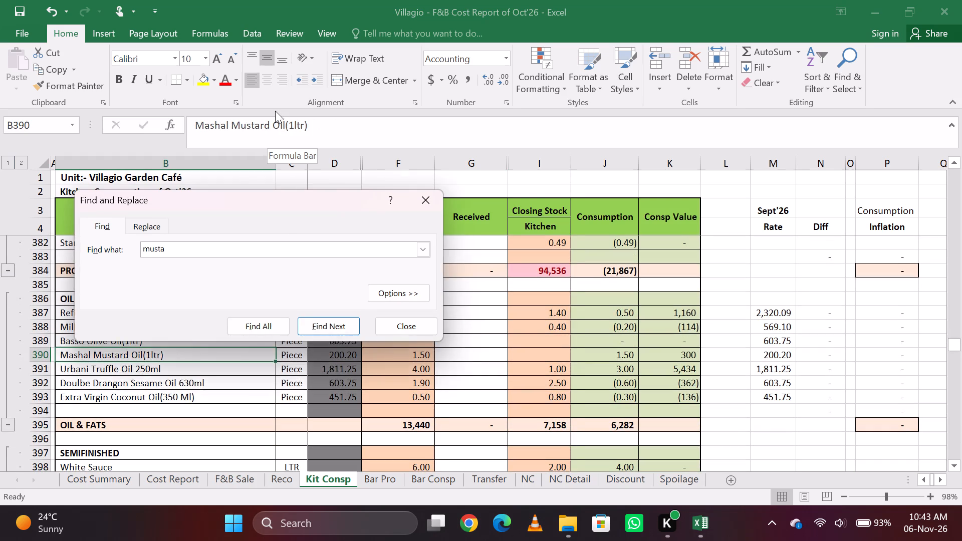
key("Escape")
key("Right")
key("Right")
key("Right")
key("Right")
key("Right")
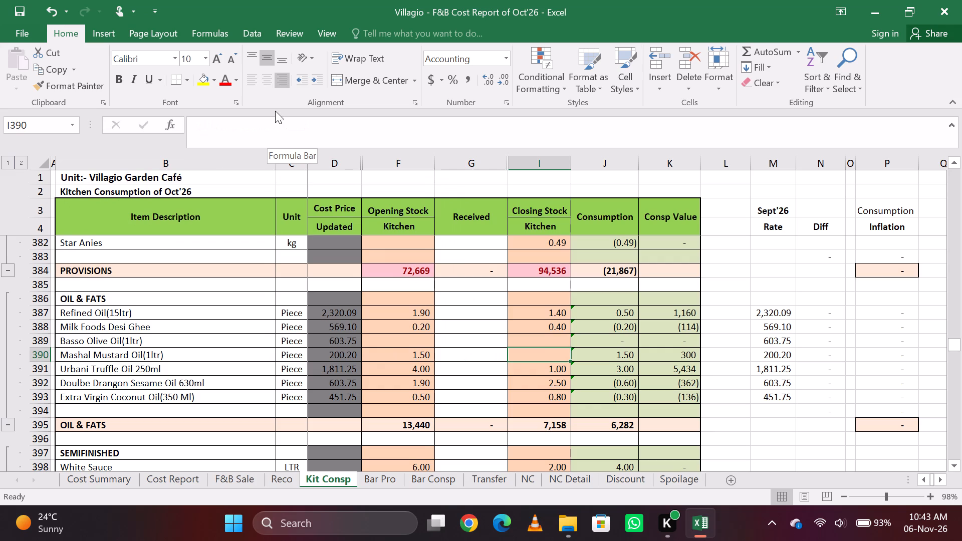
Change the kitchen closing stock of Milk Foods Desi Ghee to the formula =0.4+1.
key("Up")
key("Up")
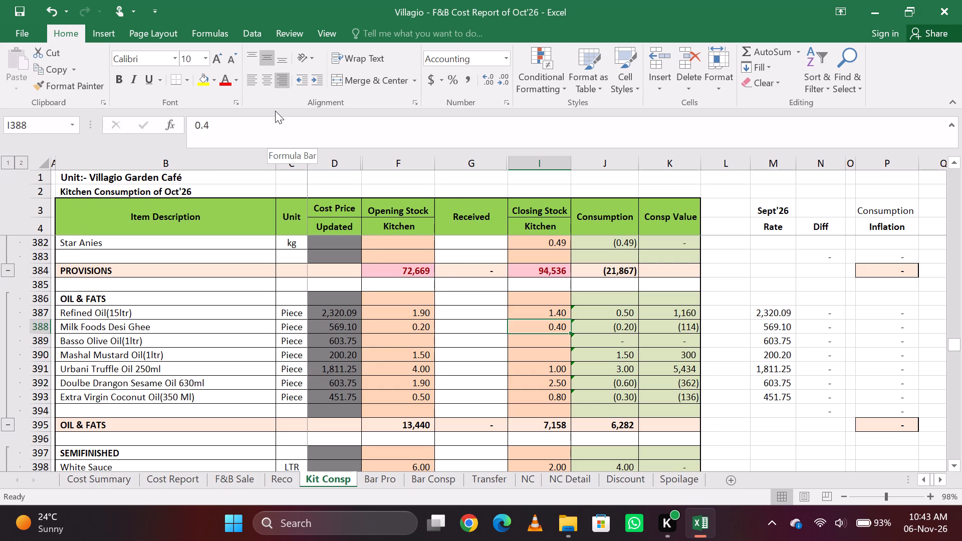
left_click(252, 125)
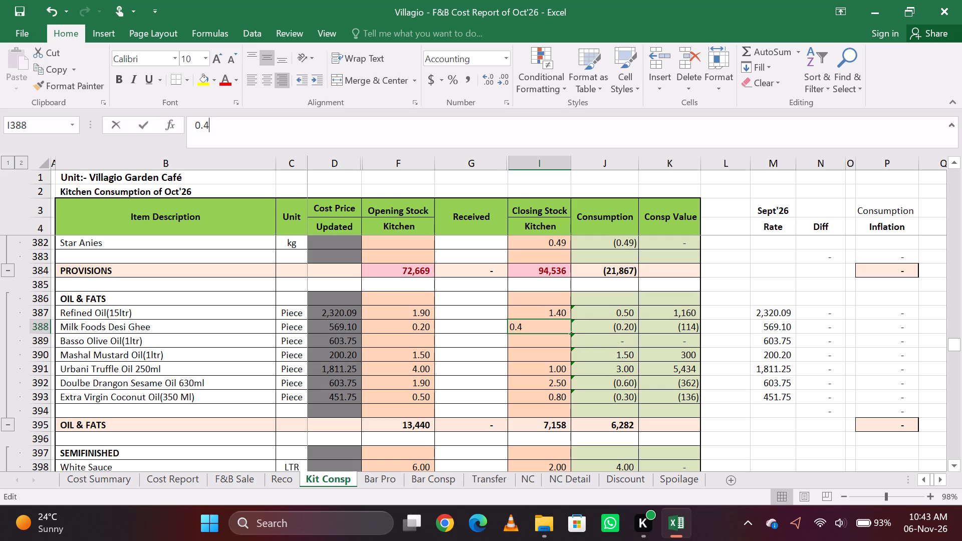
type("+1")
key("Left")
key("Left")
key("Left")
key("Left")
key("Left")
key("Left")
key("Left")
key("Left")
key("Left")
key("Left")
key("Left")
key("Left")
key("Left")
key("Left")
key("Left")
key("equal")
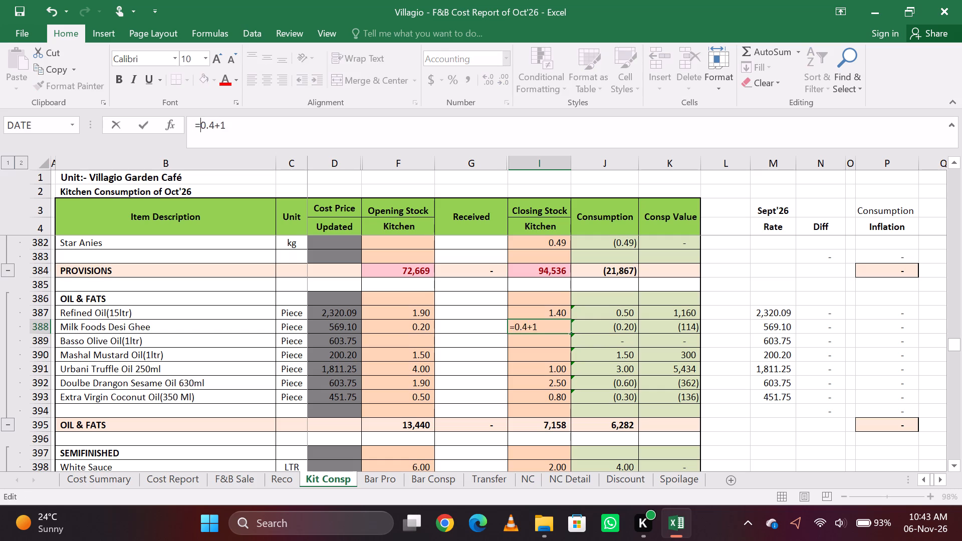
key("Return")
Search the sheet for "coconut" and go through the matching items from Maggi Coconut Powder(1kg) to Chaokoh Coconut Milk.
key("ctrl+f")
key("BackSpace")
key("BackSpace")
key("BackSpace")
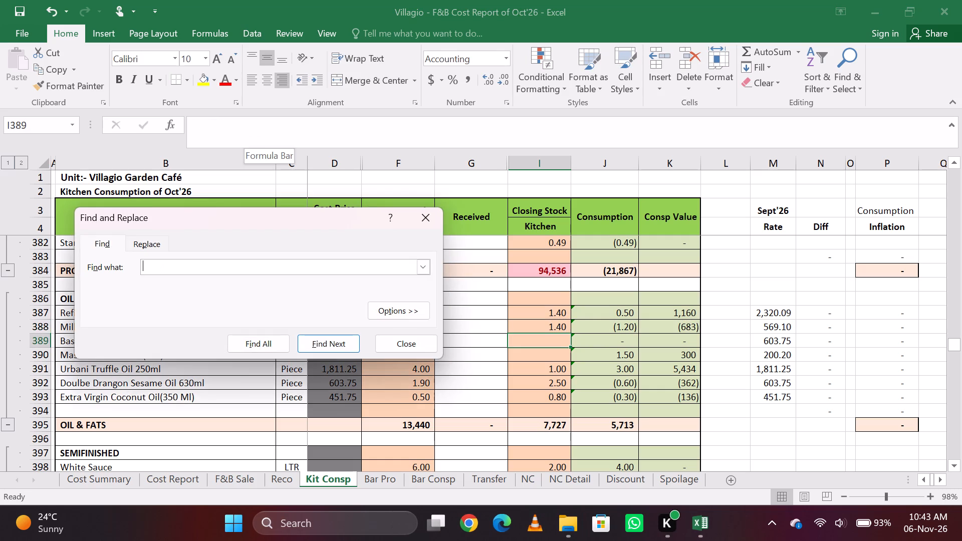
key("BackSpace")
key("BackSpace")
key("BackSpace")
type("coconut")
key("Return")
key("Return")
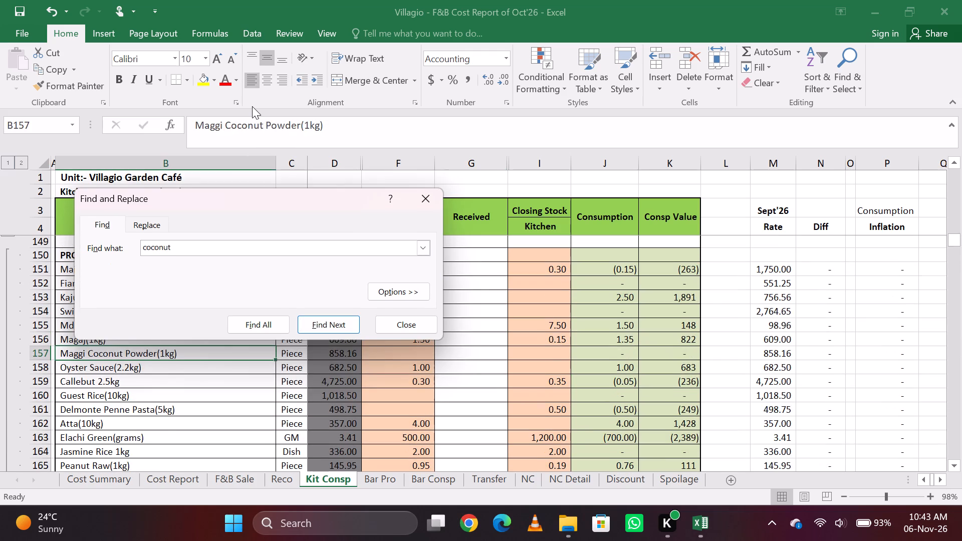
key("Return")
key("Return")
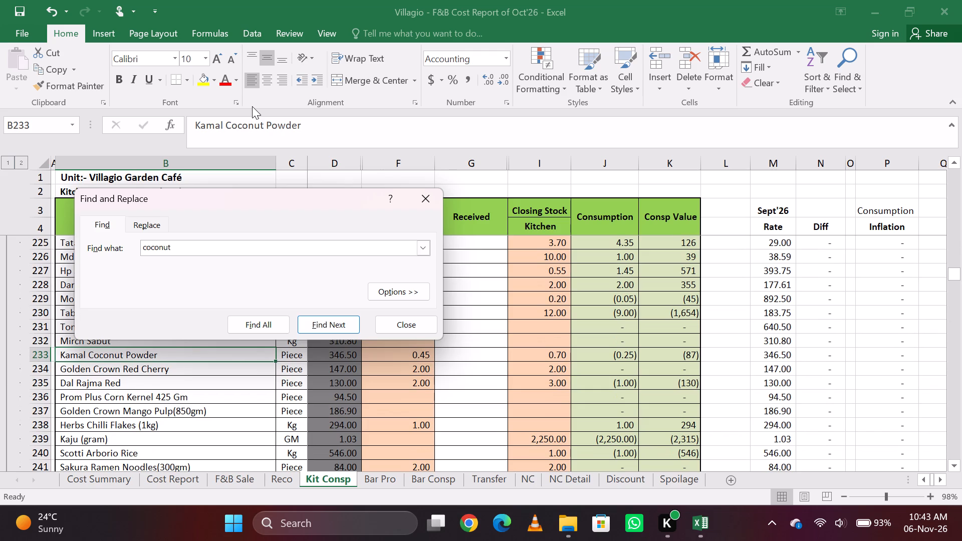
key("Return")
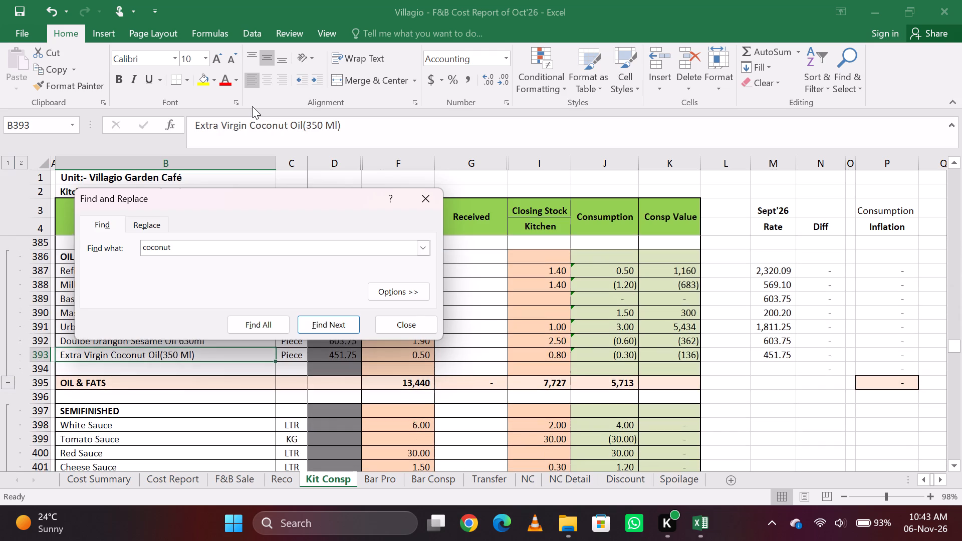
key("Return")
key("Return")
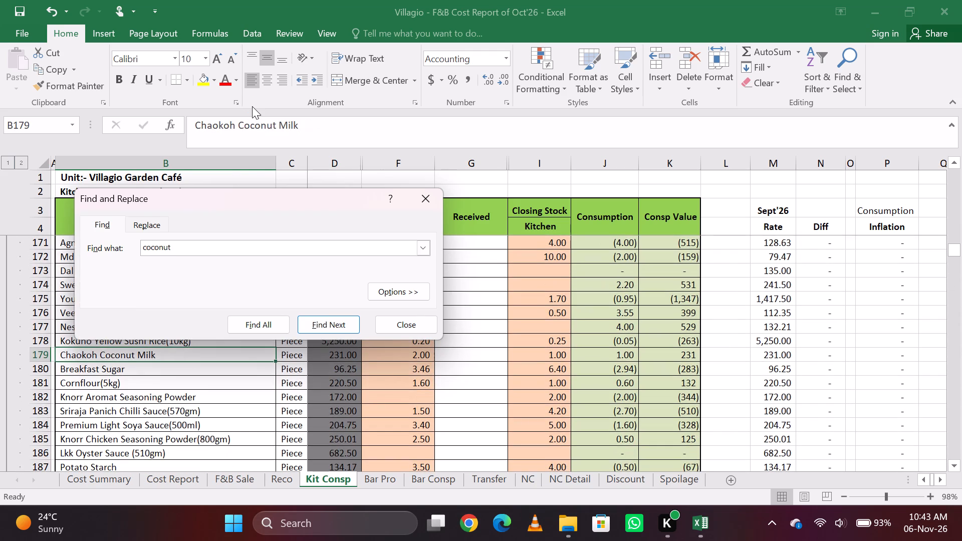
key("Escape")
Search the sheet for "sugar" and set the kitchen closing stock of Sugar to 3.
key("ctrl+f")
type("sugar")
key("Return")
key("Return")
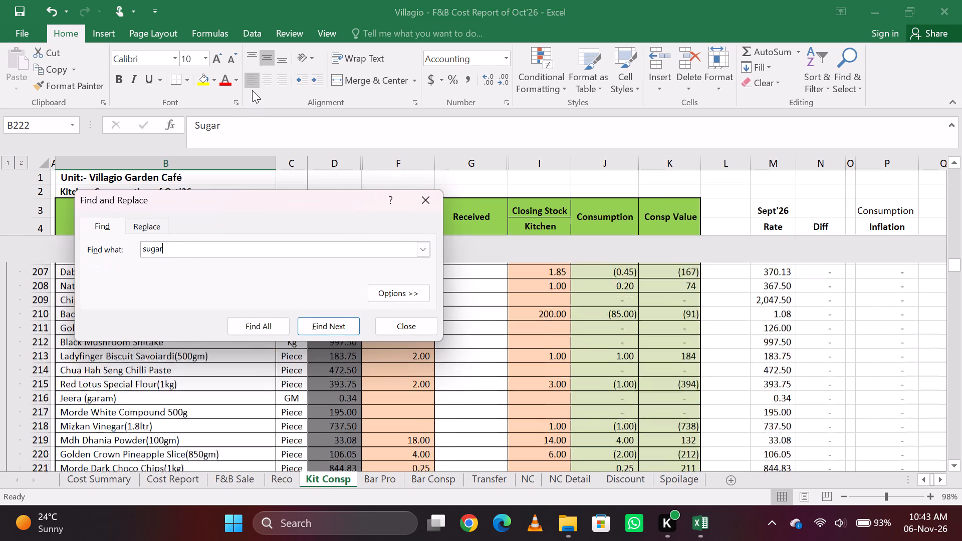
key("Escape")
key("Right")
key("Right")
key("Right")
key("Right")
key("Right")
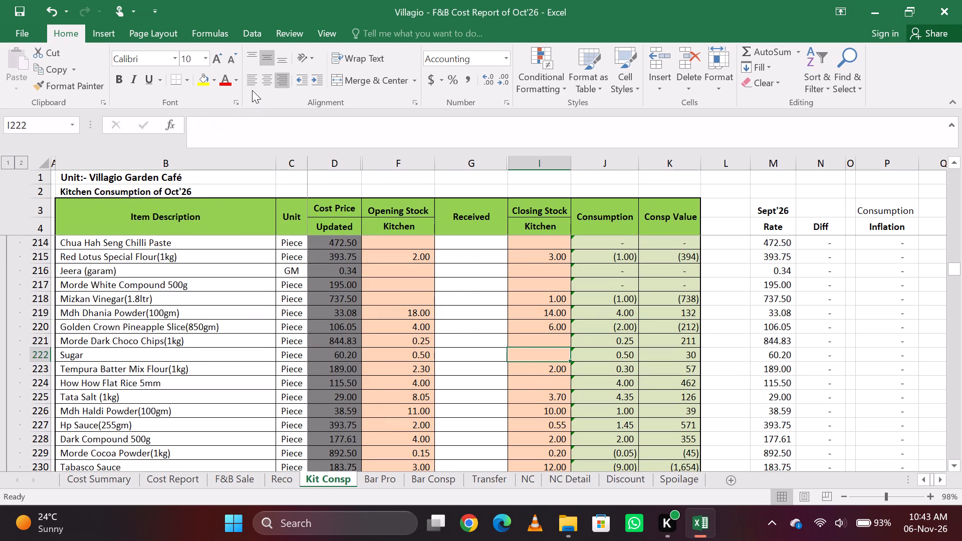
key("3")
key("Down")
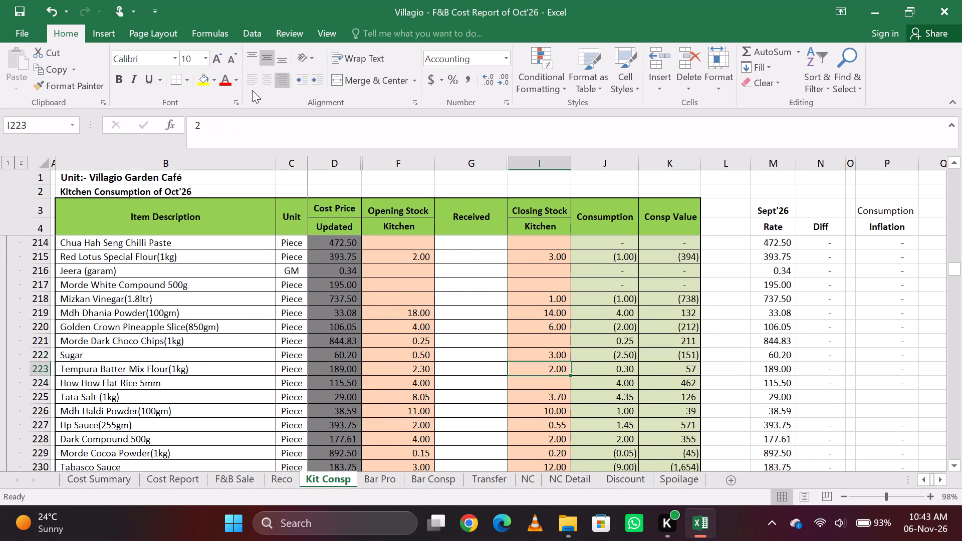
key("Up")
key("ctrl+f")
key("Escape")
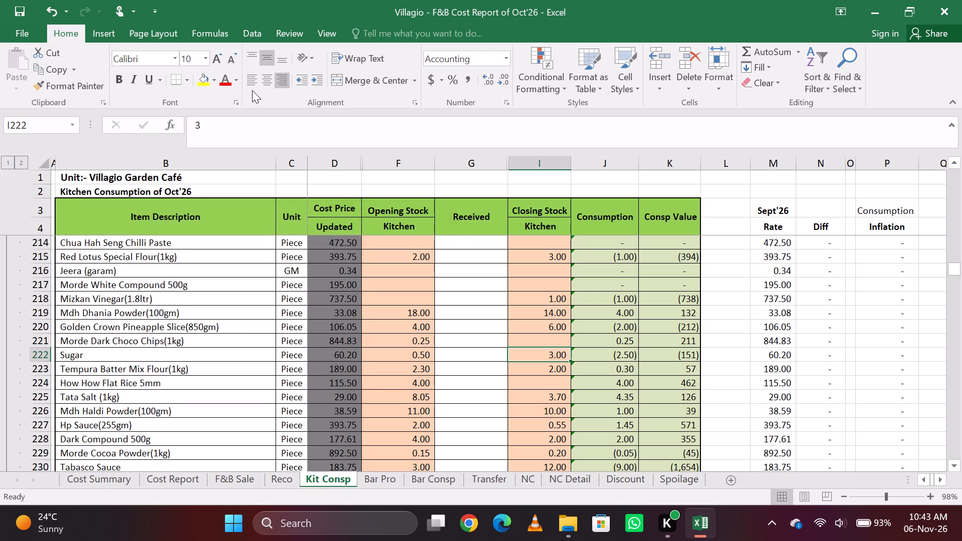
Search the sheet for "meat m" and go to the kitchen closing stock of Mdh Meat Masala(100gm).
key("ctrl+f")
key("BackSpace")
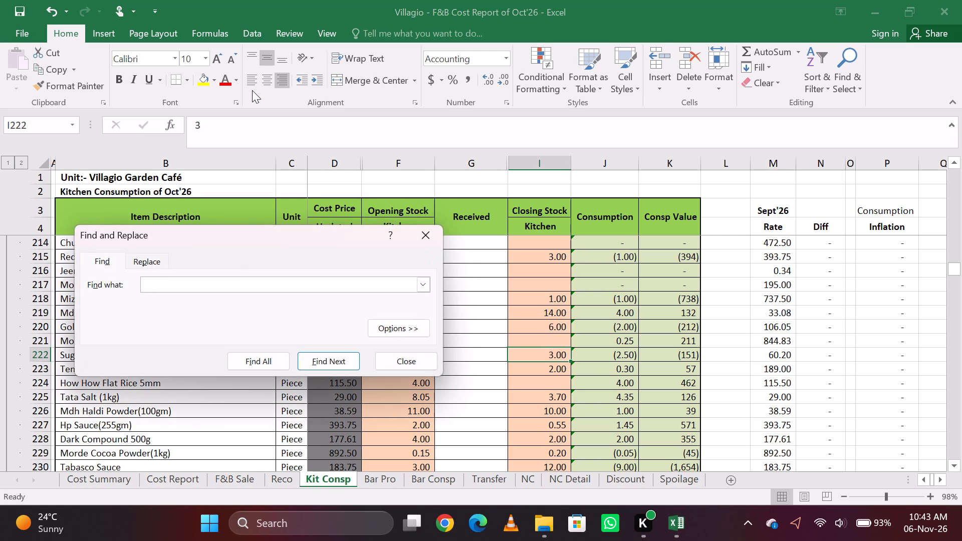
key("BackSpace")
type("meat m")
key("Return")
key("Escape")
key("Right")
key("Right")
key("Right")
key("Right")
key("Right")
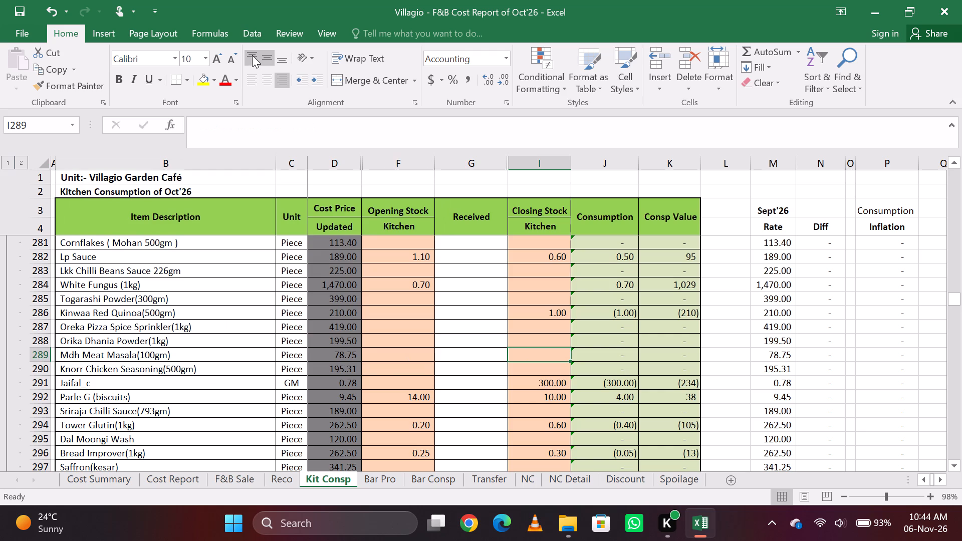
Search the sheet for "dry g" and move along the Catch Dry Ginger Powder(100gm) row towards its kitchen closing stock.
key("ctrl+f")
type("de")
key("BackSpace")
type("ry g")
key("Return")
key("Return")
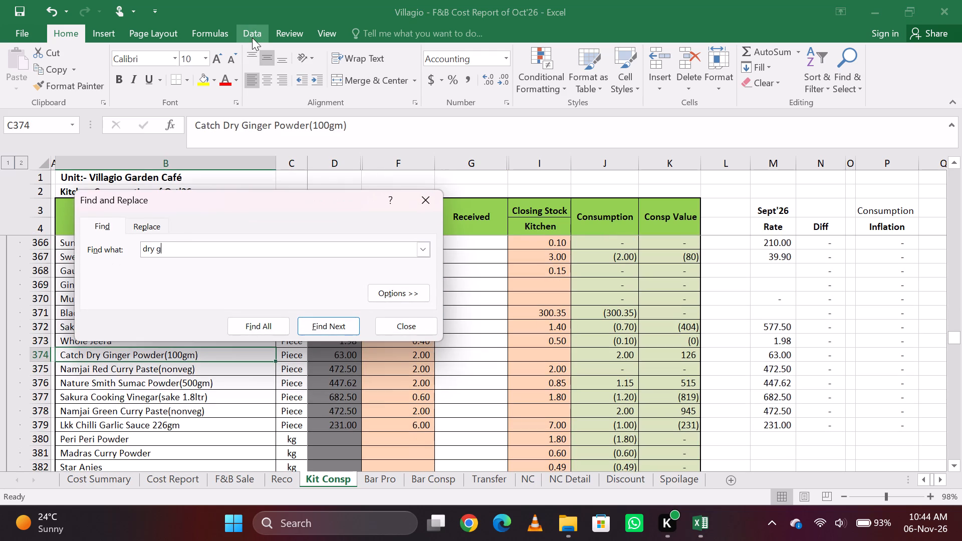
key("Escape")
key("Right")
key("Right")
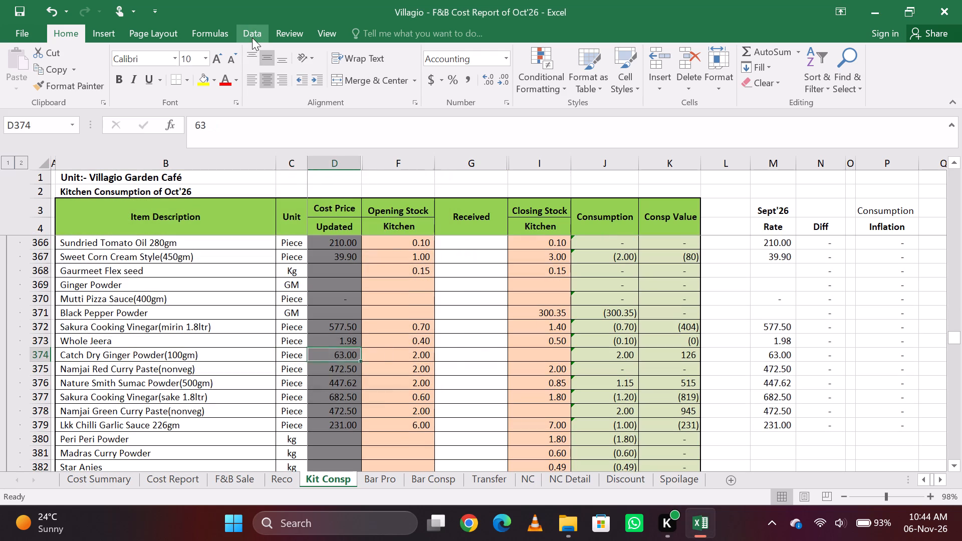
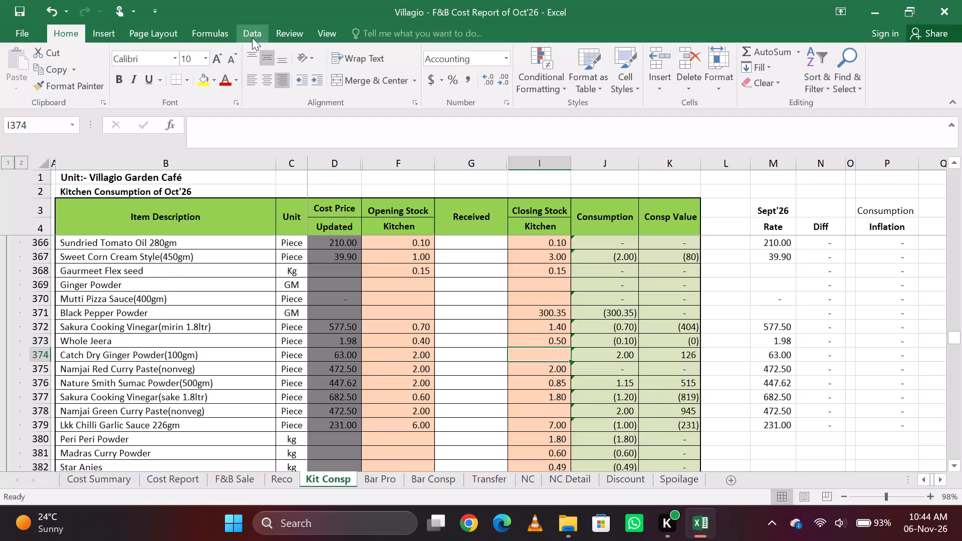
Set the kitchen closing stock of Catch Dry Ginger Powder(100gm) to 1.
key("1")
key("Down")
key("Up")
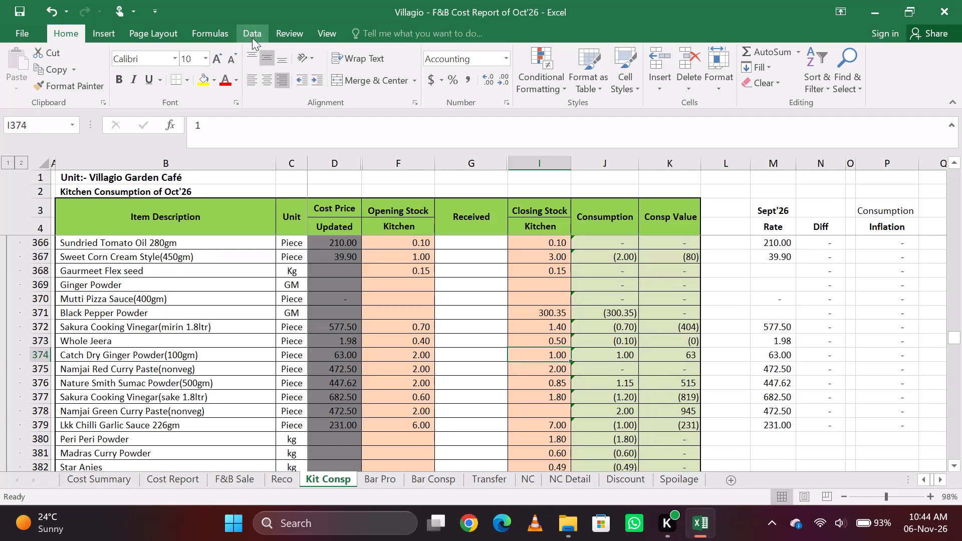
Search the sheet for "salt" and change the kitchen closing stock of Tata Salt (1kg) to the formula =3.7+2.
key("ctrl+f")
key("BackSpace")
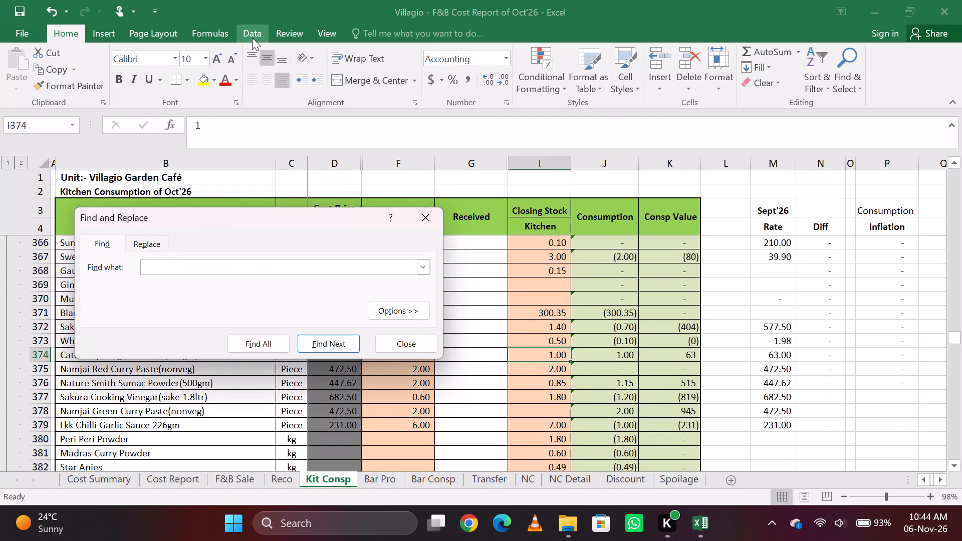
key("BackSpace")
type("salt")
key("Return")
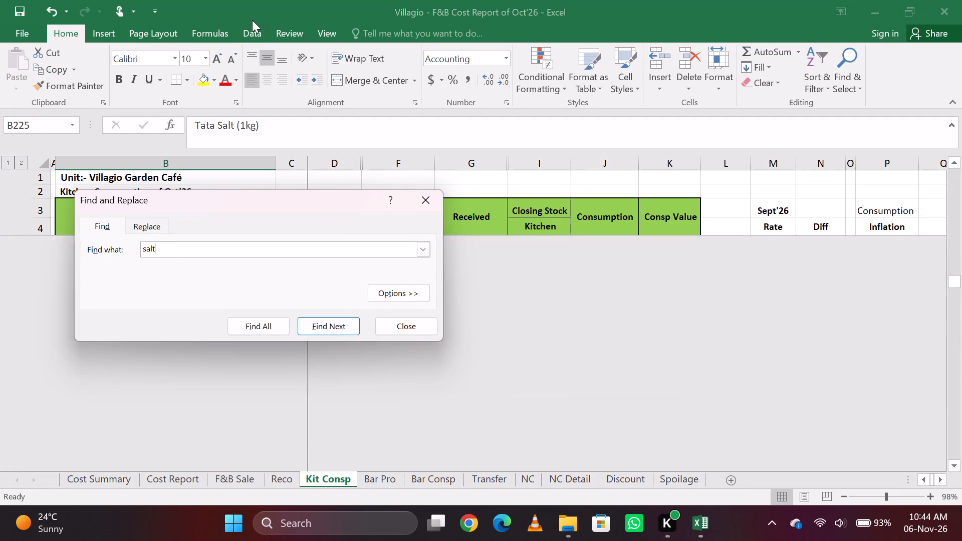
key("Escape")
key("Right")
key("Right")
key("Right")
key("Right")
key("Right")
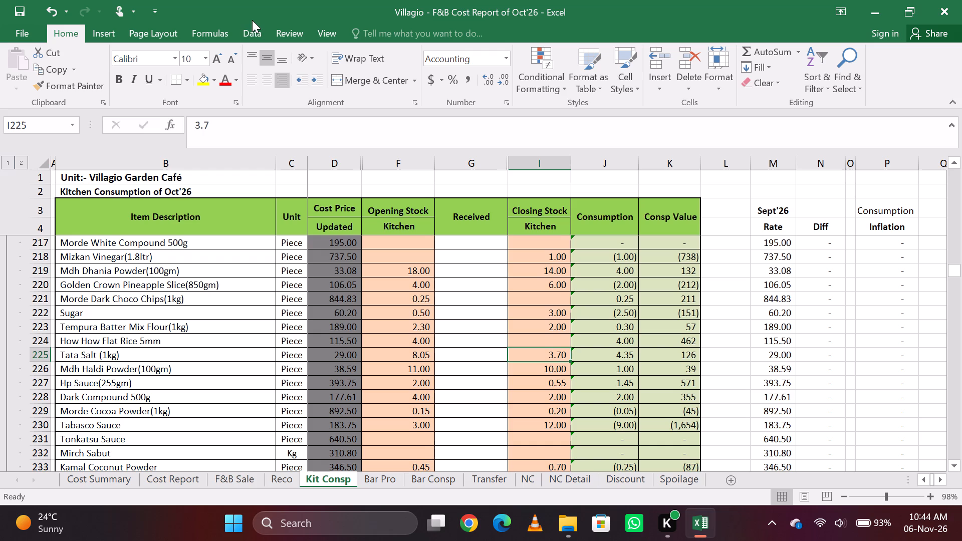
left_click(289, 145)
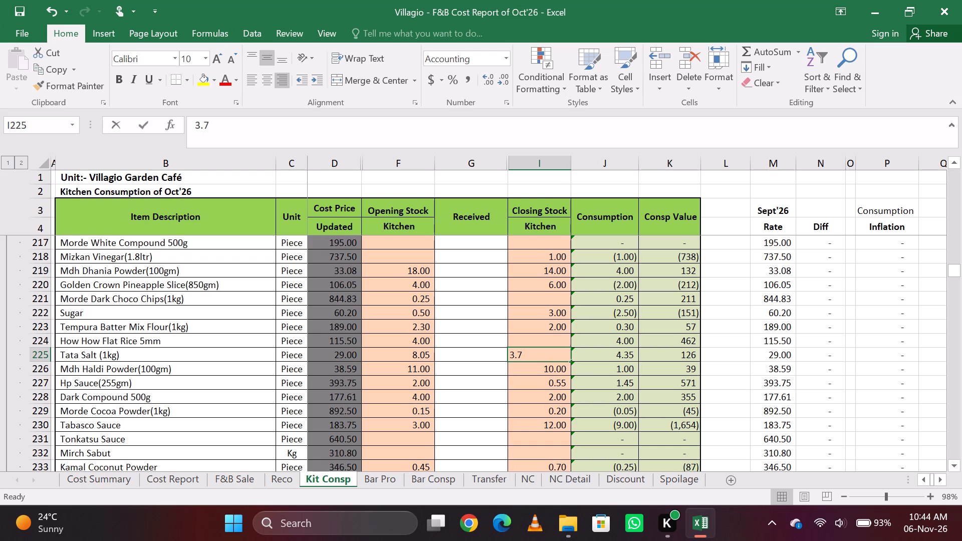
type("+2")
key("Left")
key("Left")
key("Left")
key("Left")
key("Left")
key("Left")
key("Left")
key("Left")
key("Left")
key("Left")
key("Left")
key("Left")
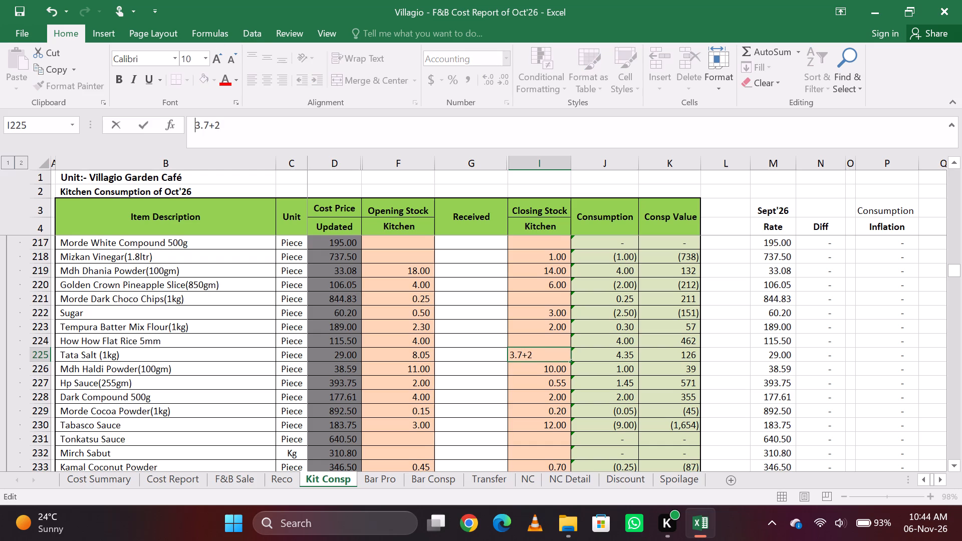
key("equal")
key("Return")
key("Up")
Search the sheet for "sahi j", retrying with shorter and alternative spellings such as "sahi" and "saah".
key("ctrl+f")
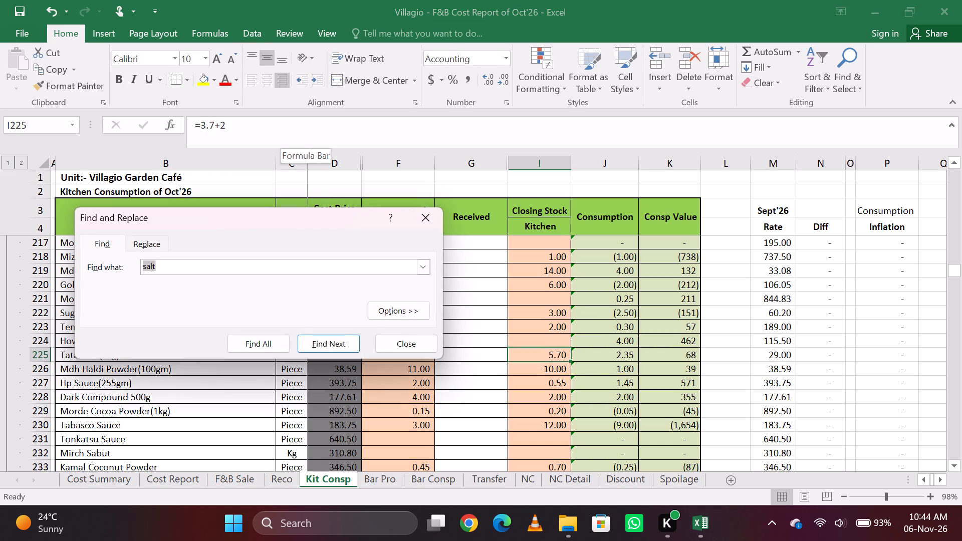
key("BackSpace")
key("BackSpace")
key("BackSpace")
key("BackSpace")
type("sahi j")
key("Return")
key("Return")
key("BackSpace")
key("Return")
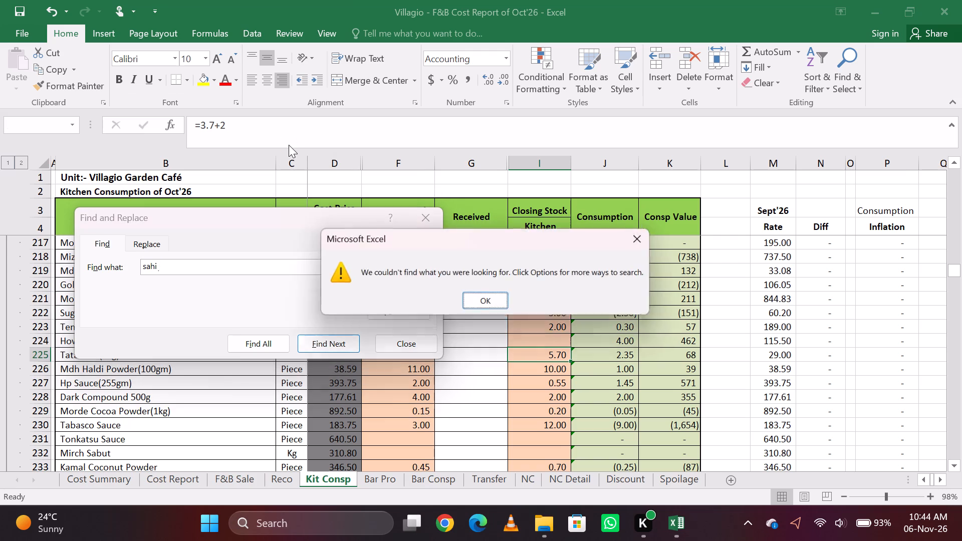
key("Return")
key("BackSpace")
key("Return")
key("Return")
key("BackSpace")
key("BackSpace")
type("ah")
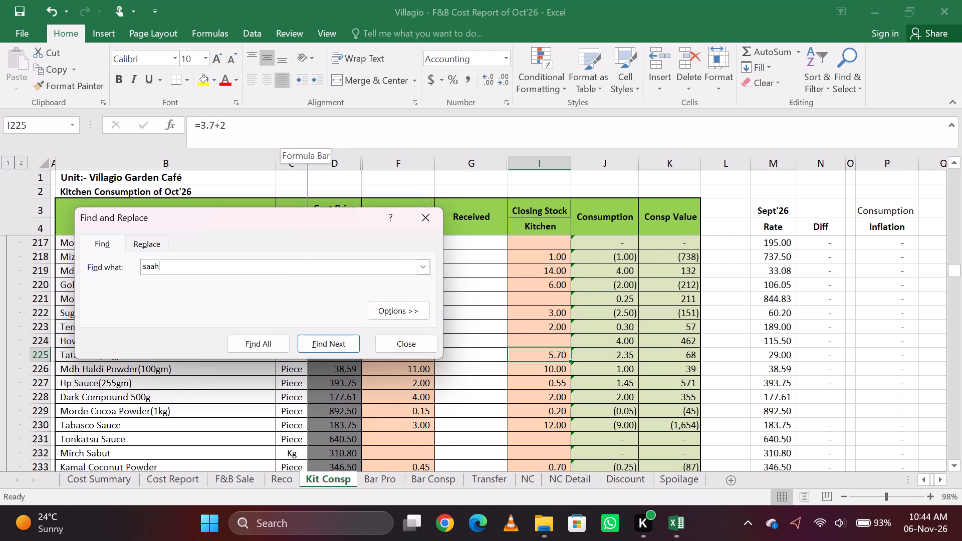
key("Return")
key("Return")
key("BackSpace")
key("BackSpace")
key("BackSpace")
key("BackSpace")
key("BackSpace")
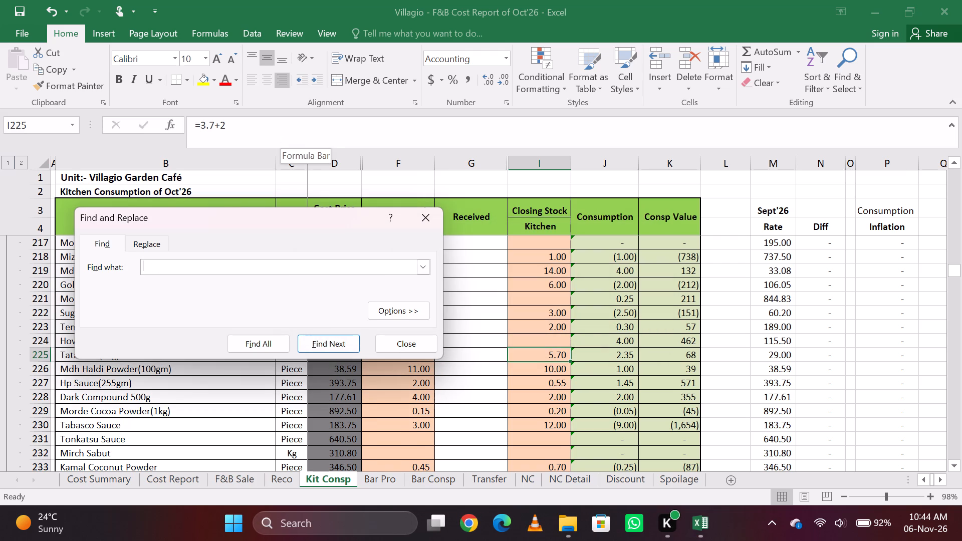
key("BackSpace")
key("BackSpace")
key("Escape")
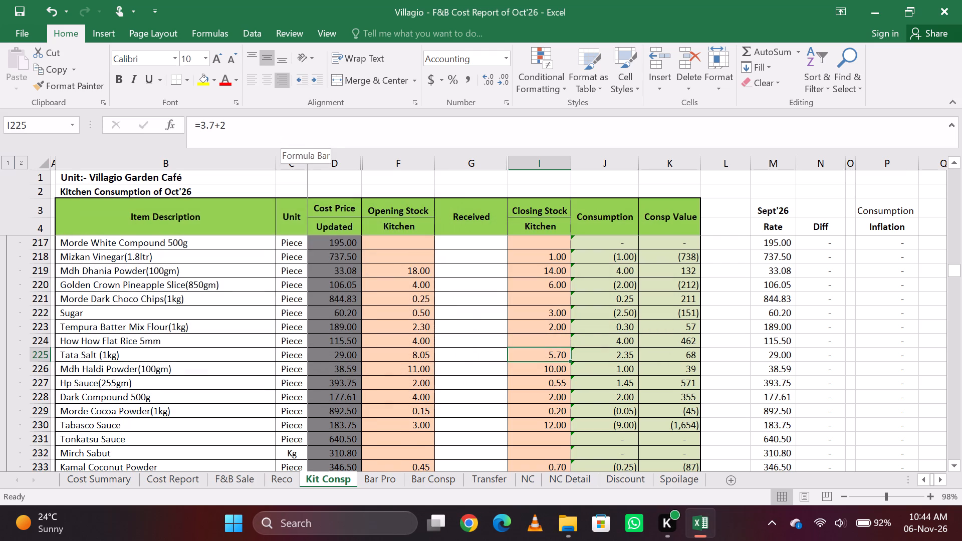
key("Down")
key("Up")
Search the sheet for "kash" and set the kitchen closing stock of Kashmiri Red Chilli Whole(1kg) to 0.2.
key("ctrl+f")
type("kash")
key("Return")
key("Escape")
key("Right")
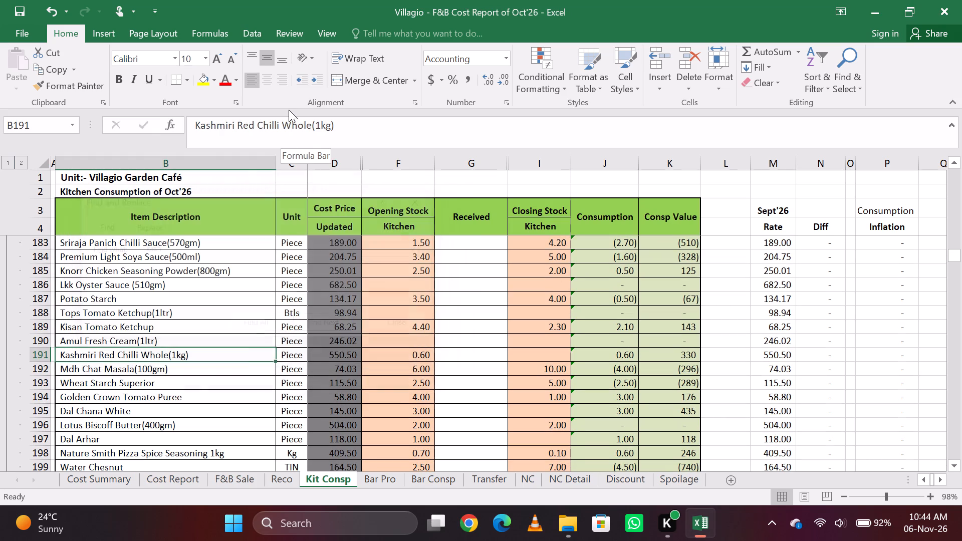
key("Right")
key("Right")
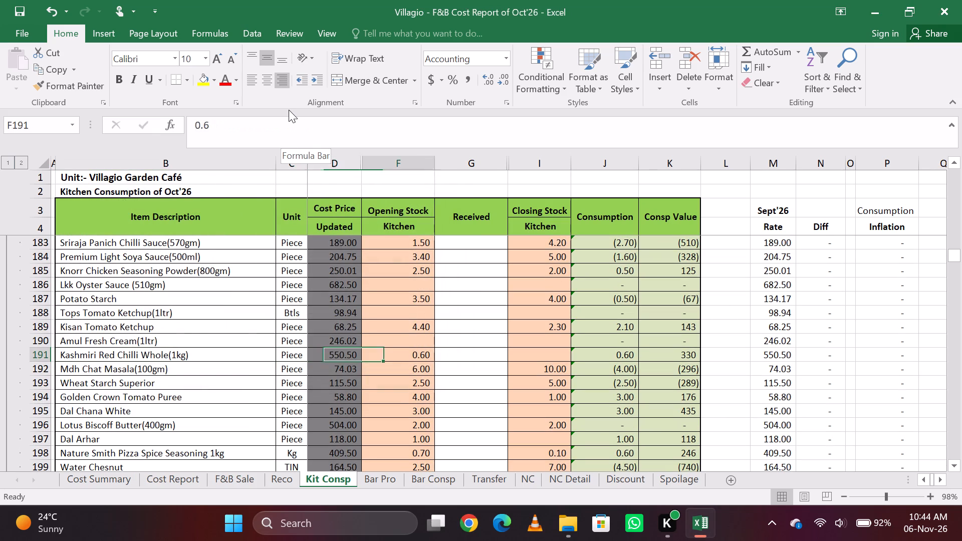
key("Right")
key("Right")
key("period")
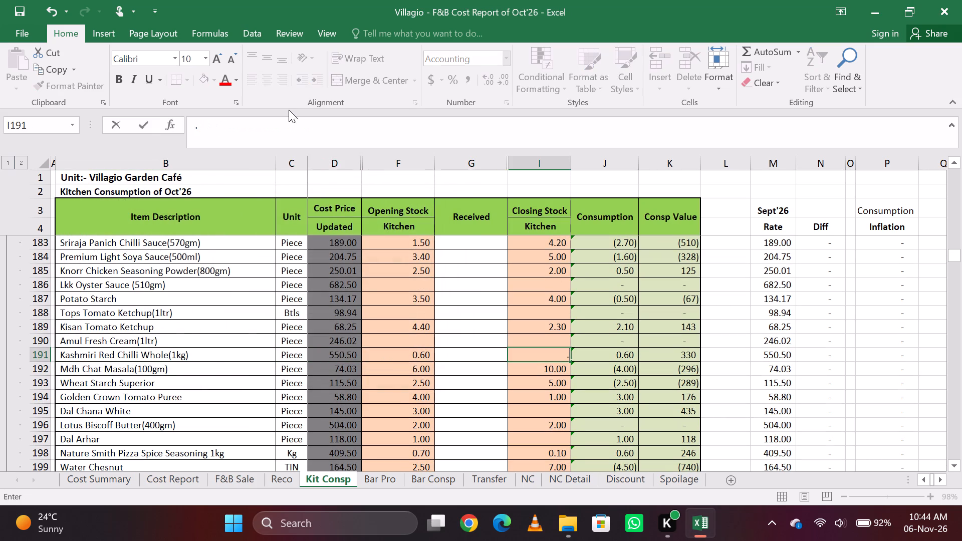
key("2")
key("Return")
Search the sheet for "kaju tu" and set the kitchen closing stock of Kaju Tukda to 2.
key("ctrl+f")
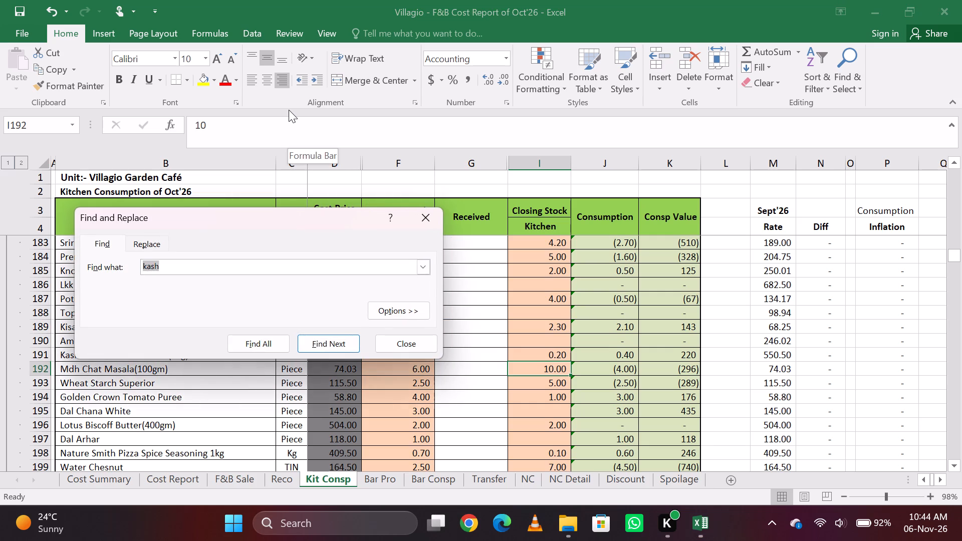
key("BackSpace")
key("BackSpace")
key("BackSpace")
key("BackSpace")
type("kaju tu")
key("Return")
key("Escape")
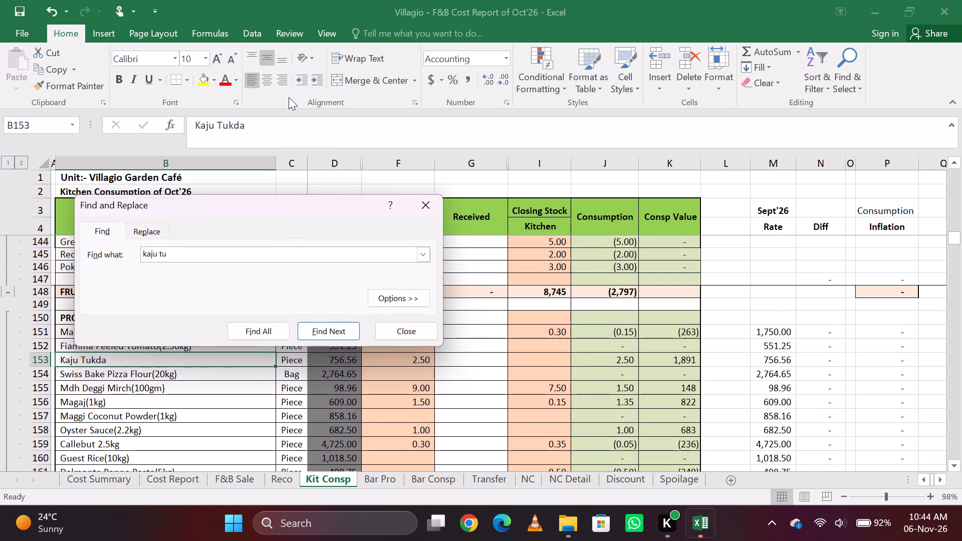
key("Right")
key("Right")
key("Right")
key("Right")
key("Right")
key("Right")
key("Left")
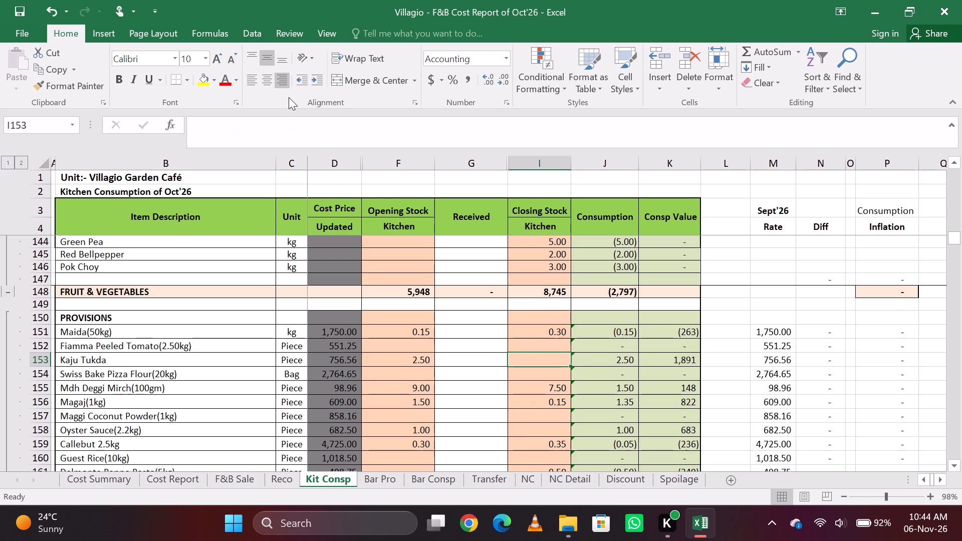
key("2")
key("Down")
key("Up")
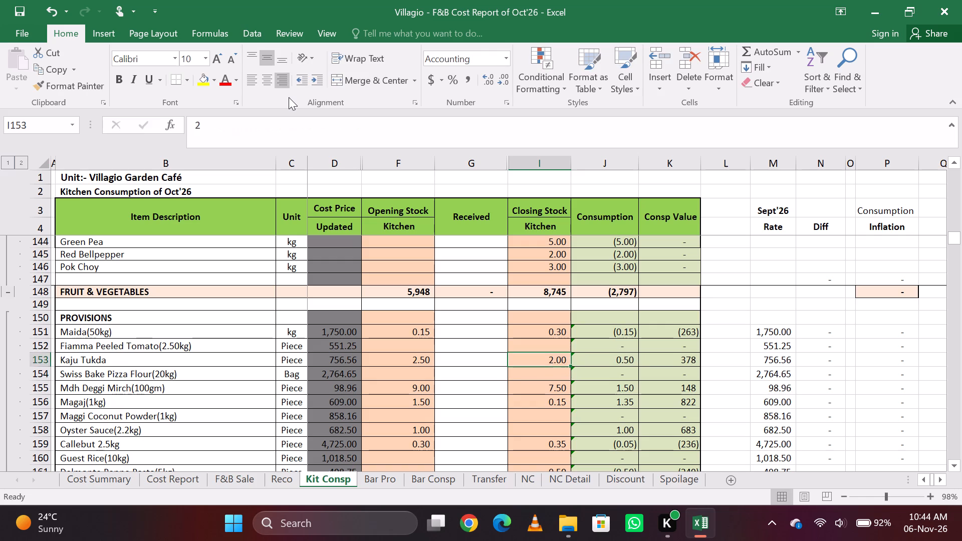
key("Down")
key("Up")
key("Down")
key("Up")
key("Down")
key("Up")
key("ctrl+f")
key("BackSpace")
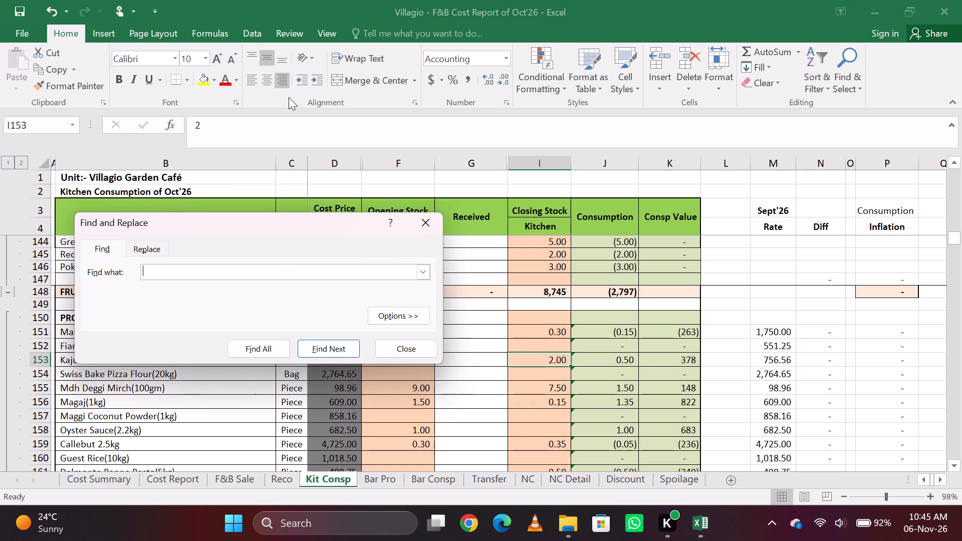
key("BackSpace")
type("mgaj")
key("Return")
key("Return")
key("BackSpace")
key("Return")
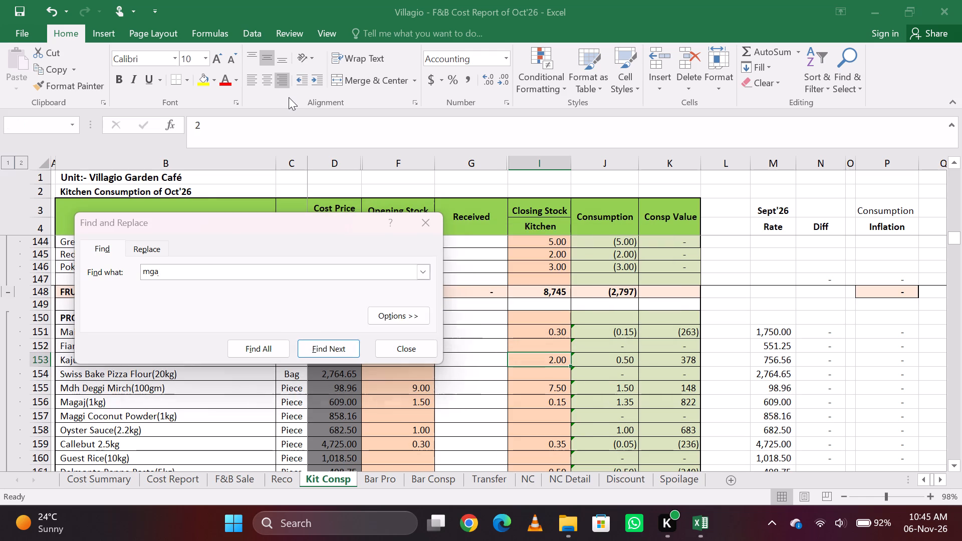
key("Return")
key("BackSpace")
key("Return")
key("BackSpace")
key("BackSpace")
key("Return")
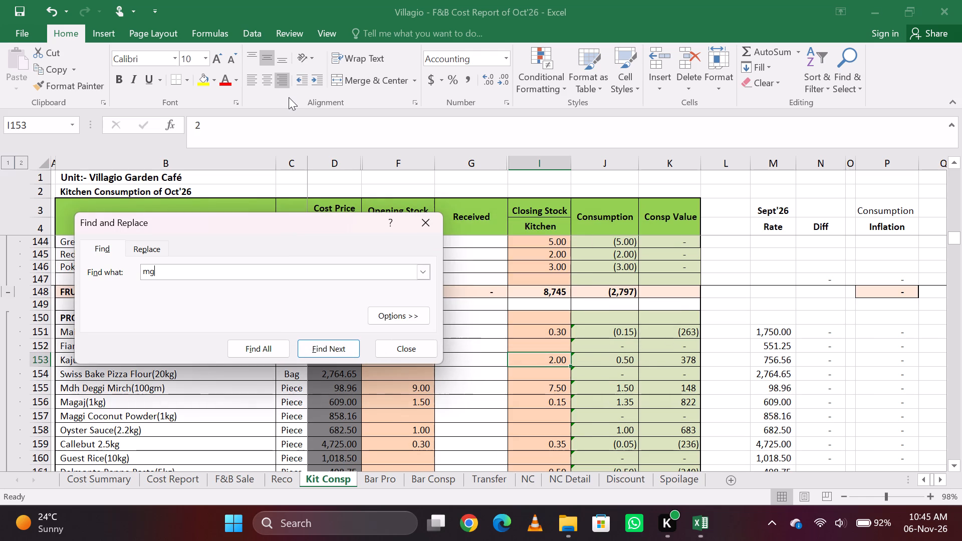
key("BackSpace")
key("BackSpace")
Search the sheet for "mag" and change the kitchen closing stock of Magaj(1kg) to the formula =0.15+1.
type("ma")
key("g")
key("Return")
key("Escape")
key("Right")
key("Right")
key("Right")
key("Right")
key("Right")
key("Right")
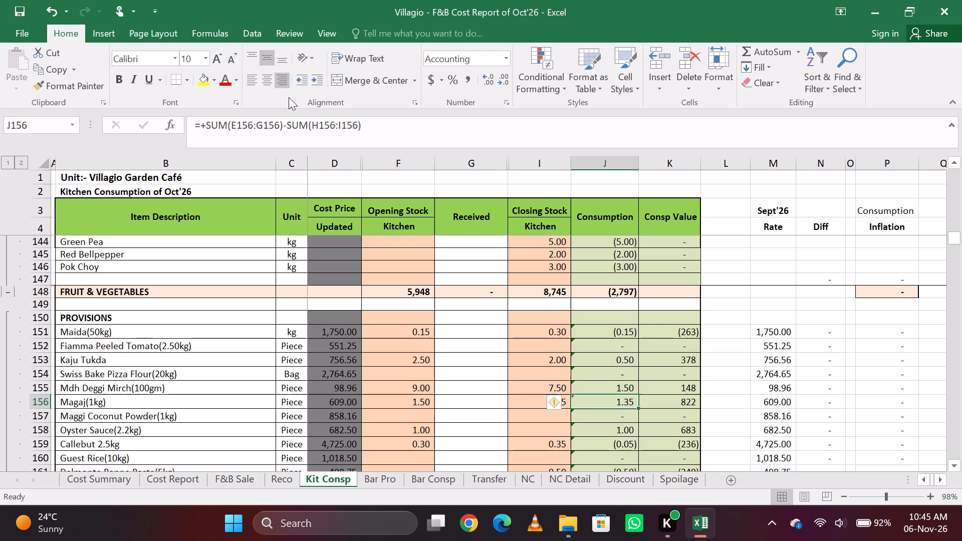
key("Left")
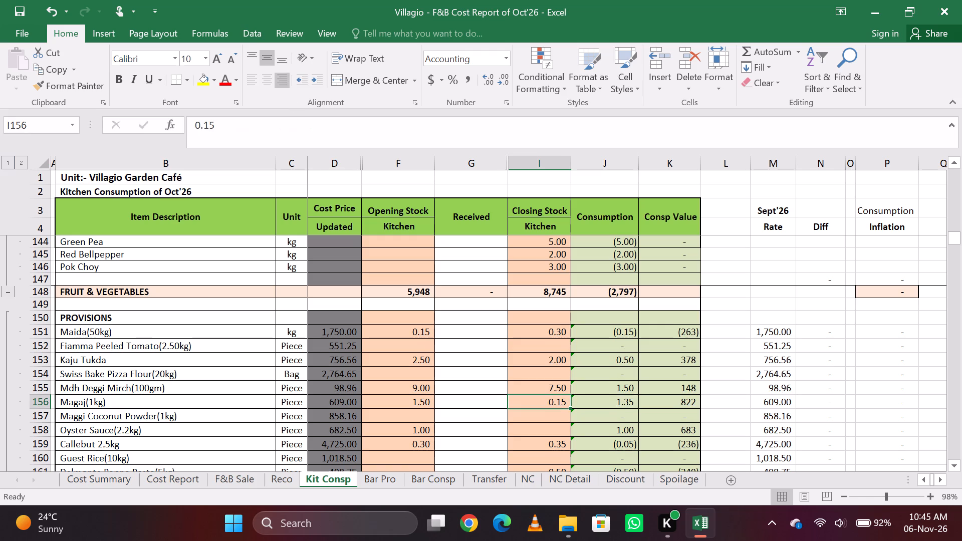
left_click(280, 140)
type("+1")
key("Left")
key("Left")
key("Left")
key("Left")
key("Left")
key("Left")
key("Left")
key("Left")
key("Left")
key("Left")
key("Left")
key("Left")
key("Left")
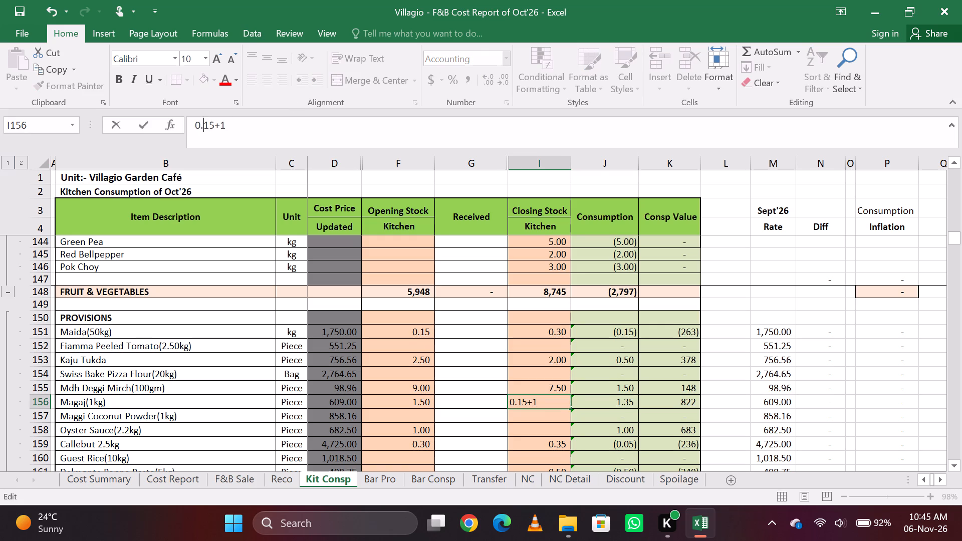
key("equal")
key("Return")
Search the sheet for "ana" and step through the matches, retrying with the longer spelling "anar".
key("ctrl+f")
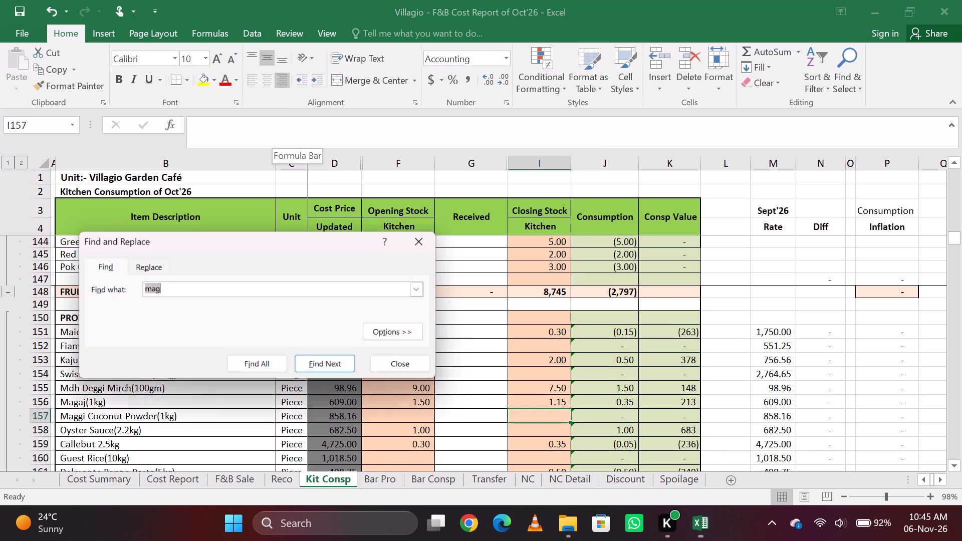
key("BackSpace")
key("BackSpace")
key("BackSpace")
key("BackSpace")
key("n")
key("BackSpace")
type("anan")
key("BackSpace")
key("BackSpace")
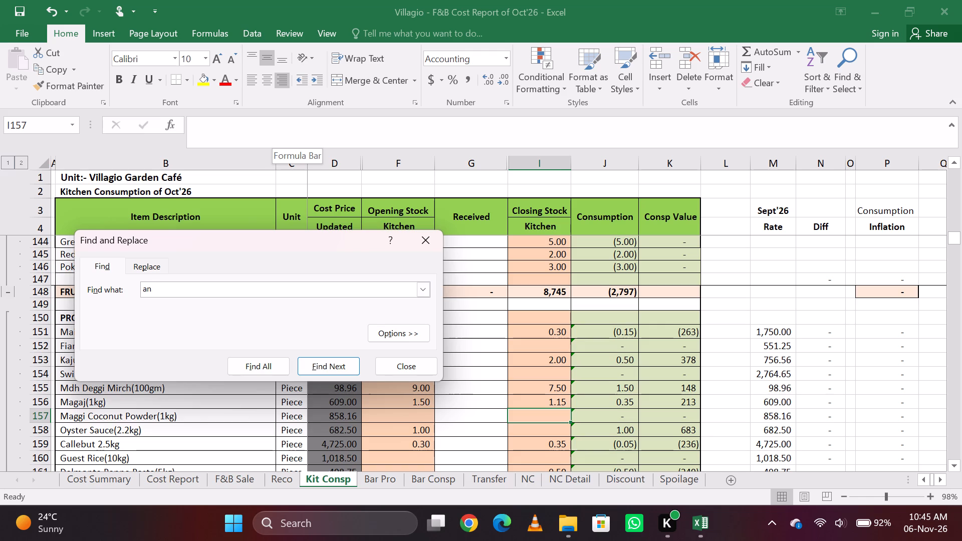
key("a")
key("Return")
key("Return")
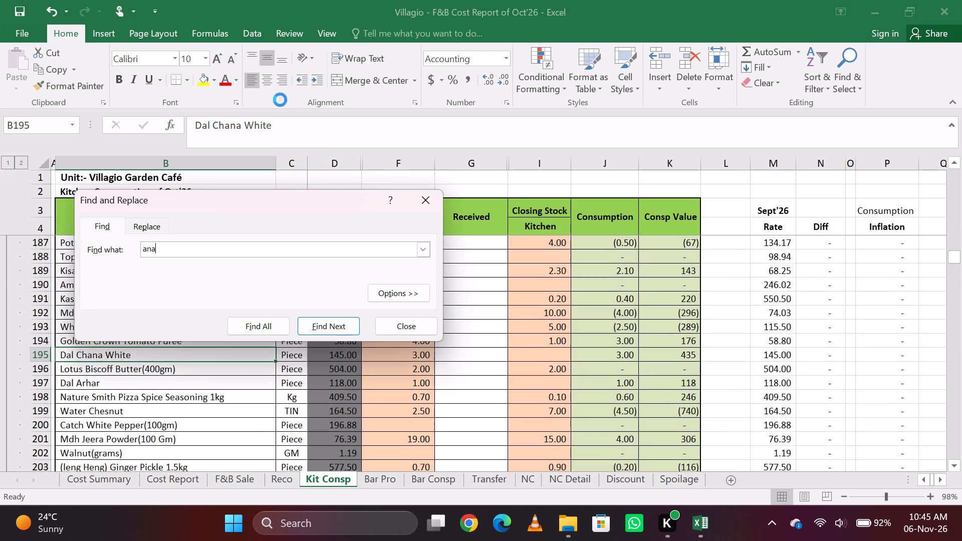
key("Return")
key("Return")
key("BackSpace")
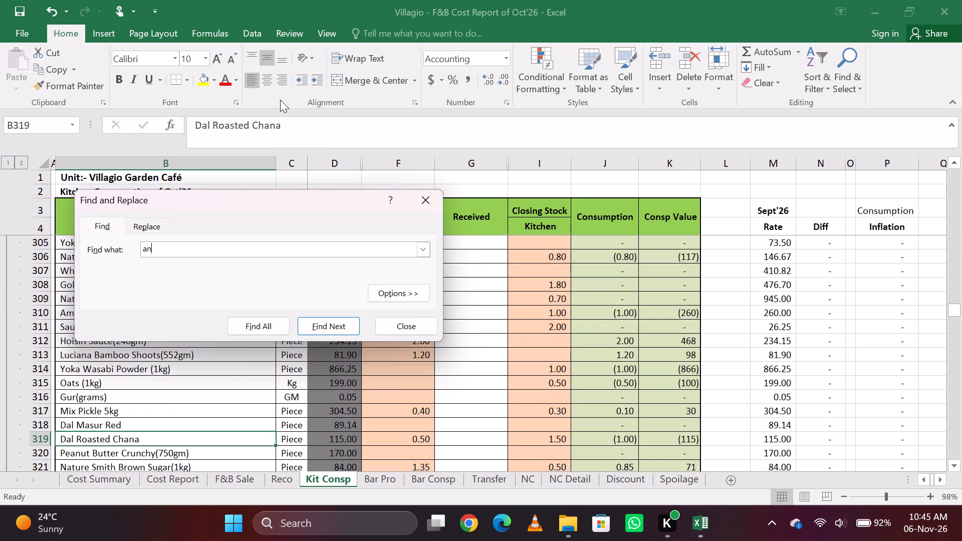
type("ar")
key("Return")
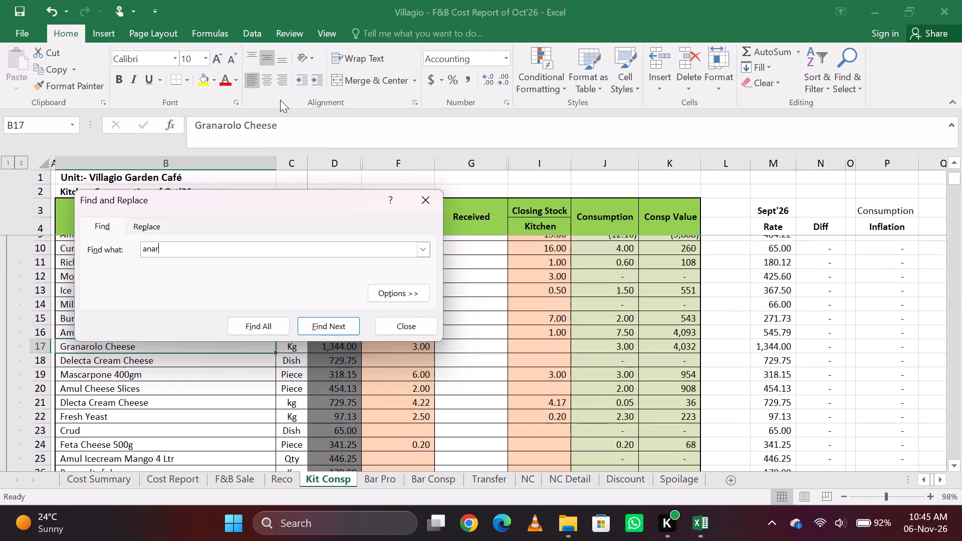
key("Return")
key("Return")
key("Return")
key("Escape")
key("Right")
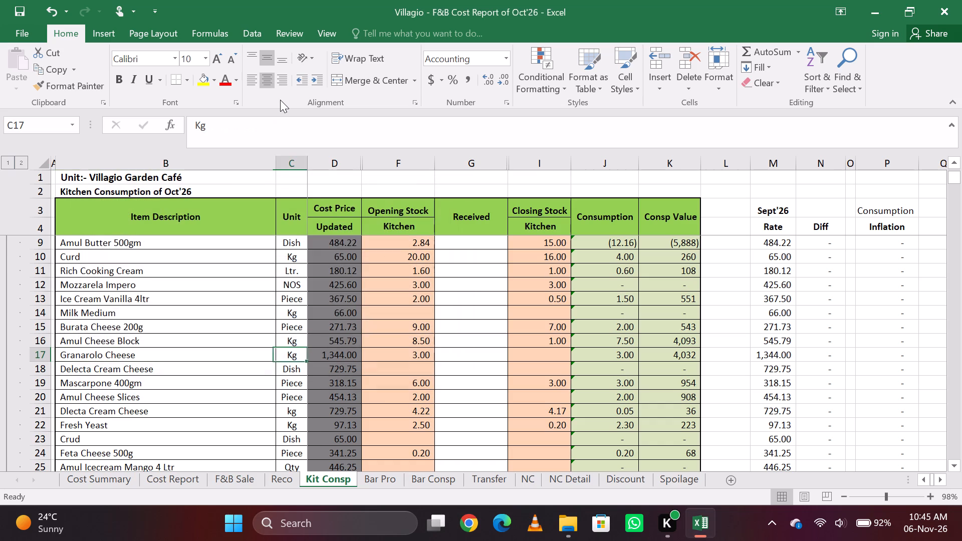
key("Left")
Search the sheet for "dana" and step through the matching items.
key("ctrl+f")
key("BackSpace")
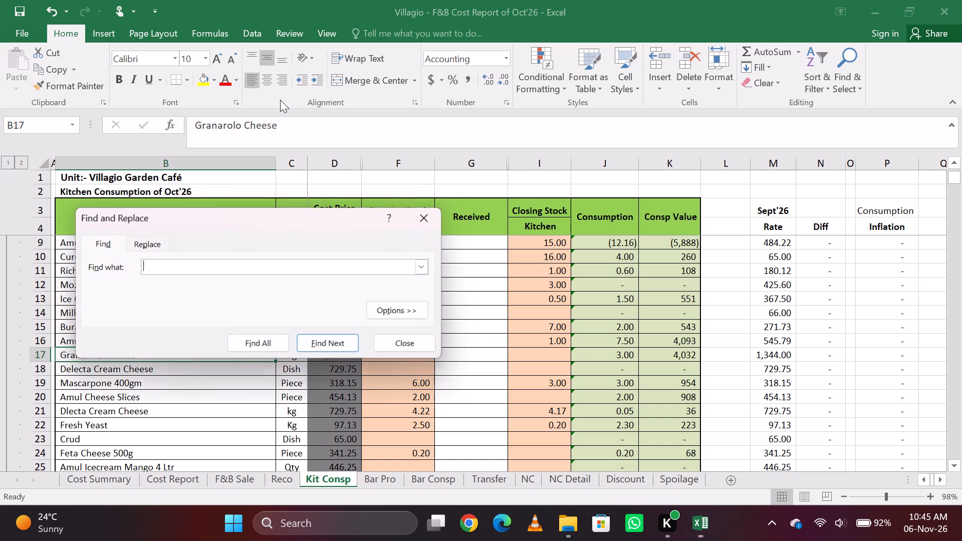
key("BackSpace")
type("dana")
key("Return")
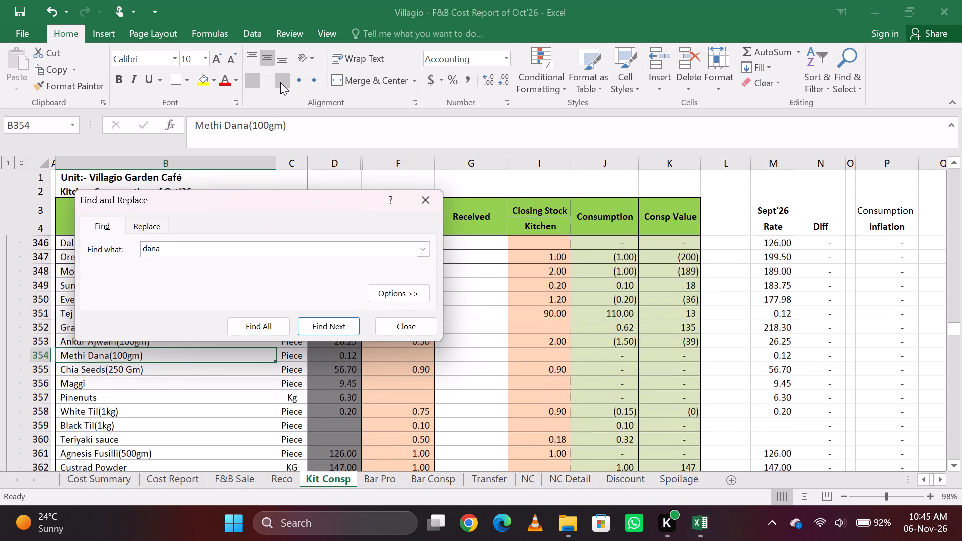
key("Return")
key("Return")
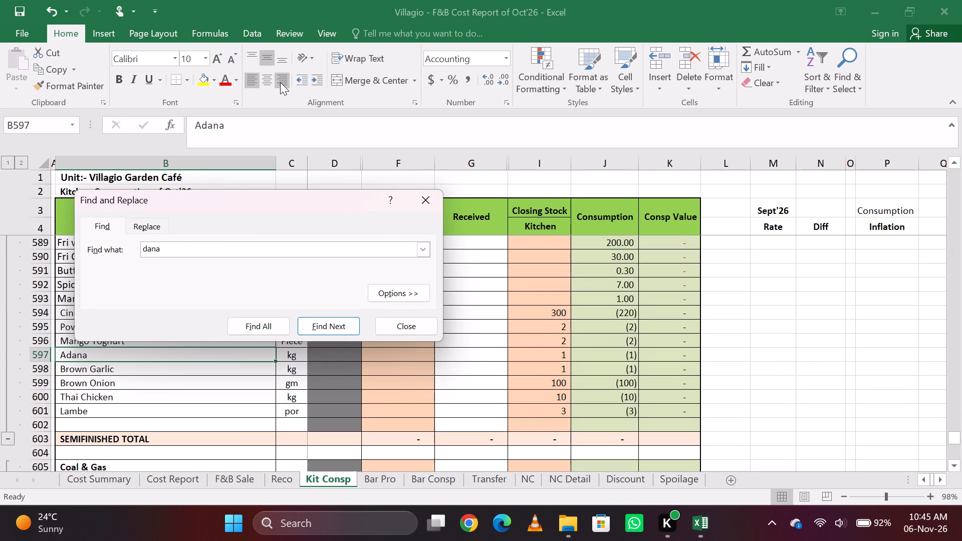
key("Return")
key("Return")
key("Return")
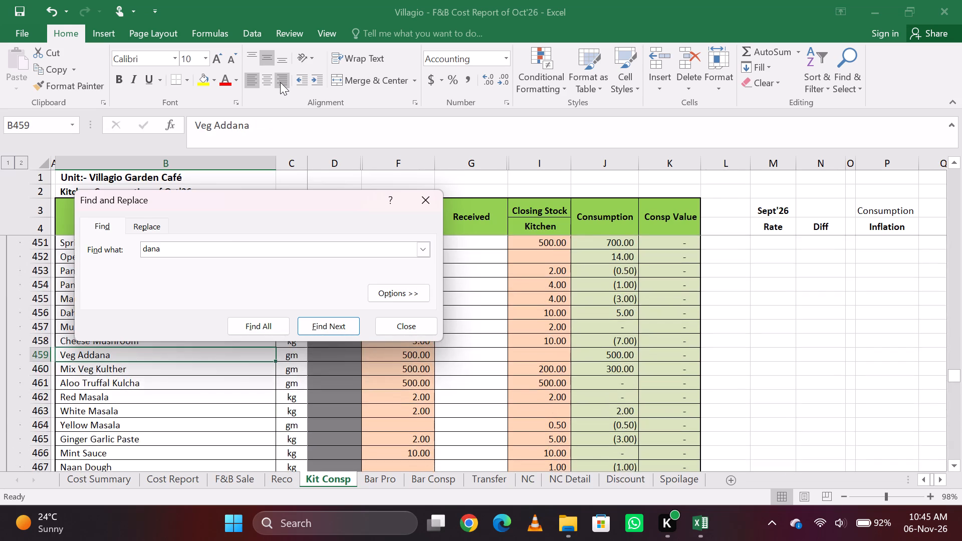
key("Return")
key("Return")
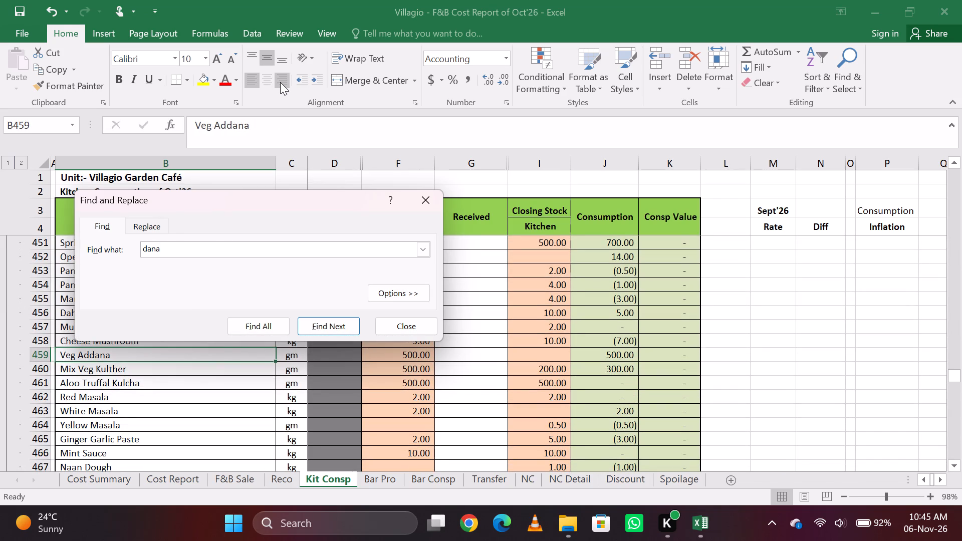
key("Escape")
Search the sheet for "pome" and check the kitchen closing stock of Pomegrate Molasses.
key("ctrl+f")
type("pome")
key("Return")
key("Return")
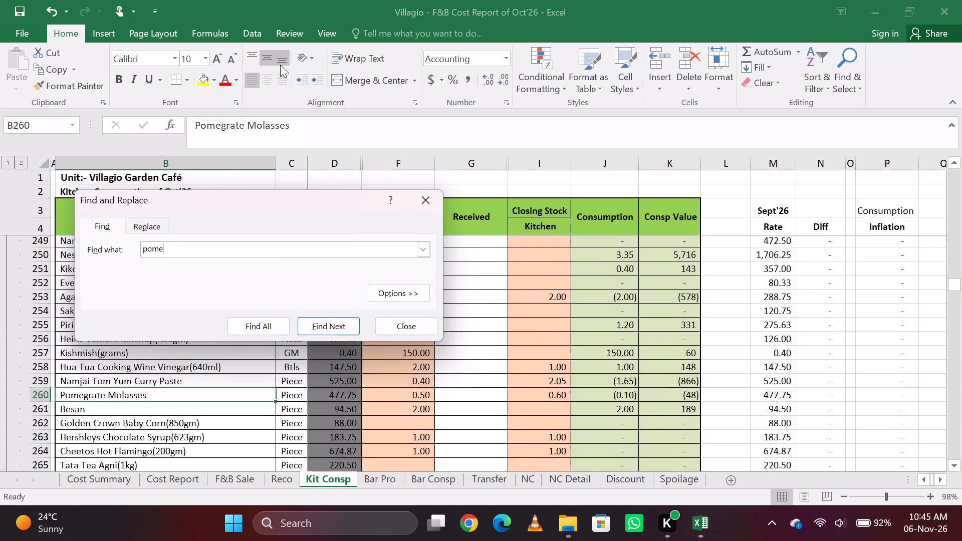
key("Return")
key("Return")
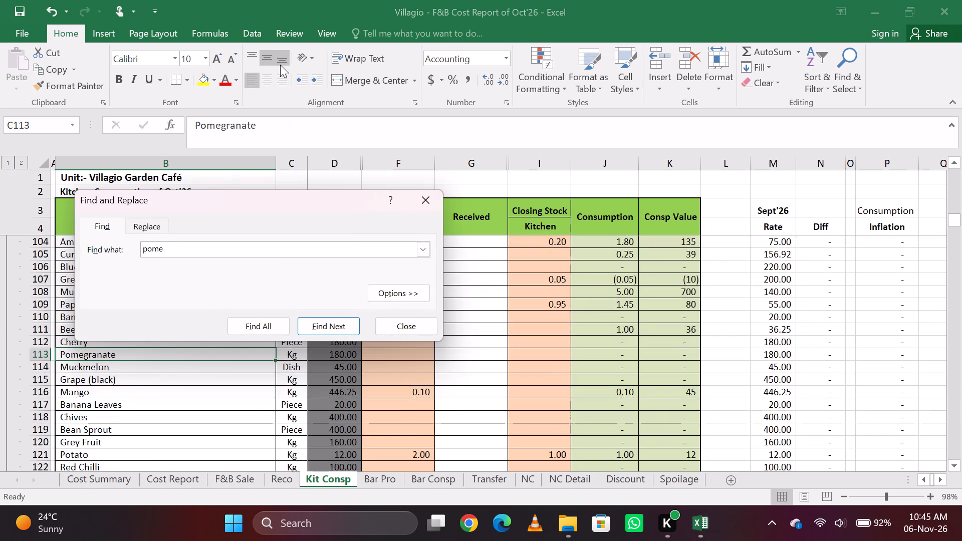
key("Escape")
key("Right")
key("Right")
key("Right")
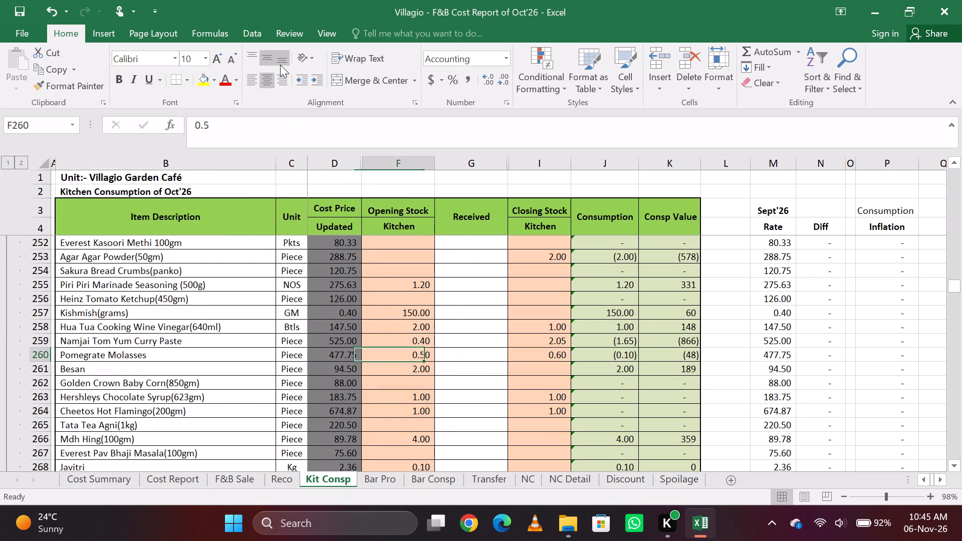
key("Right")
key("Right")
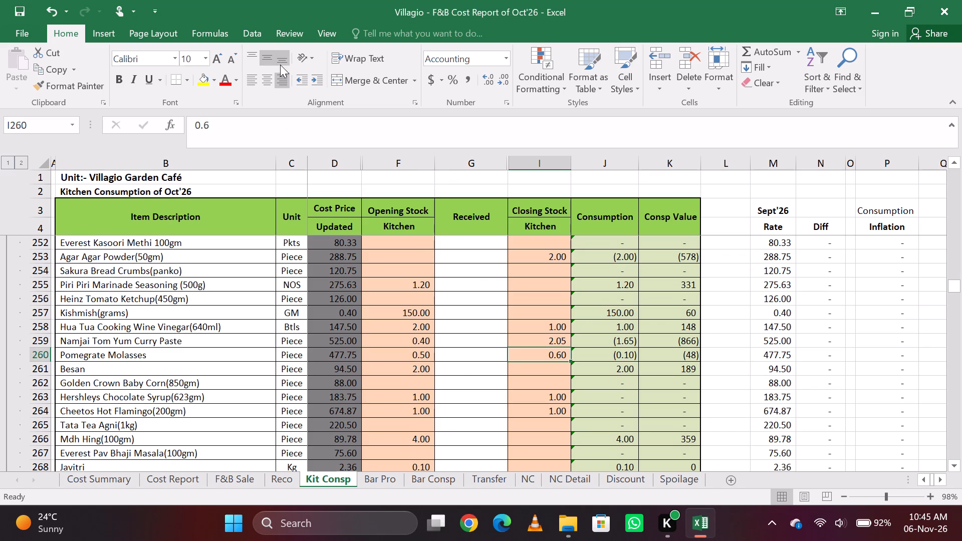
key("Down")
key("Up")
Search the sheet for "dry ma", retrying with the shorter "dry m".
key("ctrl+f")
type("de")
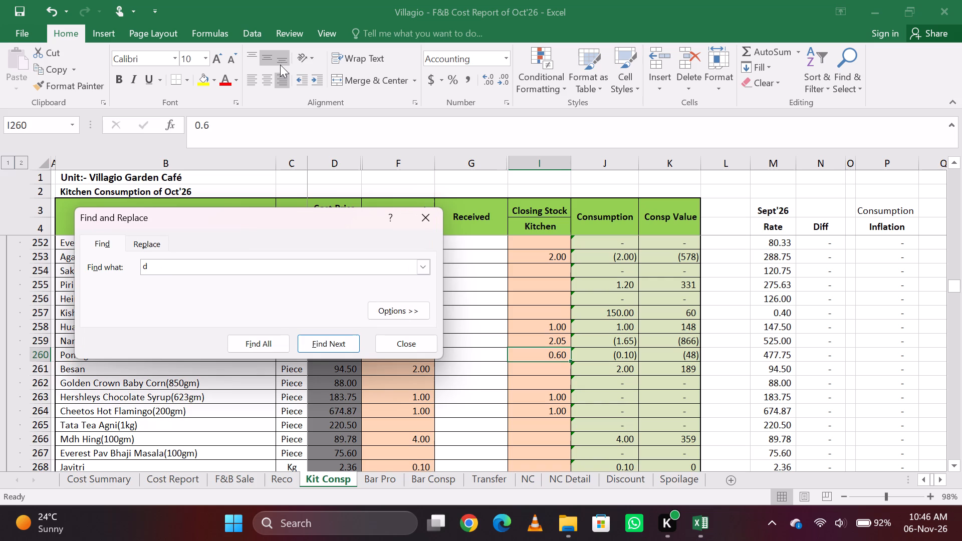
key("BackSpace")
type("ry ma")
key("BackSpace")
key("a")
key("Return")
key("Return")
key("BackSpace")
key("Return")
key("Return")
Search the sheet for "mango" and step through the matching items.
key("BackSpace")
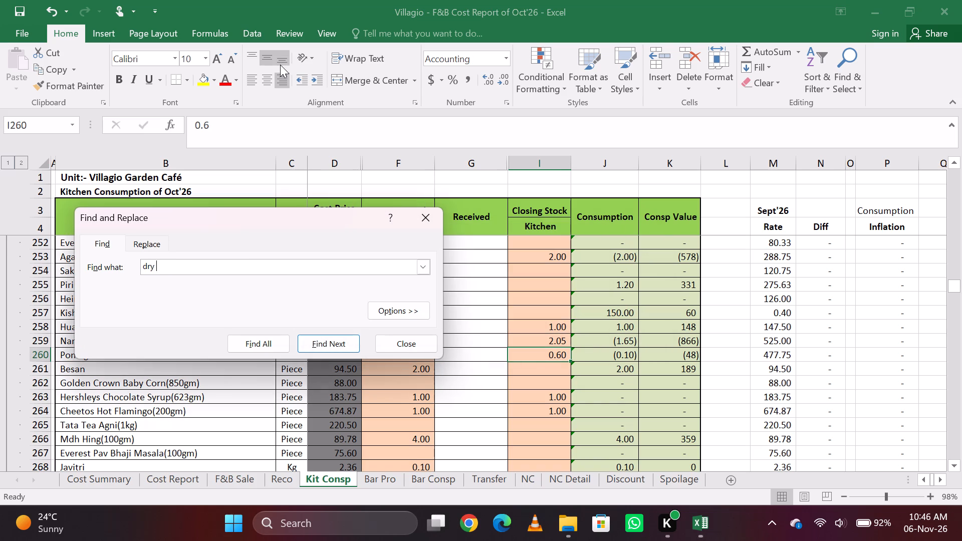
key("BackSpace")
key("BackSpace")
key("BackSpace")
key("BackSpace")
key("BackSpace")
type("mango")
key("Return")
key("Return")
key("Return")
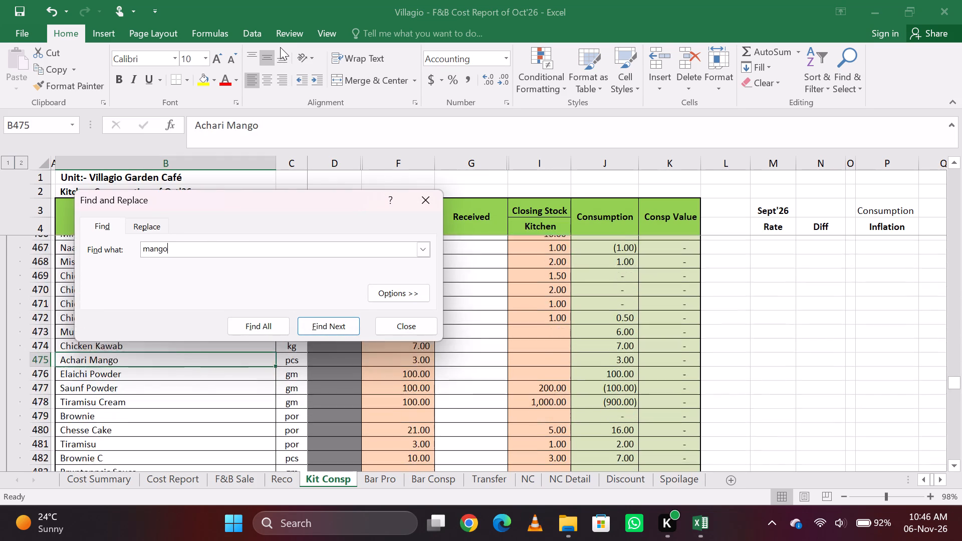
key("Return")
key("Return")
key("Return")
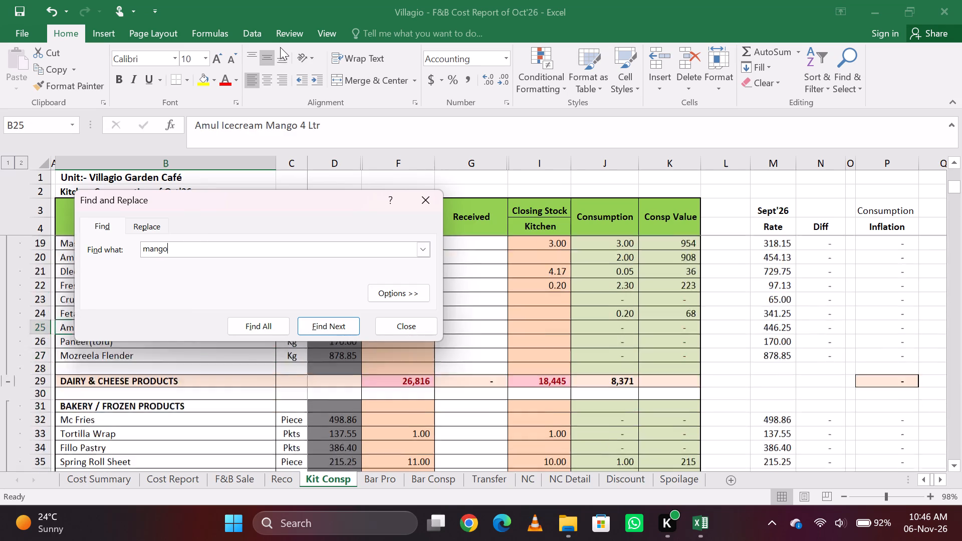
key("Return")
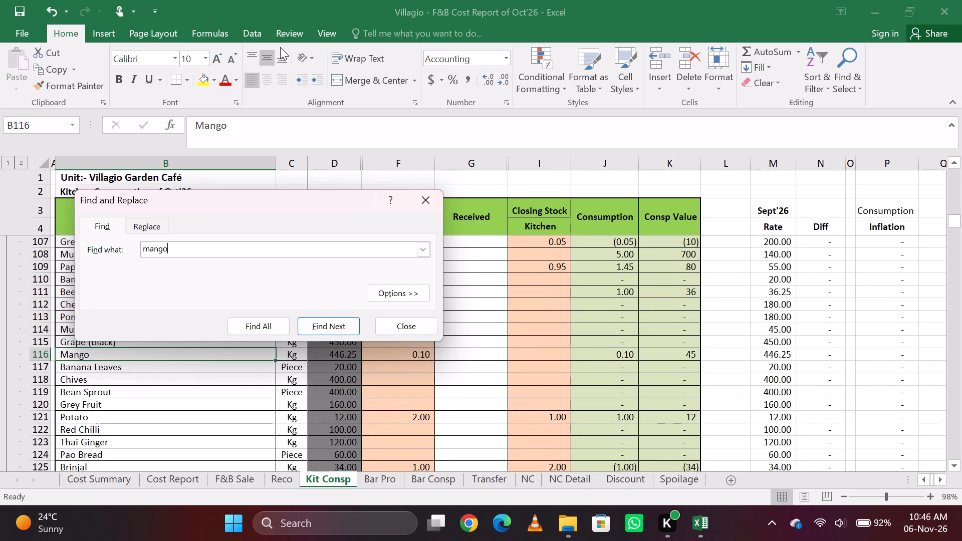
Search the sheet for "chaat" and "chat m", and set the kitchen closing stock of Mdh Chat Masala(100gm) to 14.
key("BackSpace")
key("BackSpace")
key("BackSpace")
key("BackSpace")
key("BackSpace")
key("BackSpace")
key("BackSpace")
key("BackSpace")
key("BackSpace")
key("BackSpace")
key("BackSpace")
key("BackSpace")
key("BackSpace")
key("BackSpace")
key("BackSpace")
type("cha")
type("at")
key("Return")
key("Return")
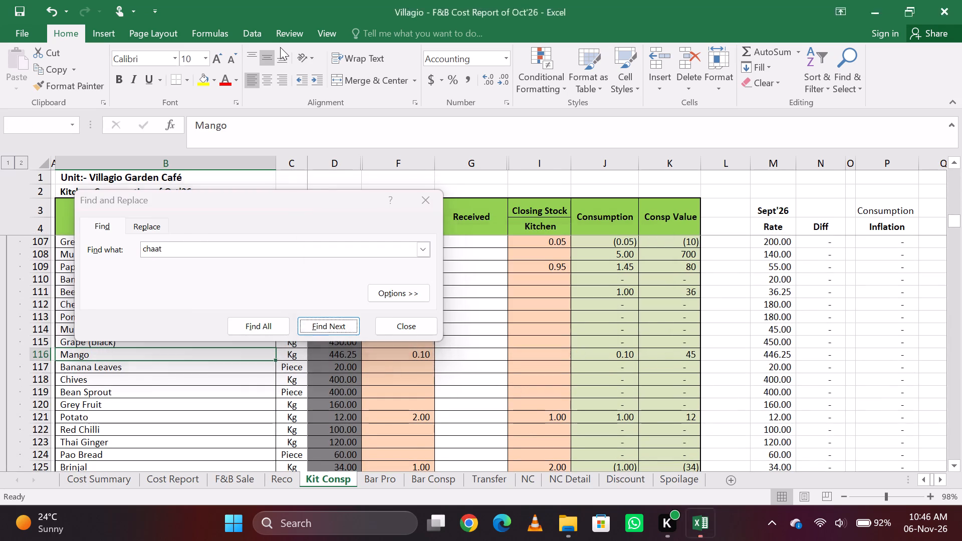
key("BackSpace")
key("BackSpace")
type("t m")
key("Return")
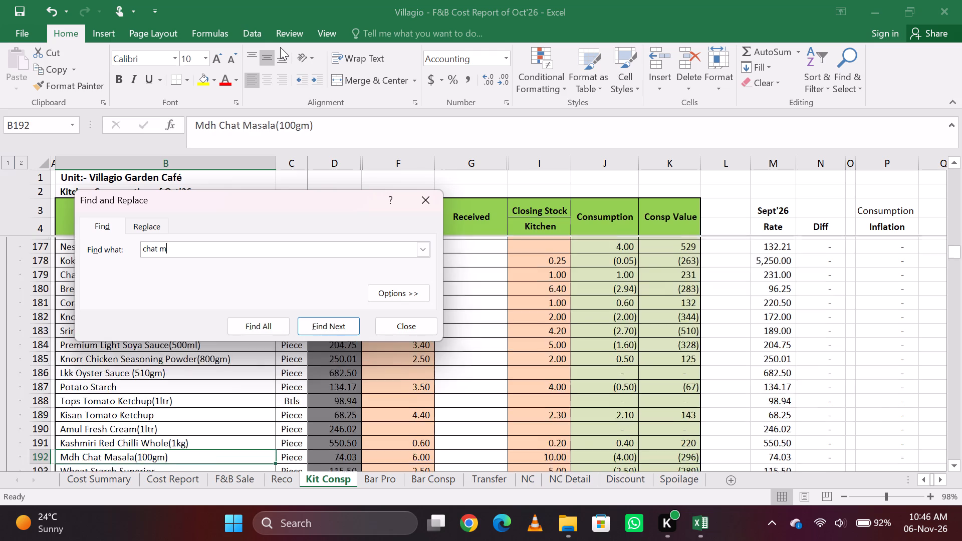
key("Escape")
key("Right")
key("Right")
key("Right")
key("Right")
key("Right")
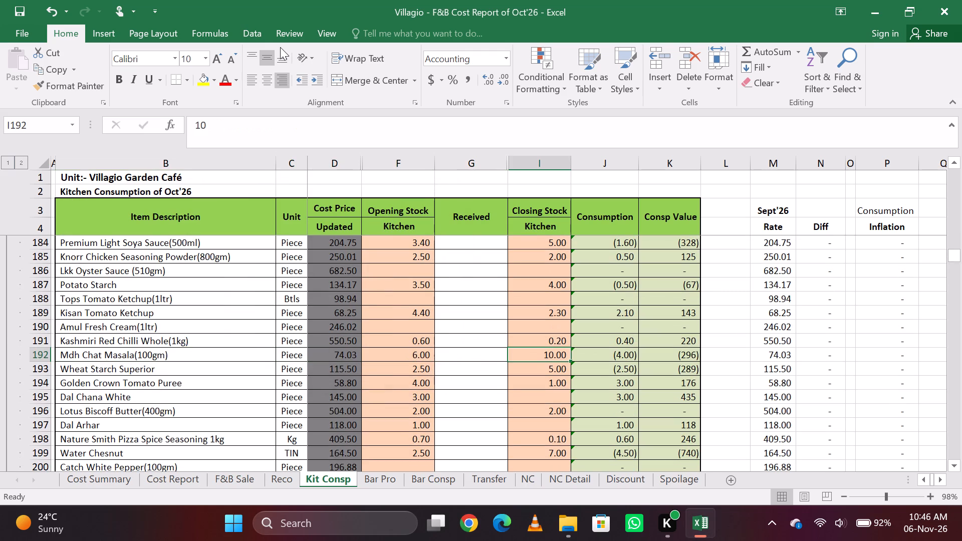
left_click(294, 127)
key("backslash")
key("BackSpace")
key("BackSpace")
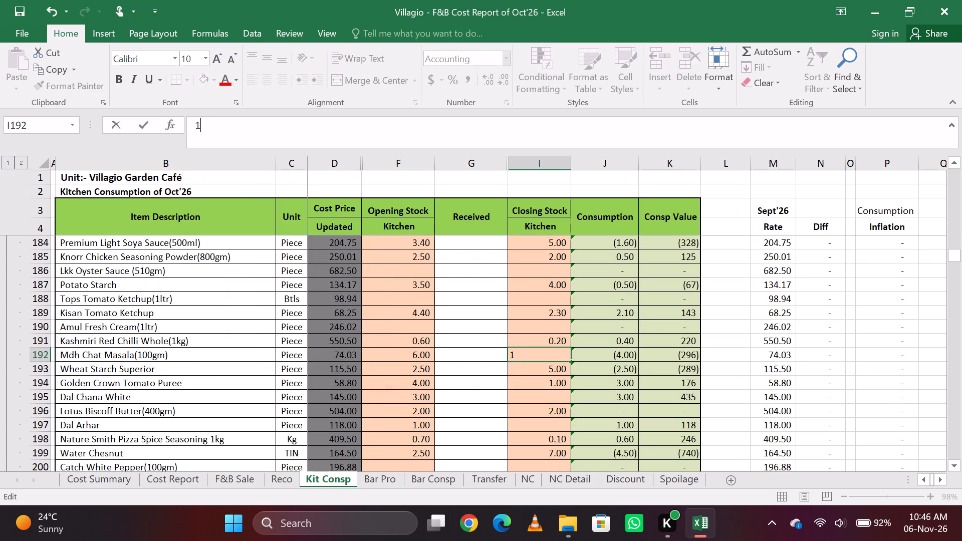
key("4")
key("Return")
Search the sheet for "coffe" and set the kitchen closing stock of Nescafe Coffee(500gm) to 1.2.
key("ctrl+f")
key("BackSpace")
key("BackSpace")
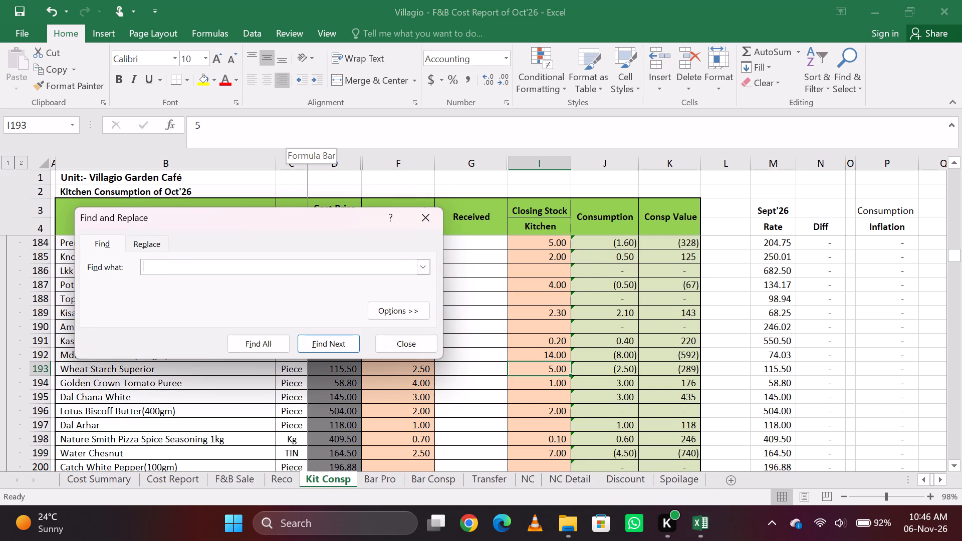
key("BackSpace")
type("coffe")
key("Return")
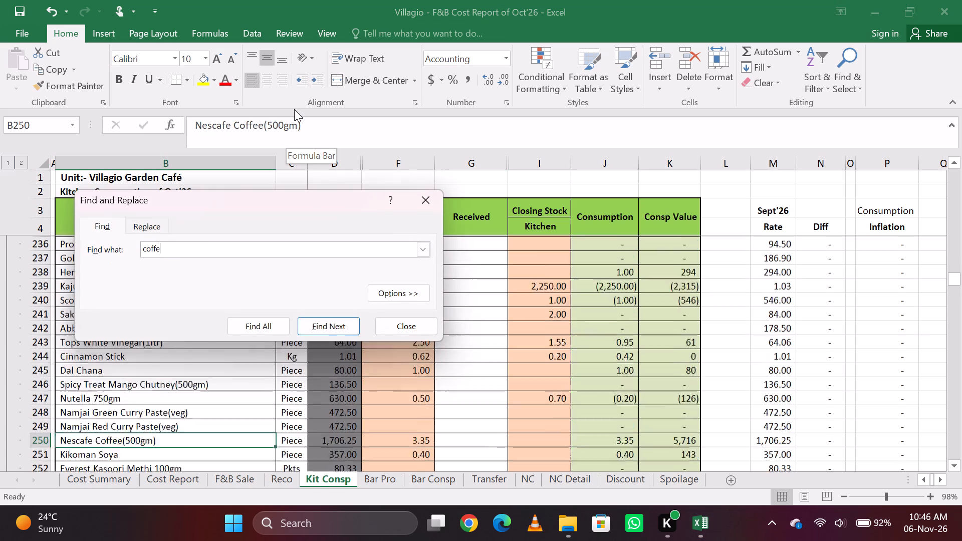
key("Return")
key("Escape")
key("Right")
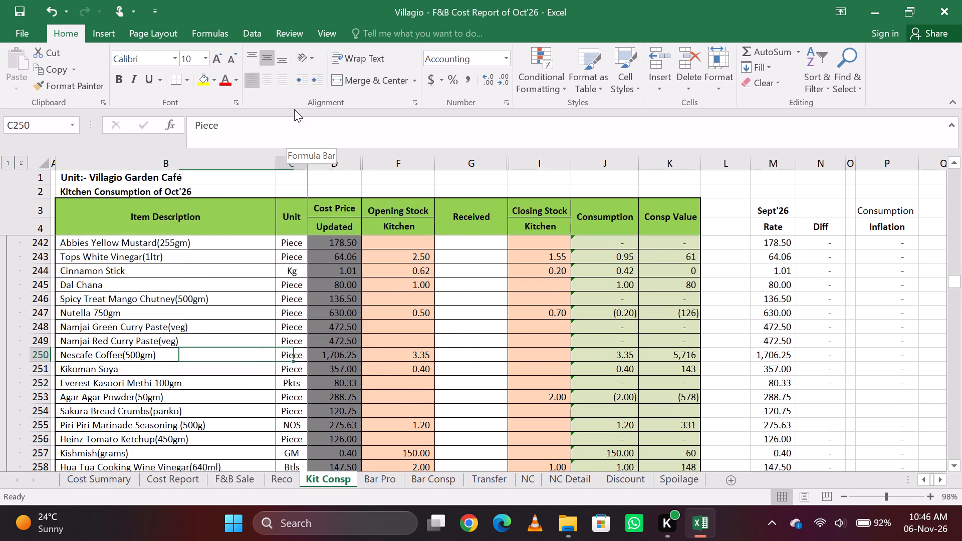
key("Right")
key("Right")
key("Right")
key("Right")
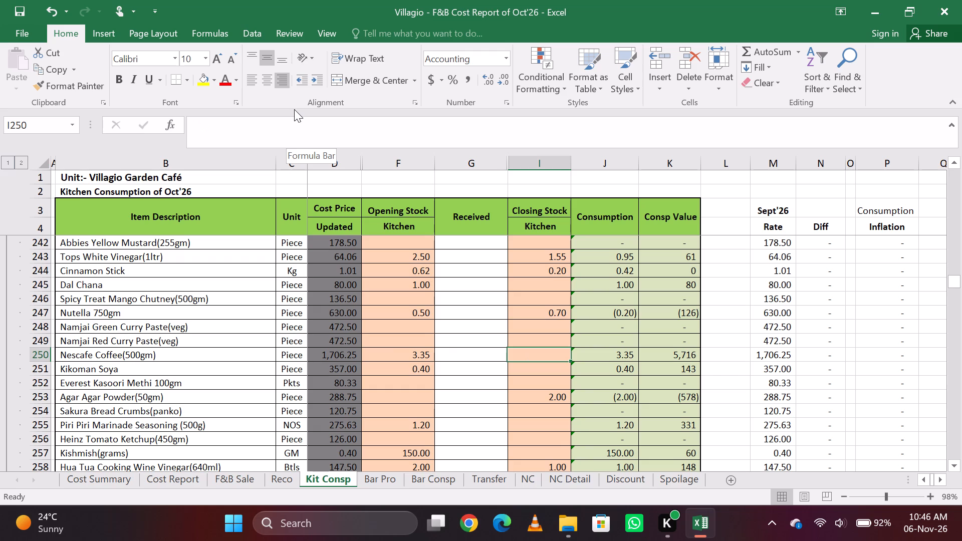
key("Left")
key("Right")
key("1")
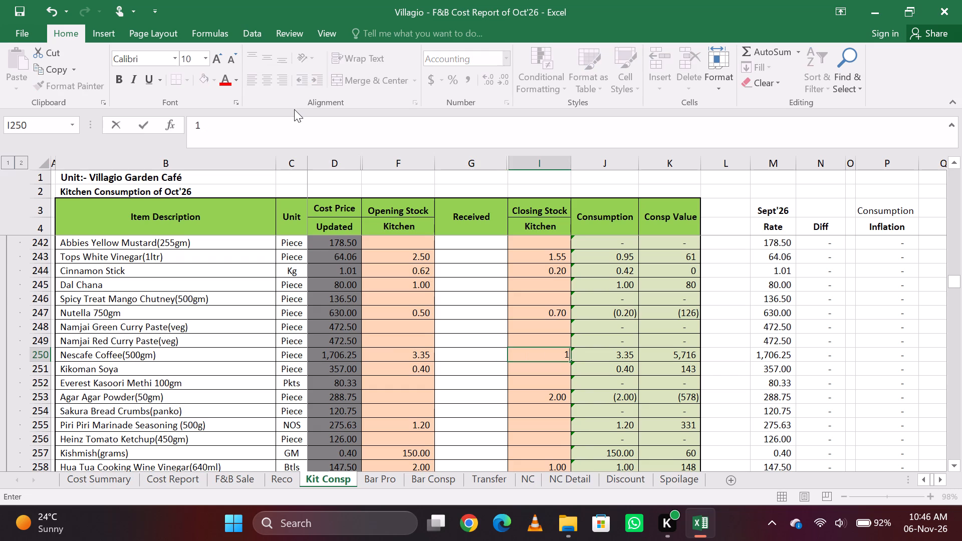
type(".1")
key("BackSpace")
key("2")
key("Return")
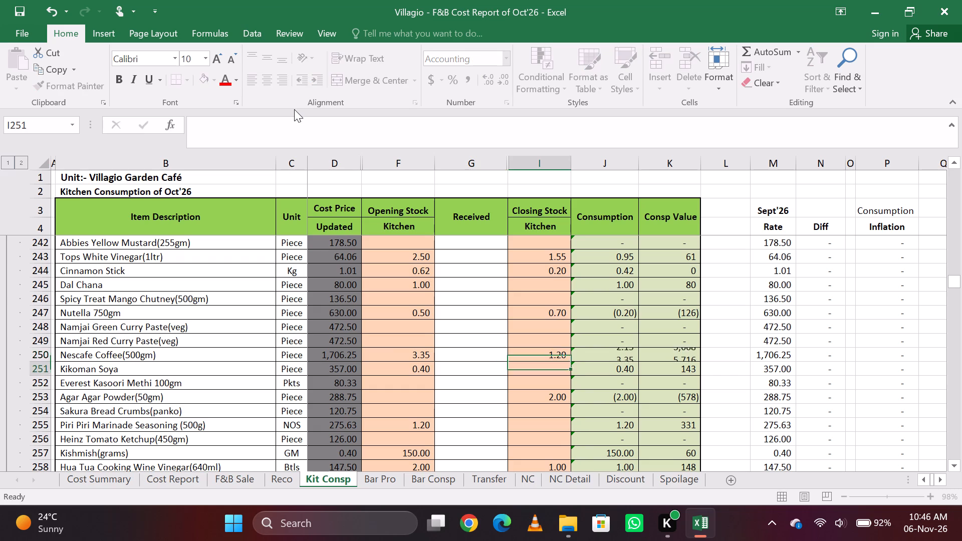
key("Up")
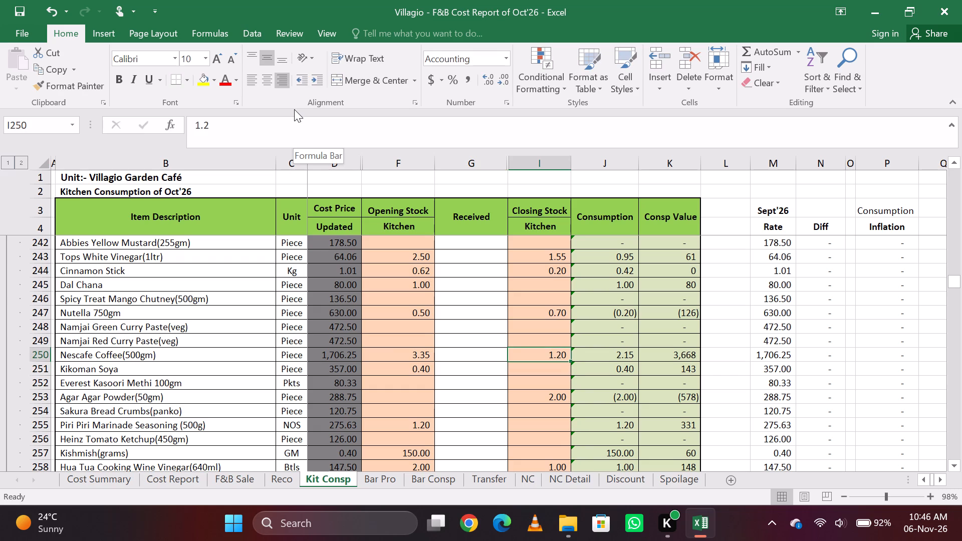
Search the sheet for "tea p" and set the kitchen closing stock of Tea Powder to 1.
key("ctrl+f")
key("backslash")
key("BackSpace")
key("BackSpace")
key("BackSpace")
key("BackSpace")
key("BackSpace")
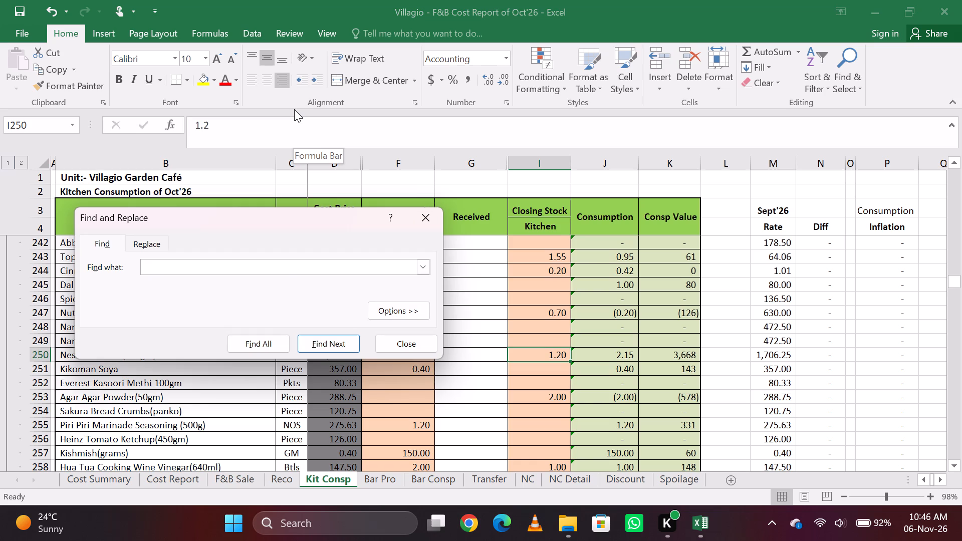
type("tea p")
key("Return")
key("Escape")
key("Right")
key("Right")
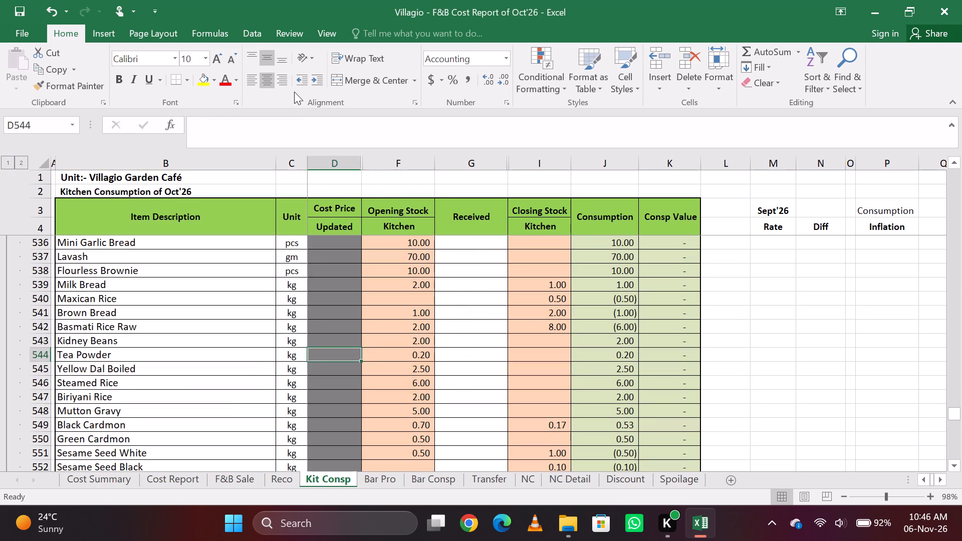
key("Right")
key("Right")
key("Right")
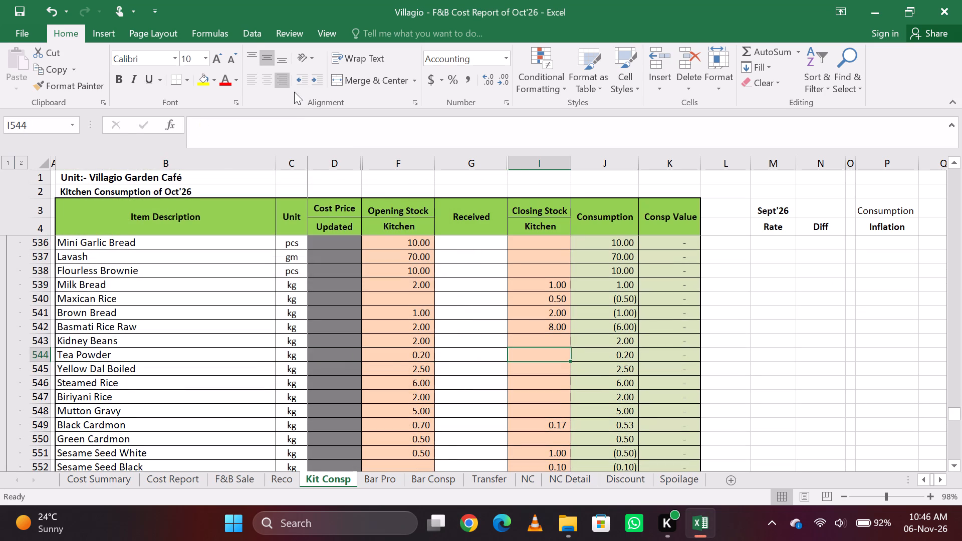
key("1")
key("Down")
key("Up")
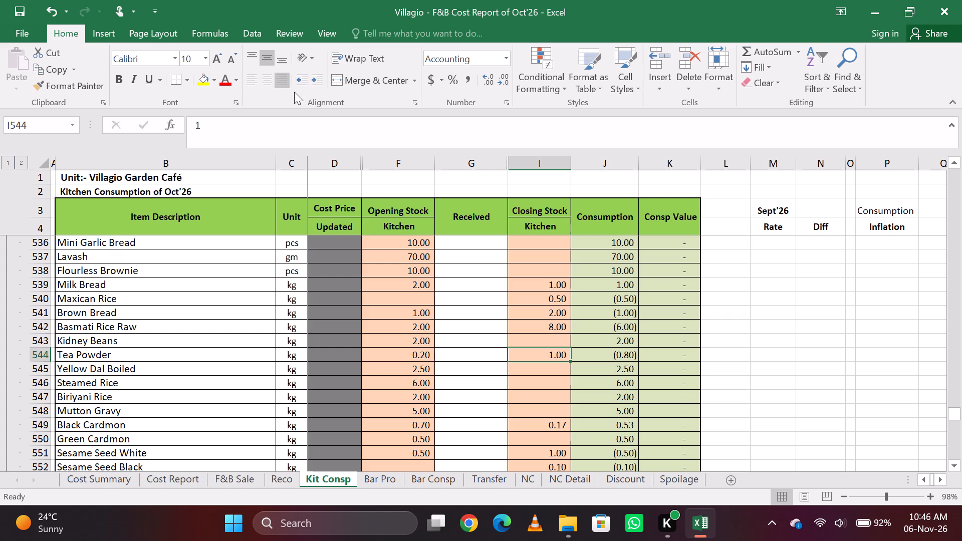
Search the sheet for "almon" and step through the matching items.
key("ctrl+f")
key("BackSpace")
key("BackSpace")
key("BackSpace")
key("BackSpace")
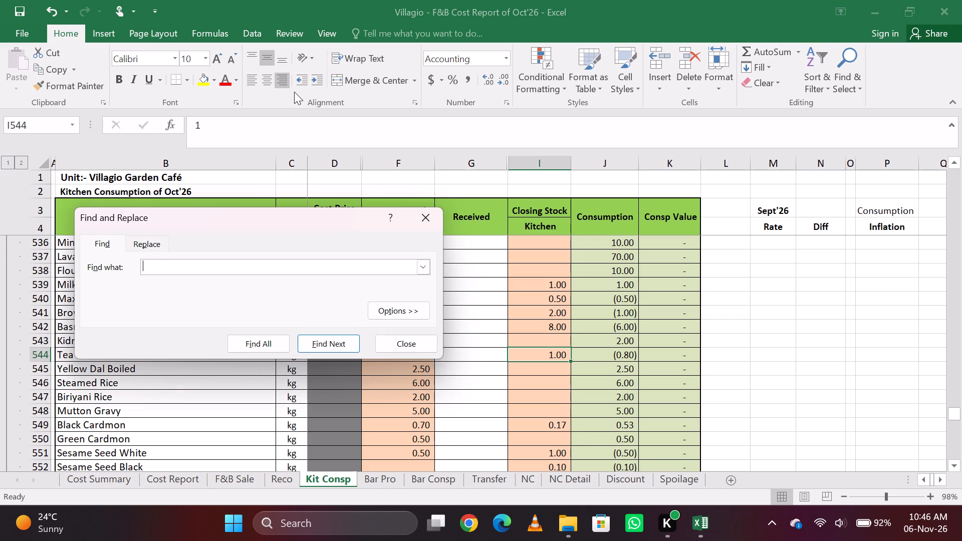
key("BackSpace")
type("almon")
key("Return")
key("Return")
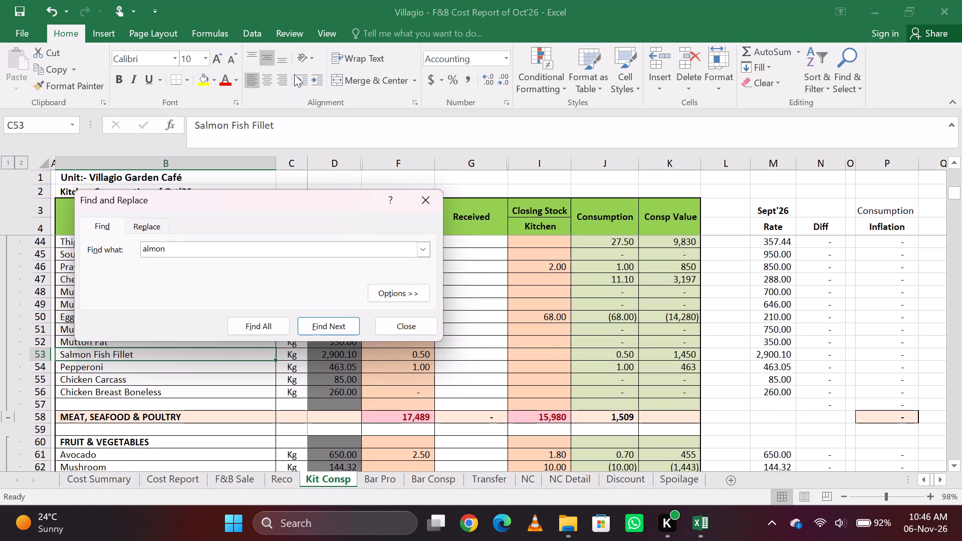
key("Return")
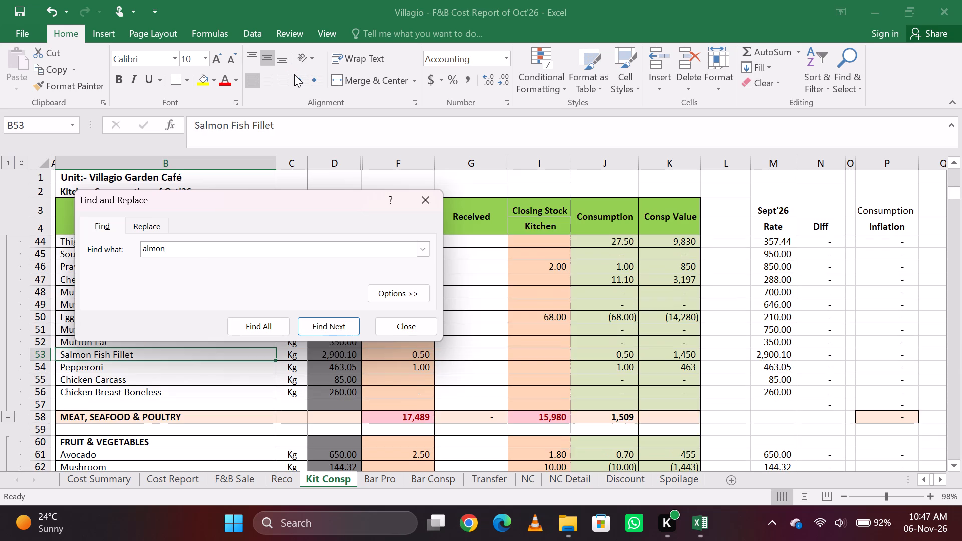
Search the sheet for "badam" and set the kitchen closing stock of Badam(grams) to the formula =200+150.
key("BackSpace")
key("BackSpace")
key("BackSpace")
key("BackSpace")
key("BackSpace")
type("badam")
key("Return")
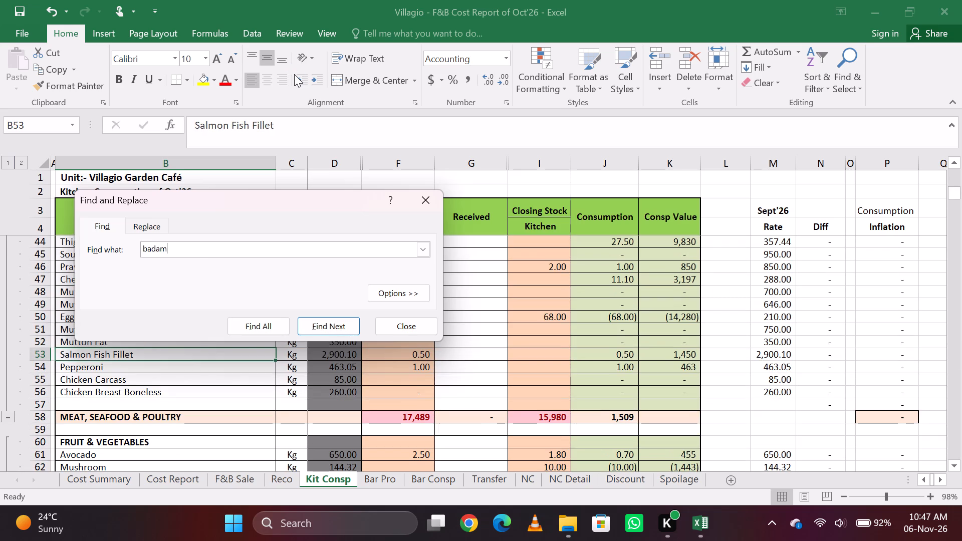
key("Right")
key("Right")
key("Right")
key("Escape")
key("Right")
key("Right")
key("Right")
key("Right")
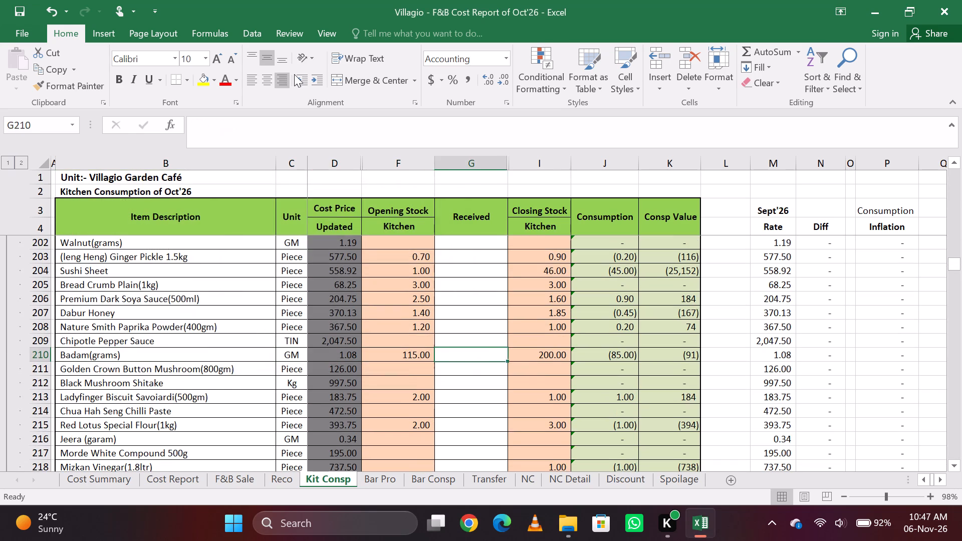
key("Right")
left_click(255, 125)
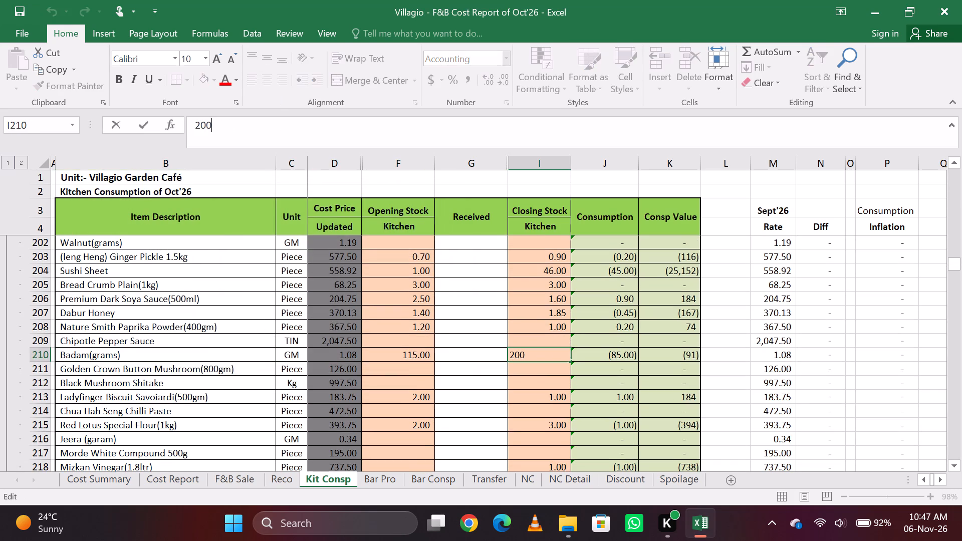
key("shift+plus")
key("Left")
key("Left")
key("Left")
key("Left")
key("Left")
key("Left")
key("Left")
key("Left")
key("Left")
key("Left")
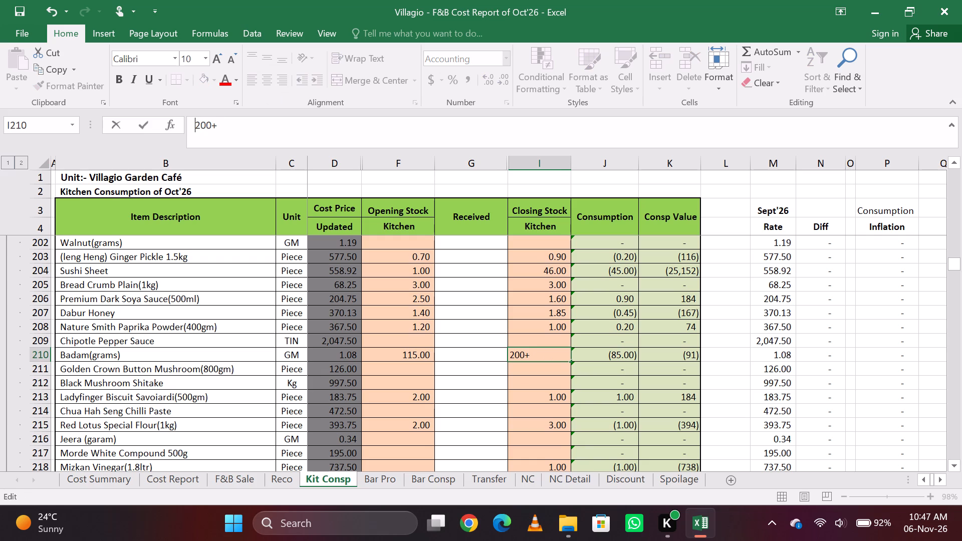
key("equal")
key("Right")
key("Right")
key("Right")
key("Right")
key("Right")
key("Right")
key("Right")
key("Right")
key("Right")
key("Right")
key("Right")
key("Right")
key("Right")
key("Right")
key("Right")
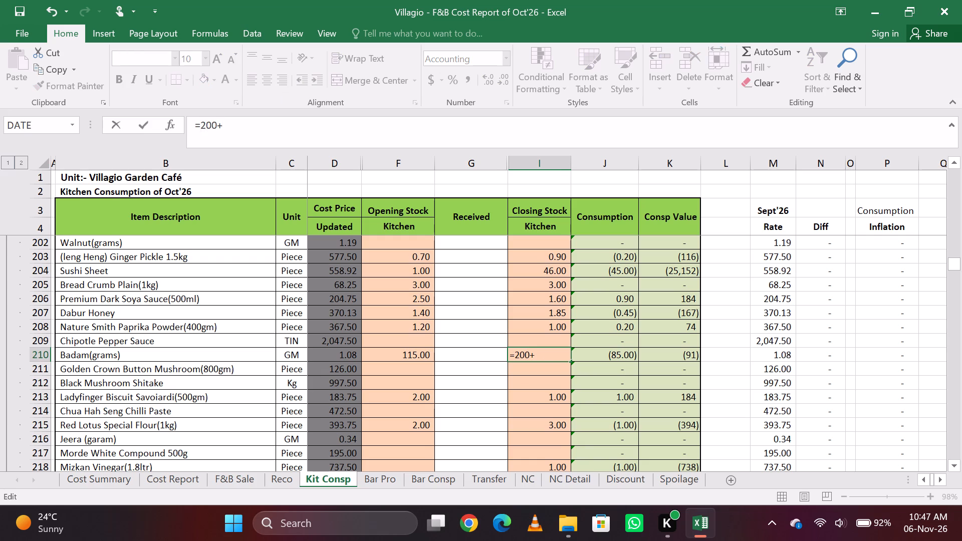
type("14")
key("BackSpace")
type("50")
key("Return")
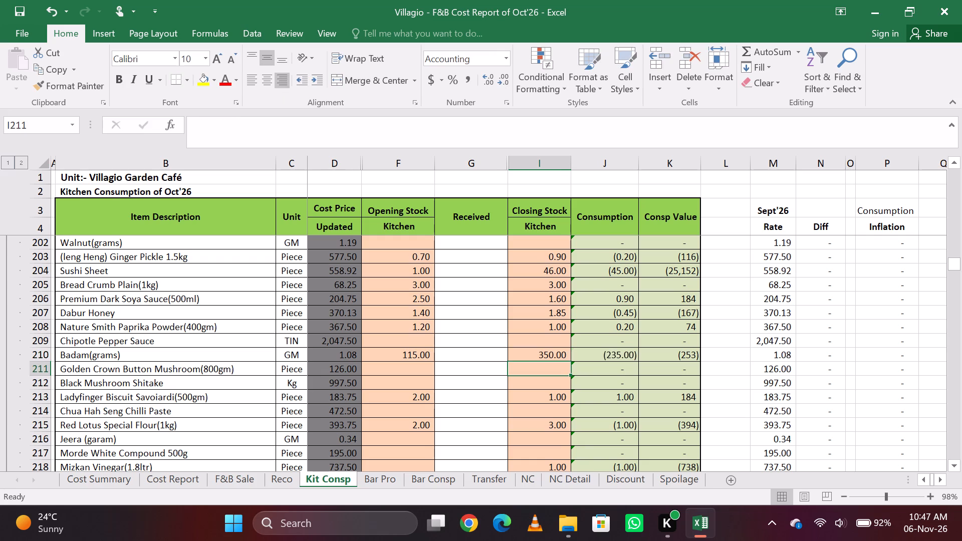
Search the sheet for "kaju" and add 250 to the kitchen closing stock formula of Kaju (gram), making it =500+1500+250+250.
key("ctrl+f")
key("BackSpace")
key("BackSpace")
key("BackSpace")
key("BackSpace")
key("BackSpace")
type("kaju")
key("Return")
key("Escape")
key("Right")
key("Right")
key("Right")
key("Right")
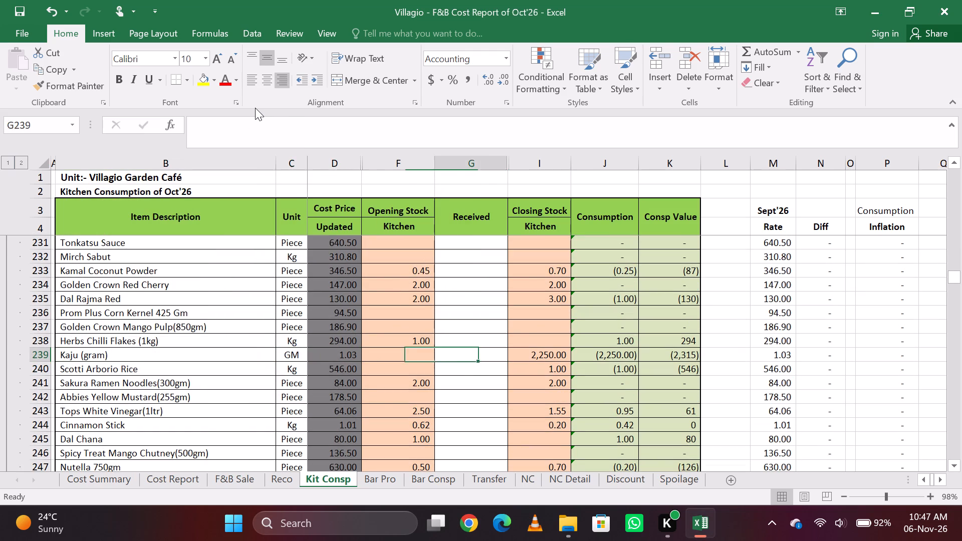
key("Right")
left_click(255, 108)
left_click(295, 132)
key("shift+plus")
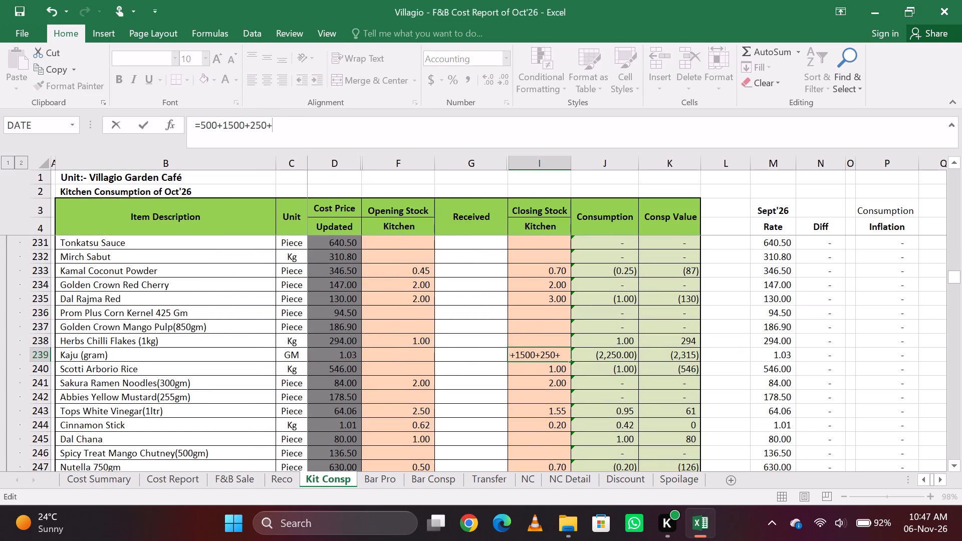
key("2")
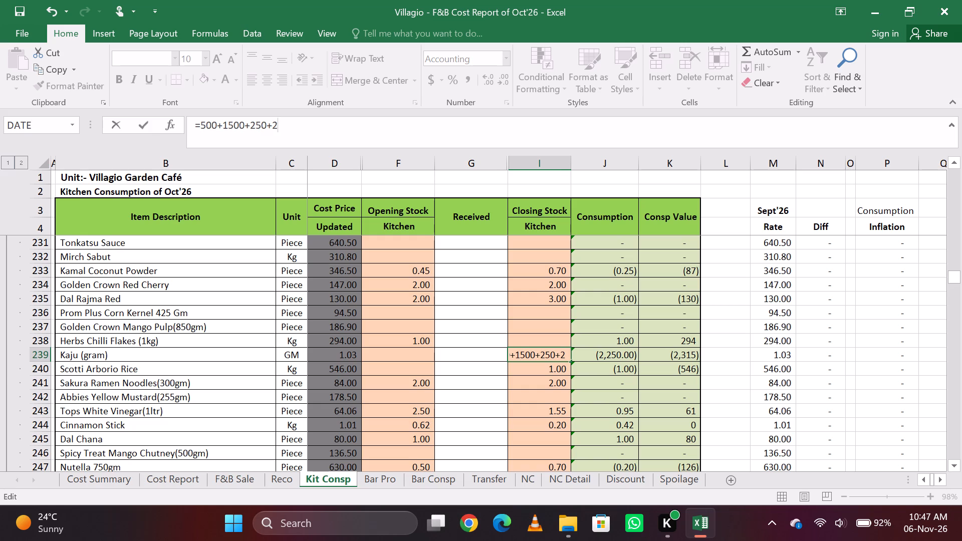
type("50")
key("Return")
key("Up")
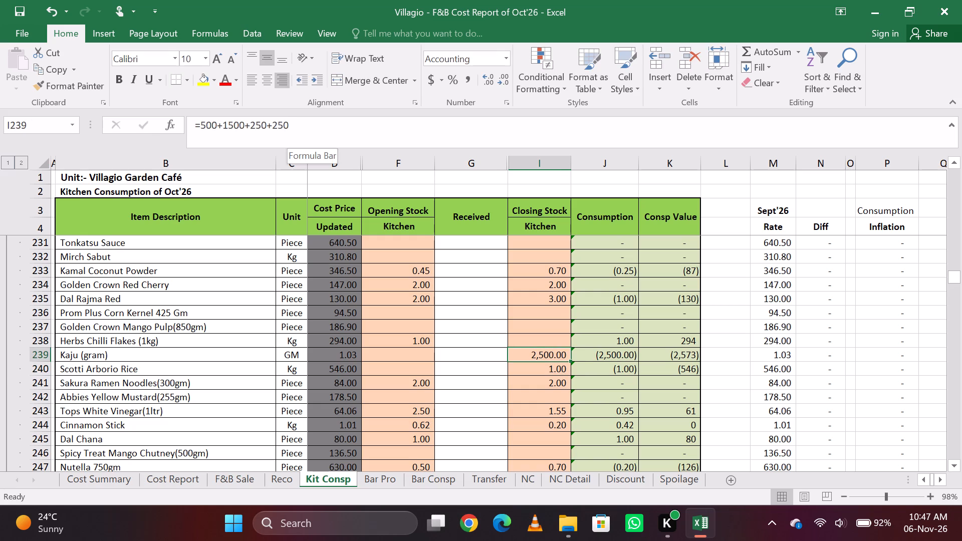
Search the sheet for "rajin", retrying with the spelling "rasin".
key("ctrl+f")
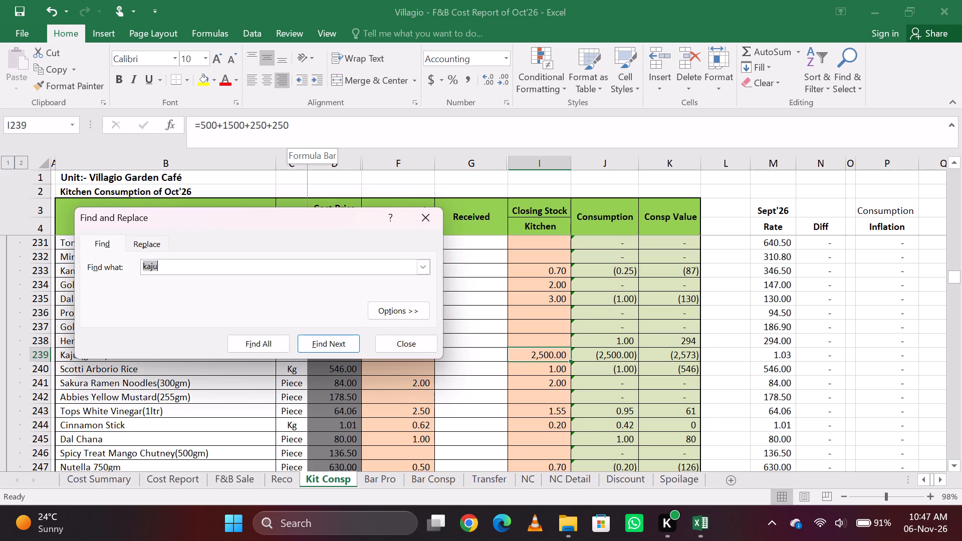
type("ras")
key("BackSpace")
type("jin")
key("Return")
key("Return")
key("BackSpace")
key("BackSpace")
key("BackSpace")
type("so")
key("BackSpace")
type("in")
key("Return")
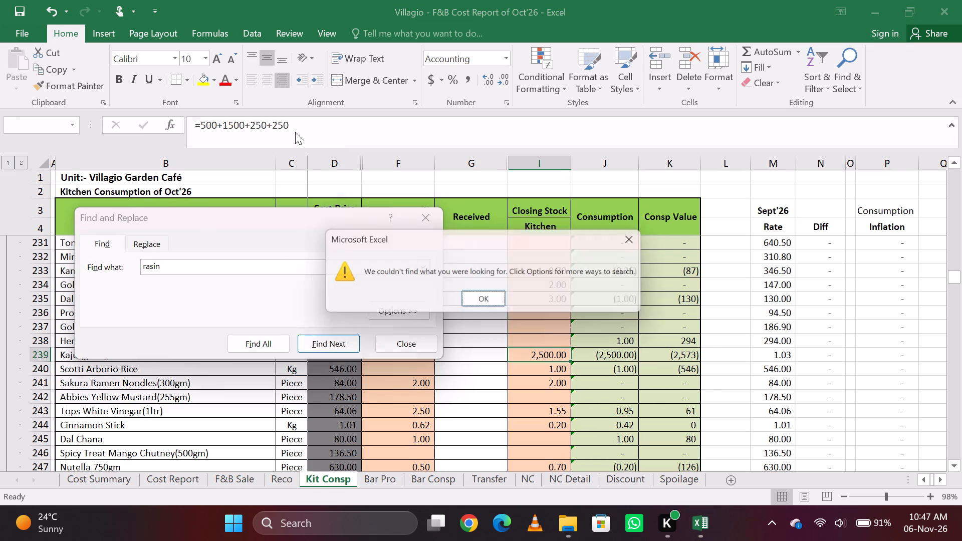
key("Return")
key("BackSpace")
key("BackSpace")
key("BackSpace")
key("BackSpace")
key("BackSpace")
key("BackSpace")
key("BackSpace")
key("BackSpace")
key("BackSpace")
key("BackSpace")
key("BackSpace")
key("BackSpace")
key("BackSpace")
key("BackSpace")
key("BackSpace")
key("BackSpace")
key("Escape")
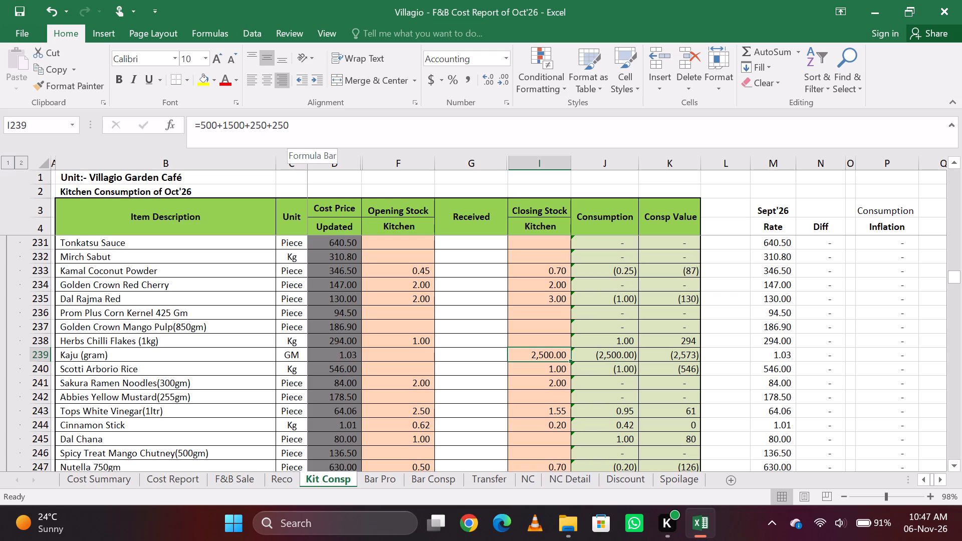
Search the sheet for "basma" and add 10 to the kitchen closing stock of Basmati Rice Raw, making it the formula =8+10.
key("ctrl+f")
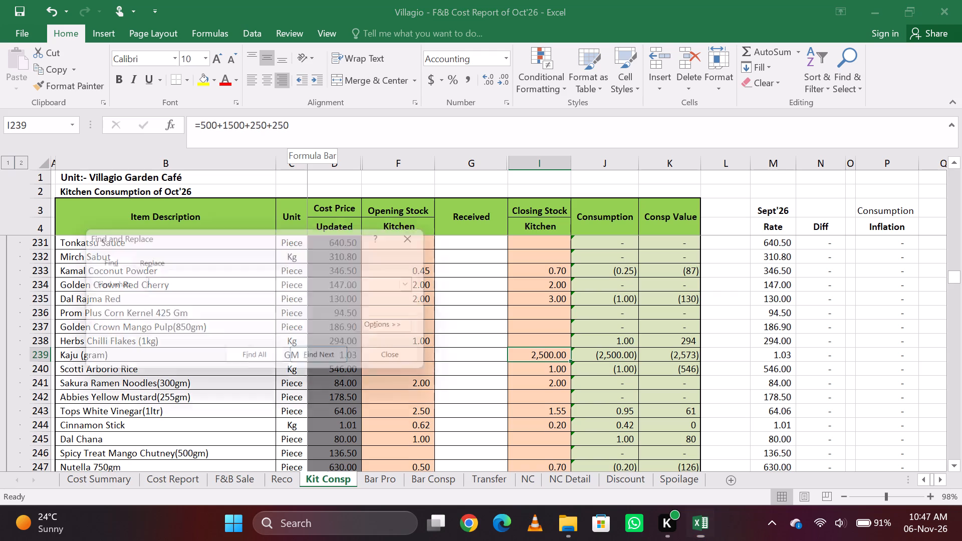
type("basma")
key("Return")
key("Return")
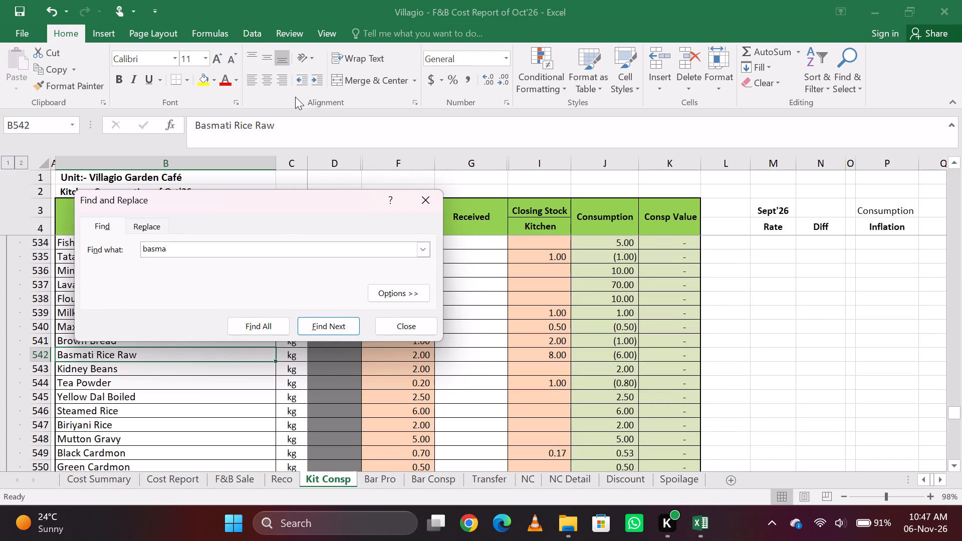
key("Escape")
key("Right")
key("Right")
key("Right")
key("Right")
key("Right")
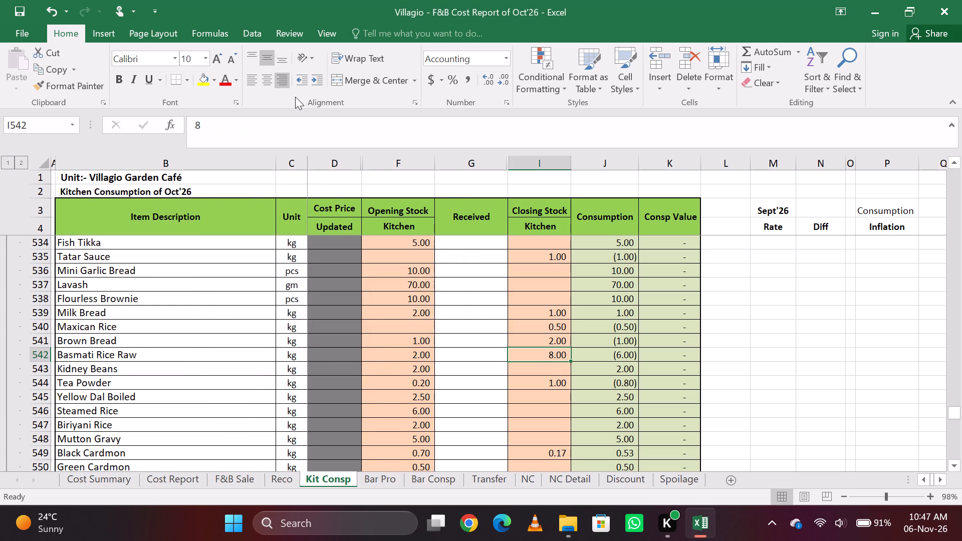
left_click(306, 137)
type("+10")
key("Left")
key("Left")
key("Left")
key("Left")
key("Left")
key("Left")
key("Left")
key("Left")
key("Left")
key("Left")
key("Left")
key("Left")
key("Left")
key("Left")
key("Left")
key("Left")
key("Left")
key("Left")
key("Left")
key("Left")
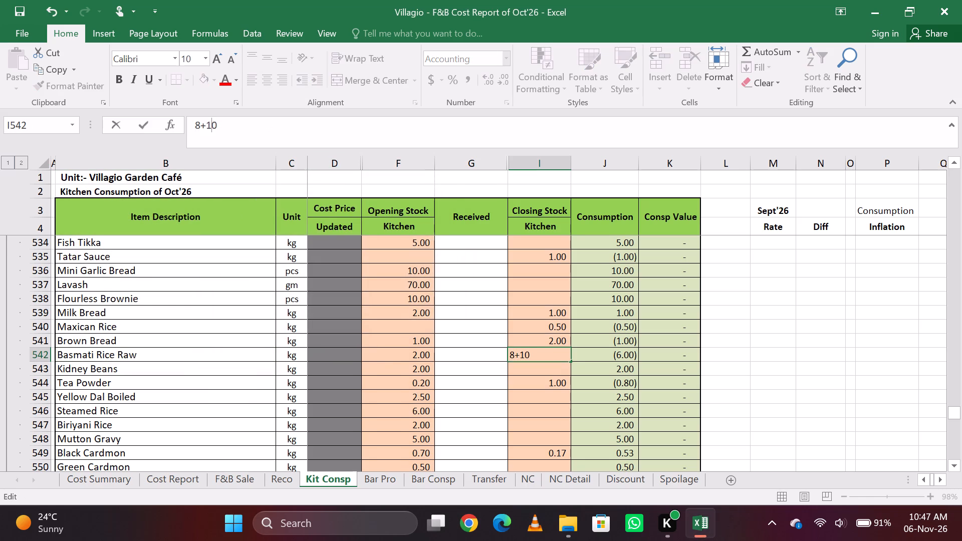
key("equal")
key("Return")
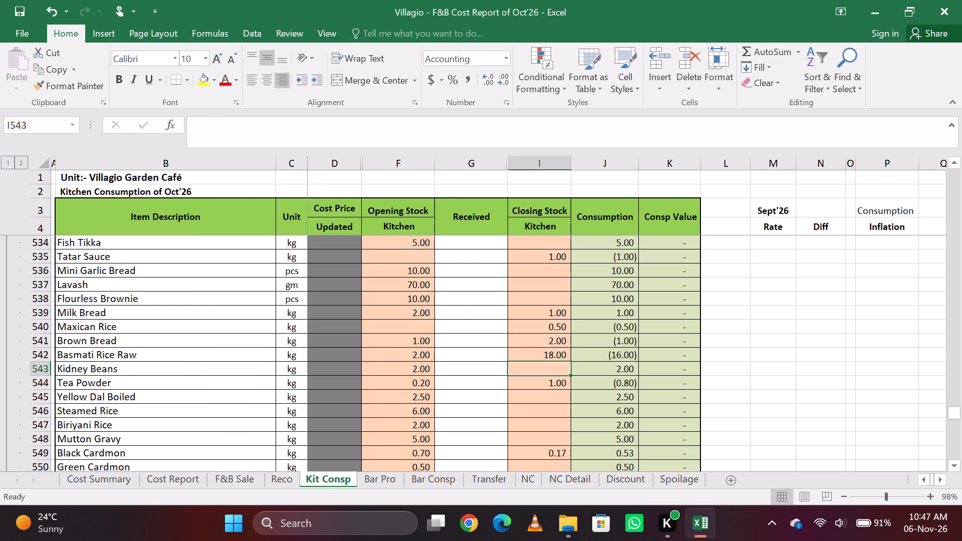
key("Up")
Search the sheet for "arhar" and set the kitchen closing stock of Dal Arhar to 1.
key("ctrl+f")
key("BackSpace")
key("BackSpace")
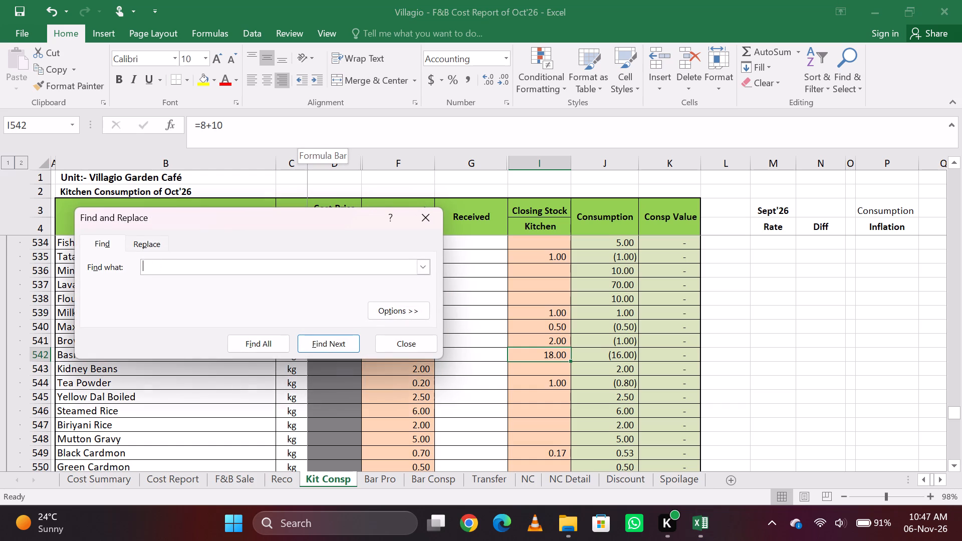
key("BackSpace")
key("BackSpace")
type("ar")
type("har")
key("Return")
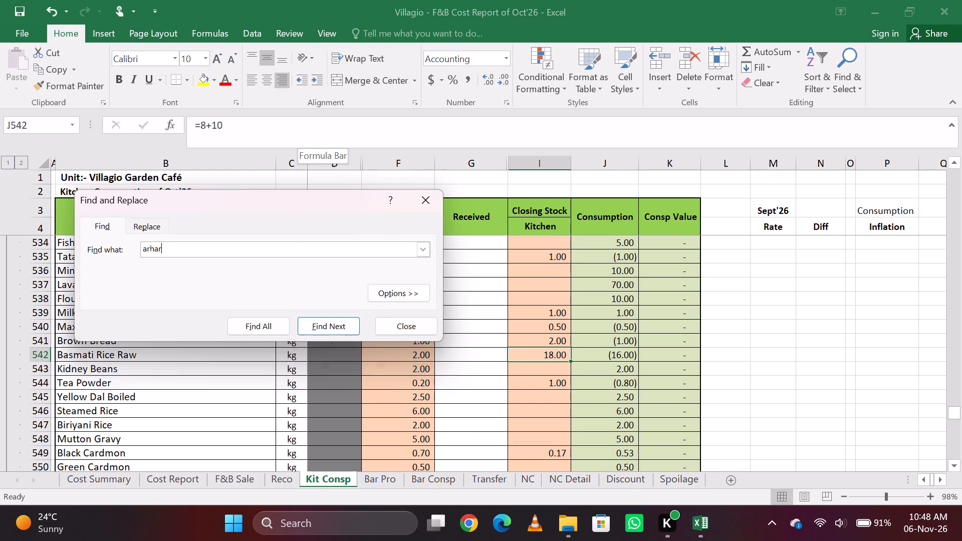
key("Escape")
key("Right")
key("Right")
key("Right")
key("Right")
key("Right")
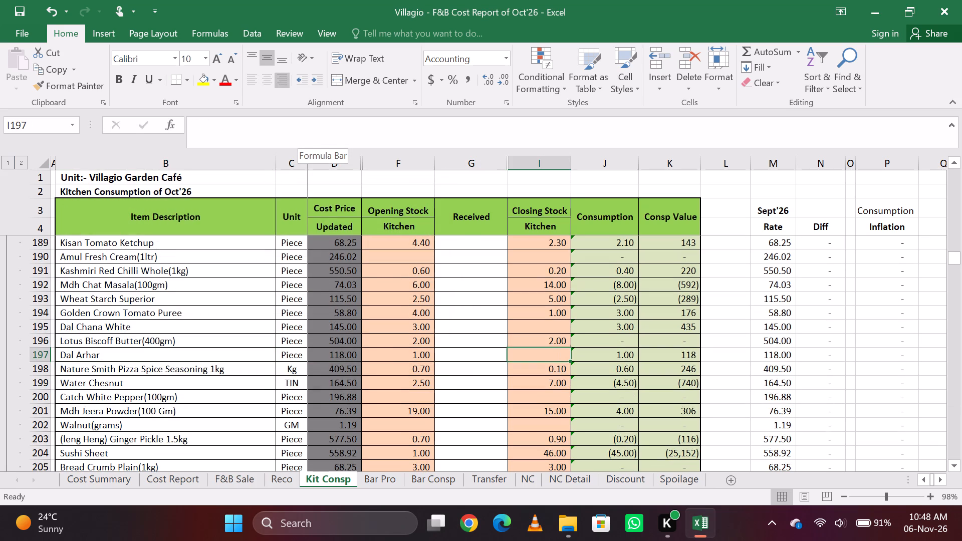
key("1")
key("Down")
key("Up")
Search the sheet for "moong" and look through the rows of the matching dal items.
key("ctrl+f")
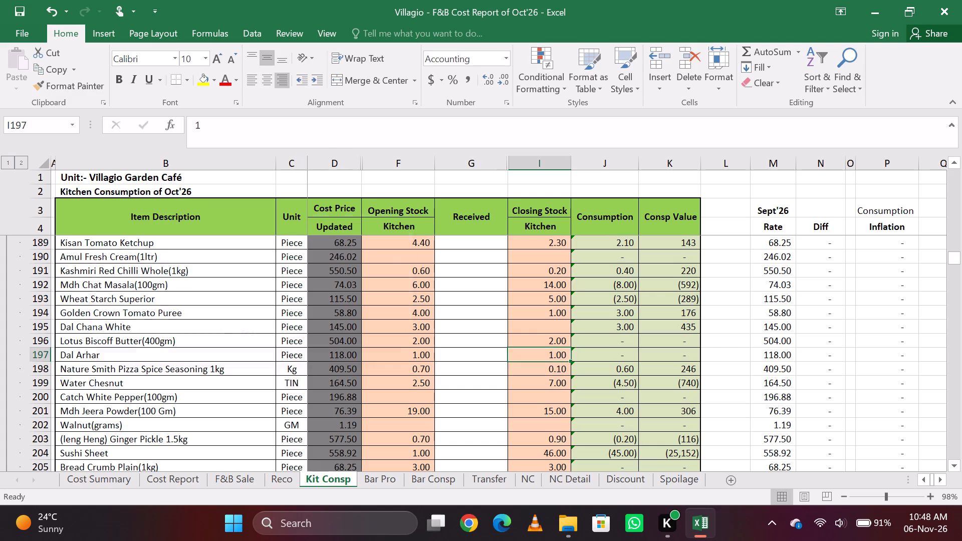
key("BackSpace")
key("BackSpace")
key("BackSpace")
key("BackSpace")
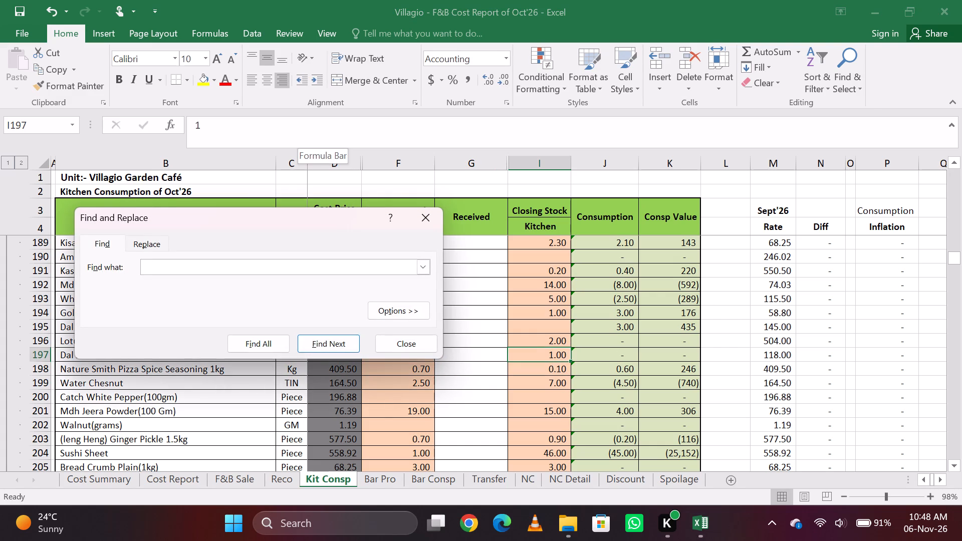
type("moong")
key("Return")
key("Escape")
key("Right")
key("Right")
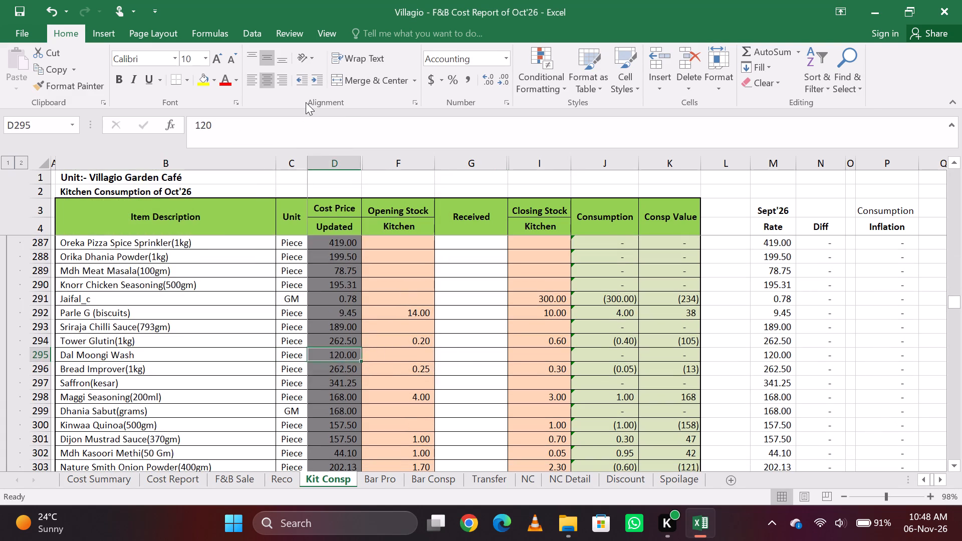
key("Right")
key("Right")
key("ctrl+f")
key("Return")
key("Escape")
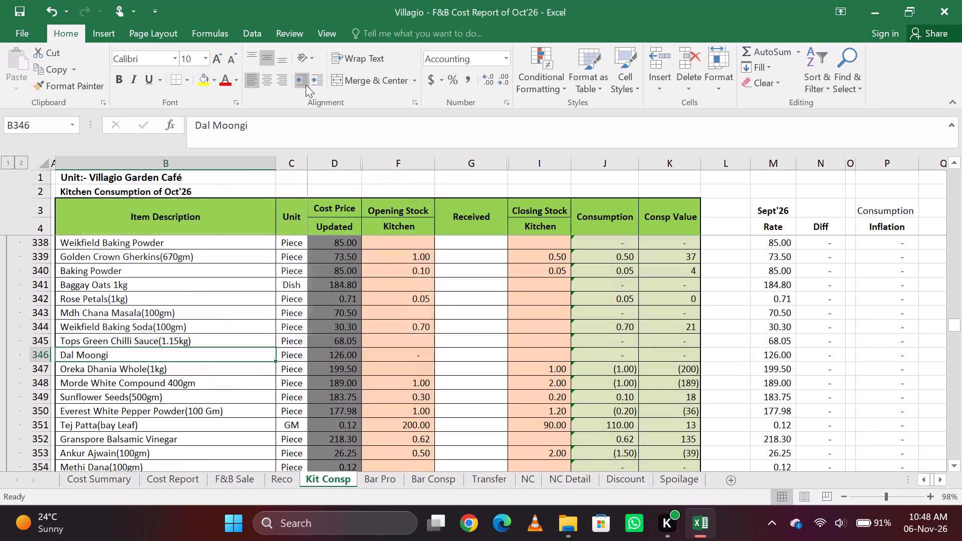
key("Right")
key("Right")
key("Right")
key("Right")
key("Right")
Cycle through the "moong" matches back to Dal Moongi and set its kitchen closing stock to 1.
key("ctrl+f")
key("Return")
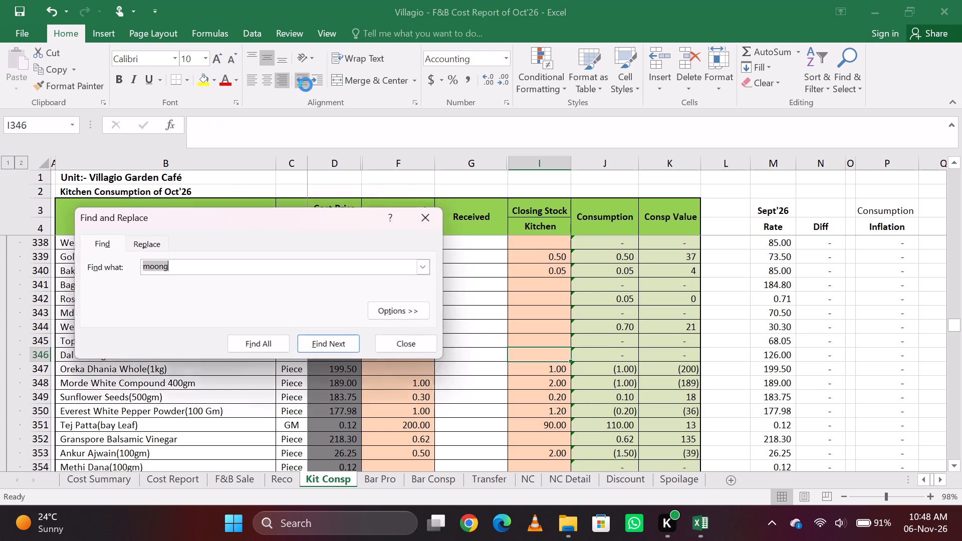
key("Return")
key("Return")
key("Return")
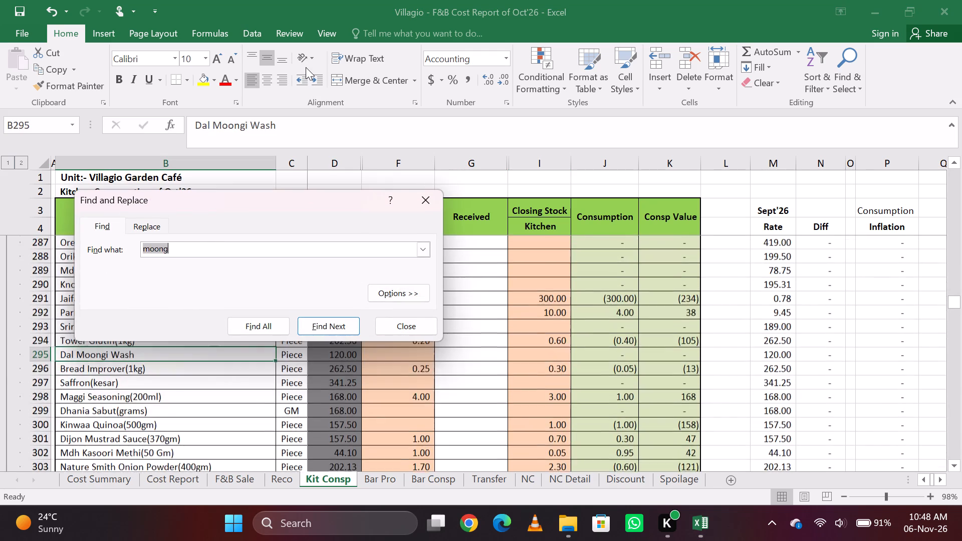
key("Escape")
key("Right")
key("Right")
key("Right")
key("Right")
key("Right")
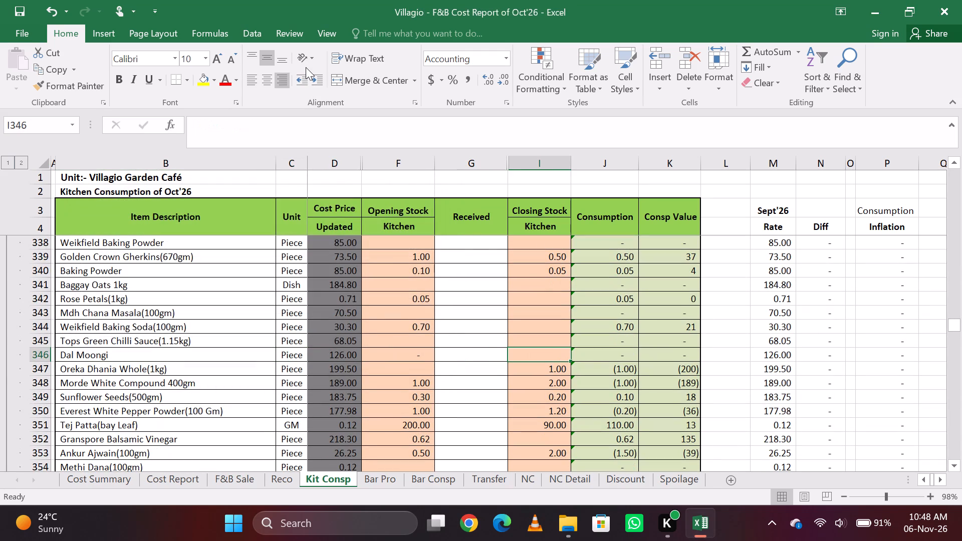
key("1")
key("Down")
key("Up")
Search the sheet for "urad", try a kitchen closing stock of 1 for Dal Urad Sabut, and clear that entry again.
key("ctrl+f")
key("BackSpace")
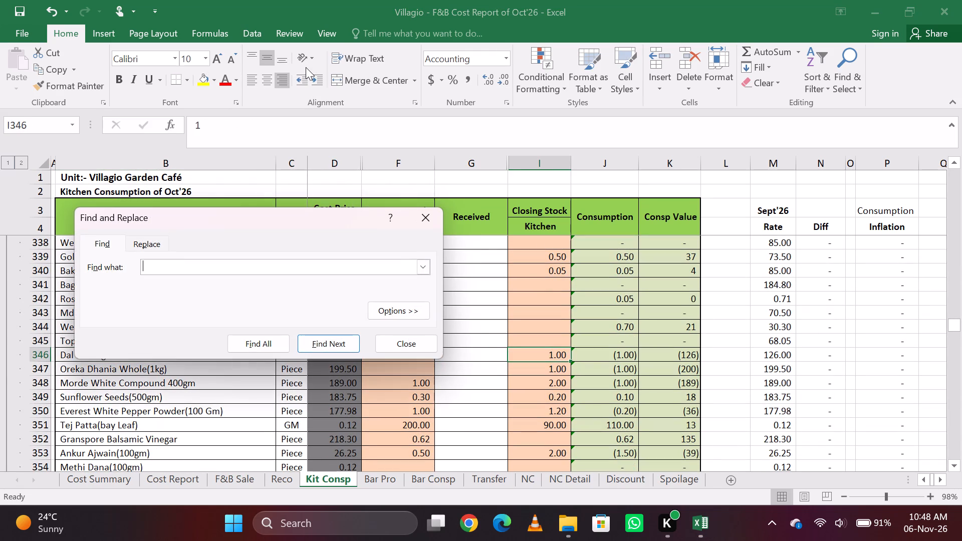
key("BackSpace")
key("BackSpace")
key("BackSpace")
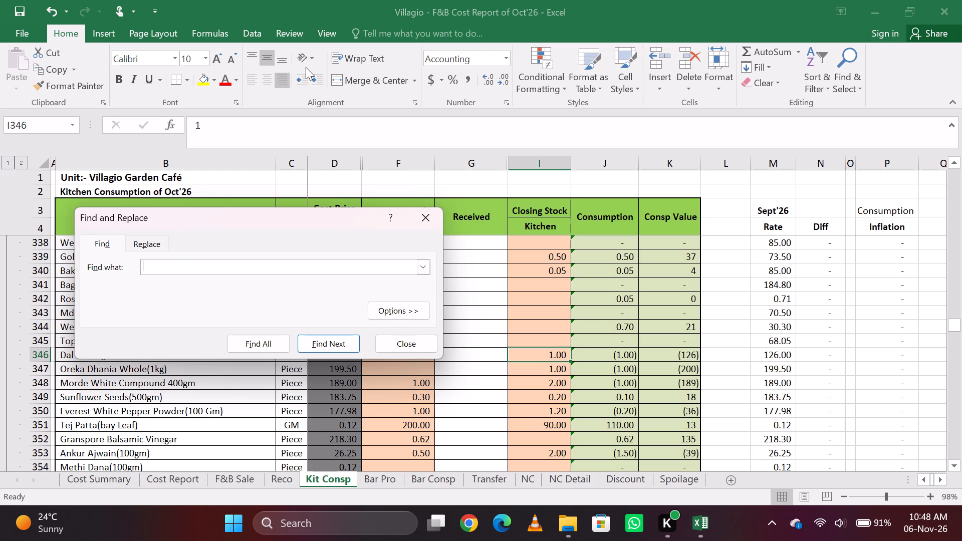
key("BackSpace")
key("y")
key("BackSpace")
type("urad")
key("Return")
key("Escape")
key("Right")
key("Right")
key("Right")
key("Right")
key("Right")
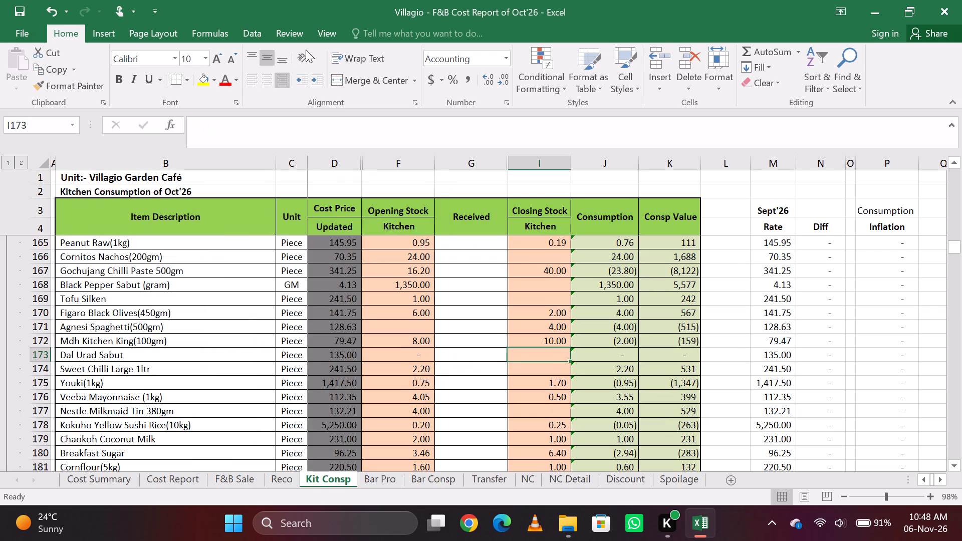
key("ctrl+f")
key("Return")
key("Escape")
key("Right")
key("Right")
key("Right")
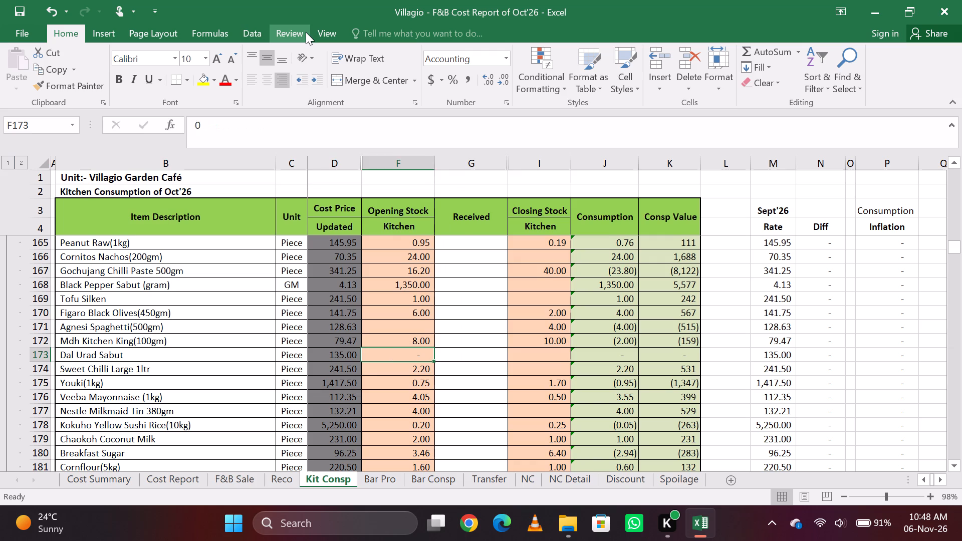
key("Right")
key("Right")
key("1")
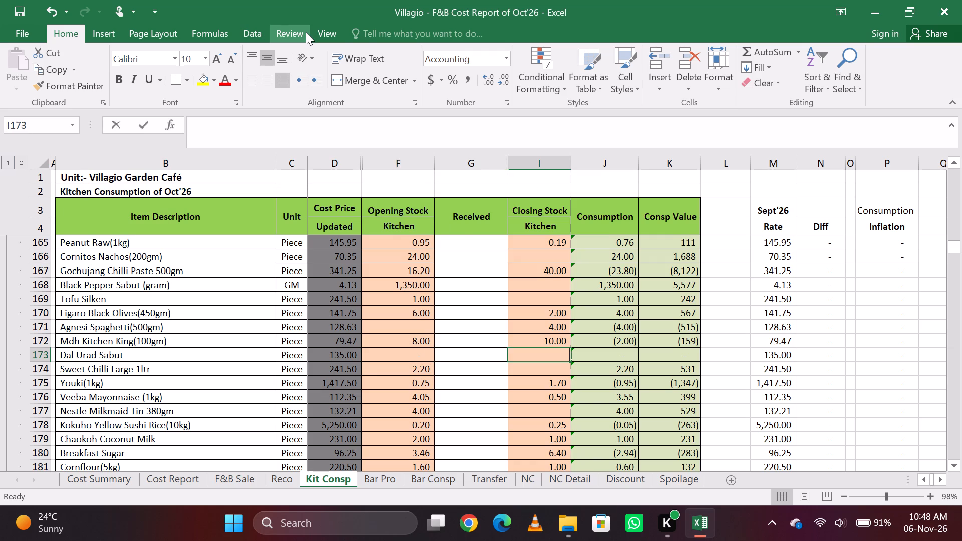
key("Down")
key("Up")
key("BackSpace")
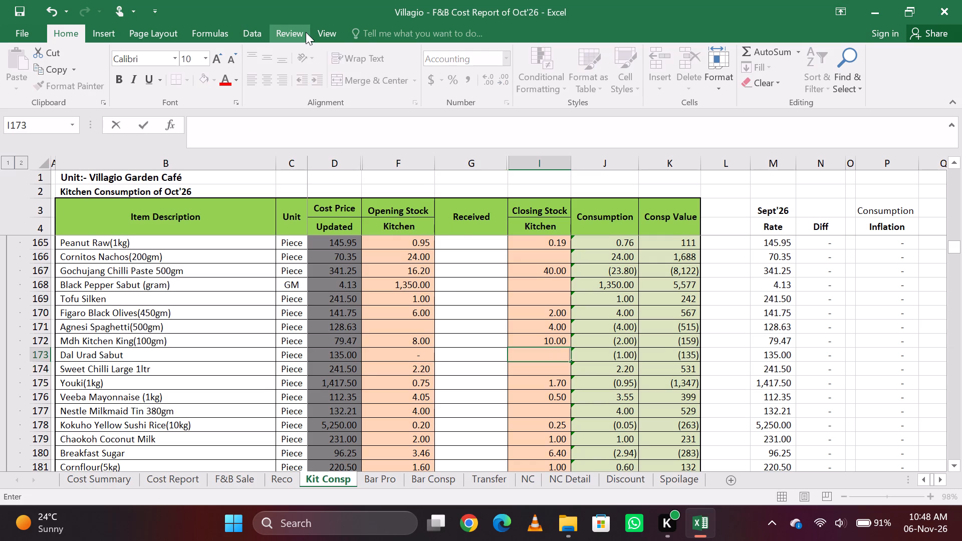
Search the sheet for "channa", retrying with other spellings such as "chana d".
key("ctrl+f")
type("channa")
key("Return")
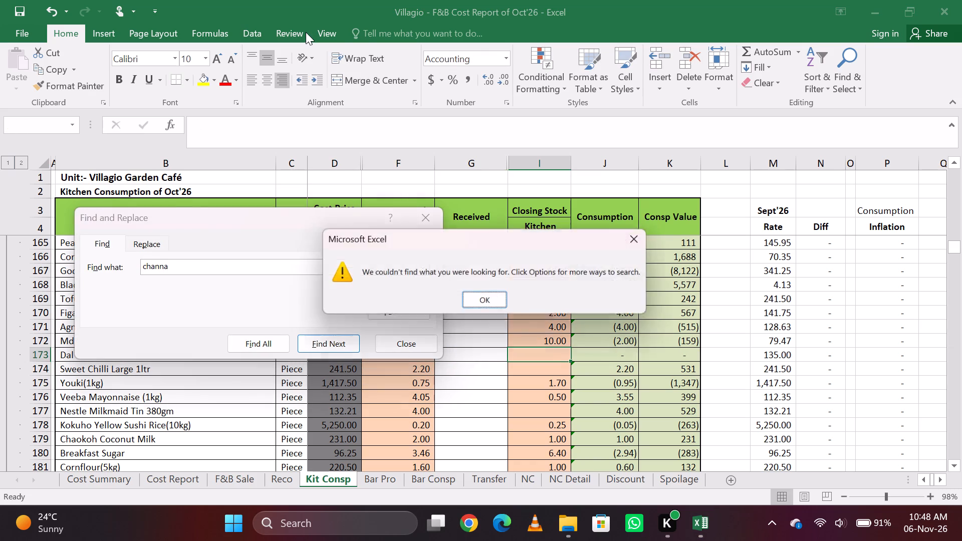
key("Return")
key("BackSpace")
key("Return")
key("Return")
key("BackSpace")
type("a d")
key("Return")
key("Return")
Search the sheet for "chana" and set the kitchen closing stock of Dal Chana to 0.7.
key("BackSpace")
key("BackSpace")
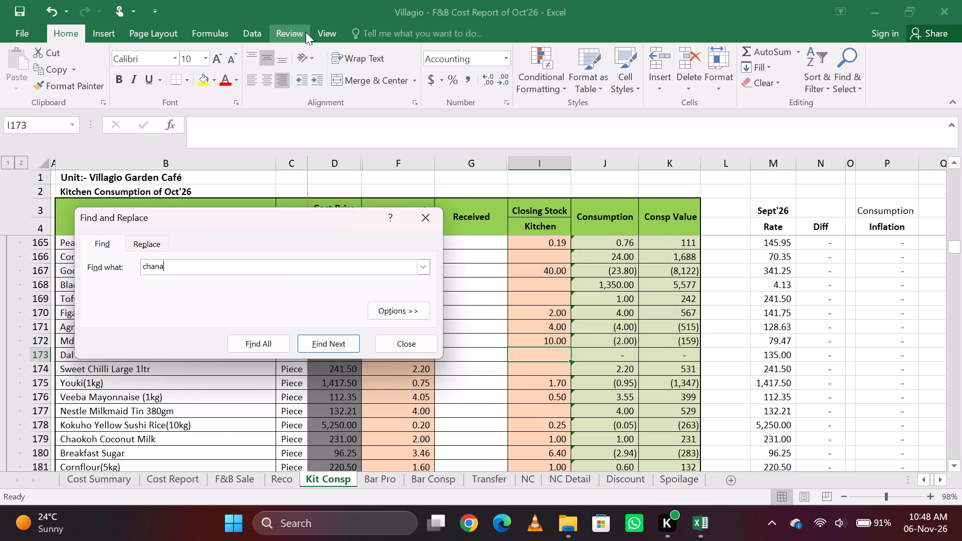
key("Return")
key("Return")
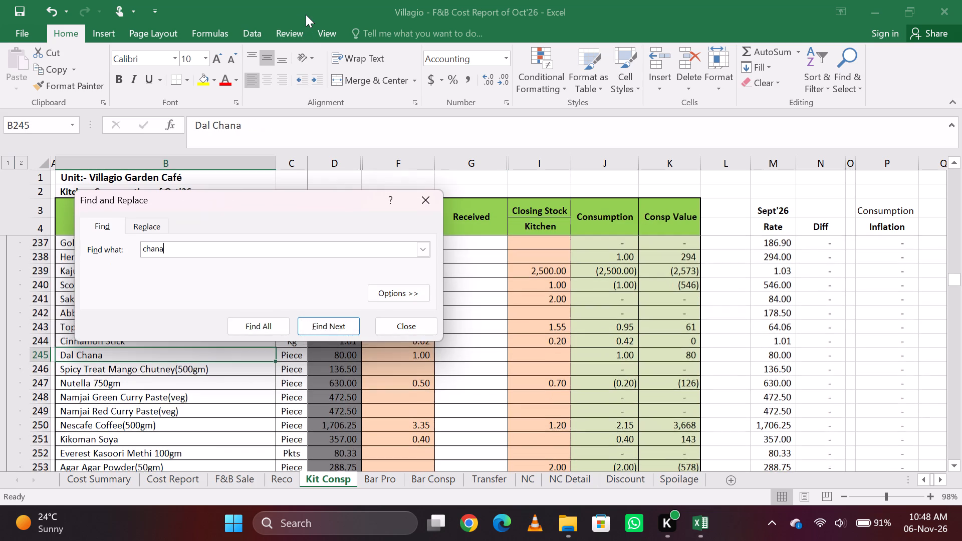
key("Escape")
key("Right")
key("Right")
key("Right")
key("Right")
key("Right")
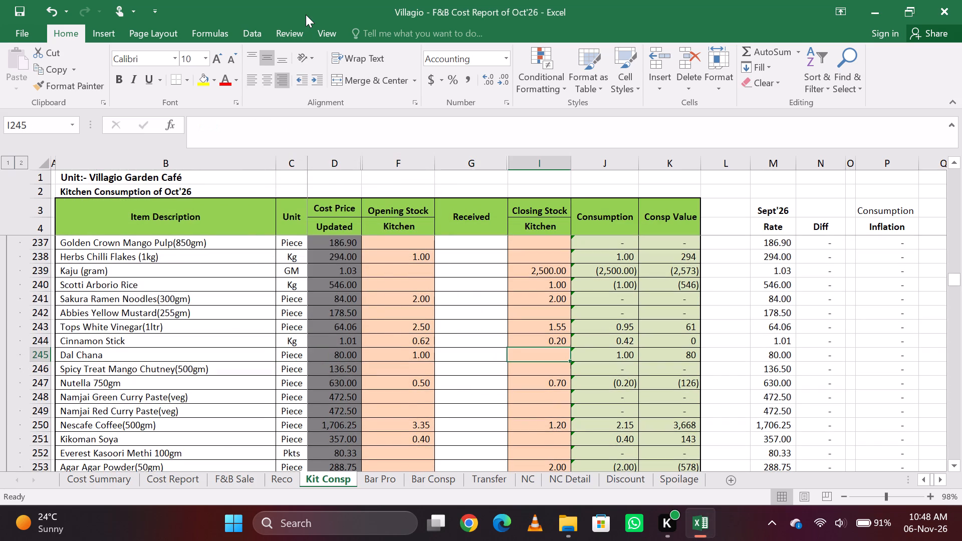
type(".7")
key("Return")
Search the sheet for "rajma" and compare the stock entries of Dal Rajma Red and Dal Rajmah Chitra.
key("ctrl+f")
key("BackSpace")
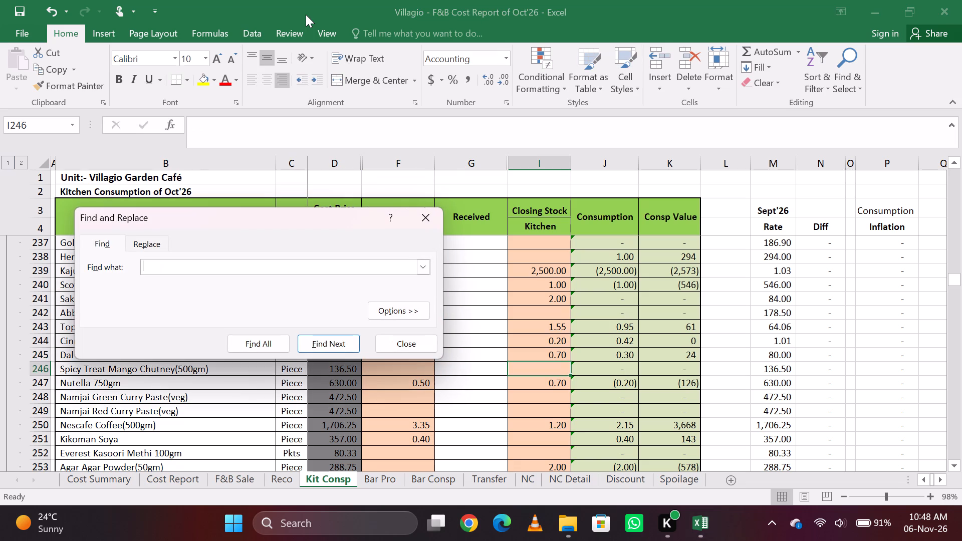
key("BackSpace")
key("BackSpace")
type("raj")
type("ma")
key("Return")
key("Return")
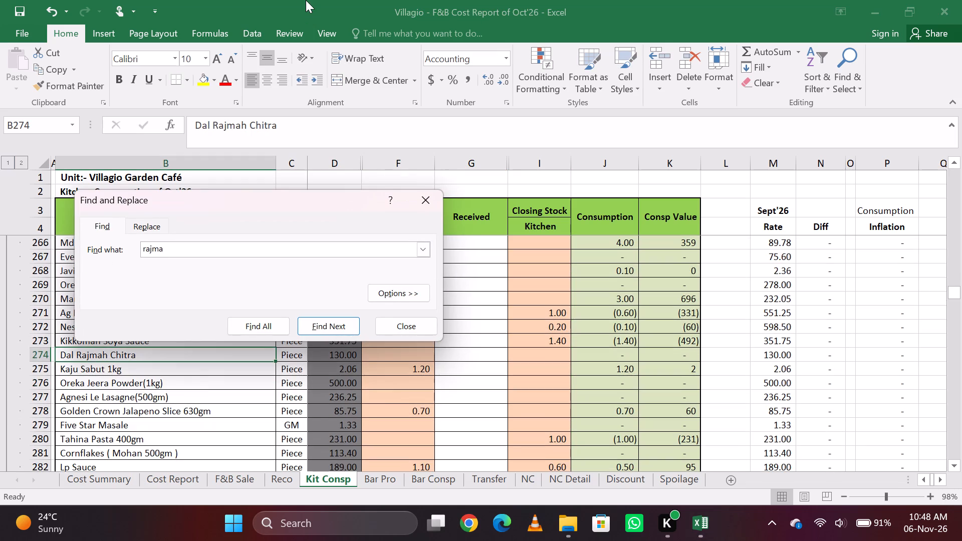
key("Return")
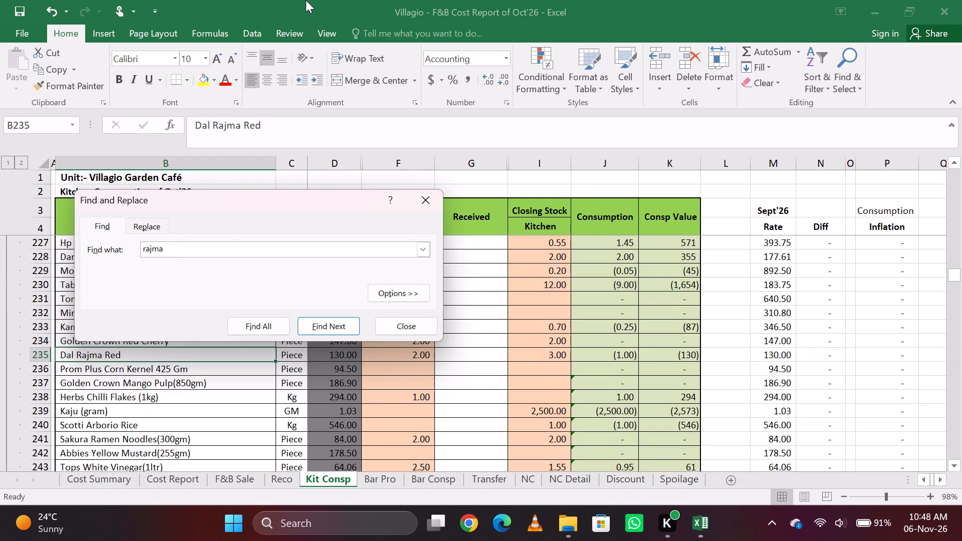
key("Escape")
key("Right")
key("Right")
key("Right")
key("Right")
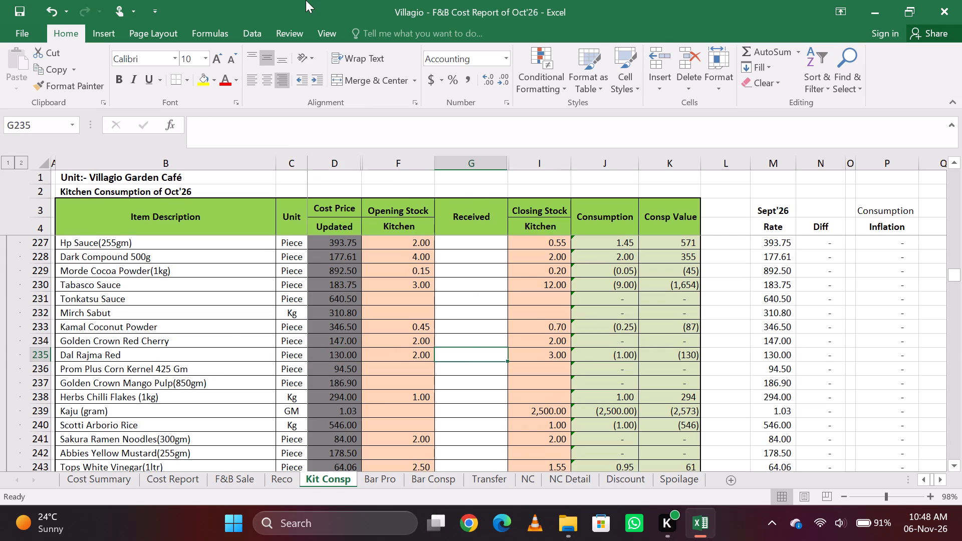
key("ctrl+f")
key("Return")
key("Escape")
key("Right")
key("Right")
key("Right")
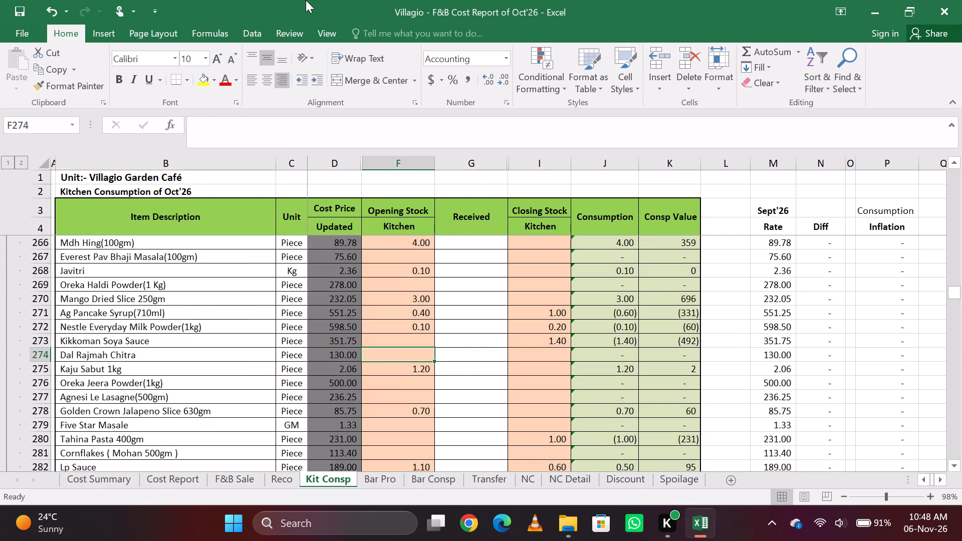
Return to the Dal Rajma Red match and set its kitchen closing stock to 4.
key("ctrl+f")
key("Return")
key("Return")
key("Escape")
key("Right")
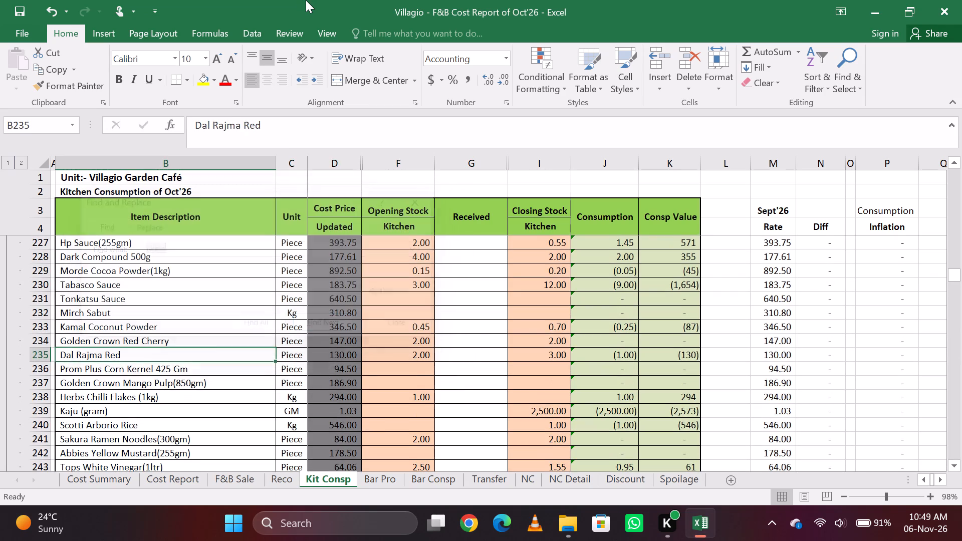
key("Right")
key("Right")
key("Right")
key("Right")
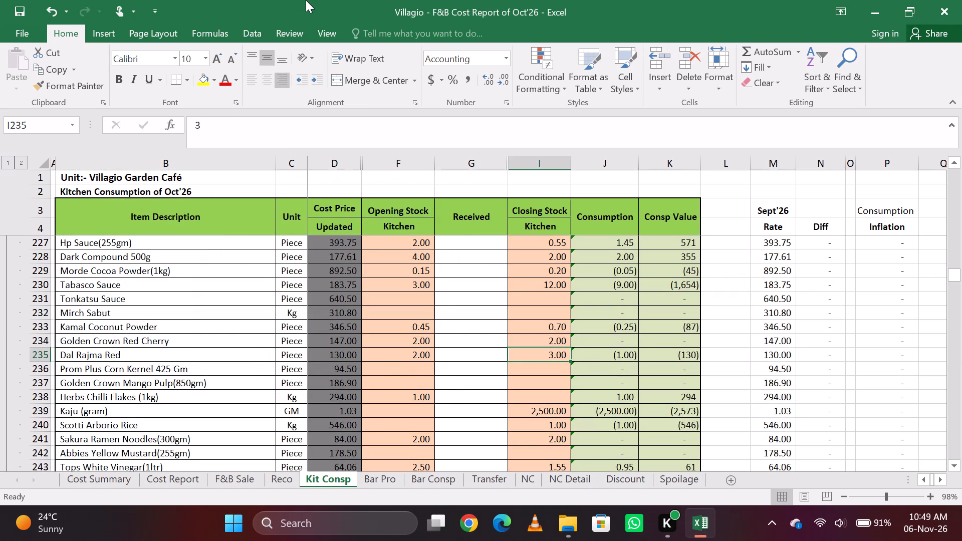
left_click(260, 146)
key("BackSpace")
key("4")
key("Return")
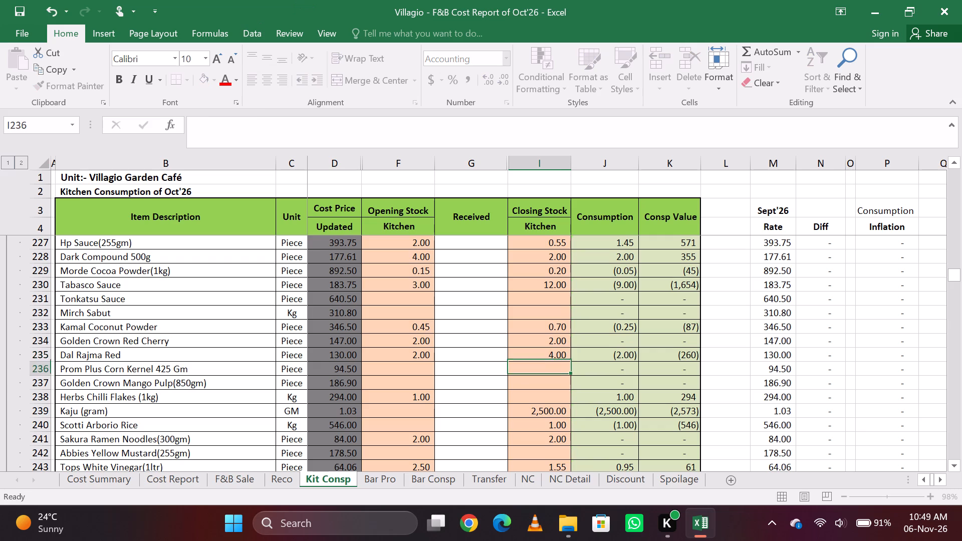
Search the sheet for "peanu", go through the matches, and set the kitchen closing stock of Roasted Peanut to 7.
key("ctrl+f")
key("BackSpace")
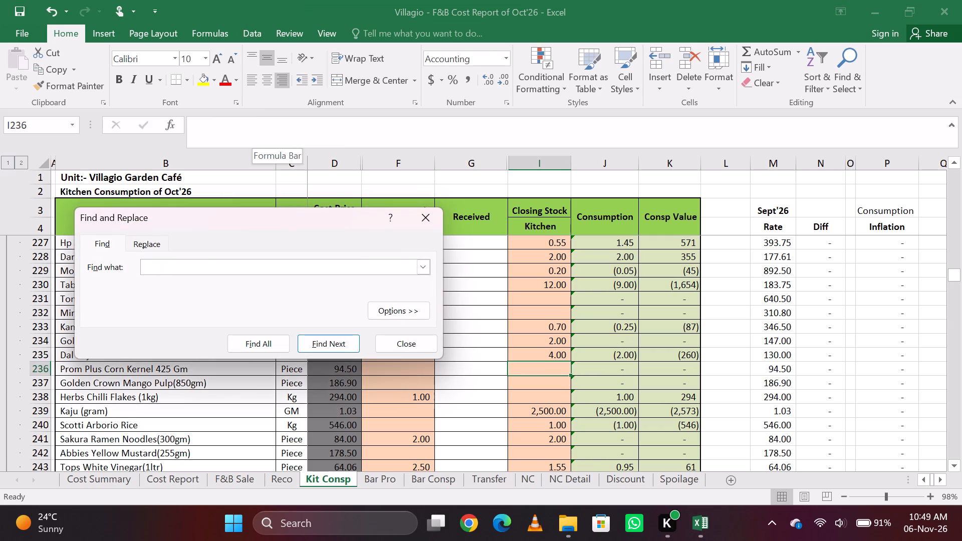
key("BackSpace")
key("BackSpace")
type("peanu")
key("Return")
key("Return")
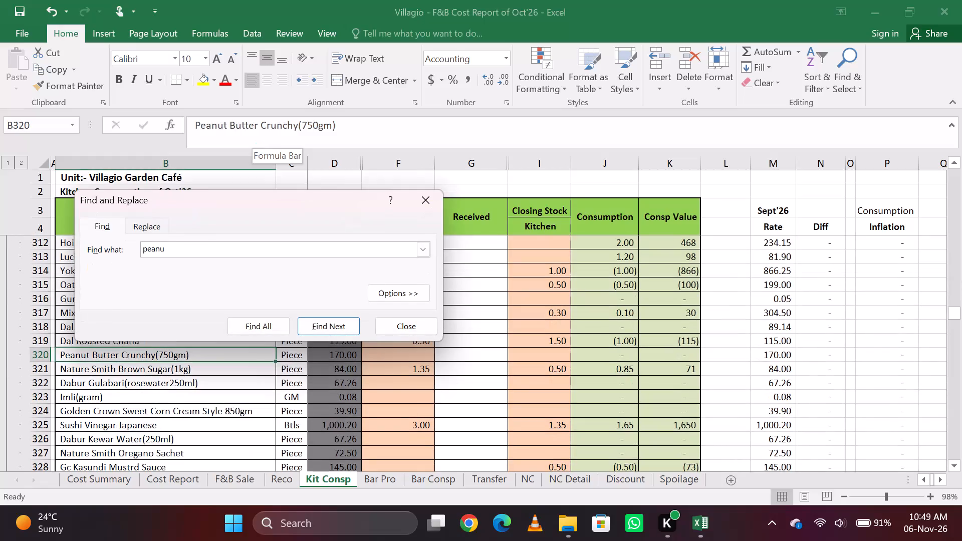
key("Return")
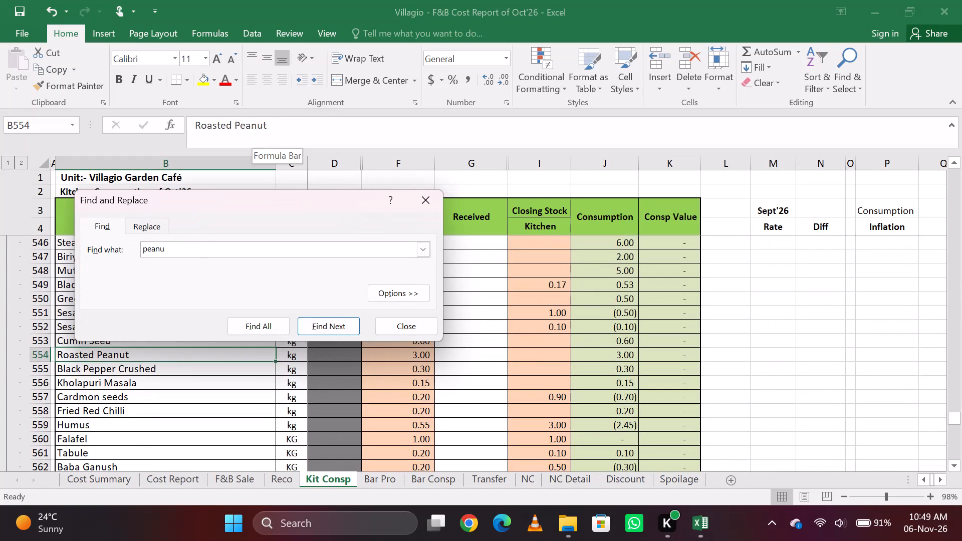
key("Return")
key("Return")
key("Return")
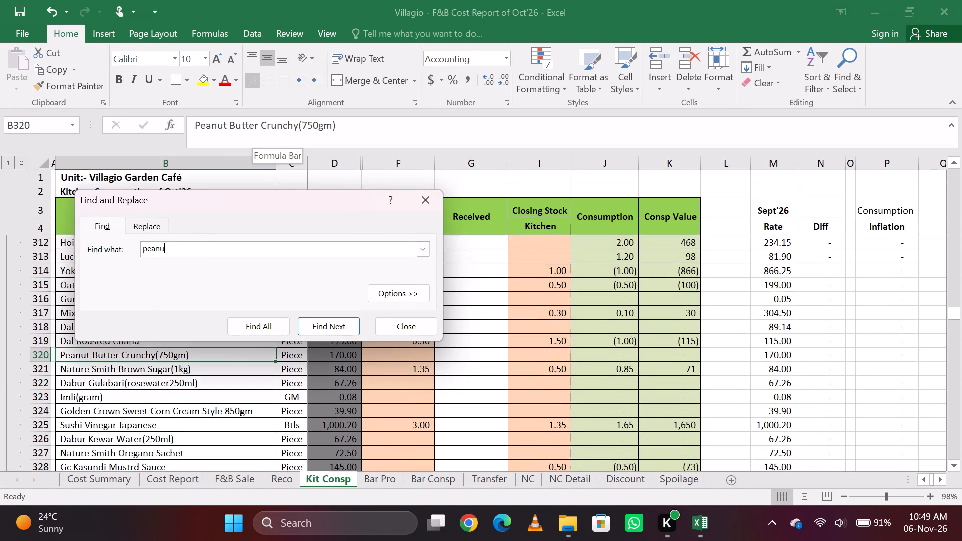
key("Return")
key("Escape")
key("Right")
key("Right")
key("Right")
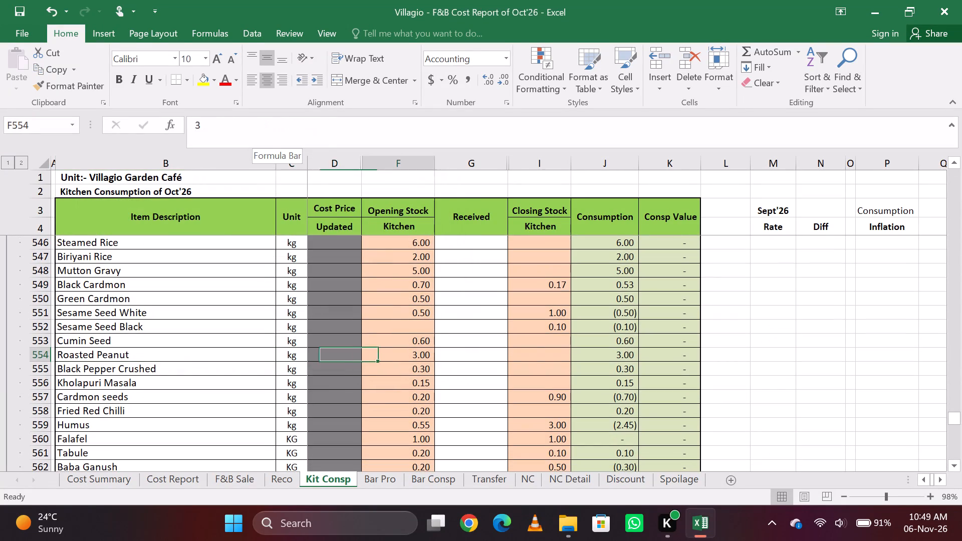
key("Right")
key("Right")
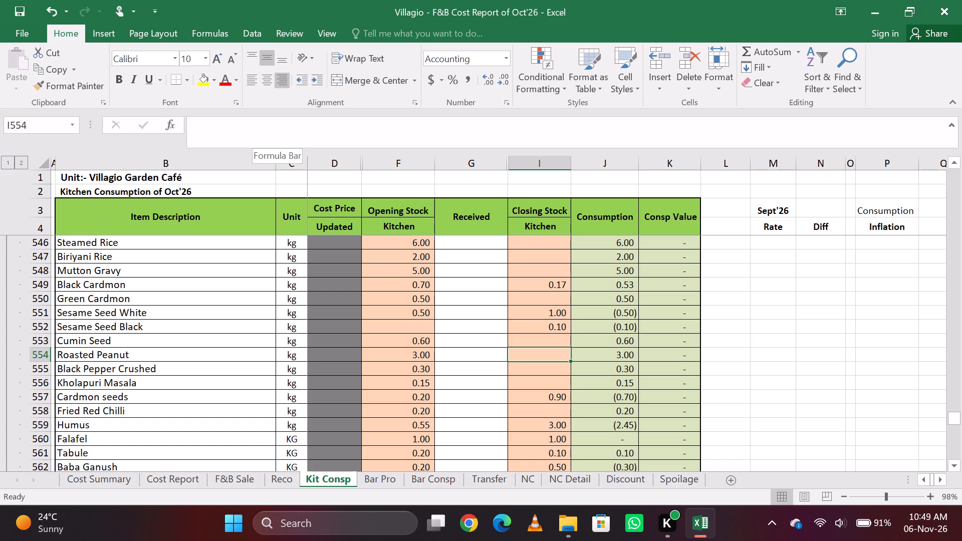
key("7")
key("Down")
key("Up")
Search the sheet for "onion p" and add 0.45 to the kitchen closing stock formula of Nature Smith Onion Powder(400gm).
key("ctrl+f")
key("BackSpace")
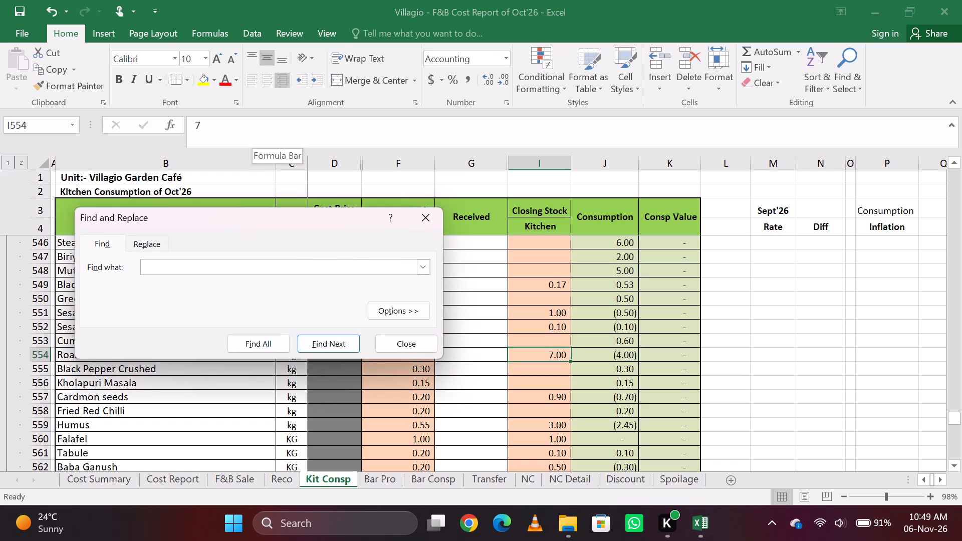
key("BackSpace")
type("on")
type("ion p")
key("Return")
key("Return")
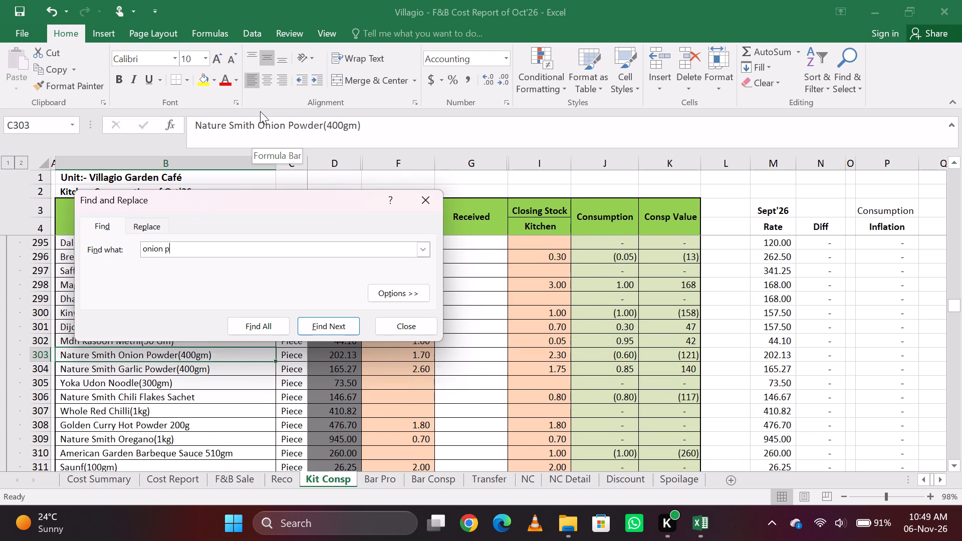
key("Escape")
key("Right")
key("Right")
key("Right")
key("Right")
key("Right")
key("Right")
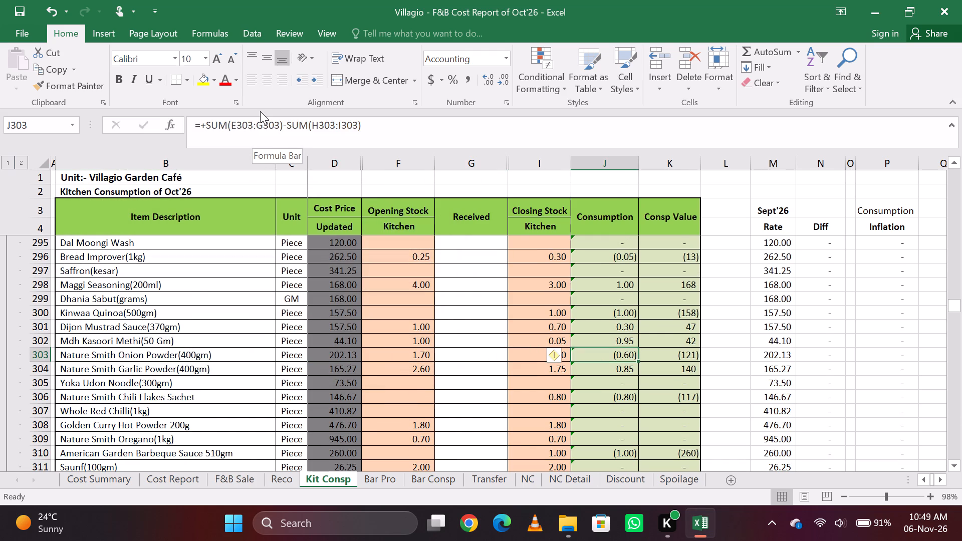
key("Left")
left_click(292, 128)
key("shift+plus")
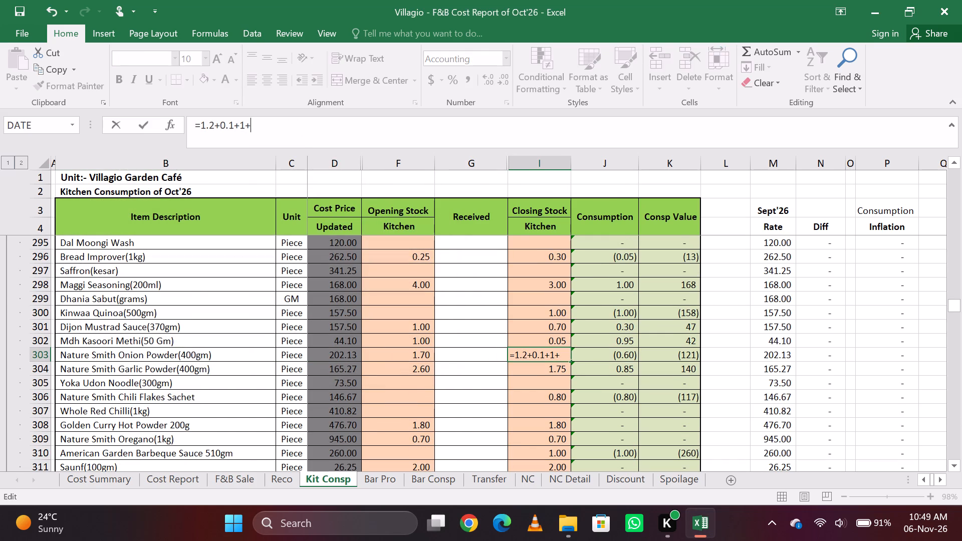
type(".17")
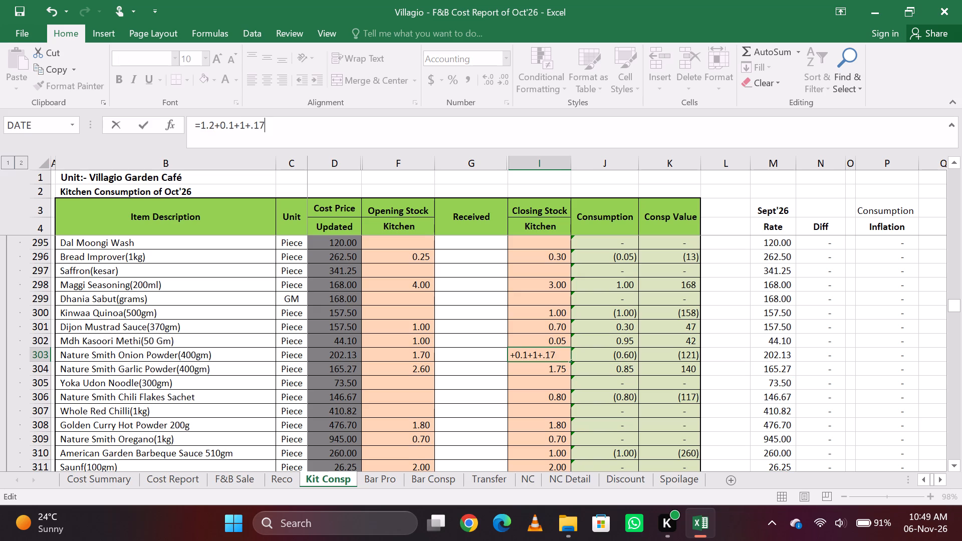
key("BackSpace")
key("BackSpace")
key("4")
key("5")
key("Return")
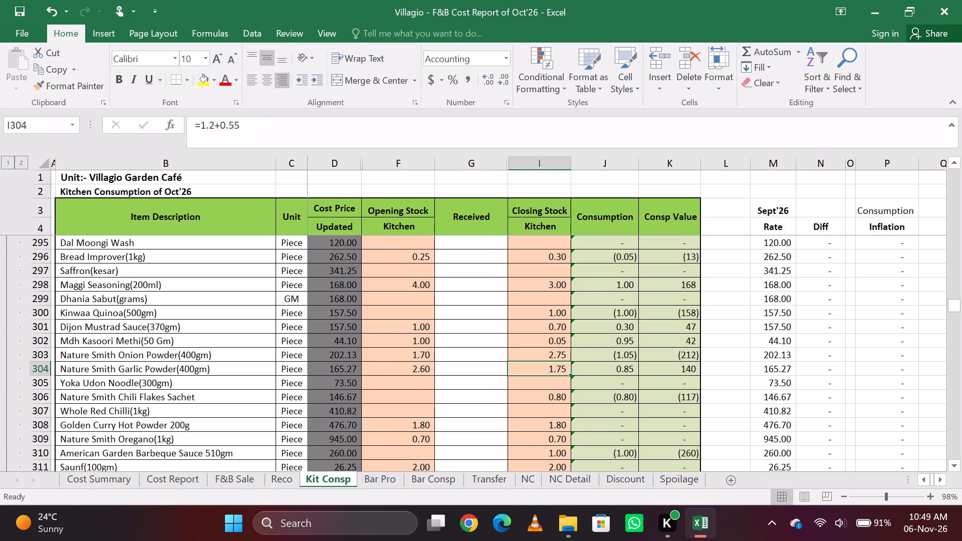
key("Up")
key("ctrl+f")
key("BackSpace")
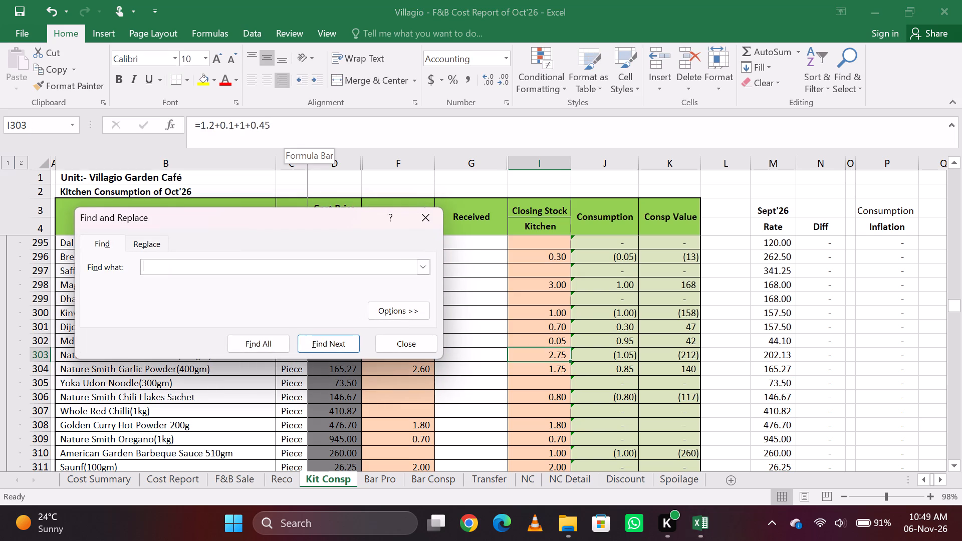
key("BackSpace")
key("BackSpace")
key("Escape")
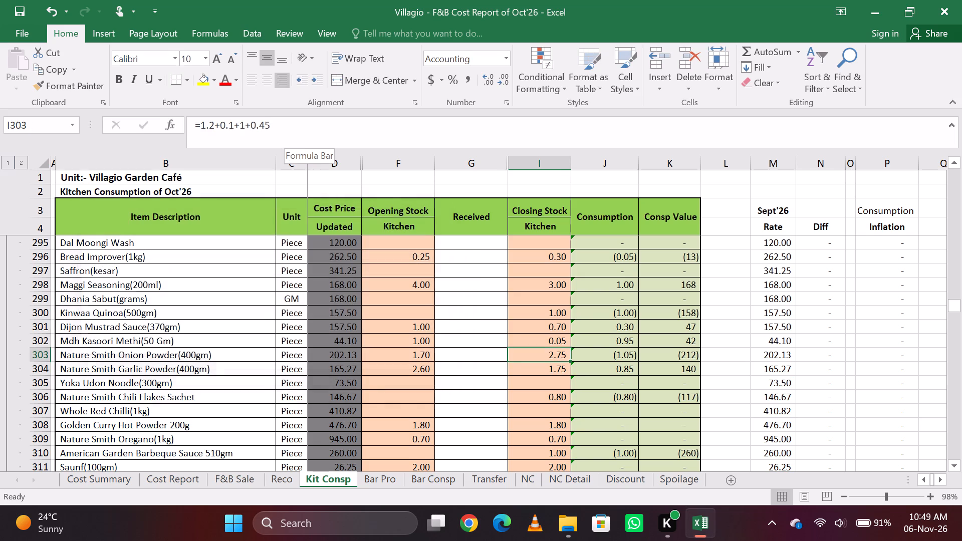
Add 0.45 to the kitchen closing stock formula of Nature Smith Garlic Powder(400gm), making it =1.2+0.55+0.45.
key("Down")
left_click(295, 132)
key("shift+plus")
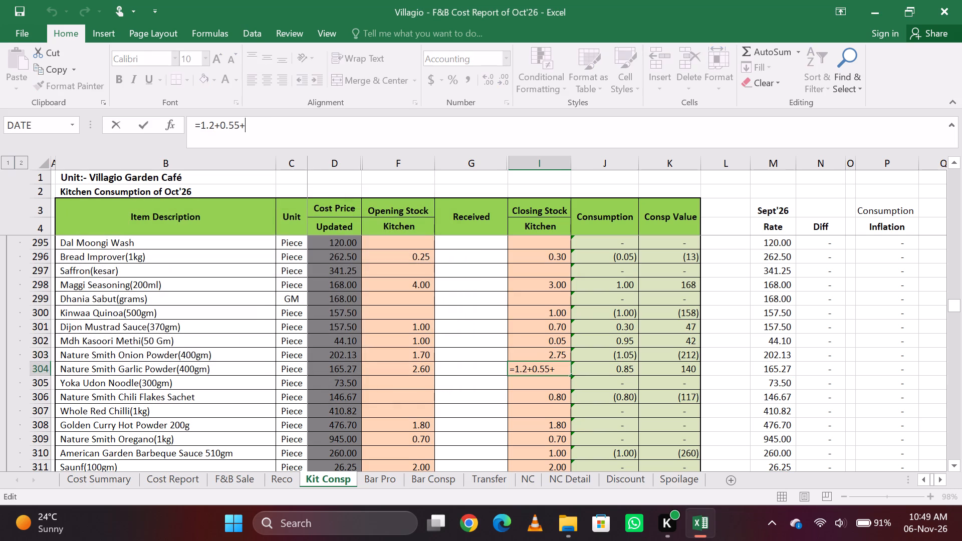
type(".45")
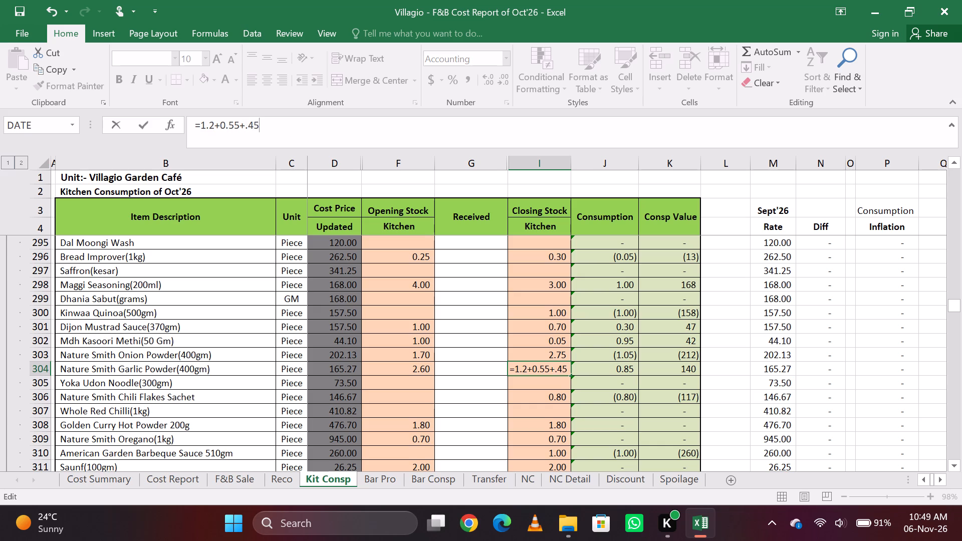
key("Return")
key("Up")
key("Down")
key("Up")
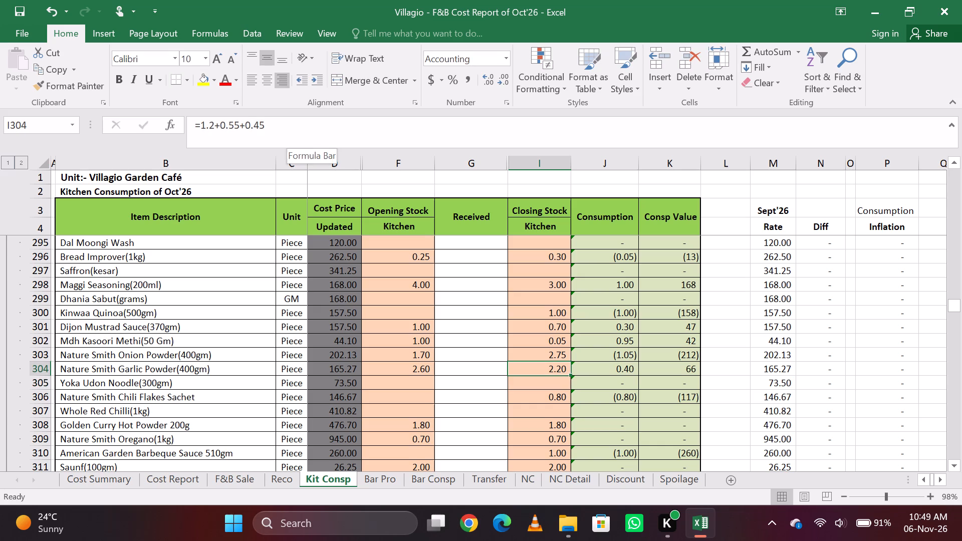
Search the sheet for "roast" and go through the matching items, including Roasted Almond and Roasted Peanut.
key("ctrl+f")
key("BackSpace")
key("BackSpace")
key("BackSpace")
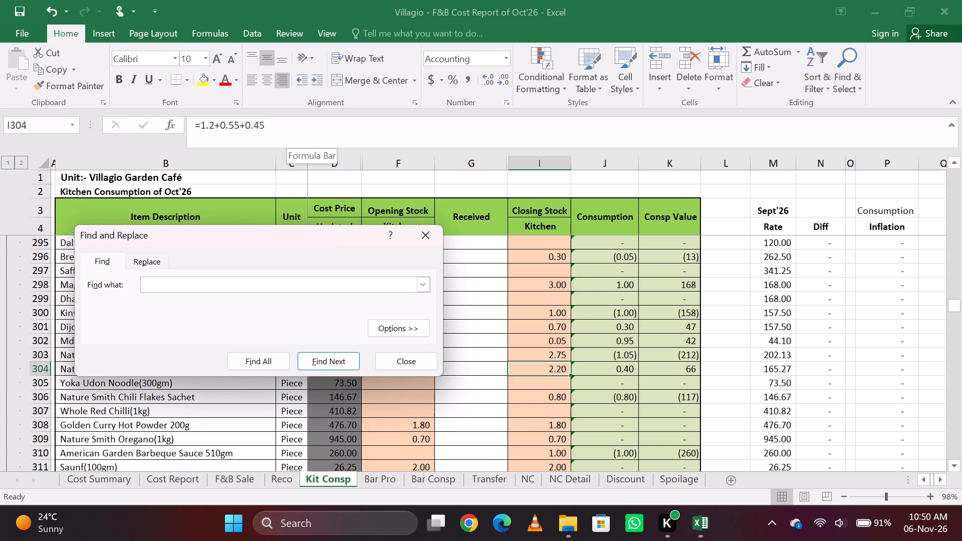
type("roast")
key("Return")
key("Return")
key("Return")
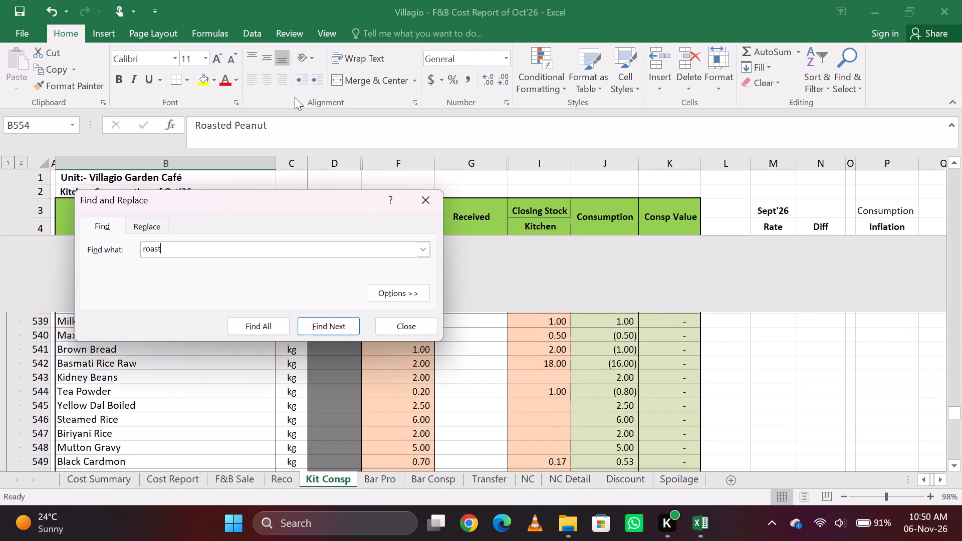
key("Return")
key("Return")
key("Return")
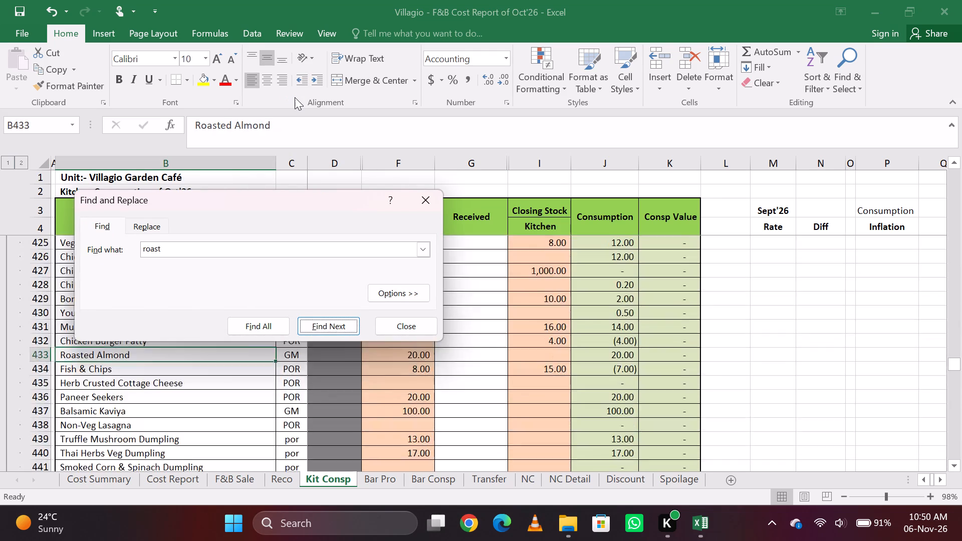
key("BackSpace")
key("BackSpace")
key("BackSpace")
key("BackSpace")
key("BackSpace")
key("BackSpace")
key("BackSpace")
key("BackSpace")
key("BackSpace")
key("BackSpace")
key("BackSpace")
key("BackSpace")
key("BackSpace")
key("BackSpace")
key("BackSpace")
key("BackSpace")
key("BackSpace")
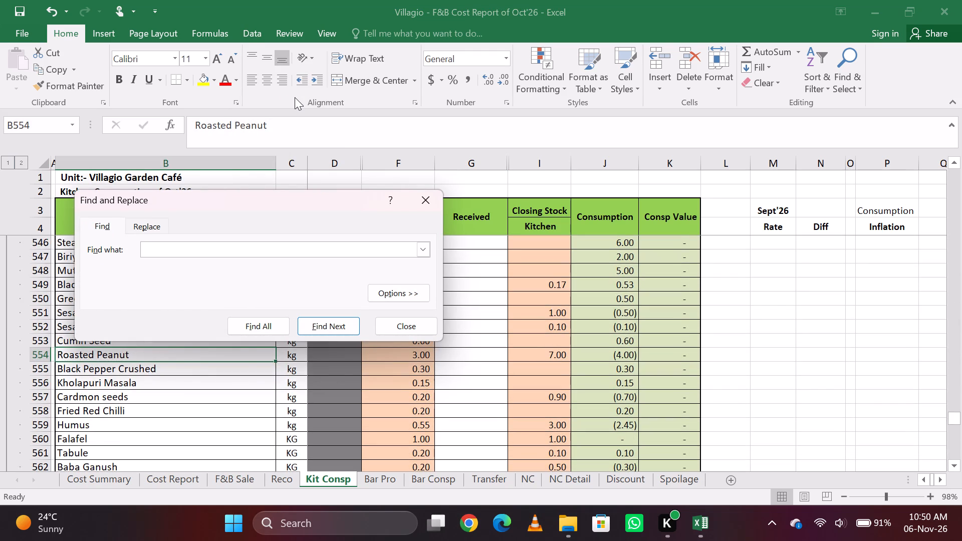
key("Escape")
key("Down")
key("Up")
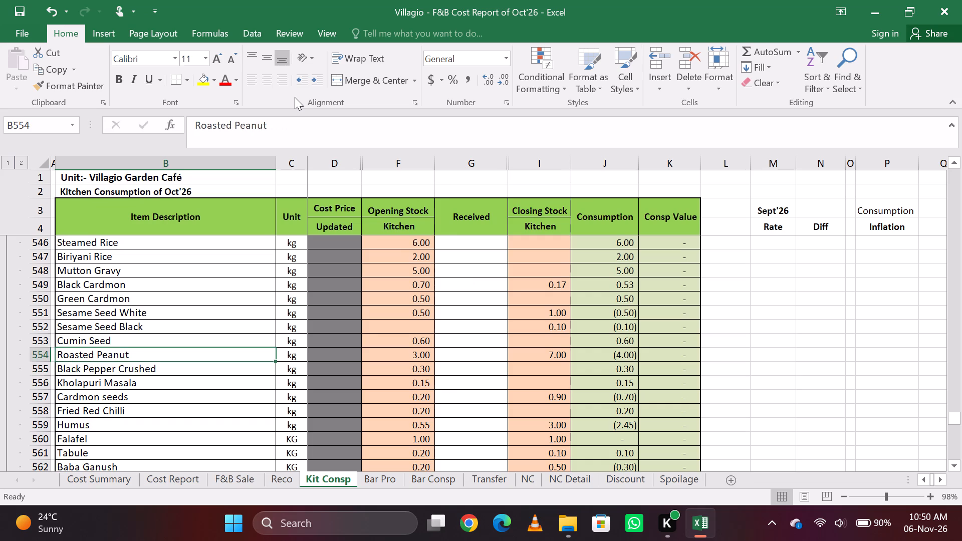
Search the sheet for "tomat", go through the matches, and set the kitchen closing stock of Tomato Gravy to 10.
key("ctrl+f")
type("tomat")
key("Return")
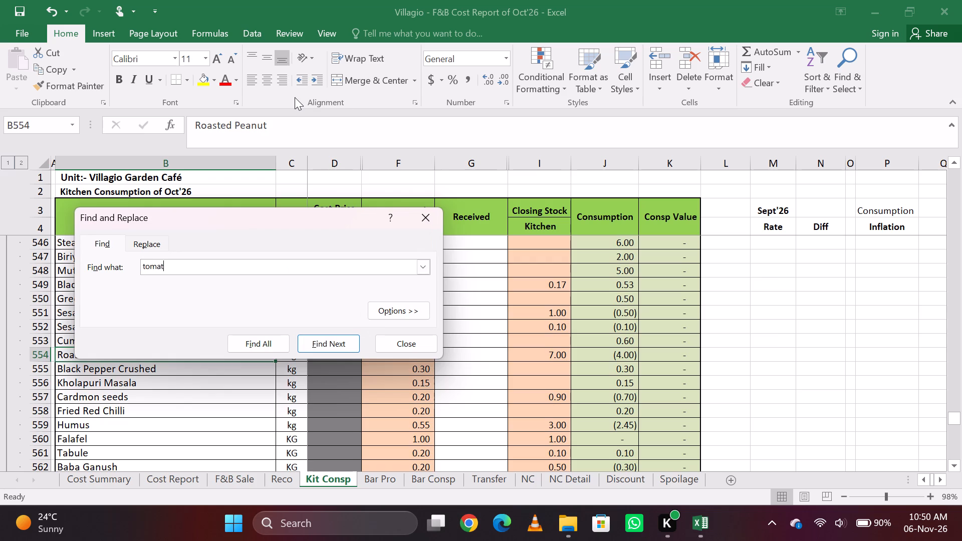
key("Return")
key("Return")
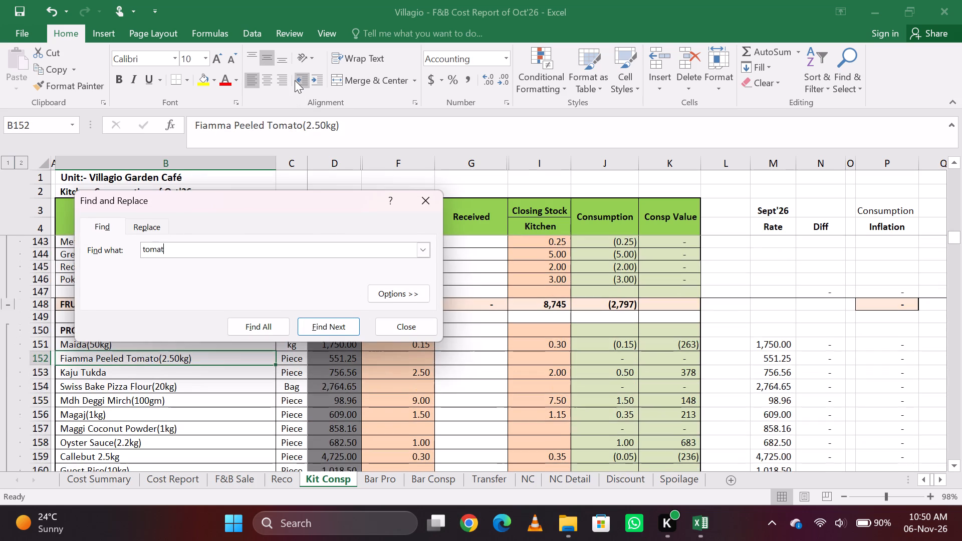
key("Return")
key("Return")
key("Return")
key("Return")
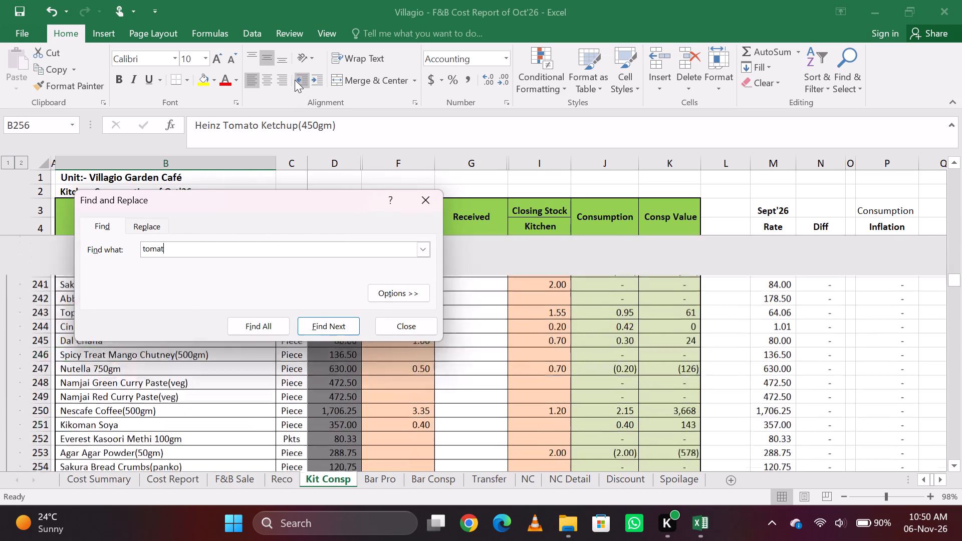
key("Return")
key("Return")
key("Return")
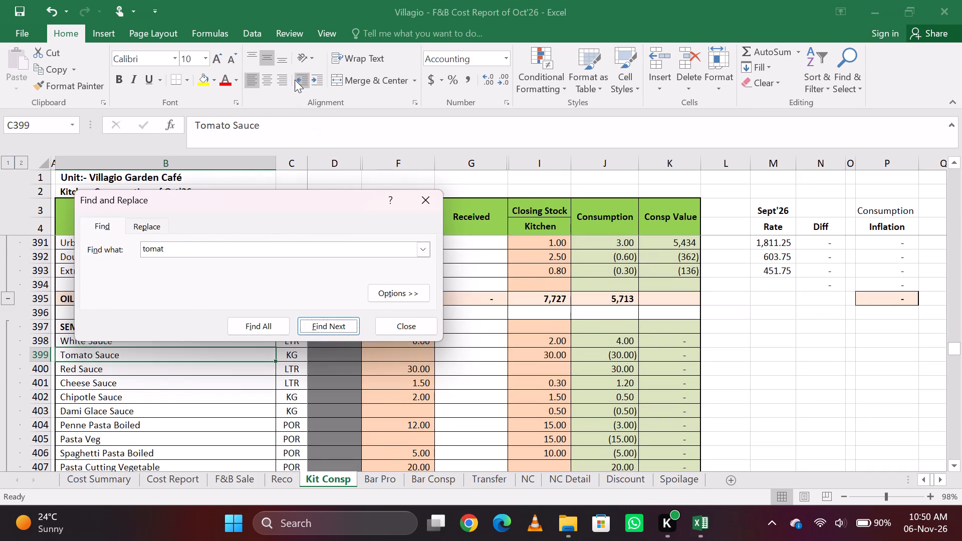
key("Return")
key("Return")
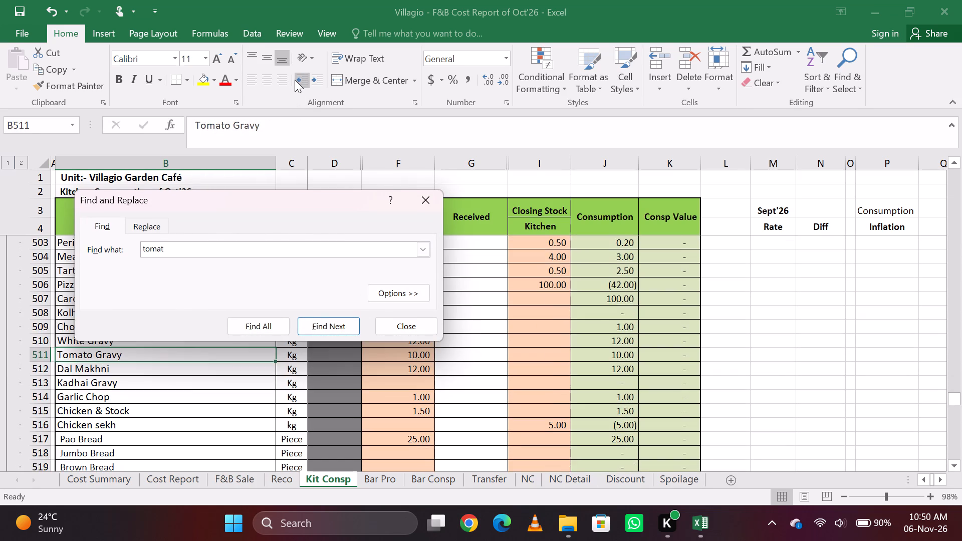
key("Return")
key("Return")
key("Return")
key("Return")
key("Return")
key("Return")
key("Return")
key("Return")
key("Return")
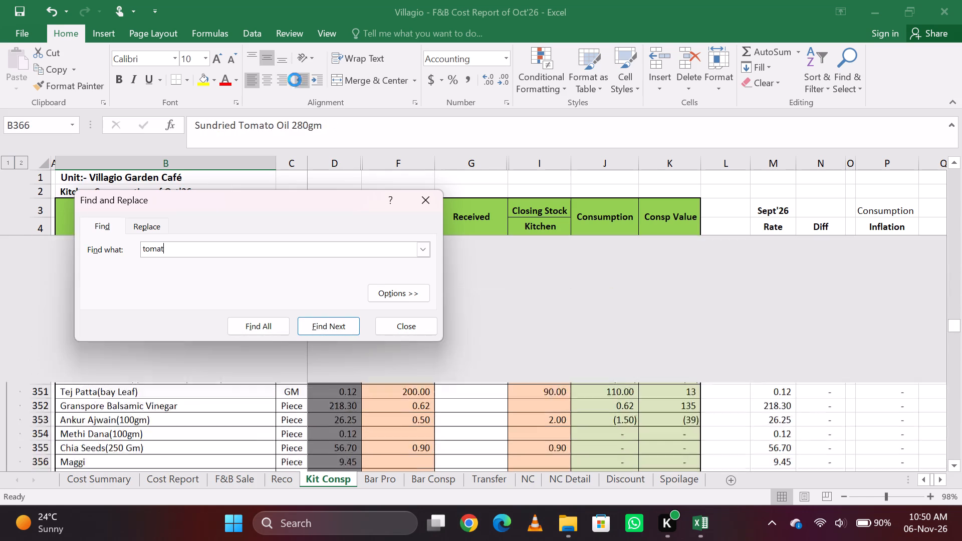
key("Return")
key("Return")
key("Return")
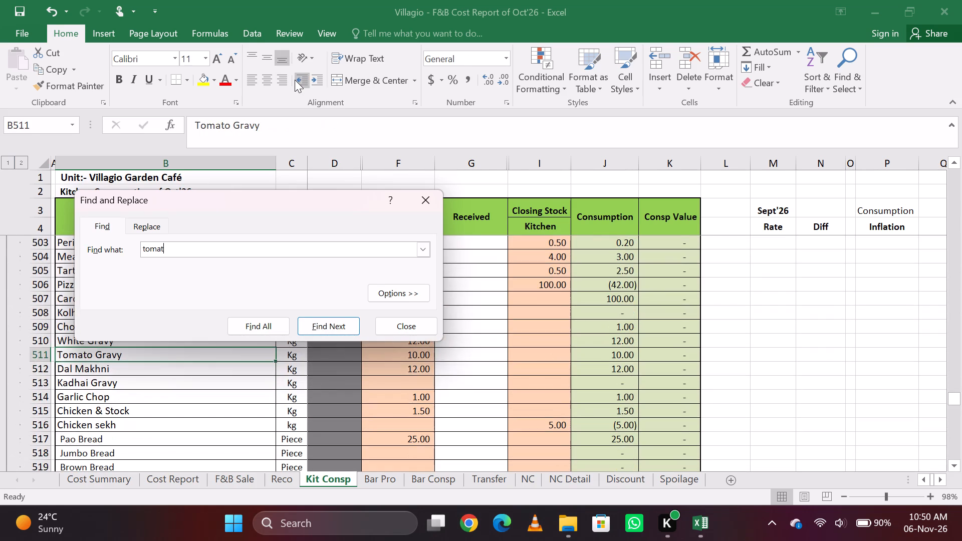
key("Escape")
key("Right")
key("Right")
key("Right")
key("Right")
key("Right")
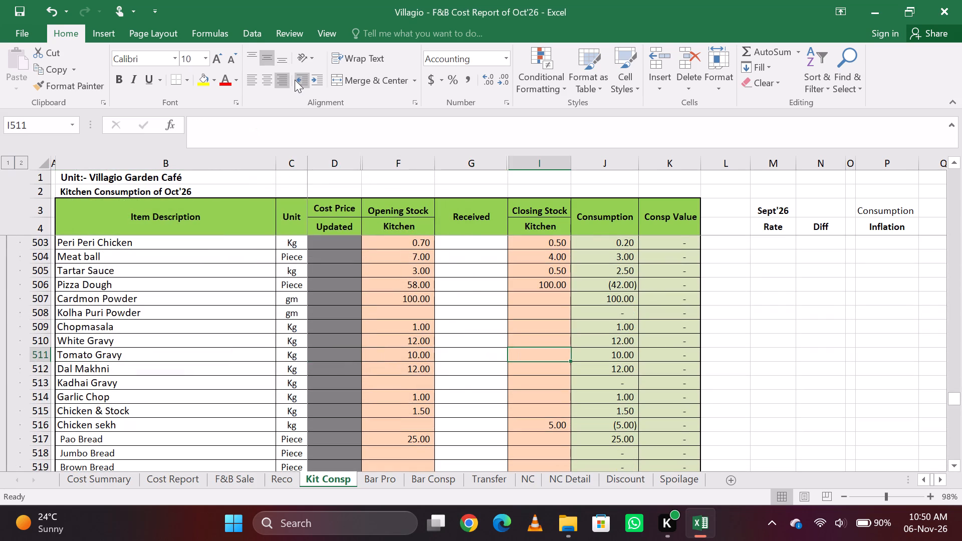
type("10")
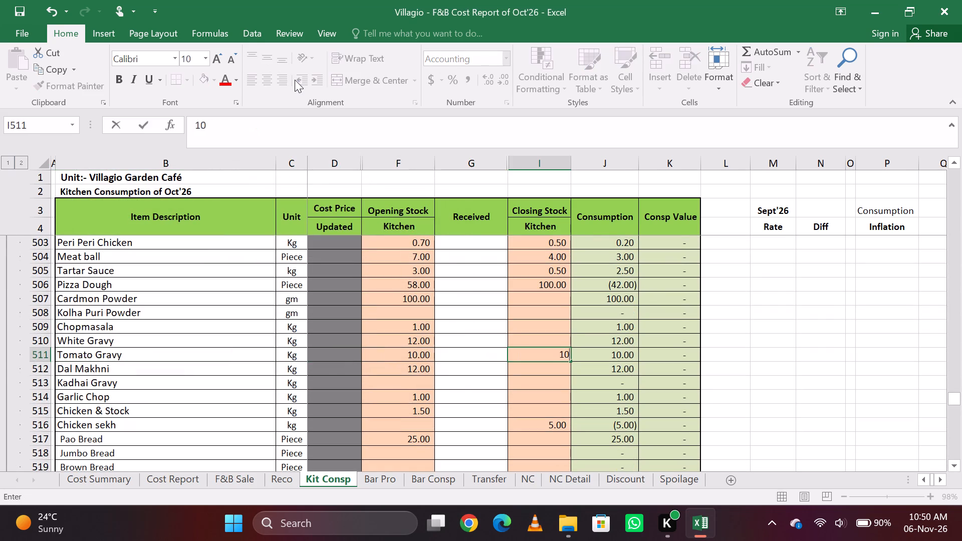
key("Return")
Search the sheet for "white ka".
key("ctrl+f")
key("ctrl+BackSpace")
key("BackSpace")
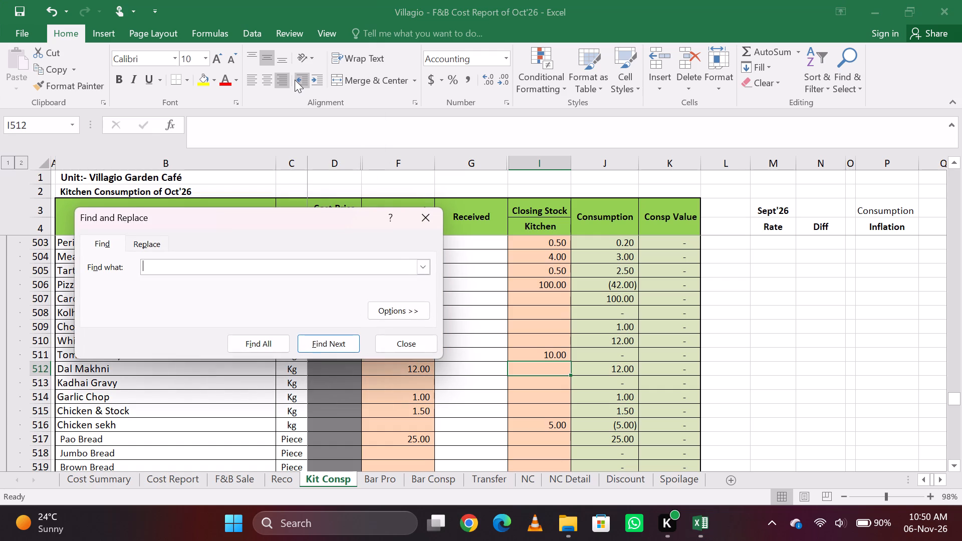
key("BackSpace")
key("BackSpace")
type("whit")
key("space")
key("BackSpace")
type("e ka")
key("Return")
key("Return")
key("BackSpace")
key("BackSpace")
key("Escape")
Insert a blank row between Tomato Gravy and Dal Makhni.
key("Down")
key("Up")
key("Left")
key("Left")
key("Left")
key("Left")
key("Left")
key("Left")
key("Left")
key("Left")
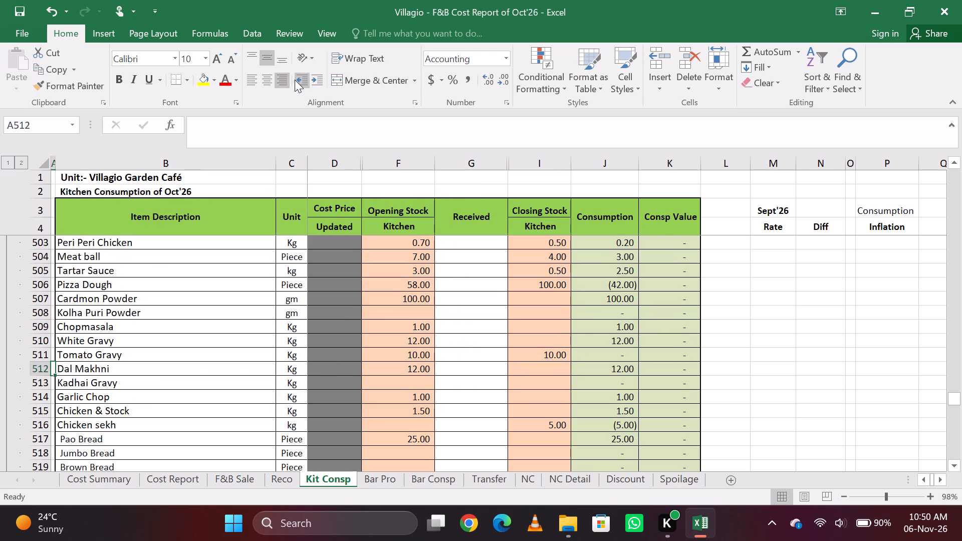
key("Right")
key("shift+space")
key("ctrl+shift+equal")
key("Down")
key("Up")
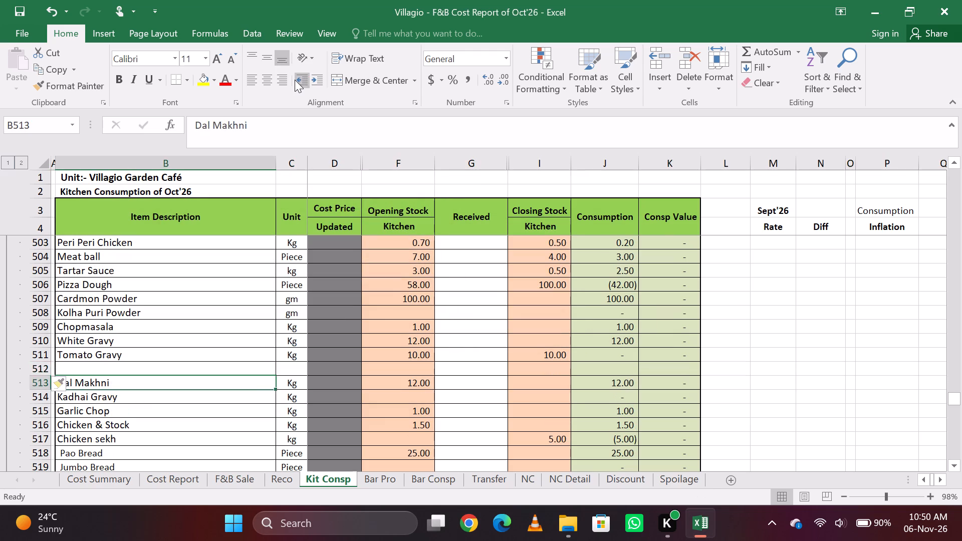
Enter White Cashewmelon Gravy as the item description in the blank row below Tomato Gravy, with kg as its unit.
type("Whit")
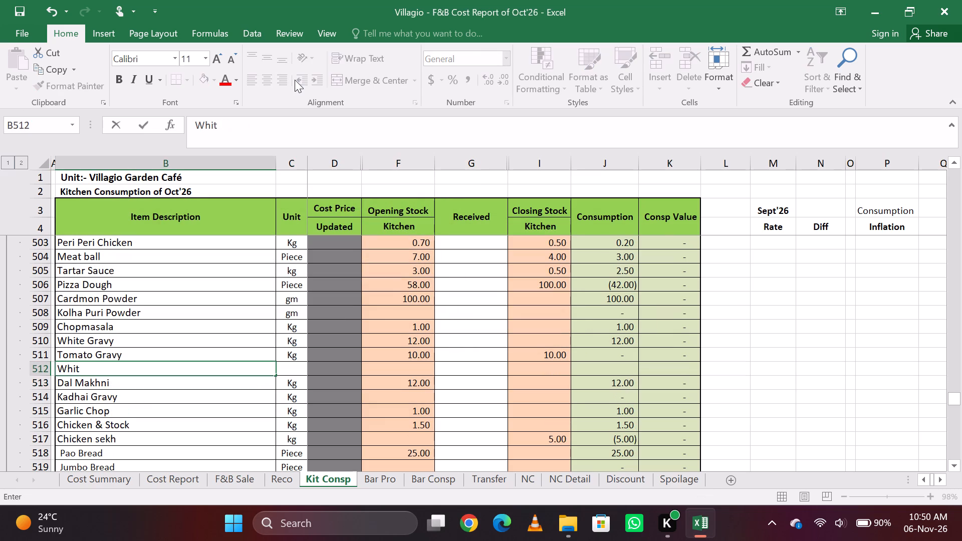
type("e")
key("space")
key("shift+c")
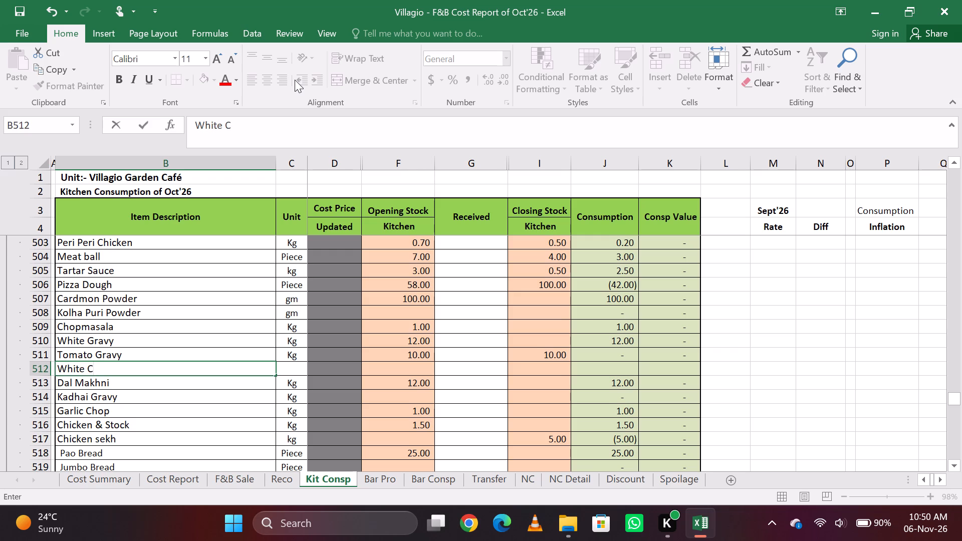
key("BackSpace")
key("BackSpace")
key("space")
type("Cas")
key("BackSpace")
key("BackSpace")
key("BackSpace")
type("kaju")
key("space")
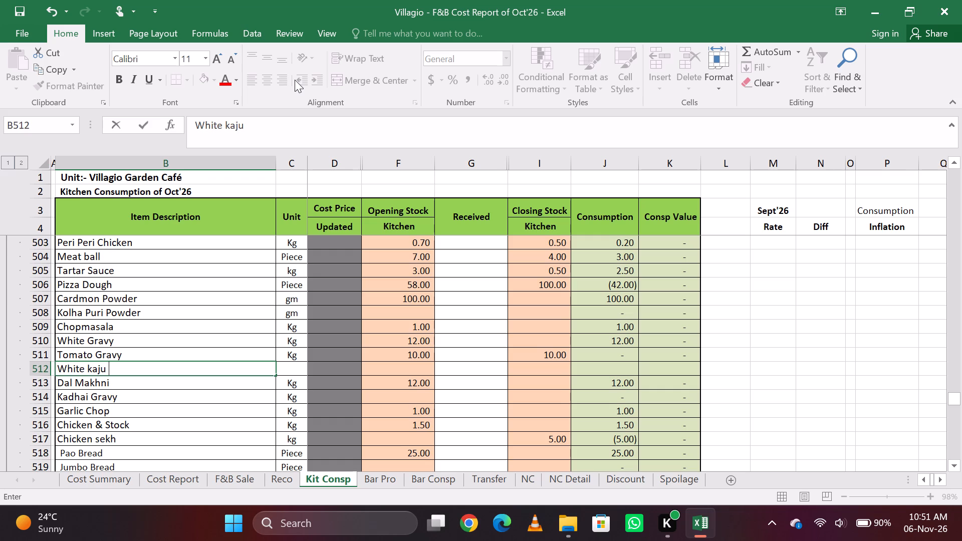
key("BackSpace")
key("BackSpace")
key("BackSpace")
key("BackSpace")
key("BackSpace")
type("Cashe")
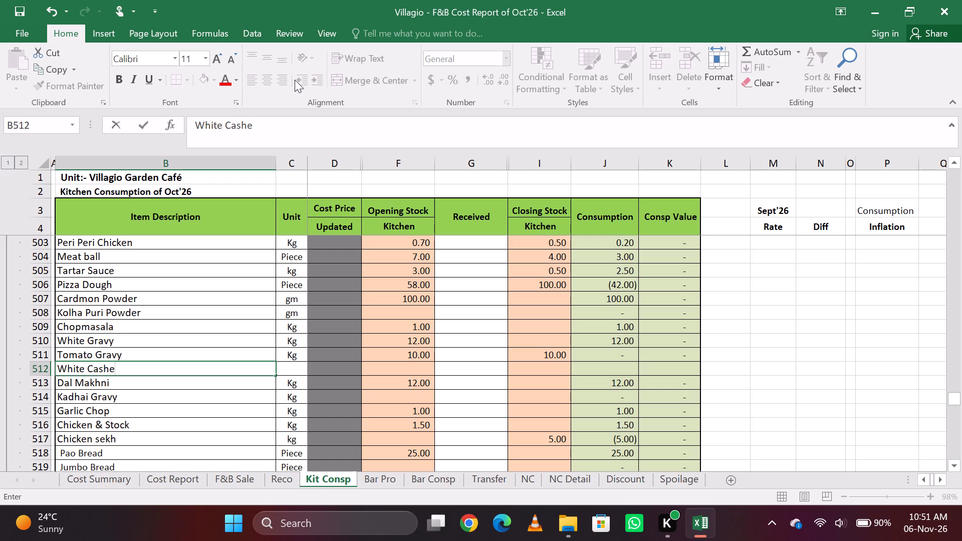
type("wmwlon")
key("space")
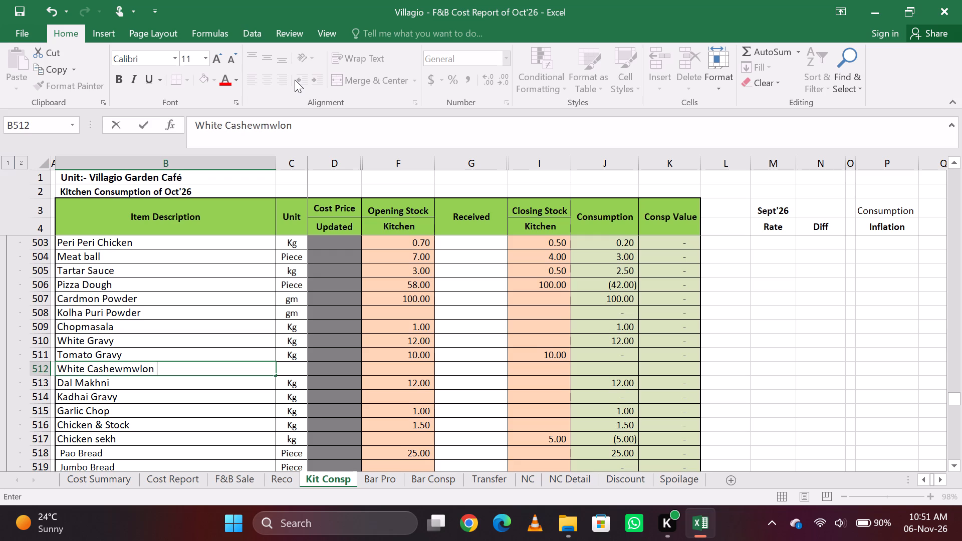
key("BackSpace")
key("BackSpace")
key("BackSpace")
key("BackSpace")
key("BackSpace")
type("elon Gravy")
key("Tab")
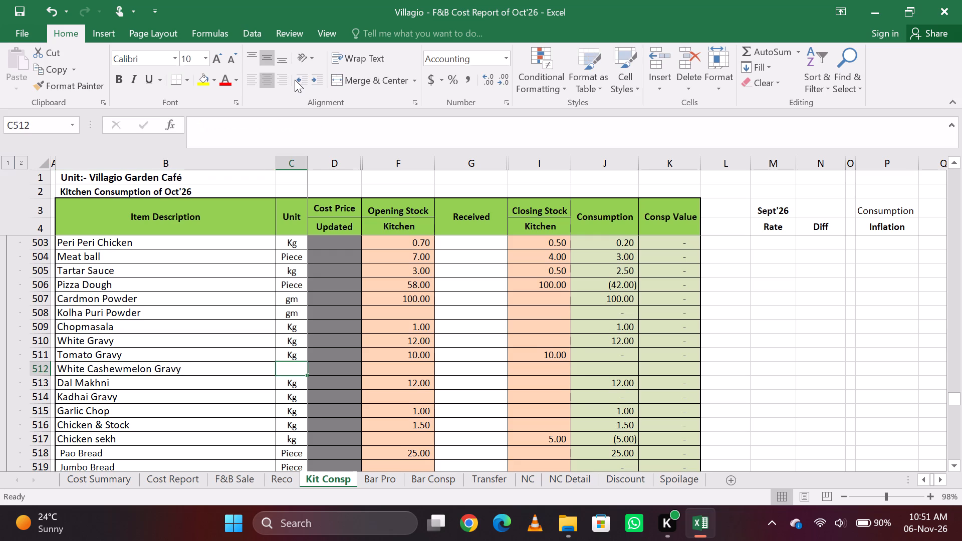
type("kg")
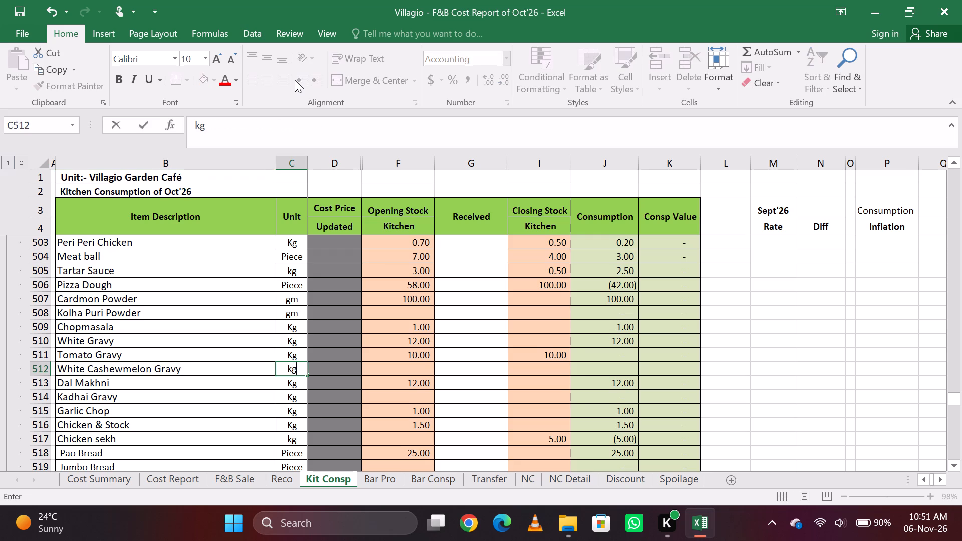
Set the kitchen closing stock of White Cashewmelon Gravy to 7.
key("Tab")
key("Tab")
key("Tab")
key("Tab")
key("7")
key("Right")
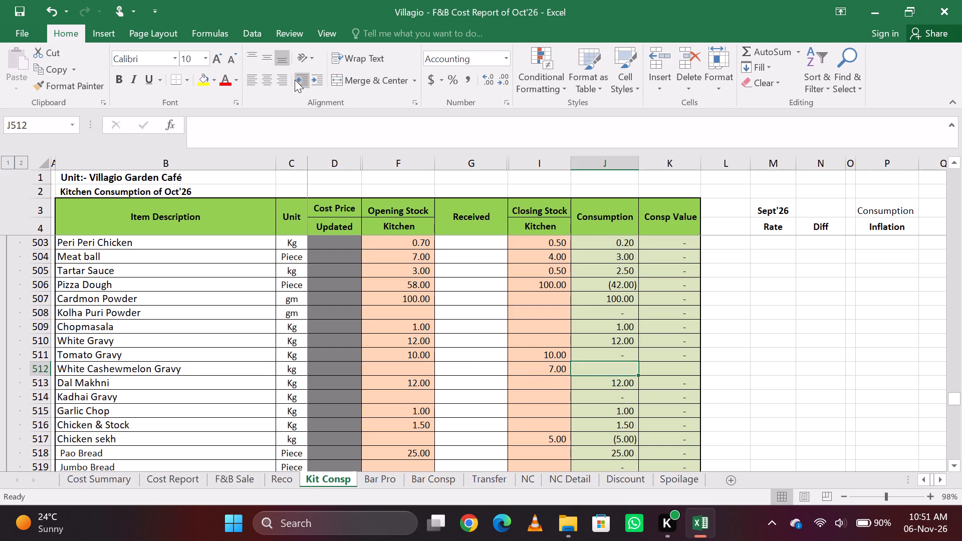
Fill the Consumption and Consp Value formulas down from Tomato Gravy into the White Cashewmelon Gravy row and save the workbook.
key("ctrl+d")
key("Right")
key("ctrl+d")
key("Left")
key("ctrl+s")
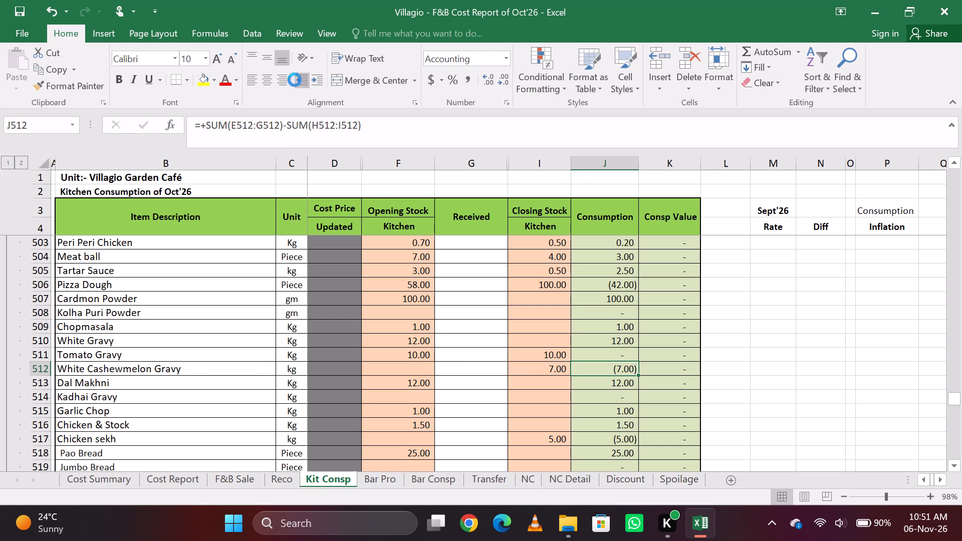
Search the sheet for "onion toma".
key("ctrl+f")
key("BackSpace")
key("BackSpace")
key("BackSpace")
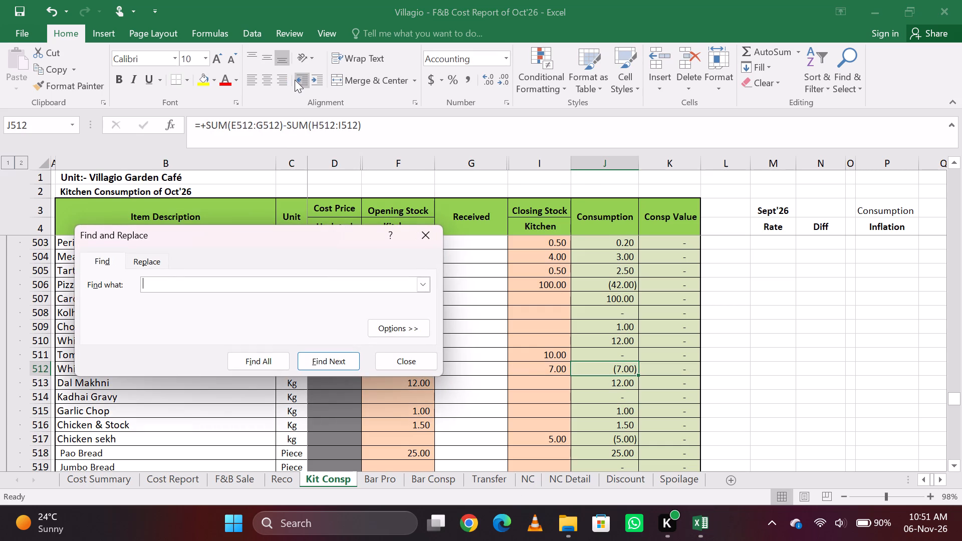
key("BackSpace")
type("onion")
key("space")
type("toma")
key("Return")
key("Return")
key("Escape")
Insert a blank row between Tomato Gravy and White Cashewmelon Gravy.
key("Up")
key("Down")
key("Left")
key("Left")
key("Left")
key("Left")
key("Left")
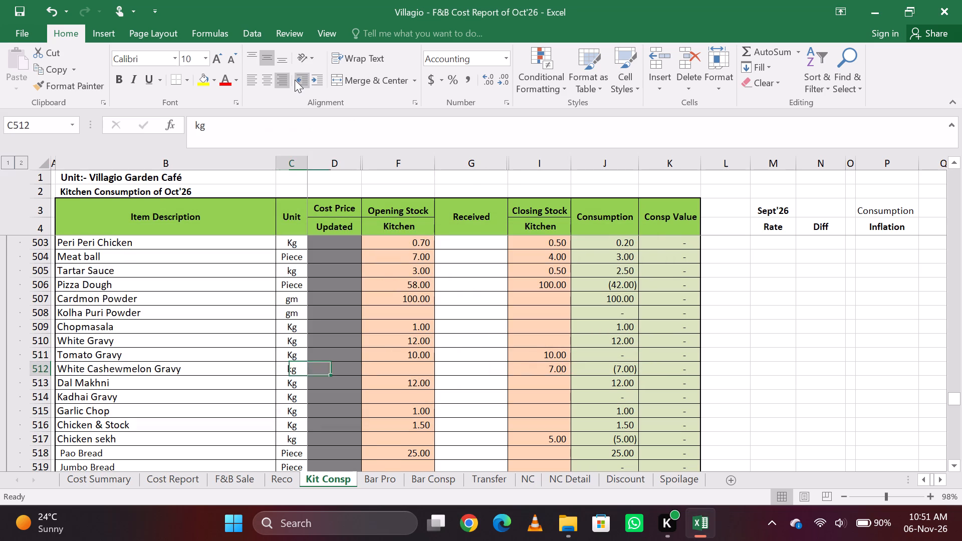
key("Left")
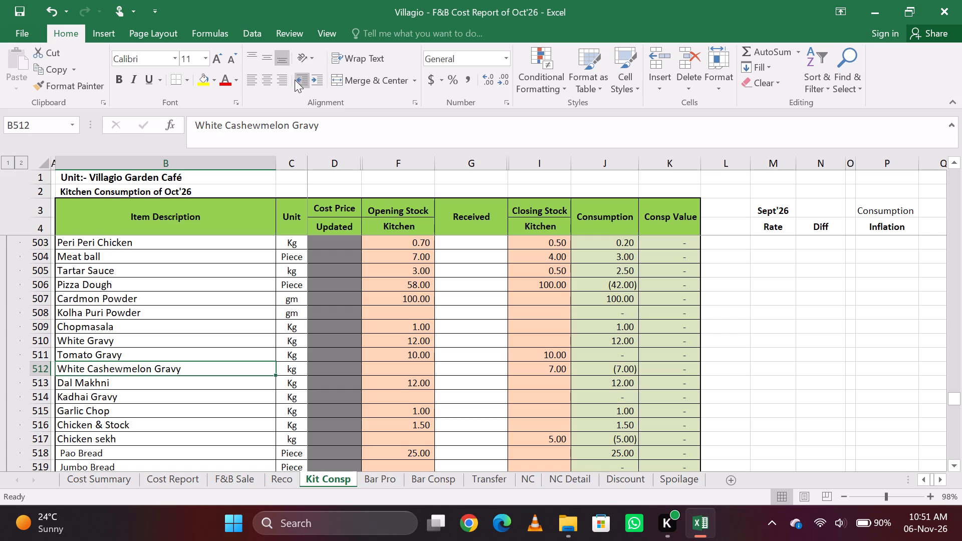
key("shift+space")
key("ctrl+shift+equal")
key("Up")
key("Down")
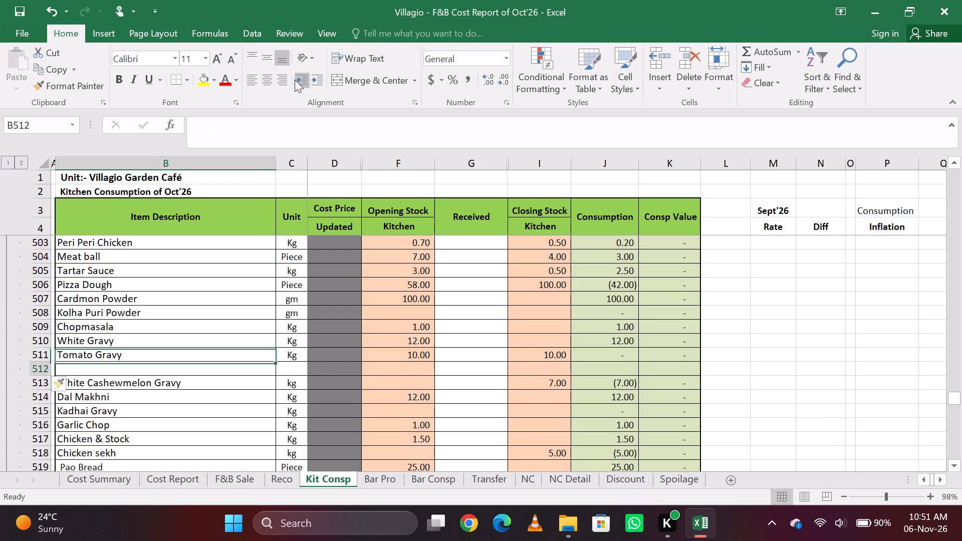
Fill the blank row below Tomato Gravy with the item Onion Tomato Masala, unit kg, and kitchen closing stock 20.
type("Onion TOmato")
key("space")
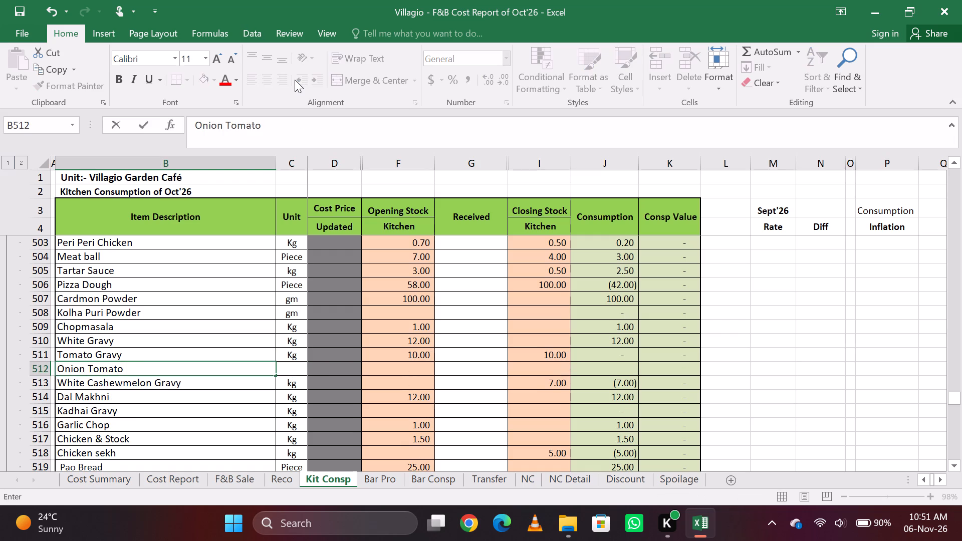
type("MA")
key("BackSpace")
key("BackSpace")
type("Masala")
key("Tab")
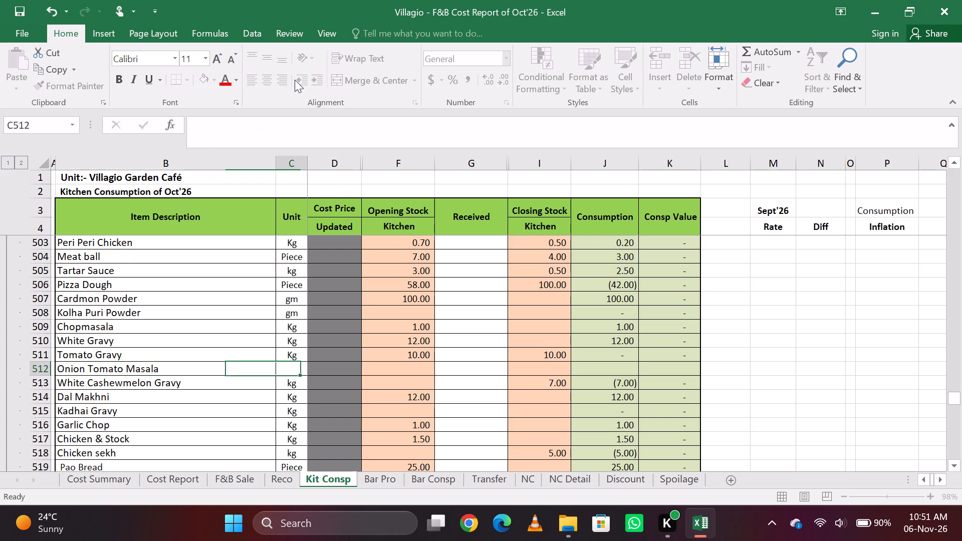
type("kg")
key("Tab")
key("Tab")
key("Tab")
key("Tab")
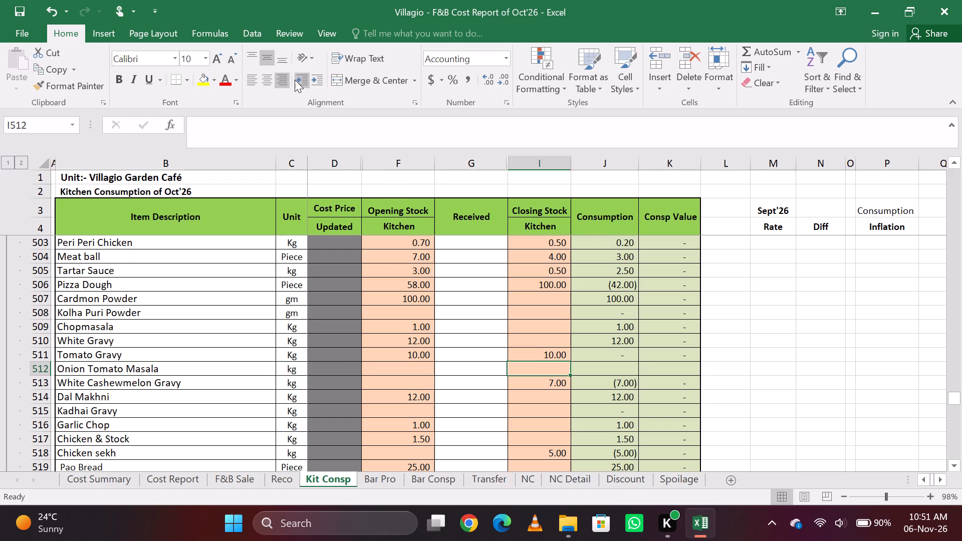
type("20")
Fill the Consumption and Consp Value formulas down from Tomato Gravy into the Onion Tomato Masala row.
key("Right")
key("ctrl+d")
key("Right")
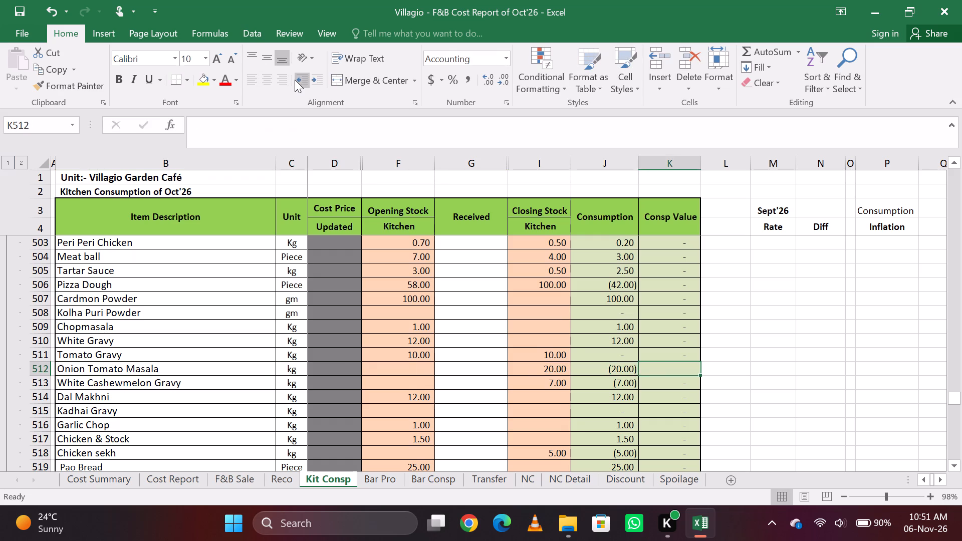
key("ctrl+d")
key("Left")
key("Left")
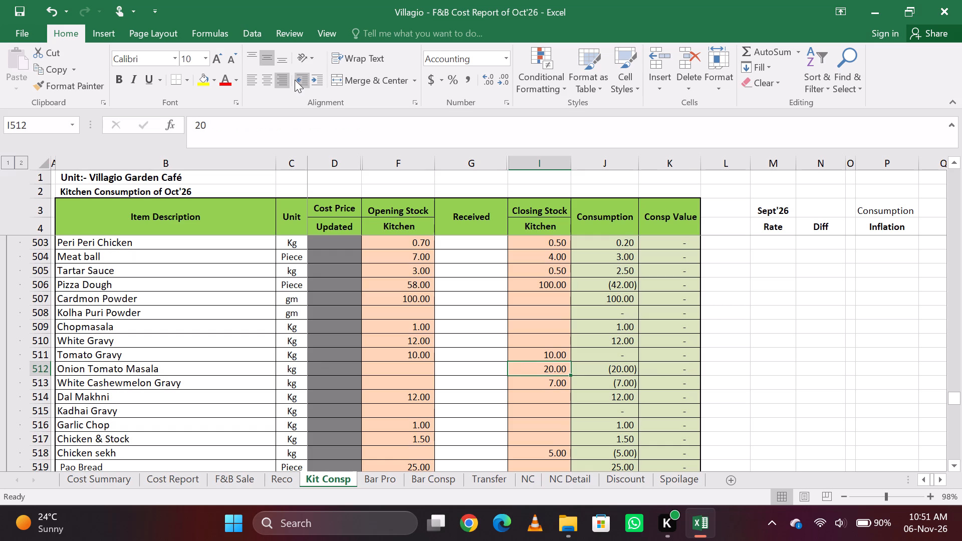
key("Down")
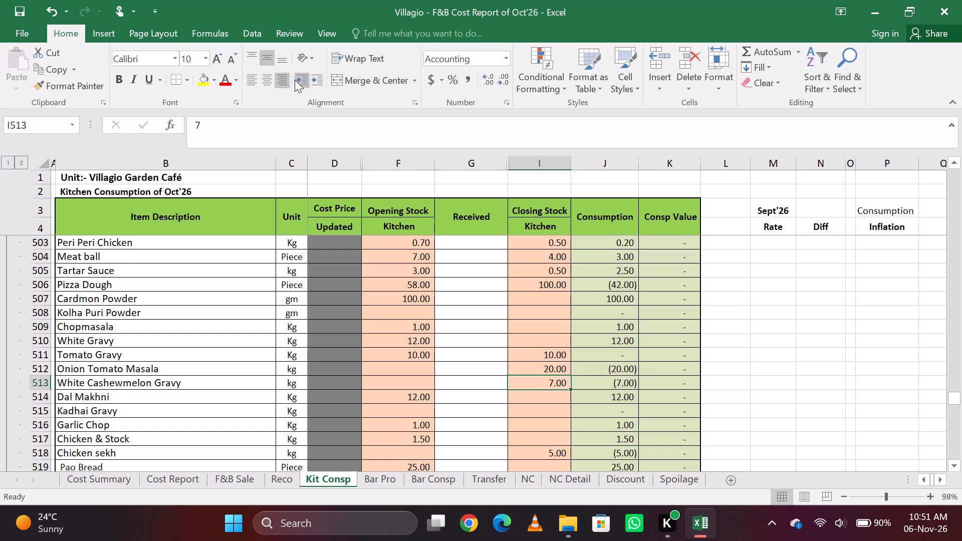
key("Up")
Search the sheet for "dal ma" and set the kitchen closing stock of Dal Makhni to 11.
key("ctrl+f")
type("dal ma")
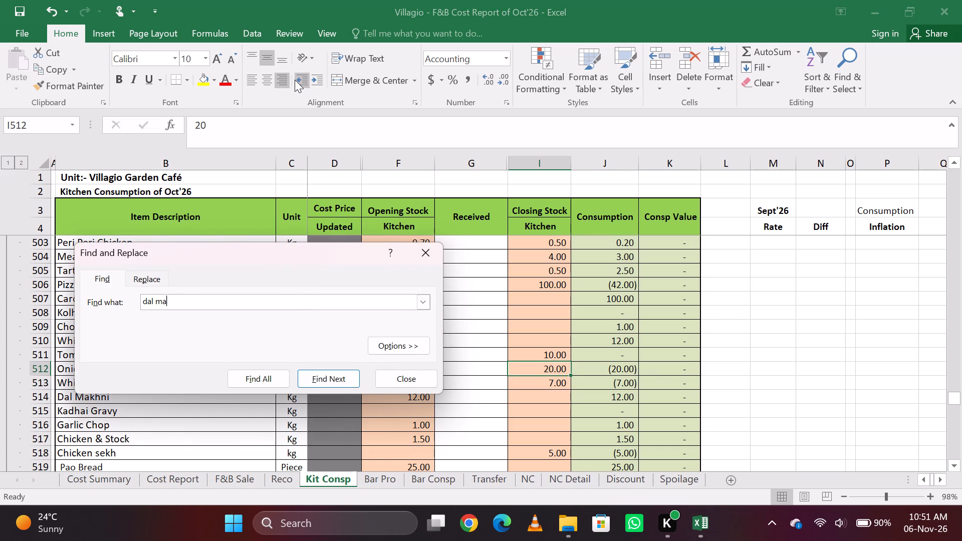
key("Return")
key("Return")
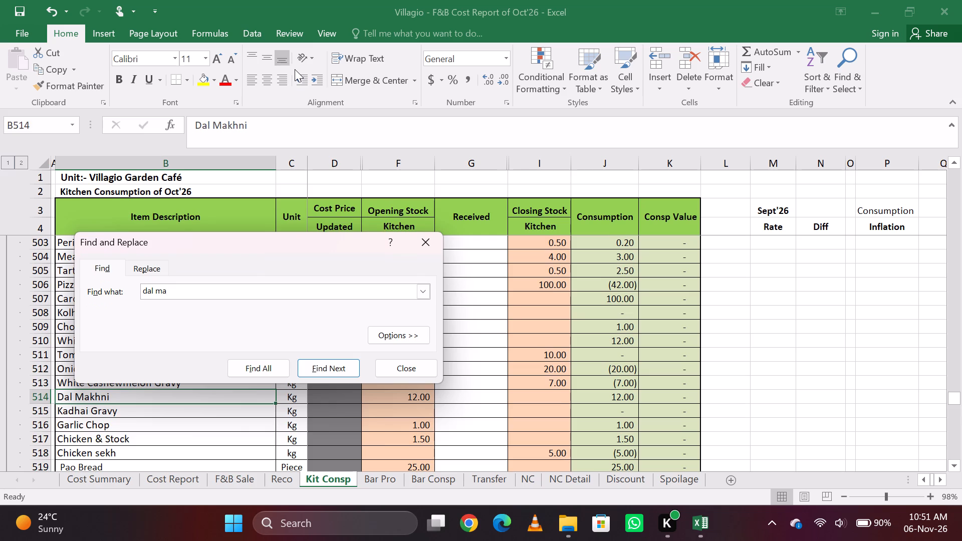
key("Return")
key("Return")
key("Return")
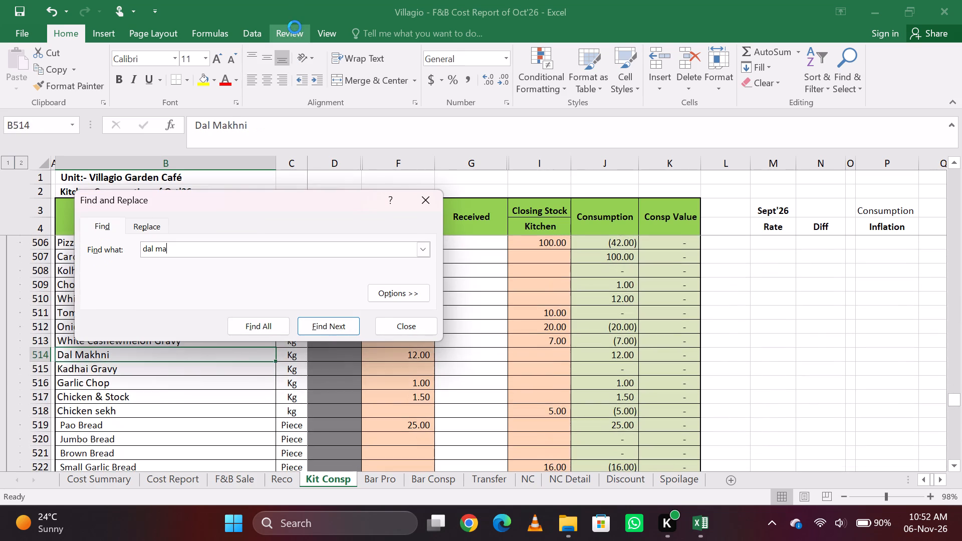
key("Return")
key("Return")
key("Return")
key("Return")
key("Return")
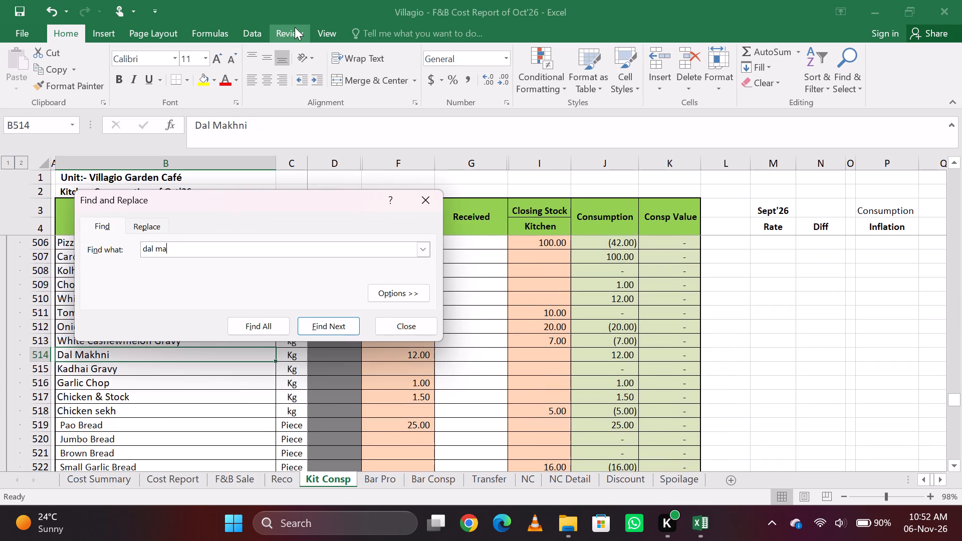
key("Escape")
key("Right")
key("Right")
key("Right")
key("Right")
key("Right")
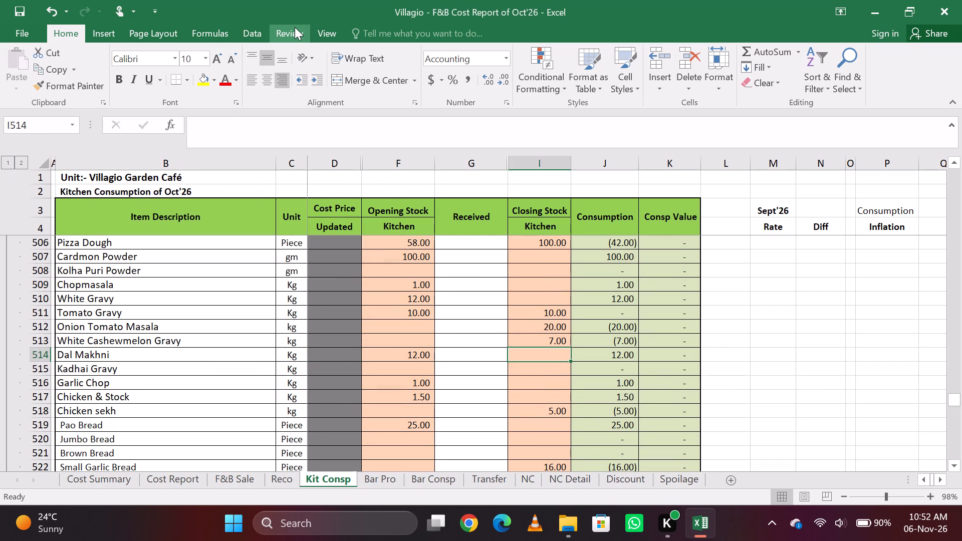
type("11")
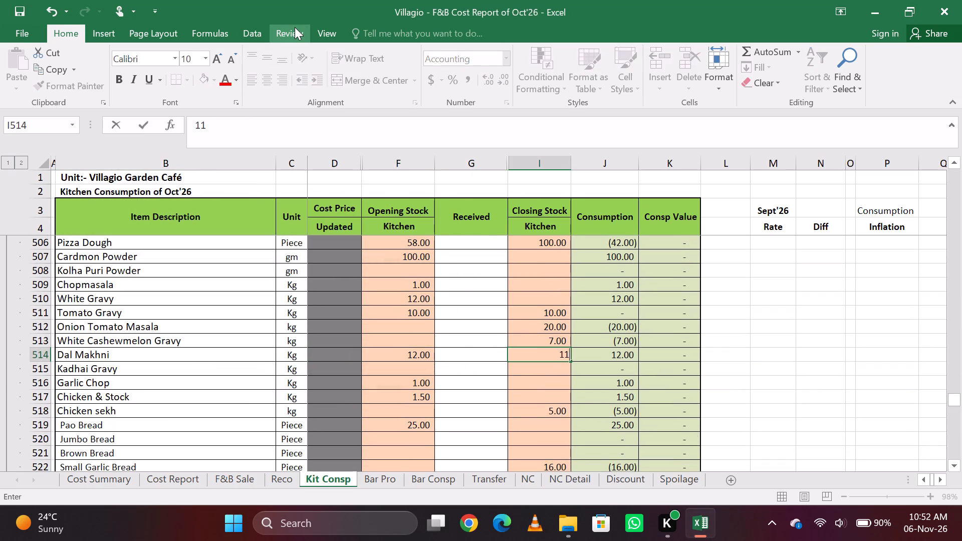
key("Down")
key("Up")
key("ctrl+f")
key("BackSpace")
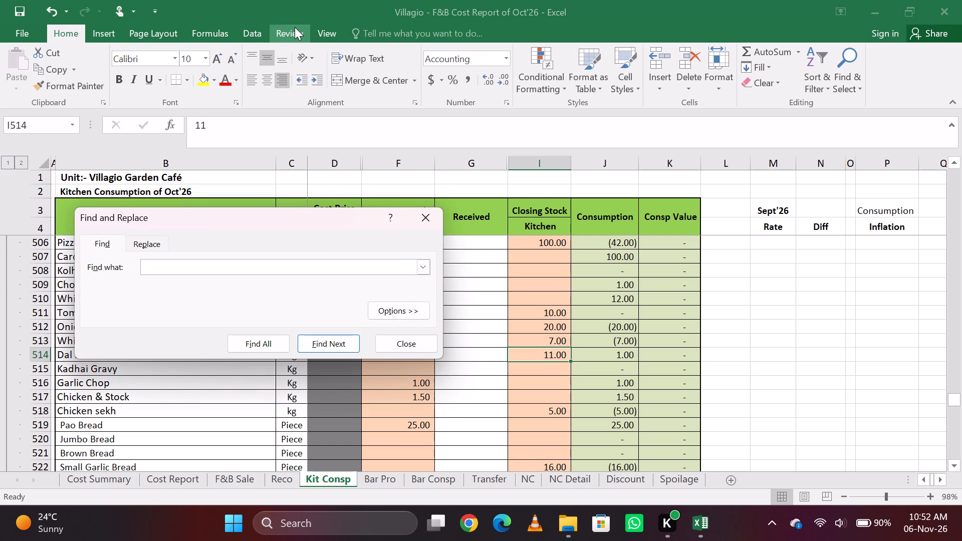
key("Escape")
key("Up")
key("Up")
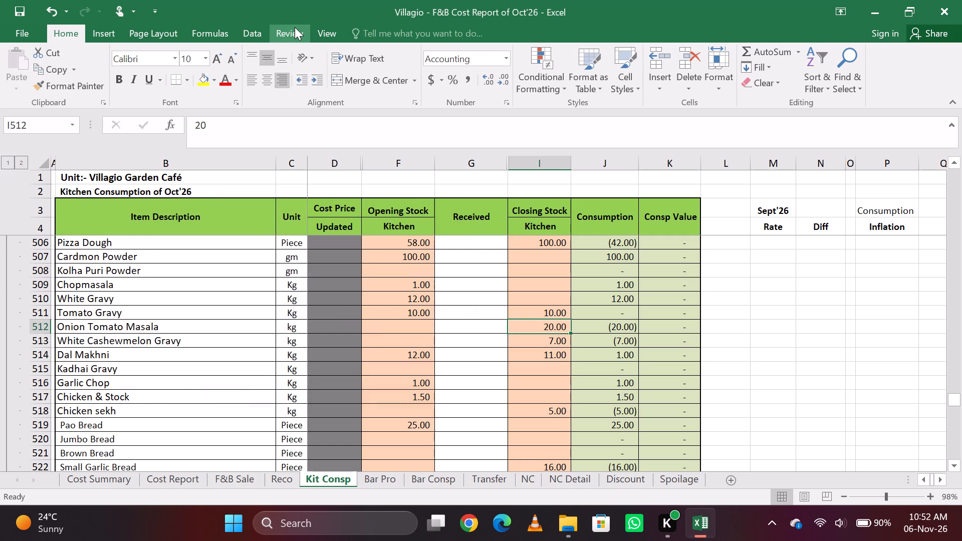
Search the sheet for "yellow da" and set the kitchen closing stock of Yellow Dal Boiled to 3.
key("ctrl+f")
key("BackSpace")
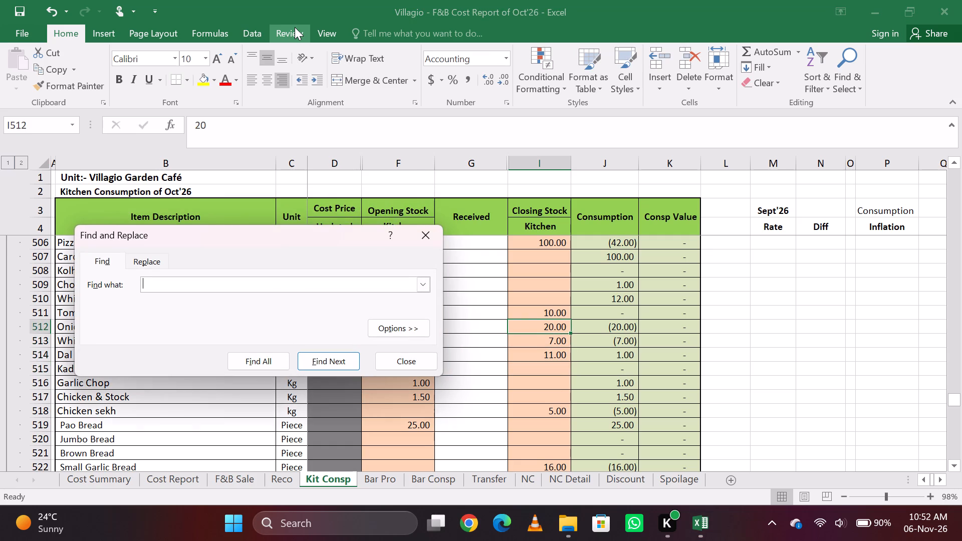
key("BackSpace")
key("BackSpace")
key("t")
key("BackSpace")
key("BackSpace")
key("BackSpace")
key("BackSpace")
type("yr")
key("BackSpace")
type("ellow da")
key("Return")
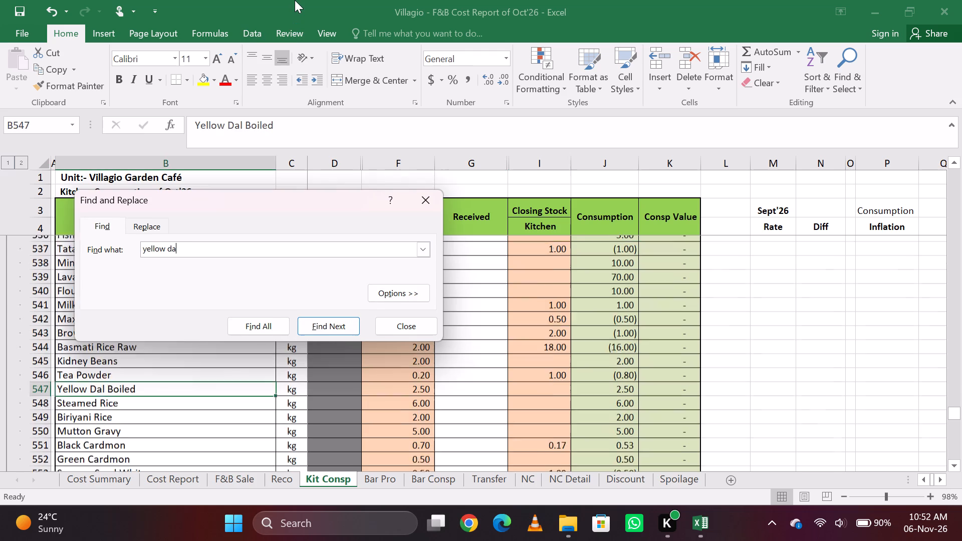
key("Return")
key("Escape")
key("Right")
key("Right")
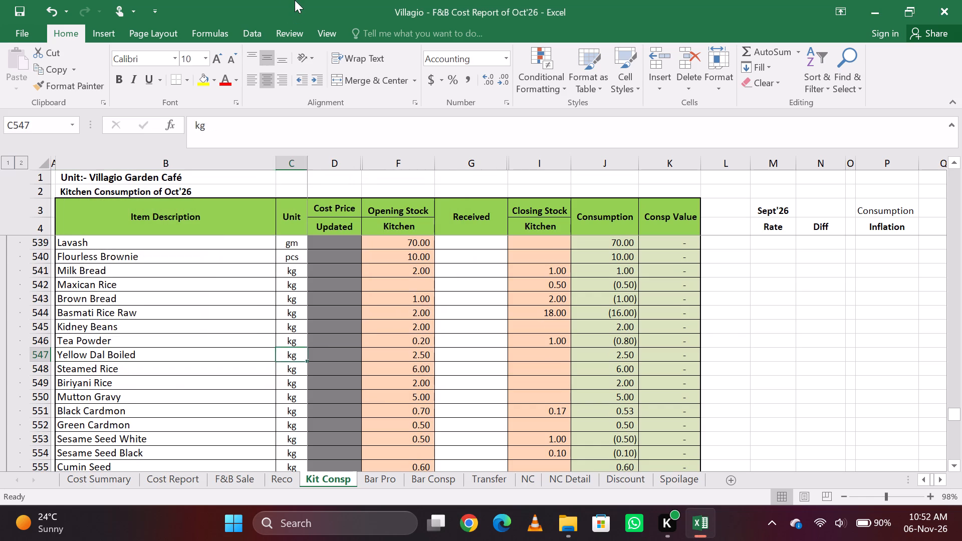
key("Right")
key("Right")
key("Right")
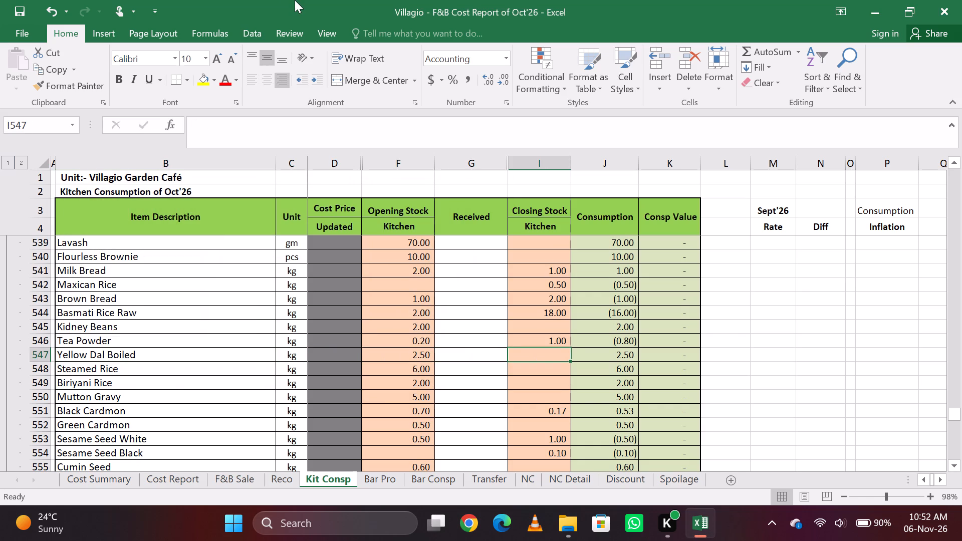
key("3")
key("Return")
Search the sheet for "chicken" and go through the matching items, stopping at Chicken sekh.
key("ctrl+f")
key("BackSpace")
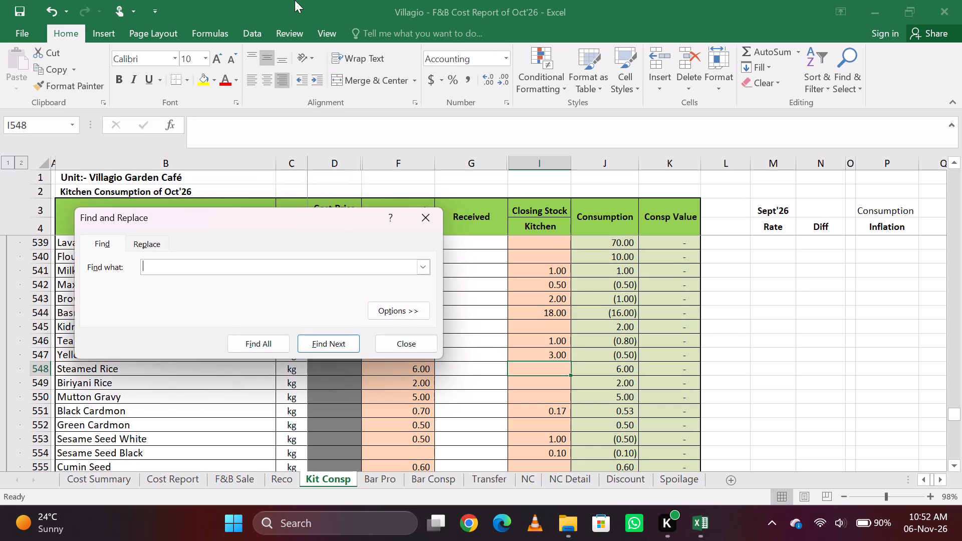
key("BackSpace")
key("BackSpace")
type("chicken")
key("Return")
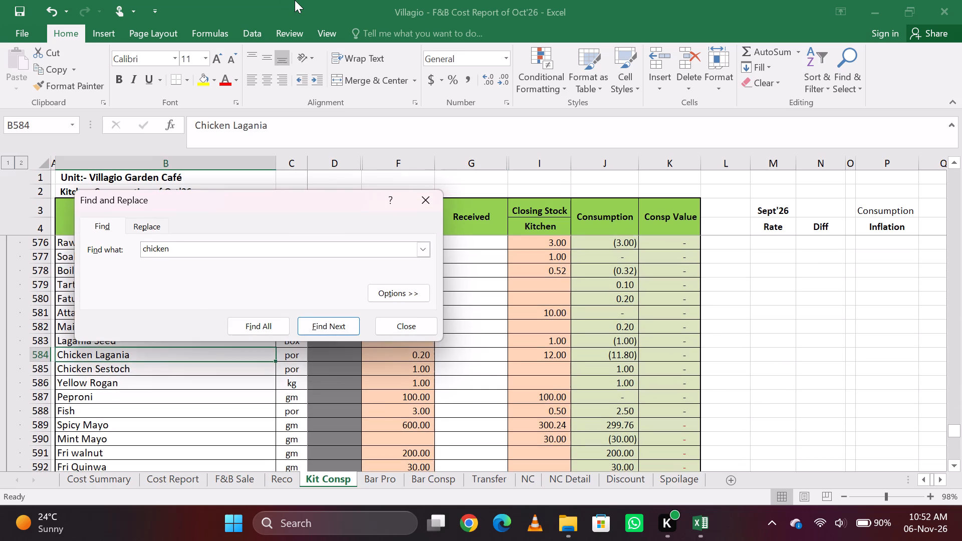
key("Return")
key("Return")
key("Return")
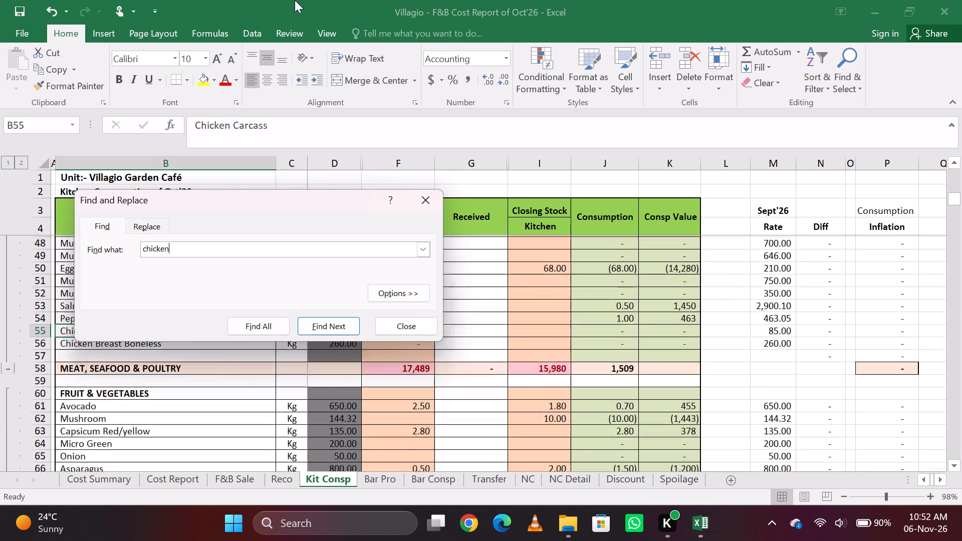
key("Return")
key("Return")
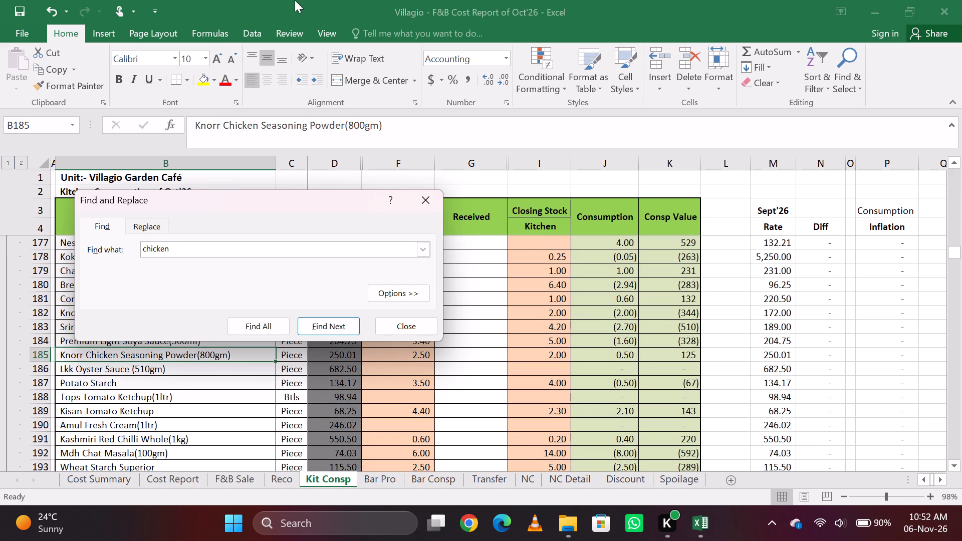
key("Return")
key("Return")
key("Return")
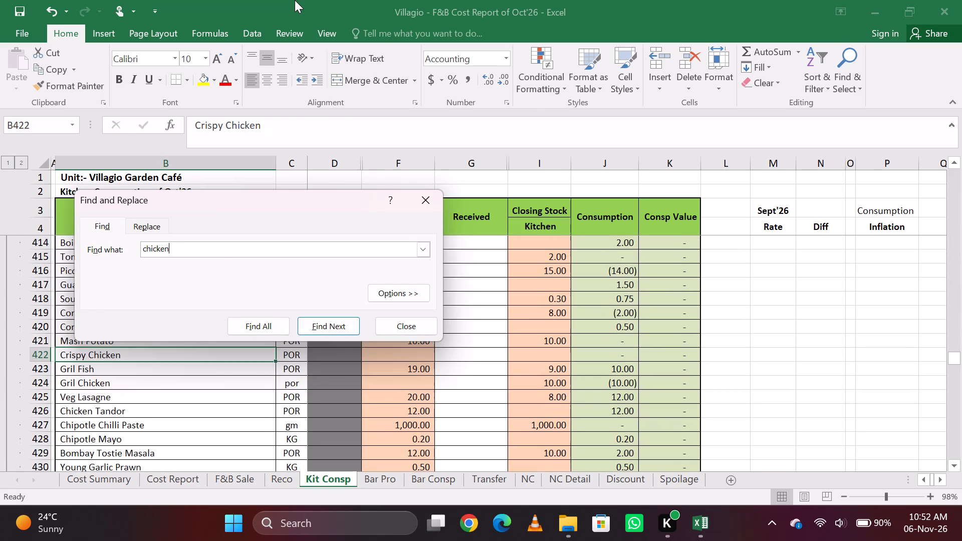
key("Return")
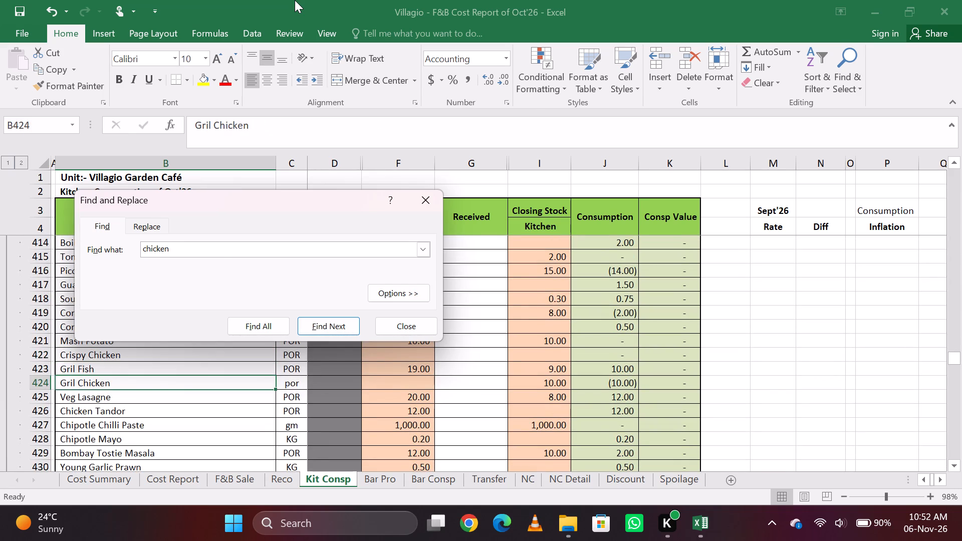
key("Return")
key("Return")
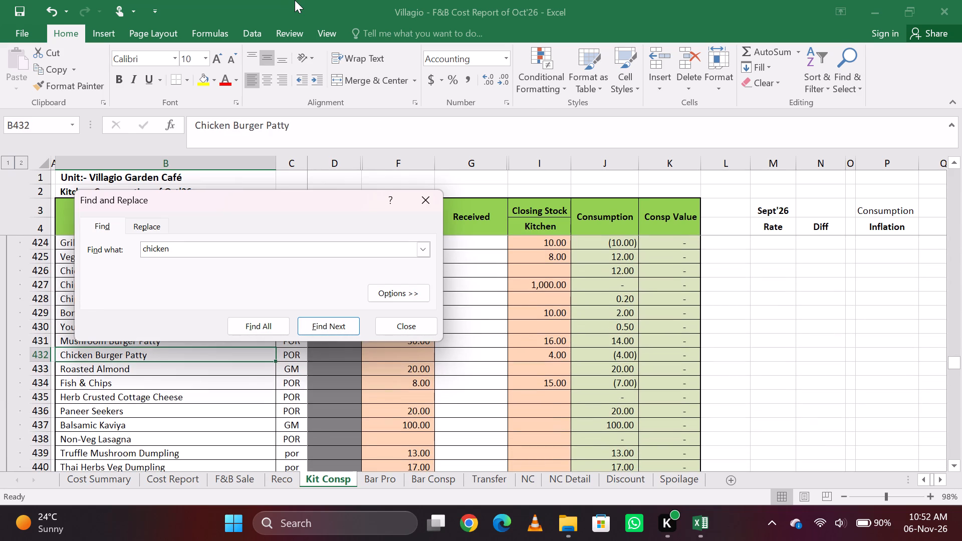
key("Return")
key("Return")
key("Return")
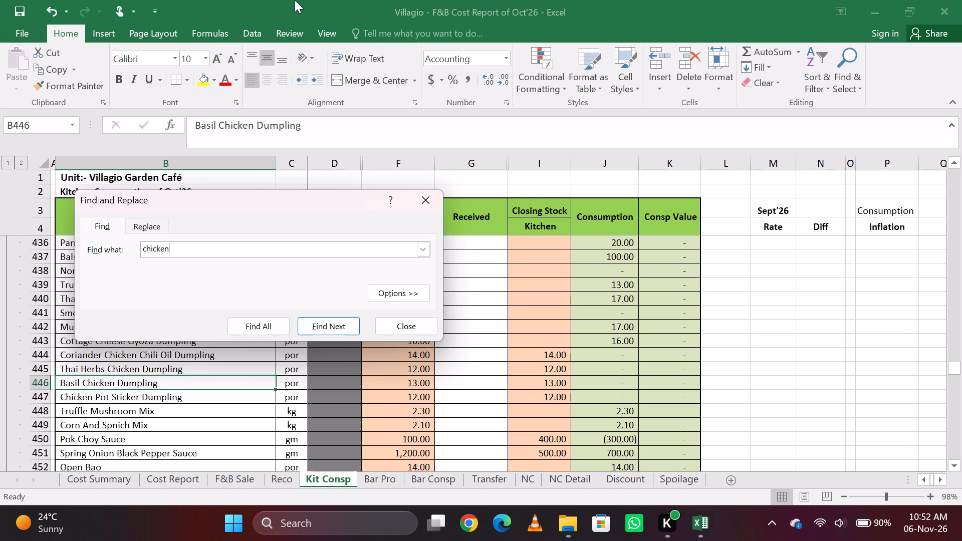
key("Return")
key("Return")
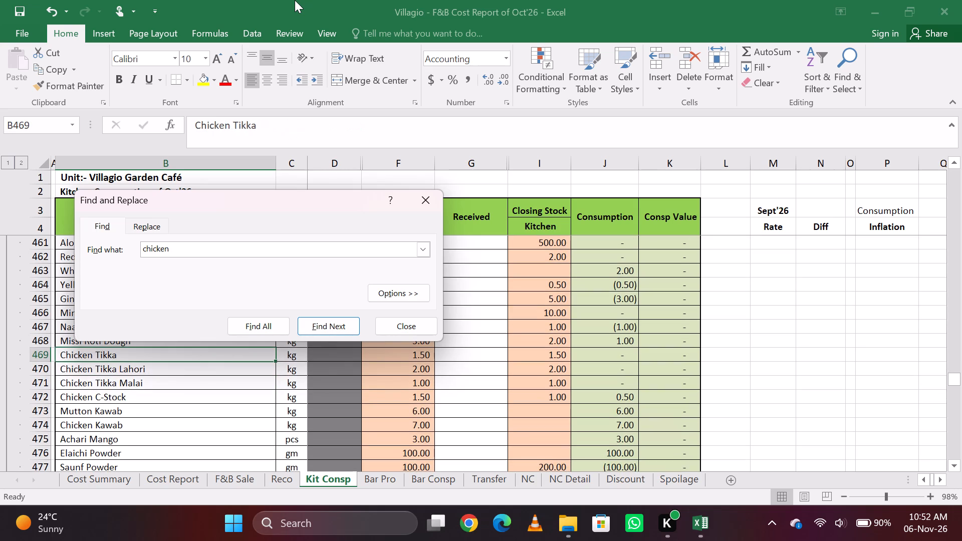
key("Return")
key("Return")
key("Return")
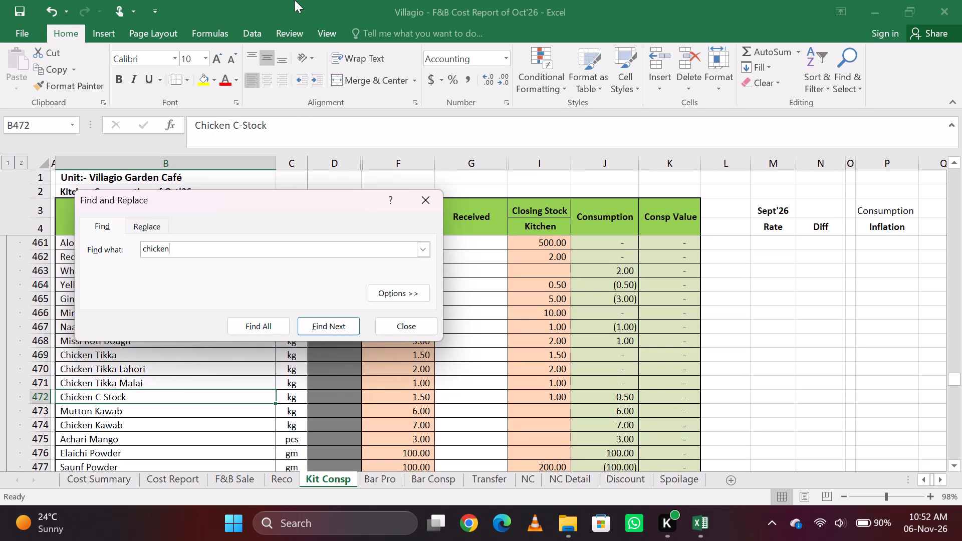
key("Return")
key("Return")
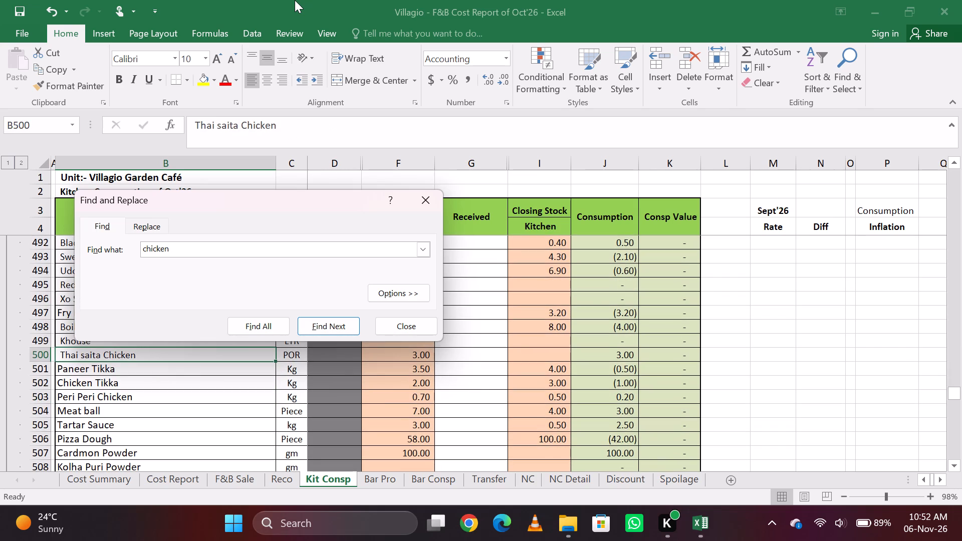
key("Return")
key("Return")
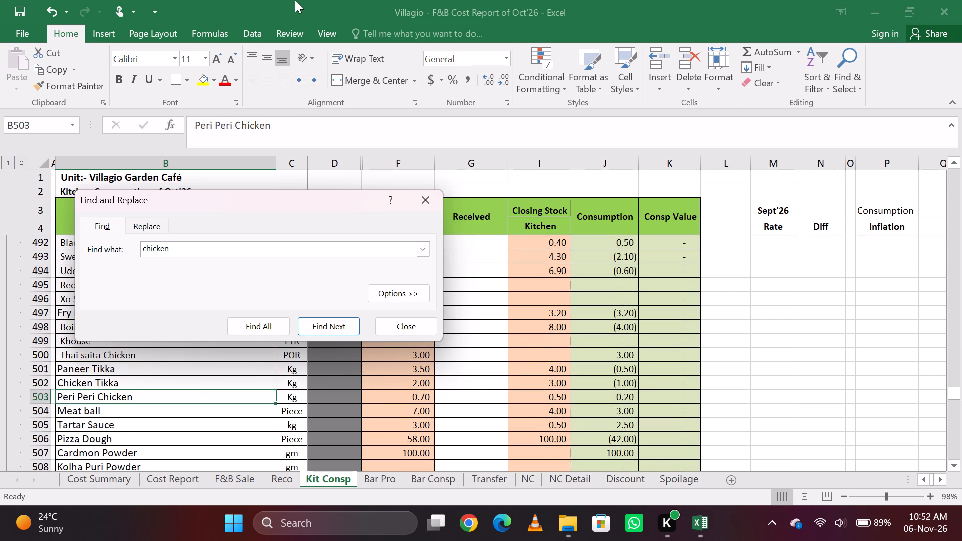
key("Return")
key("Return")
key("Return")
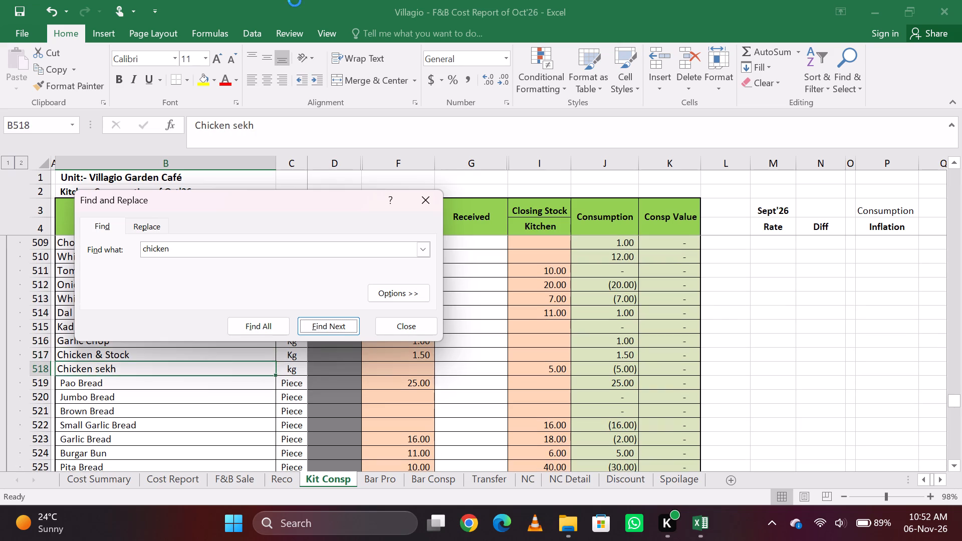
key("Return")
key("Return")
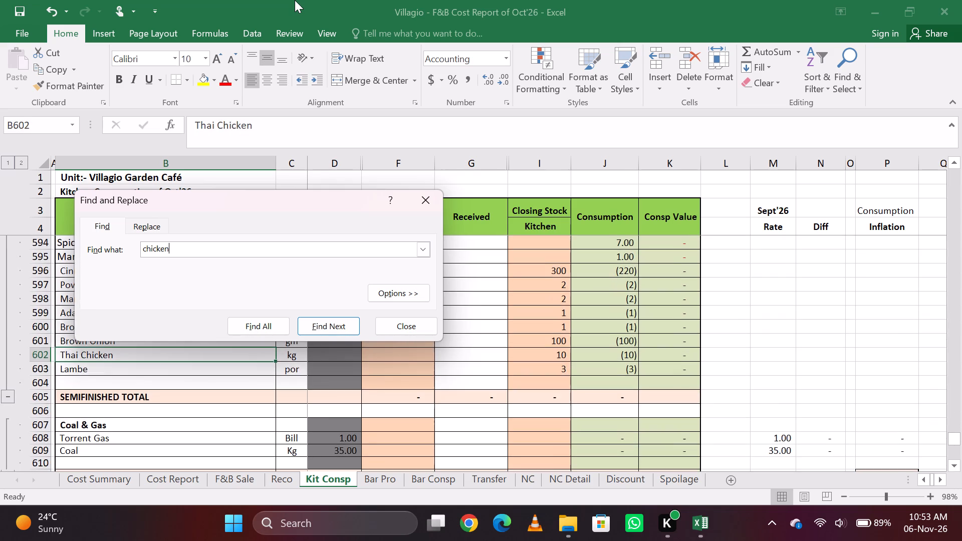
key("Return")
key("Return")
key("Return")
key("Return")
key("Return")
key("Return")
key("Return")
key("Return")
key("Return")
key("Return")
key("Return")
key("Return")
key("Return")
key("Return")
key("Return")
key("Return")
key("Return")
key("Return")
key("Return")
key("Return")
key("Return")
key("Return")
key("Return")
key("Return")
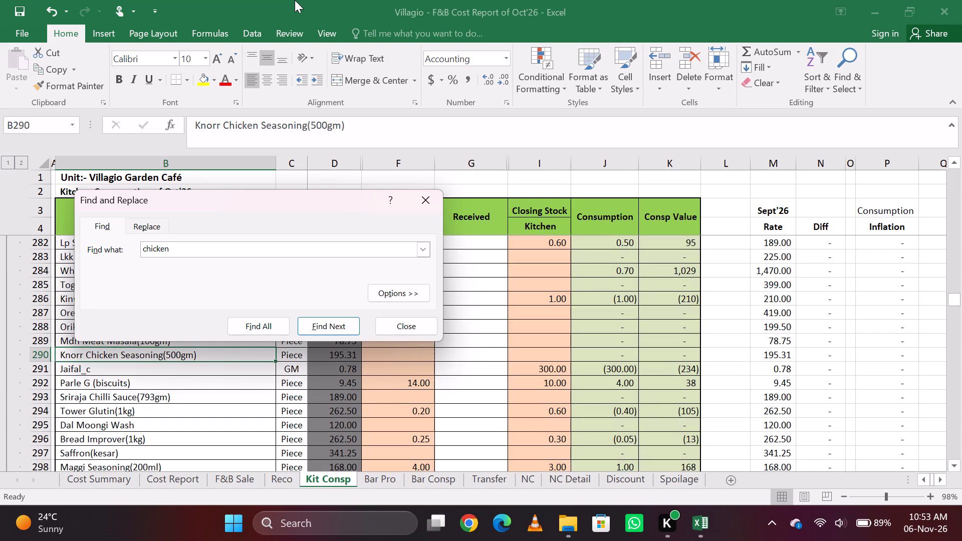
key("Return")
key("Return")
key("Return")
key("Return")
key("Return")
key("Return")
key("Return")
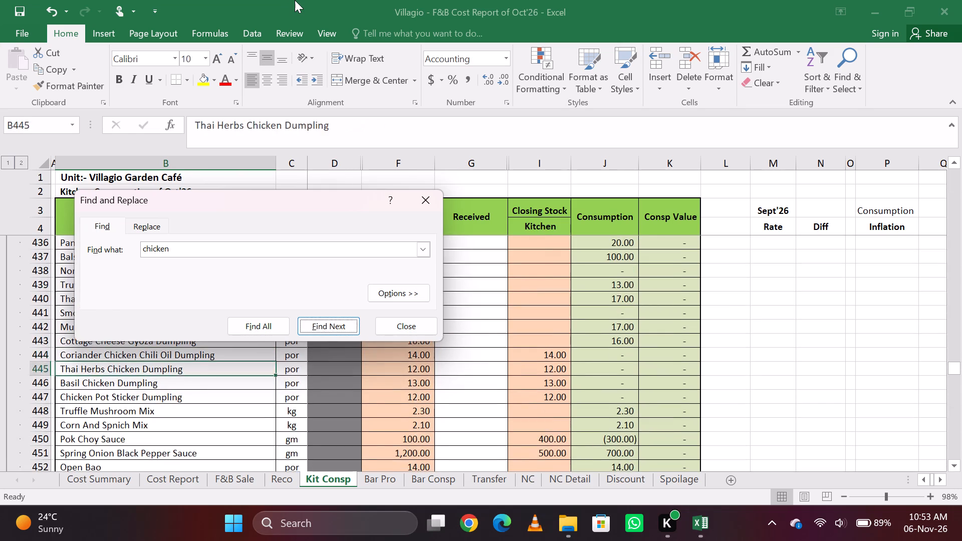
key("Return")
key("Return")
key("Return")
key("Return")
key("Return")
key("Return")
key("Return")
key("Return")
key("Return")
key("Return")
key("Return")
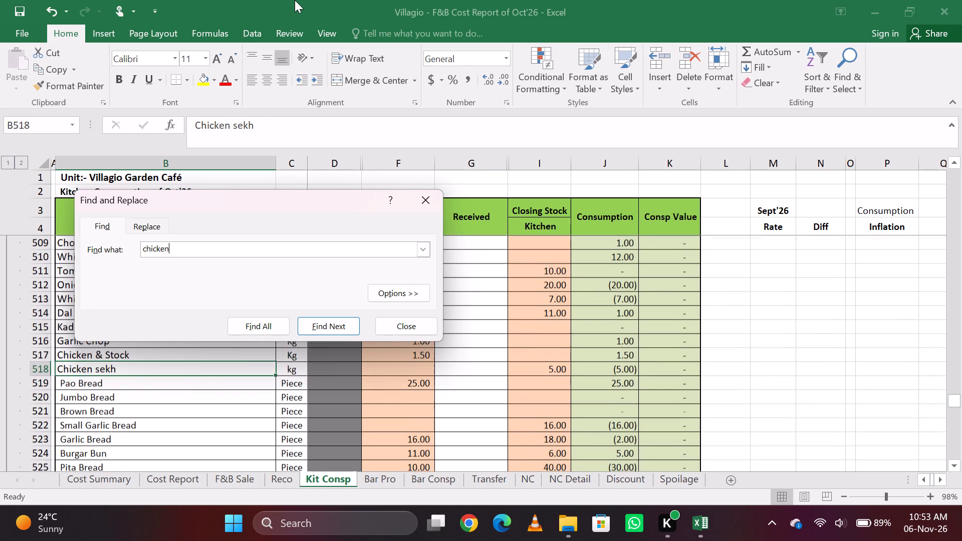
key("Escape")
Insert a row below Chicken sekh with the item Chicken Boiled Base, unit kg, and kitchen closing stock 4.
key("Down")
key("shift+space")
key("ctrl+shift+equal")
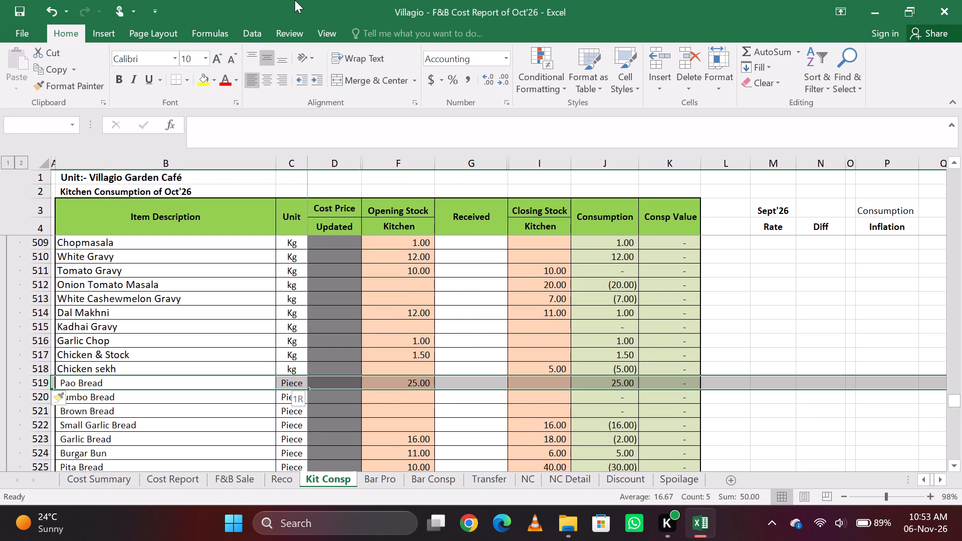
key("Down")
key("Up")
type("Chicken")
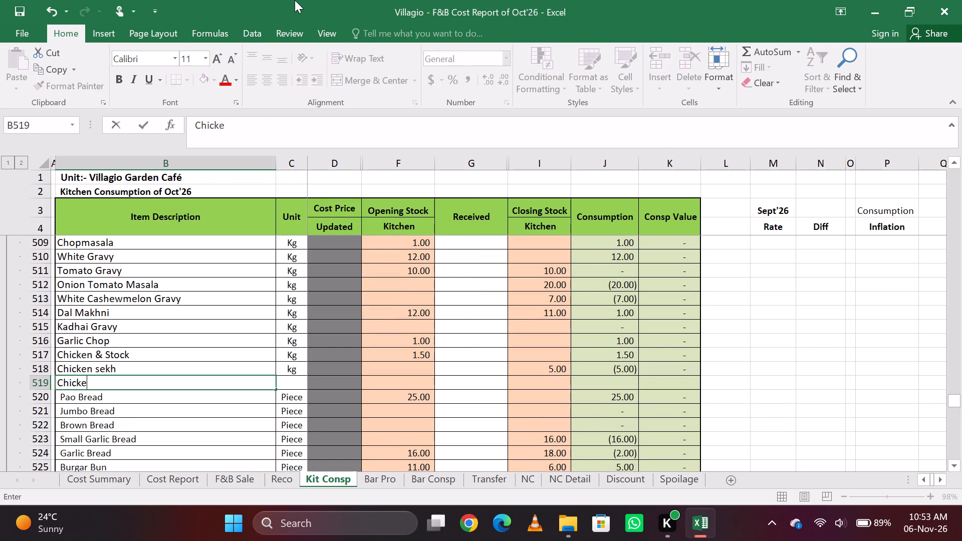
key("space")
key("shift+b")
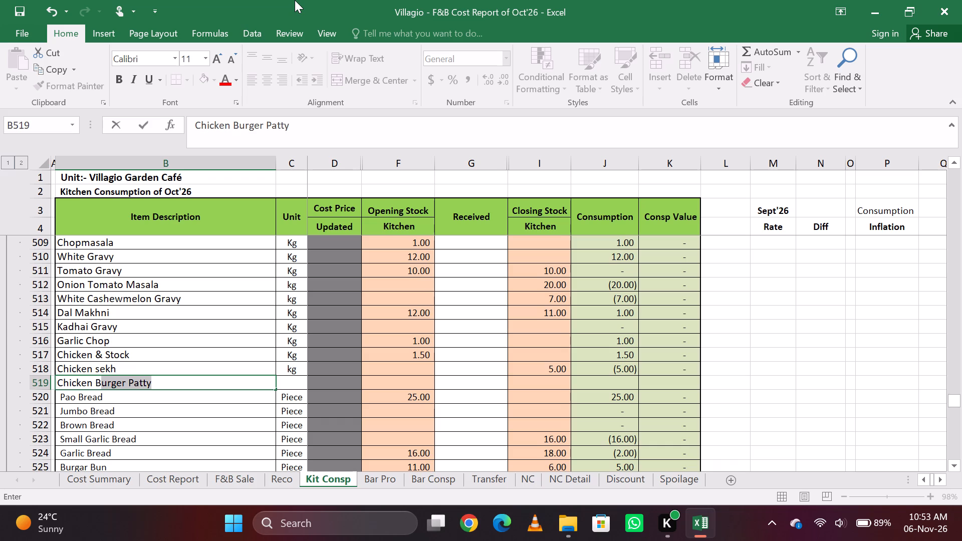
type("oiled BAse")
key("Tab")
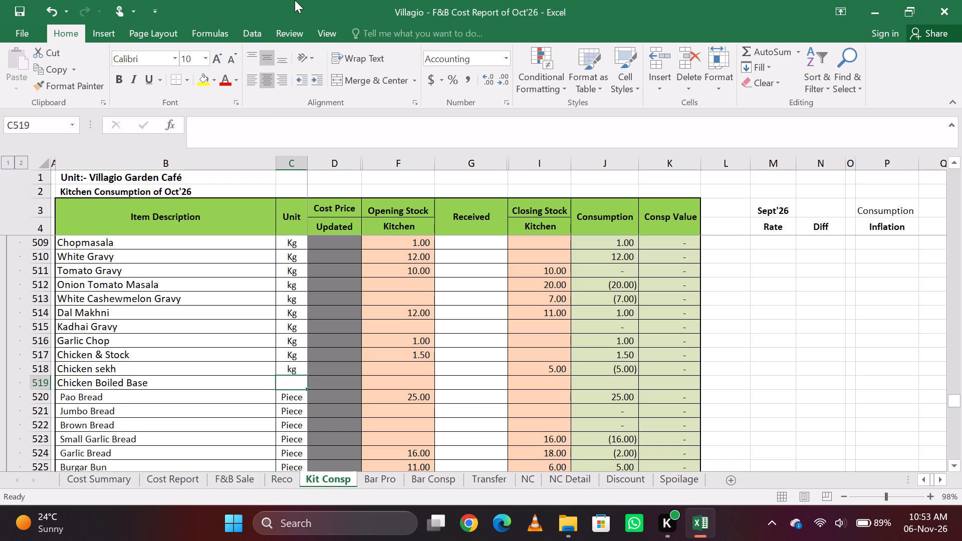
type("kg")
key("Tab")
key("Tab")
key("Tab")
key("Tab")
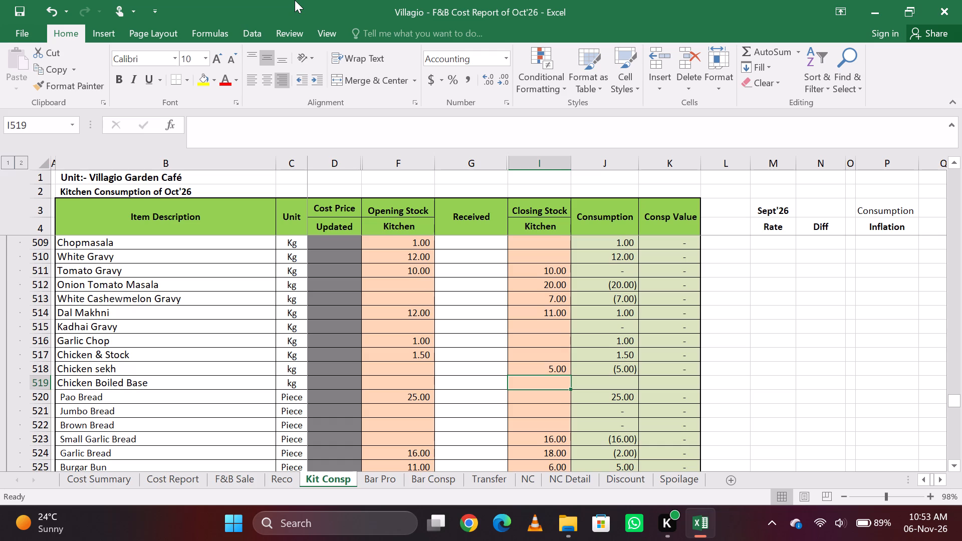
key("4")
key("Right")
Fill the Consumption and Consp Value formulas down from Chicken sekh into the Chicken Boiled Base row.
key("ctrl+d")
key("Right")
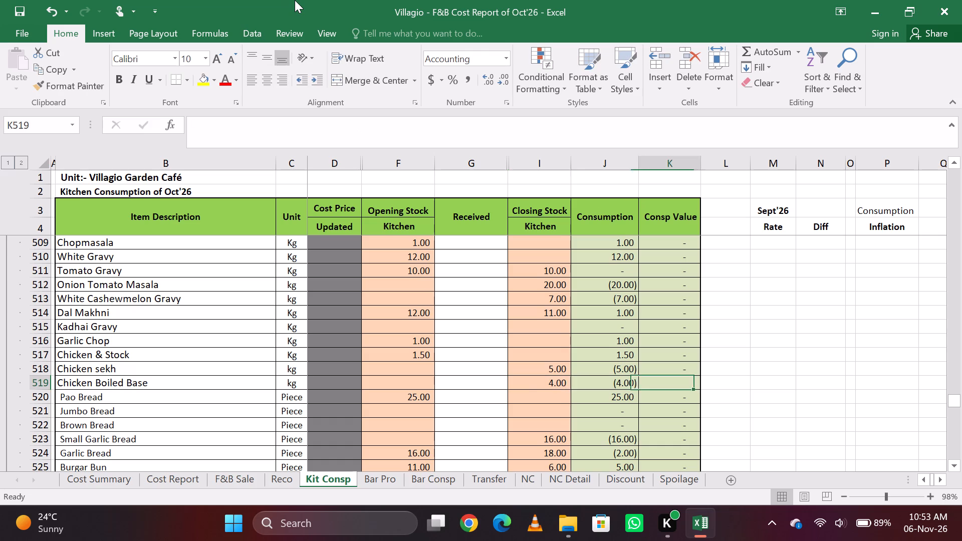
key("ctrl+d")
key("Left")
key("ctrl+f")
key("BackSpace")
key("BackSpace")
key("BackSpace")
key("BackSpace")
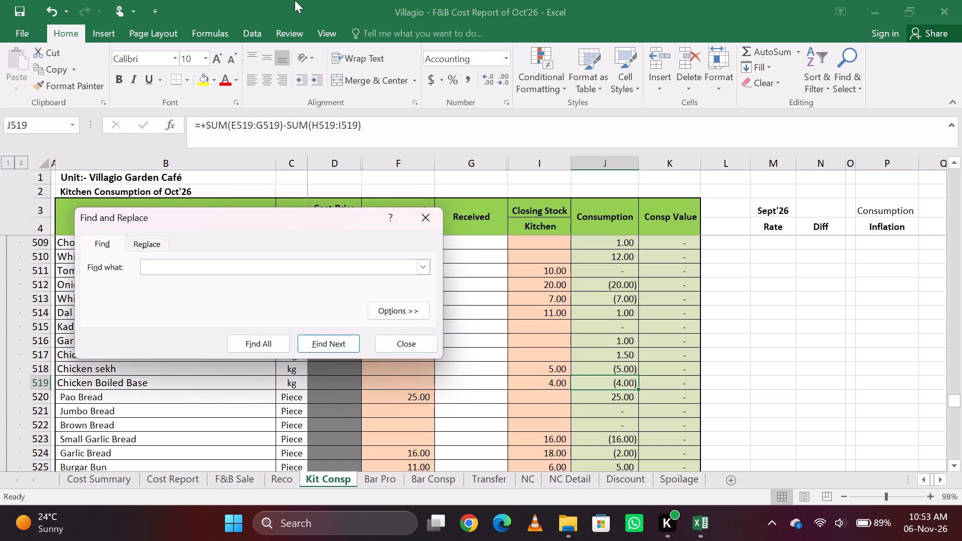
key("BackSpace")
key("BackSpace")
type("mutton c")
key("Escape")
Insert a blank row between Chicken sekh and Chicken Boiled Base.
key("Left")
key("Left")
key("Left")
key("Left")
key("Left")
key("Left")
key("Left")
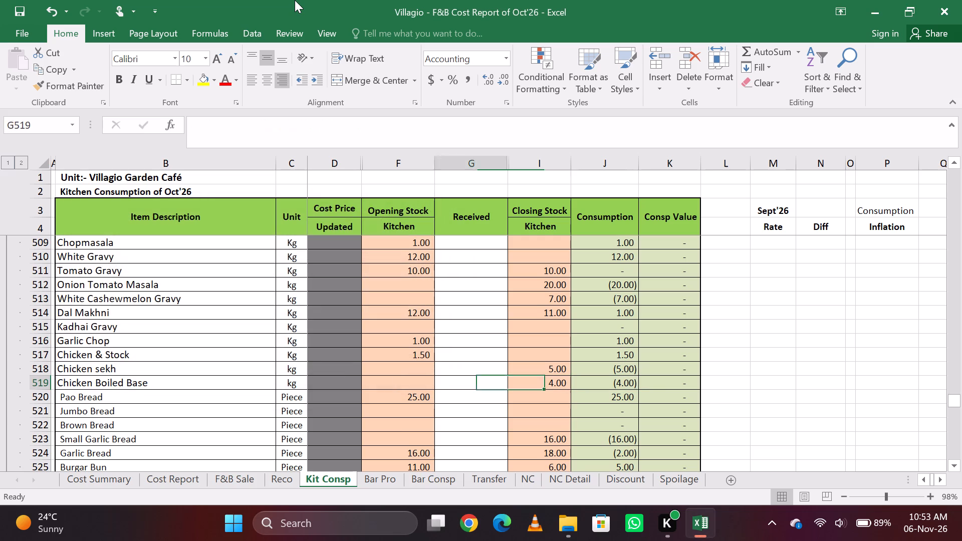
key("Right")
key("shift+space")
key("ctrl+shift+equal")
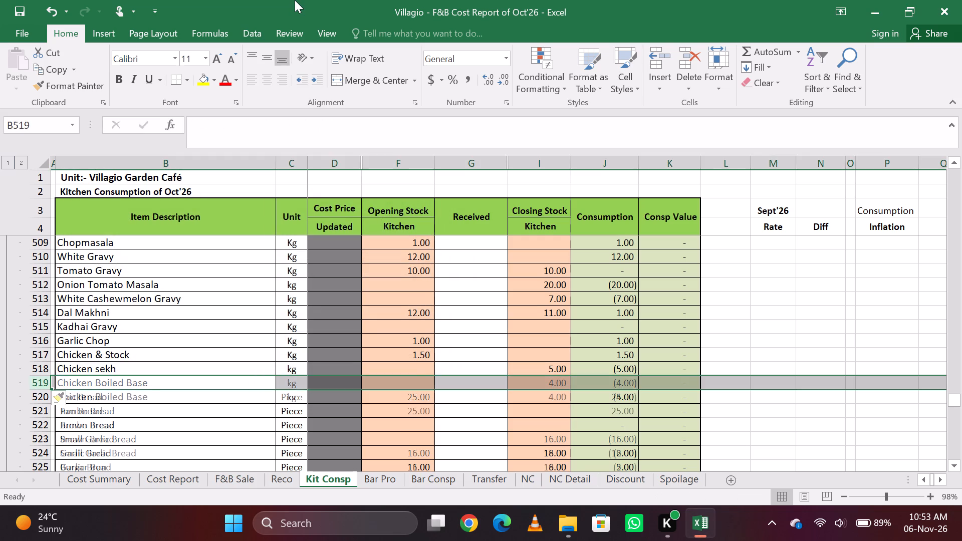
key("Down")
key("Up")
Copy the item name Chicken Boiled Base into the blank row above it and change it to Chicken Roasted Base.
key("Down")
key("ctrl+c")
key("Up")
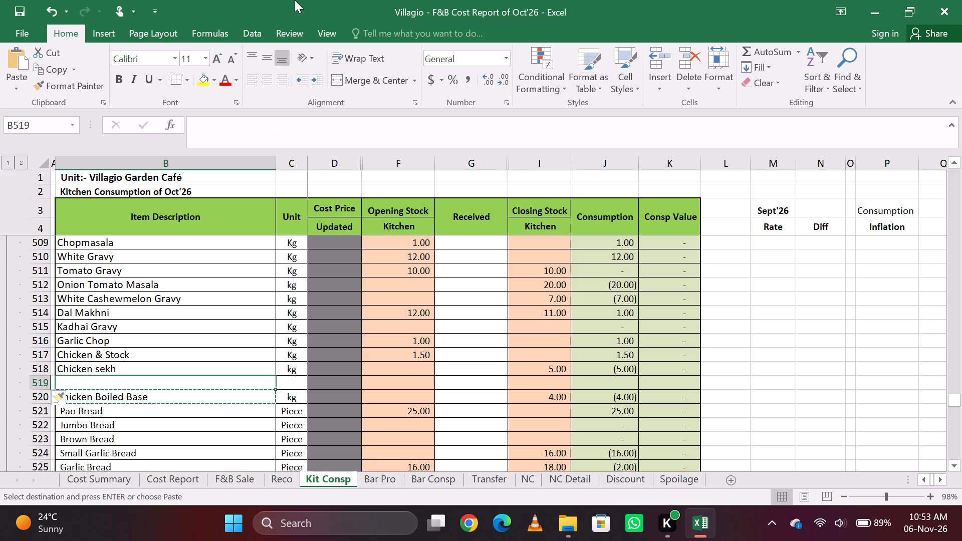
key("ctrl+v")
key("Down")
key("Up")
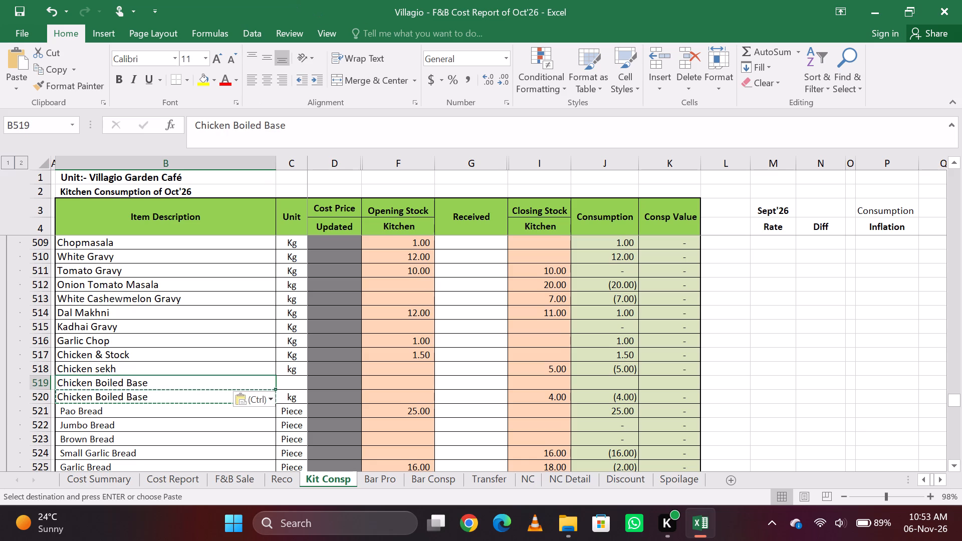
left_click(262, 124)
key("BackSpace")
key("BackSpace")
key("BackSpace")
key("BackSpace")
key("BackSpace")
key("BackSpace")
key("shift+r")
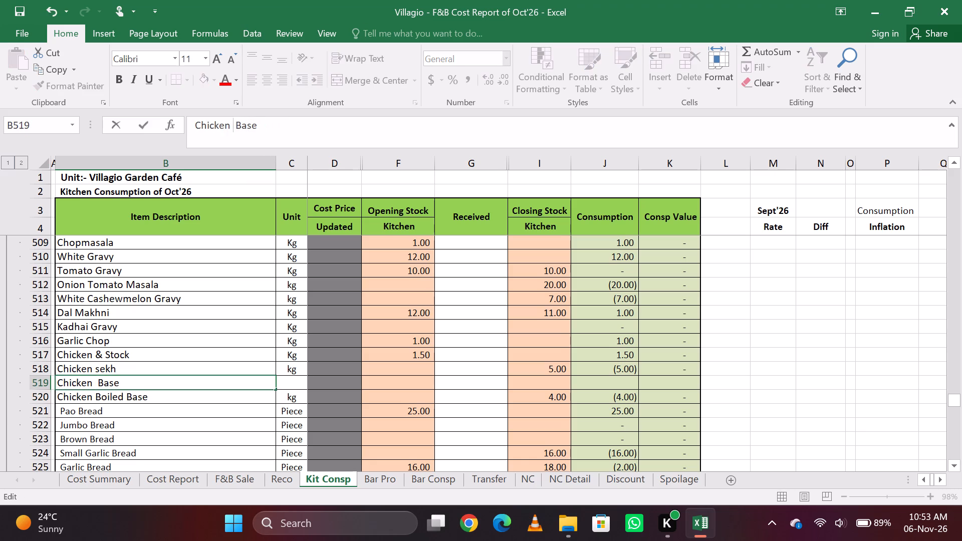
type("oasted")
key("Tab")
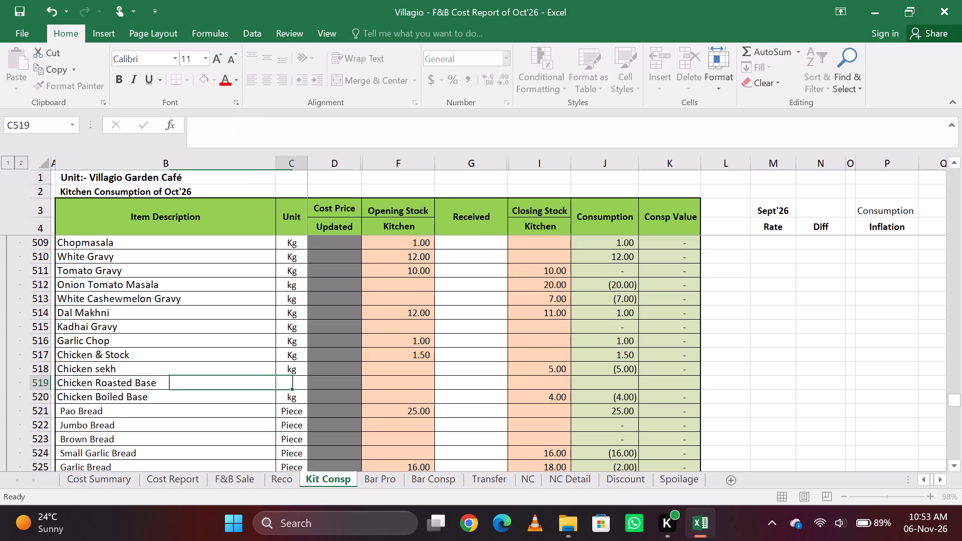
Enter the unit kg and a kitchen closing stock of 4.5 for Chicken Roasted Base.
key("Tab")
key("Left")
type("kf")
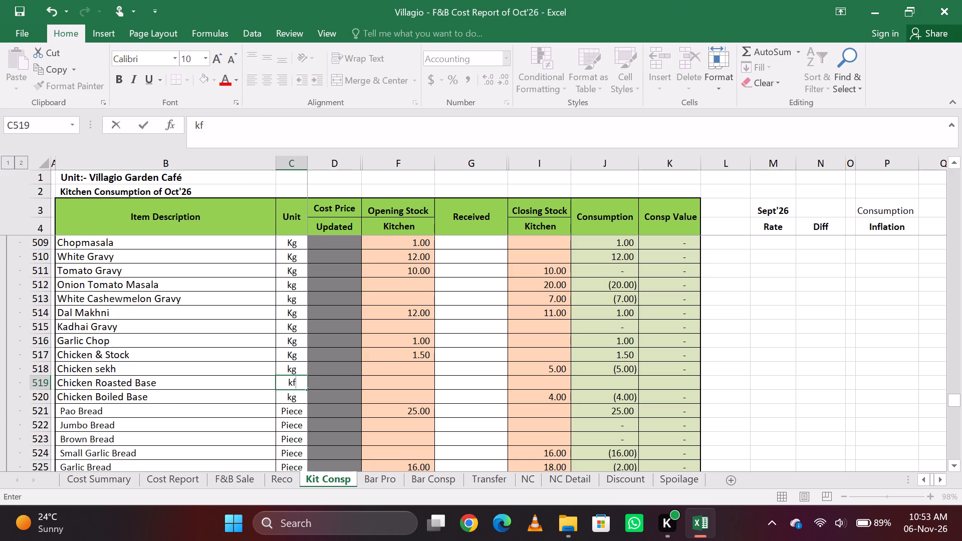
key("BackSpace")
key("g")
key("Tab")
key("Tab")
key("Tab")
key("Tab")
key("Tab")
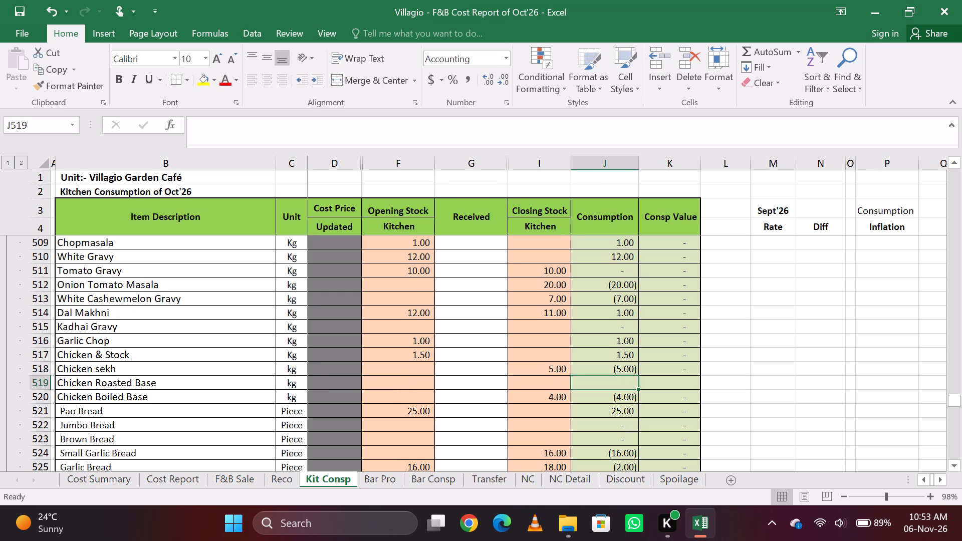
key("Left")
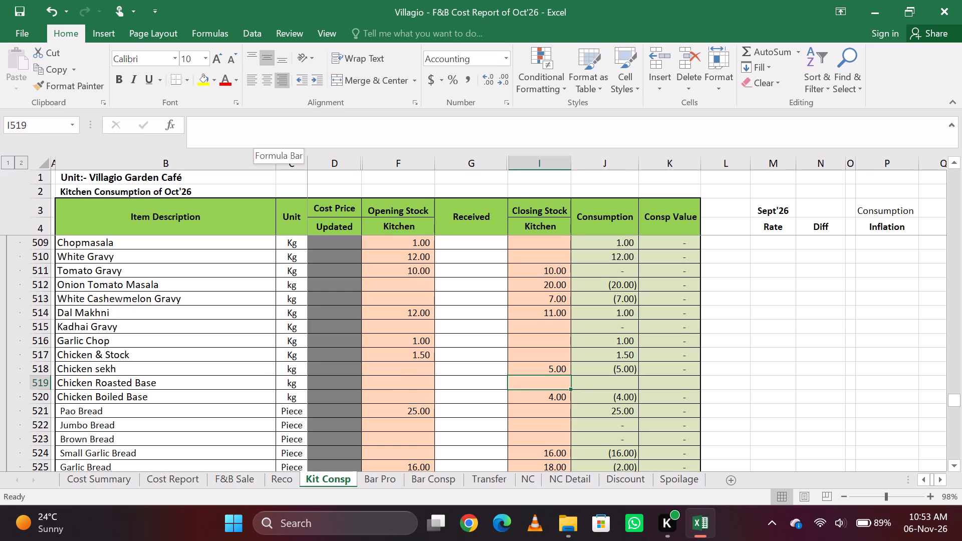
type("4.6")
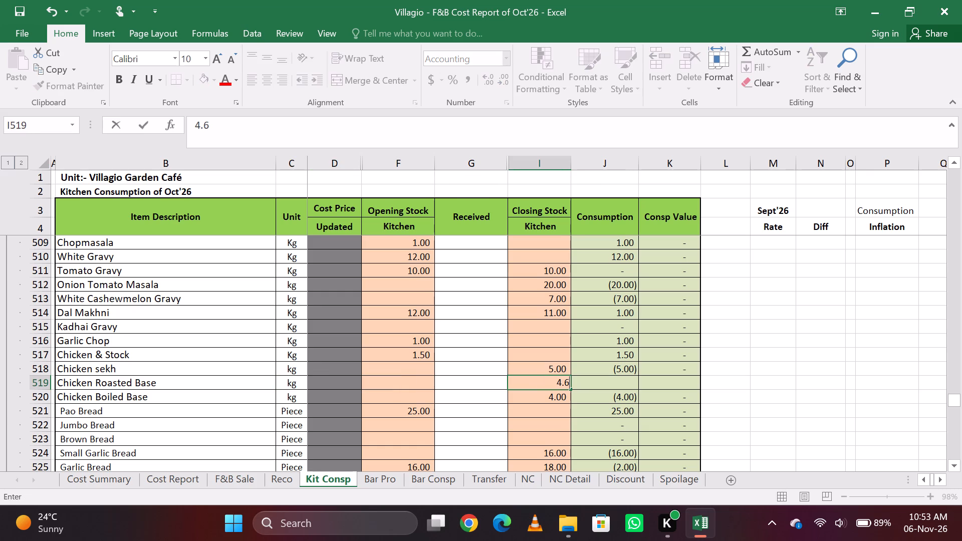
key("BackSpace")
key("5")
Fill the Consumption and Consp Value formulas down from Chicken sekh into the Chicken Roasted Base row.
key("Right")
key("ctrl+f")
key("ctrl+d")
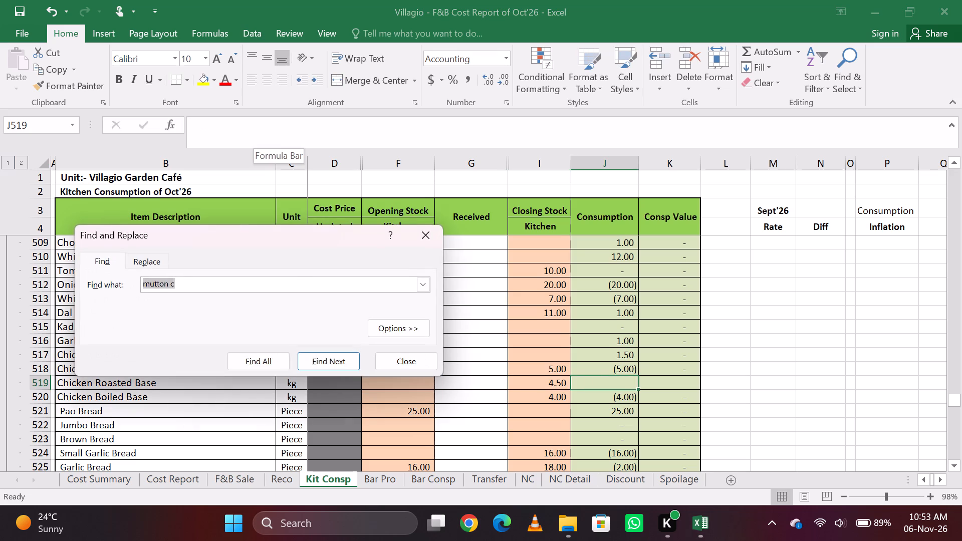
key("Escape")
key("ctrl+d")
key("Right")
key("ctrl+d")
key("Left")
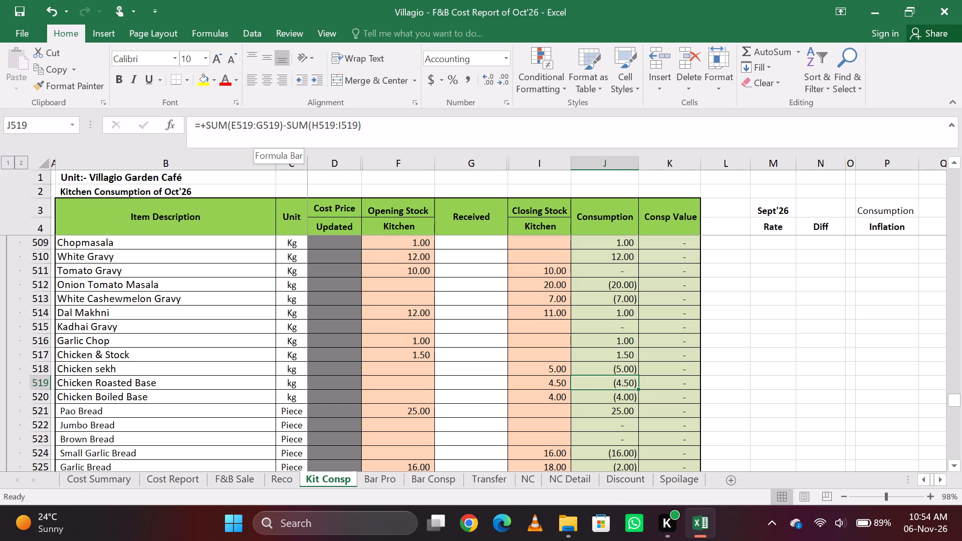
key("Left")
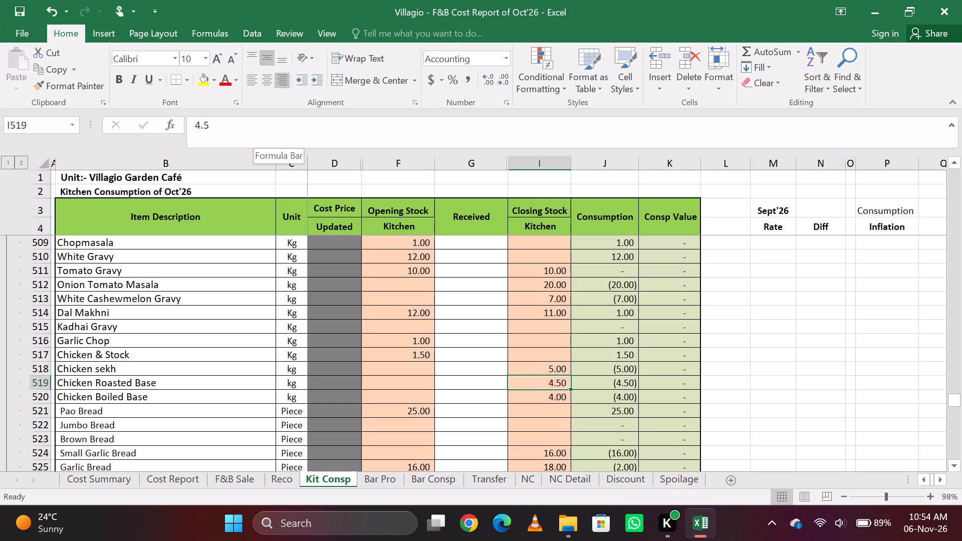
Search the kitchen consumption sheet for "curry c".
key("ctrl+f")
type("curry c")
key("Return")
key("Return")
key("BackSpace")
key("BackSpace")
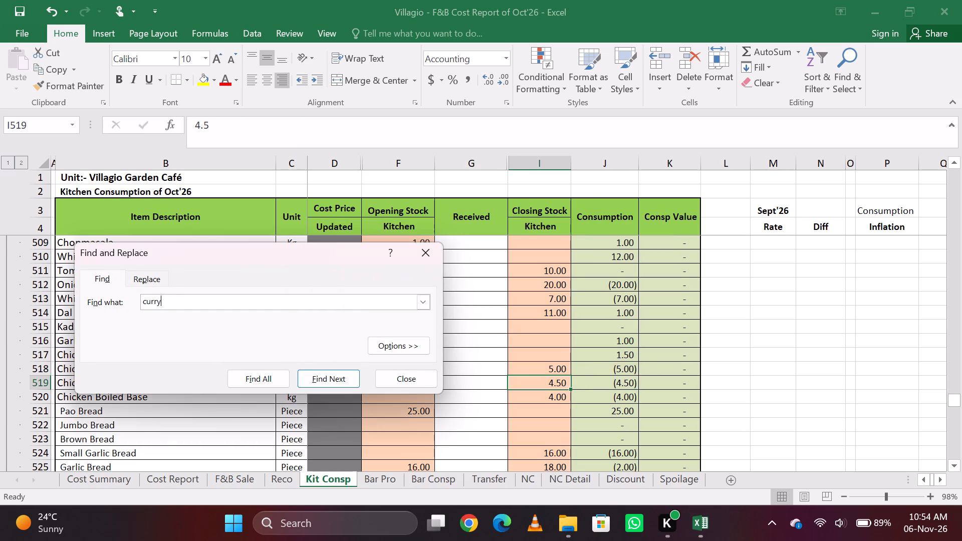
Search the sheet for "mutton" and go through the matching items as far as Mutton Gravy.
key("BackSpace")
key("BackSpace")
key("BackSpace")
key("BackSpace")
key("BackSpace")
type("mutton")
key("Return")
key("Return")
key("Return")
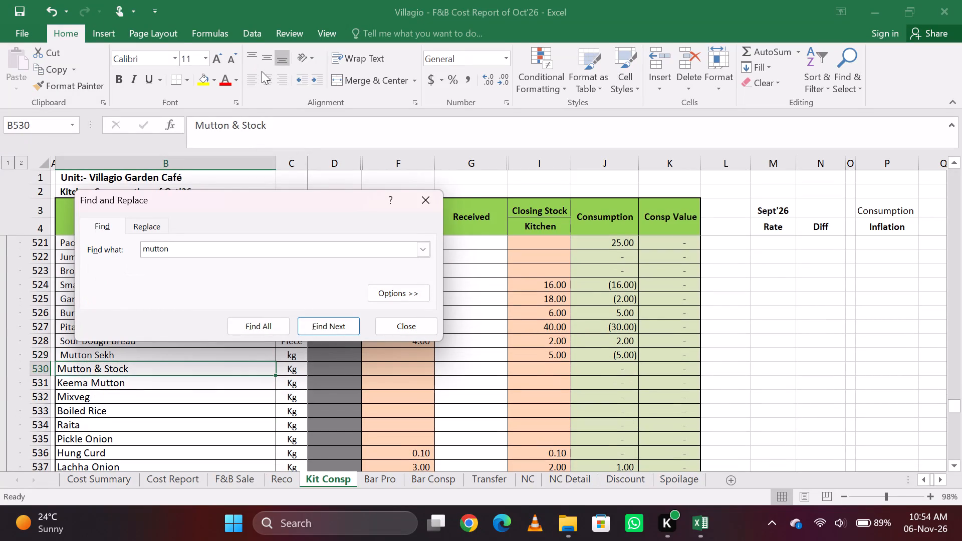
key("Return")
key("Return")
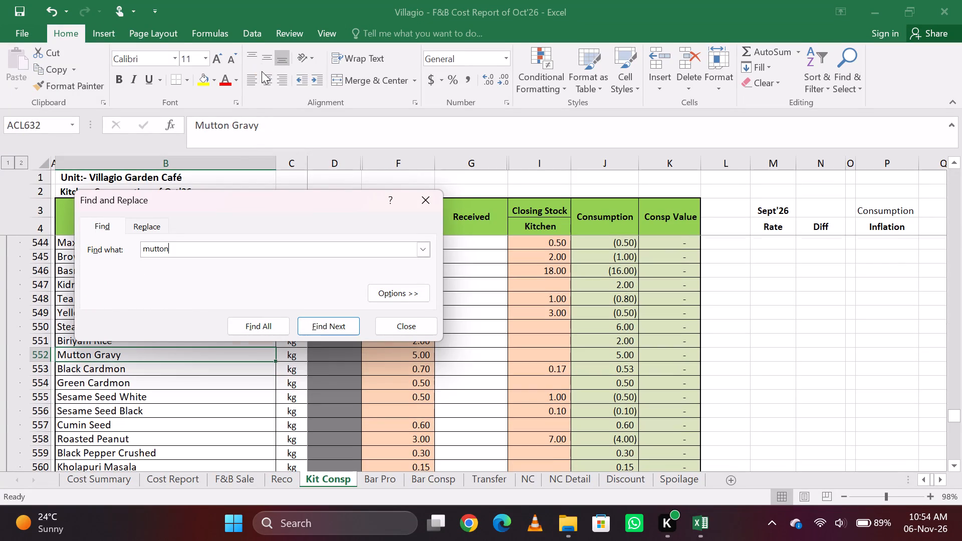
key("Return")
key("Return")
key("Return")
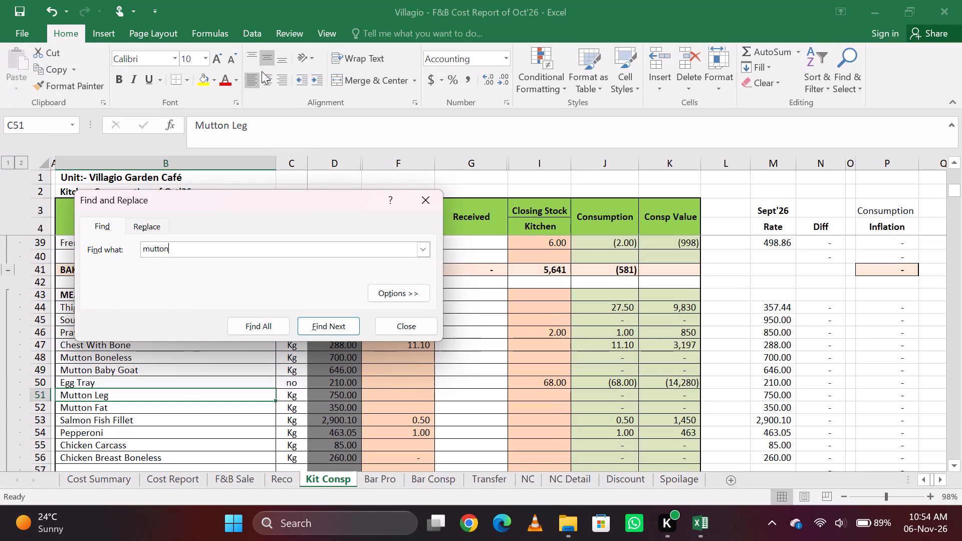
key("Return")
key("Return")
key("Return")
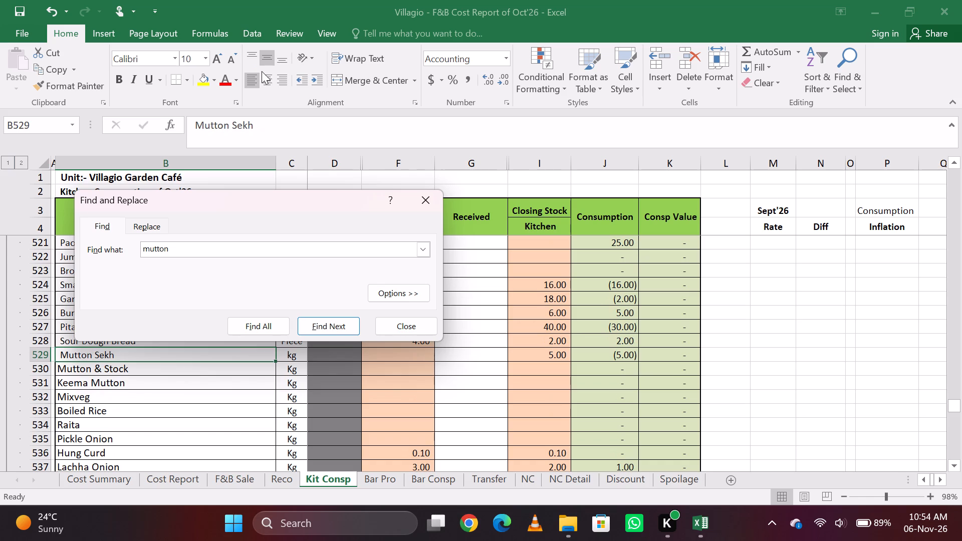
key("Return")
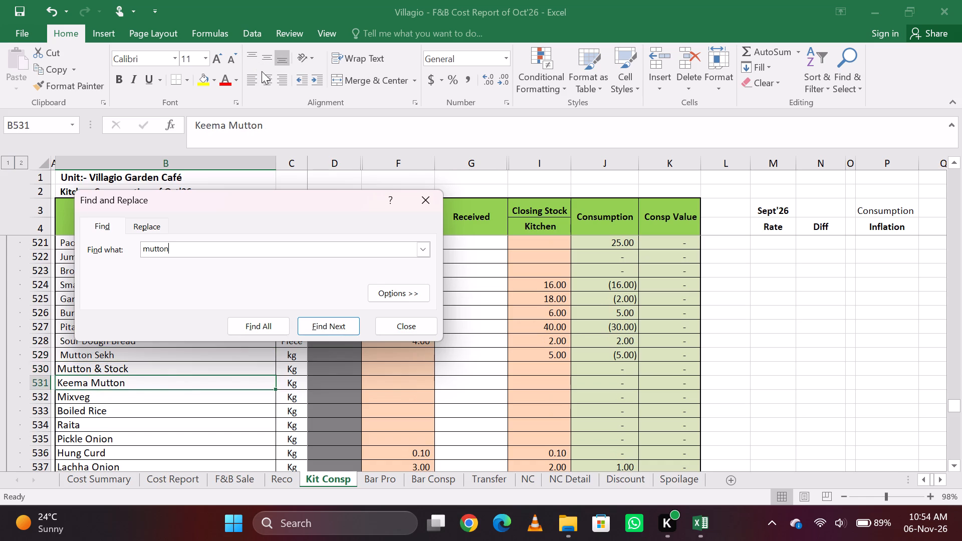
key("Return")
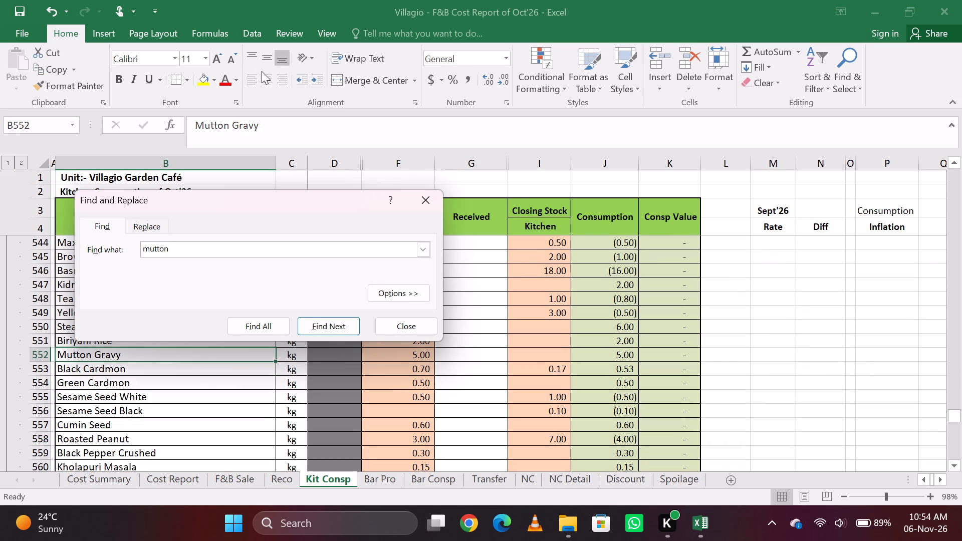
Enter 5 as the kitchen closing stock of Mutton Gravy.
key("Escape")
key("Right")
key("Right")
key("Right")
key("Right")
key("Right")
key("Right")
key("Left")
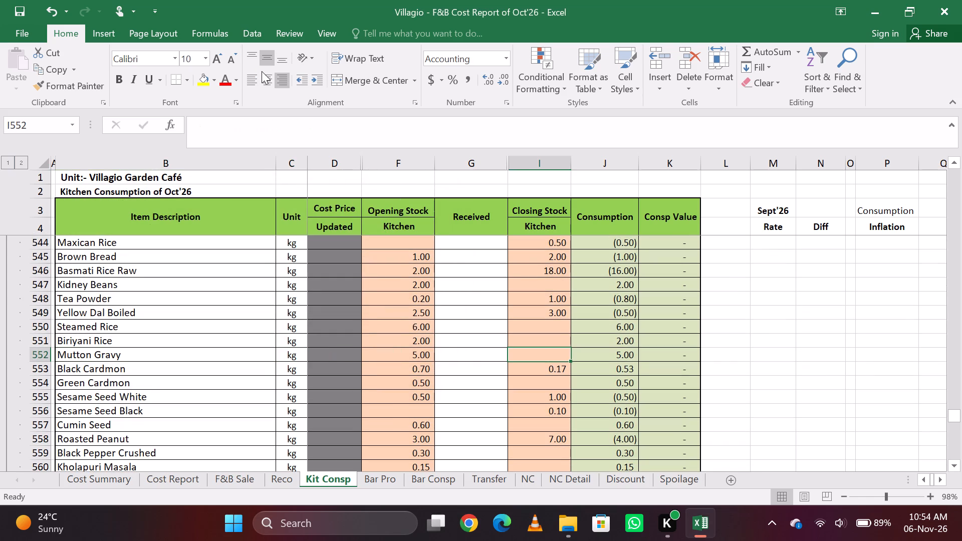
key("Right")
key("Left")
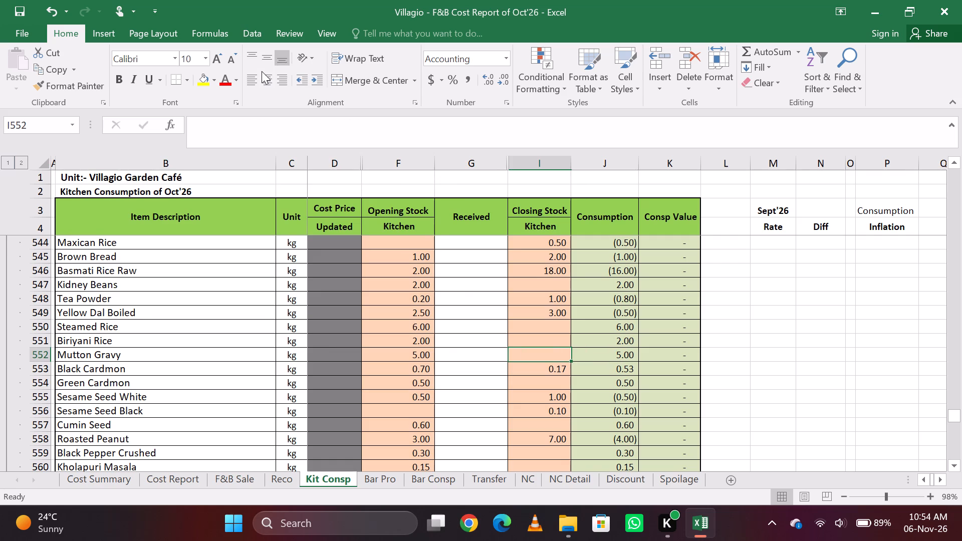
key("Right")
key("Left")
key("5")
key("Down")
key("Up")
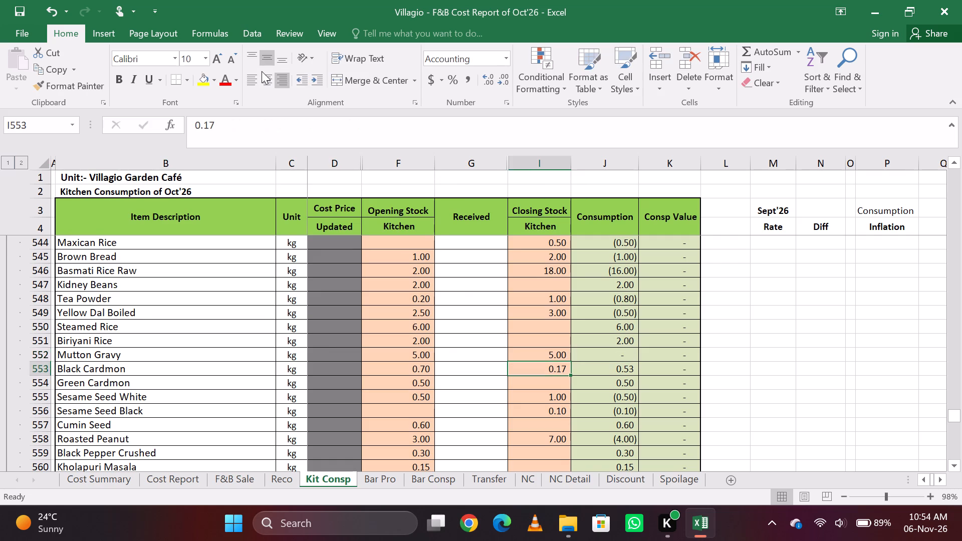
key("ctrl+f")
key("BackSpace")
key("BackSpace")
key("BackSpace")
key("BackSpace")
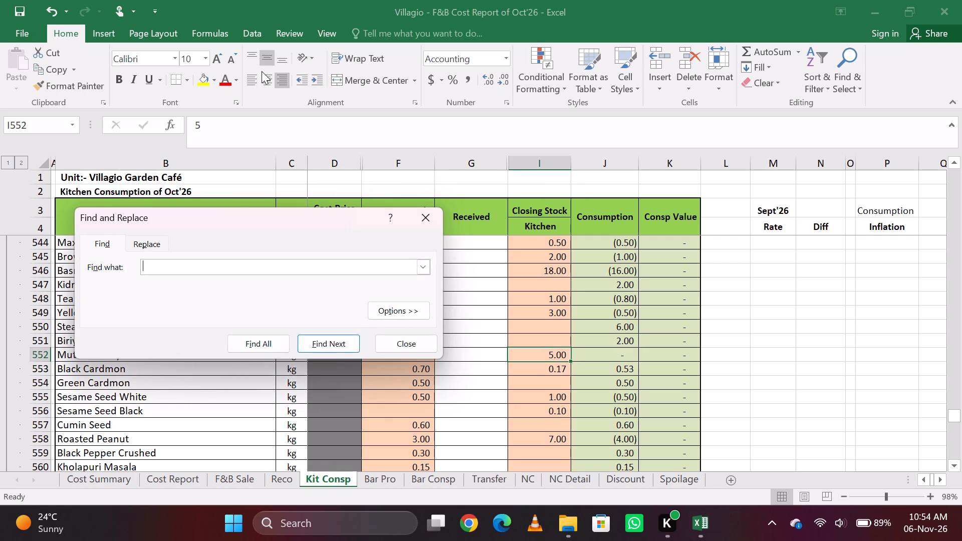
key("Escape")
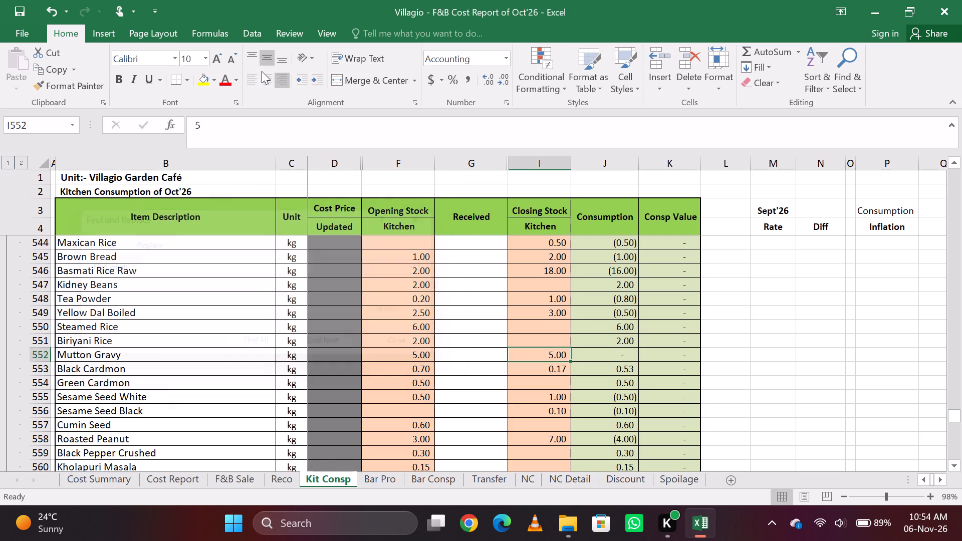
Set the kitchen closing stock of Mutton Gravy to 4.
key("Down")
key("Up")
key("4")
key("Down")
key("Up")
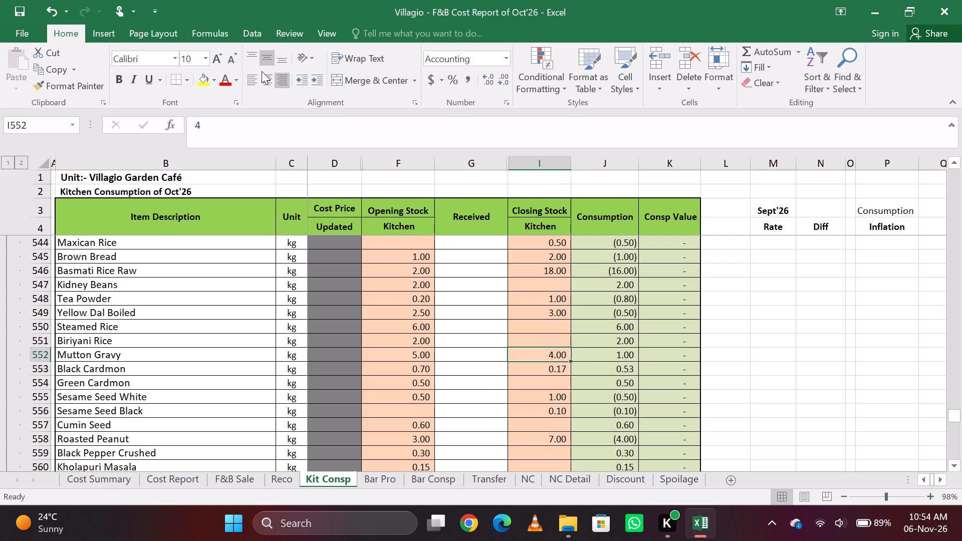
key("Down")
key("Up")
key("Down")
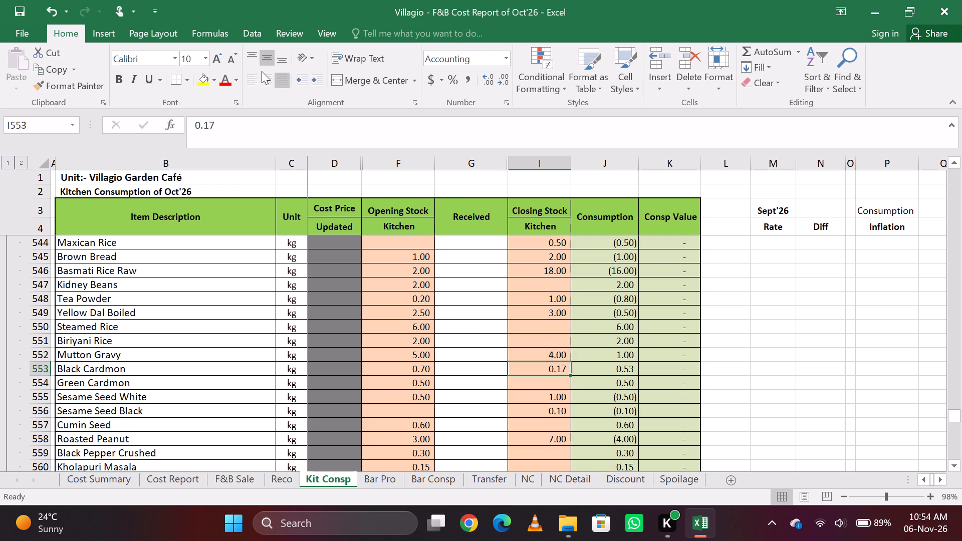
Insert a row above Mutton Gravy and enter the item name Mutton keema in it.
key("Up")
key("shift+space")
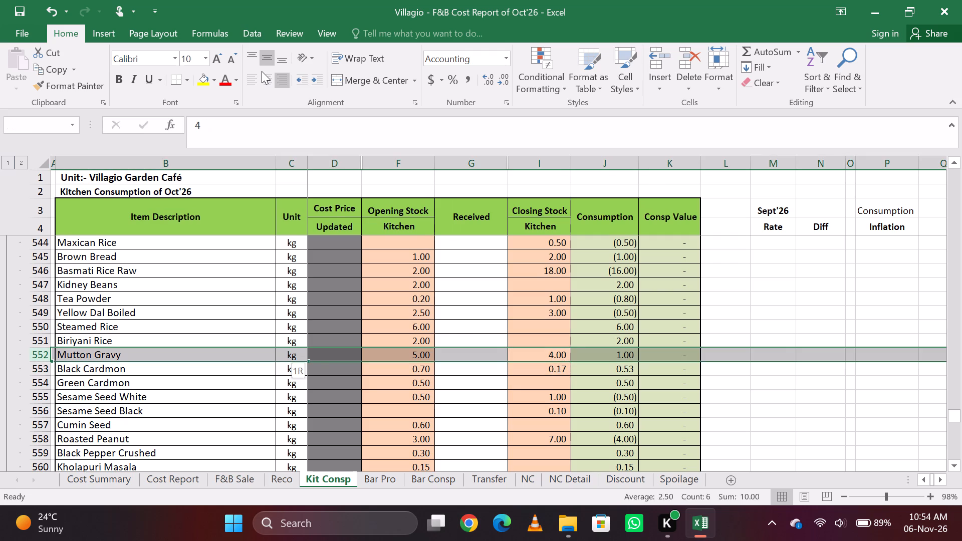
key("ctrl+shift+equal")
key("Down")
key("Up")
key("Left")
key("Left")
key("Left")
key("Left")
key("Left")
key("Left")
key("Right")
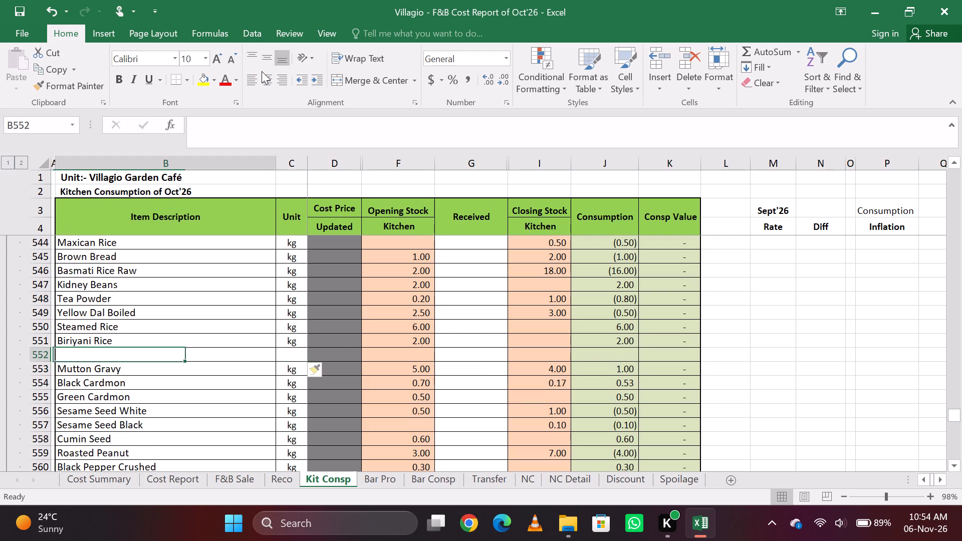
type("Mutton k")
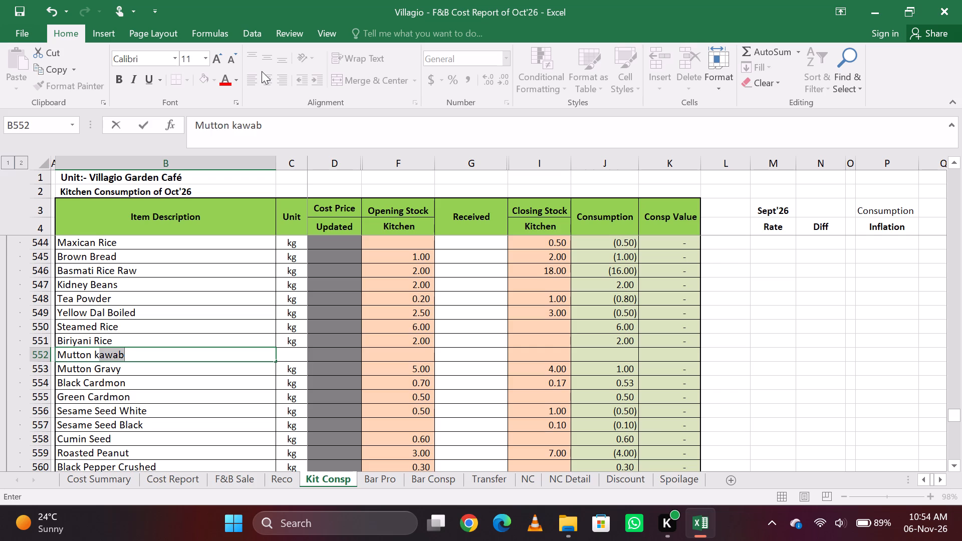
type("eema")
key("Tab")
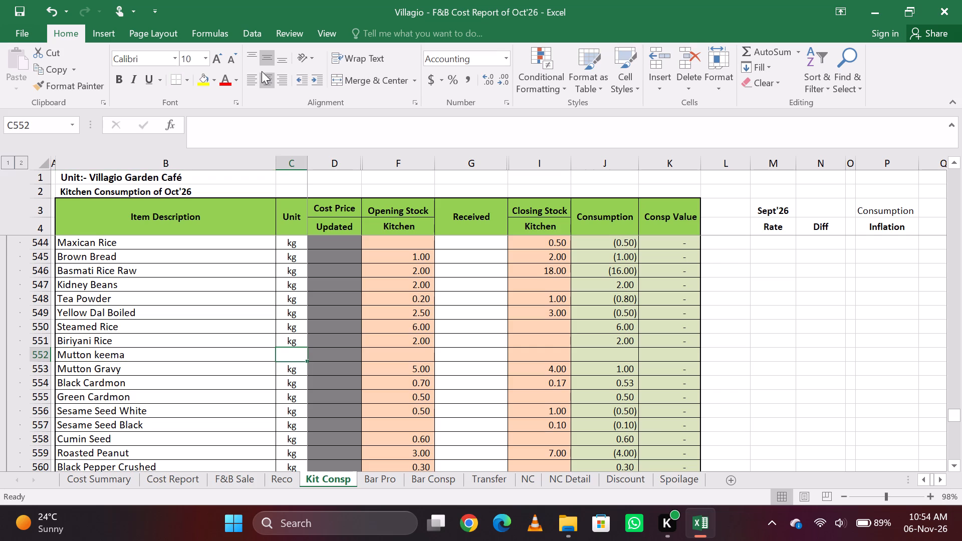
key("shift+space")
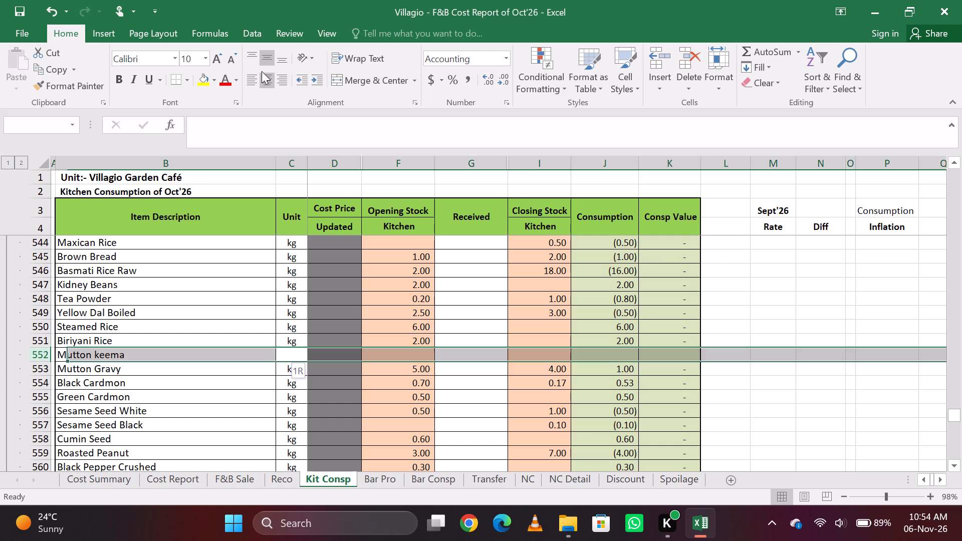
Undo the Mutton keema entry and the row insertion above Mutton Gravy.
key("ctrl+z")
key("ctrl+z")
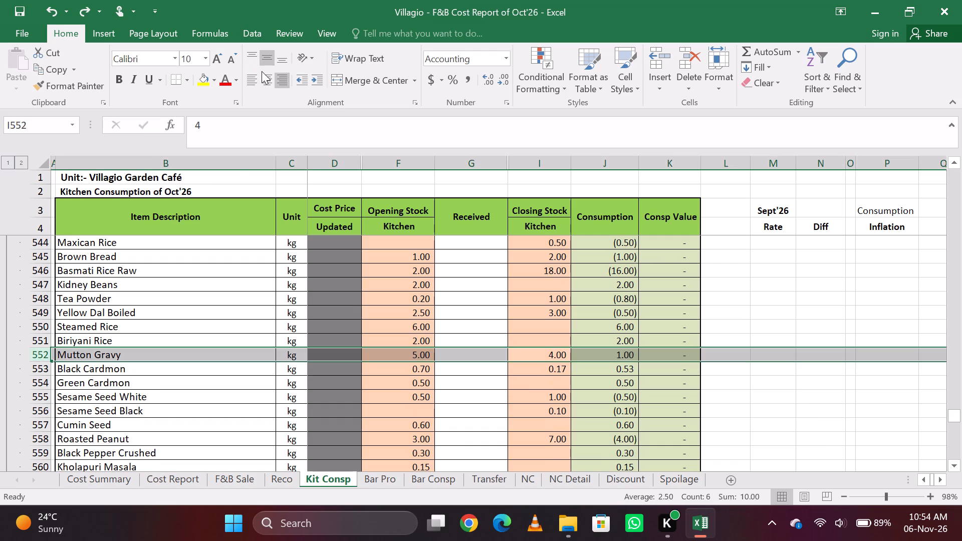
Save the workbook.
key("Down")
key("ctrl+s")
key("Down")
key("Up")
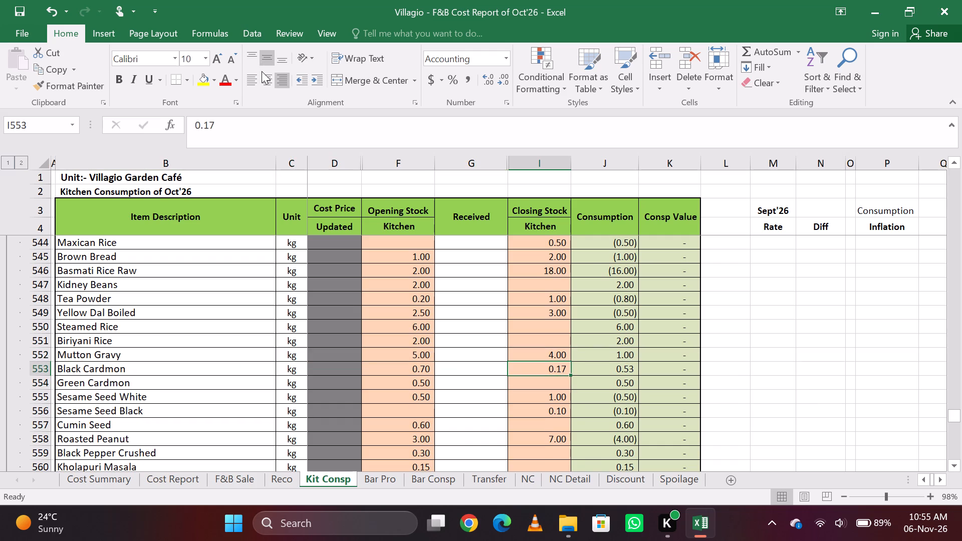
key("Down")
key("Up")
Search the Kit Consp sheet for paneer and go through the matches as far as Paneer Tikka.
key("ctrl+f")
type("paneer")
key("Return")
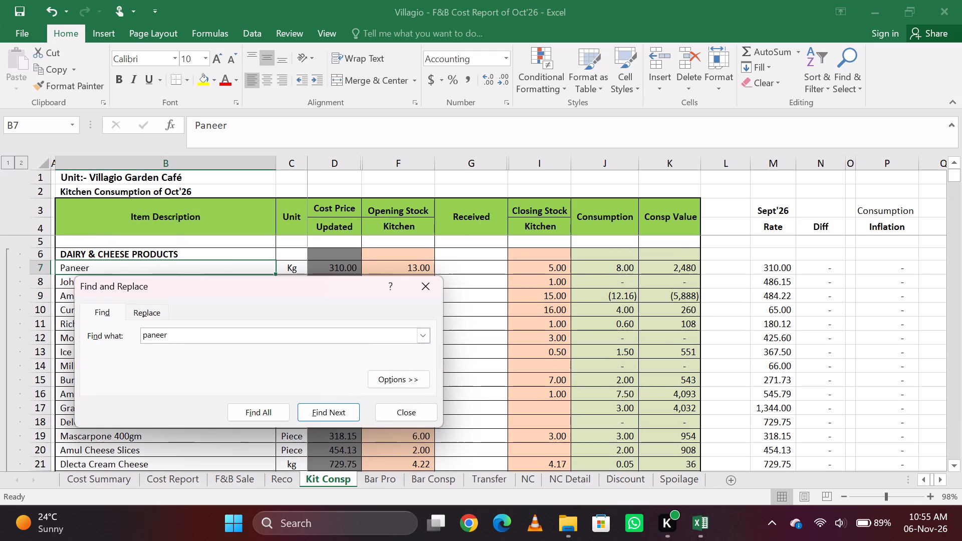
left_click_drag(252, 290, 432, 180)
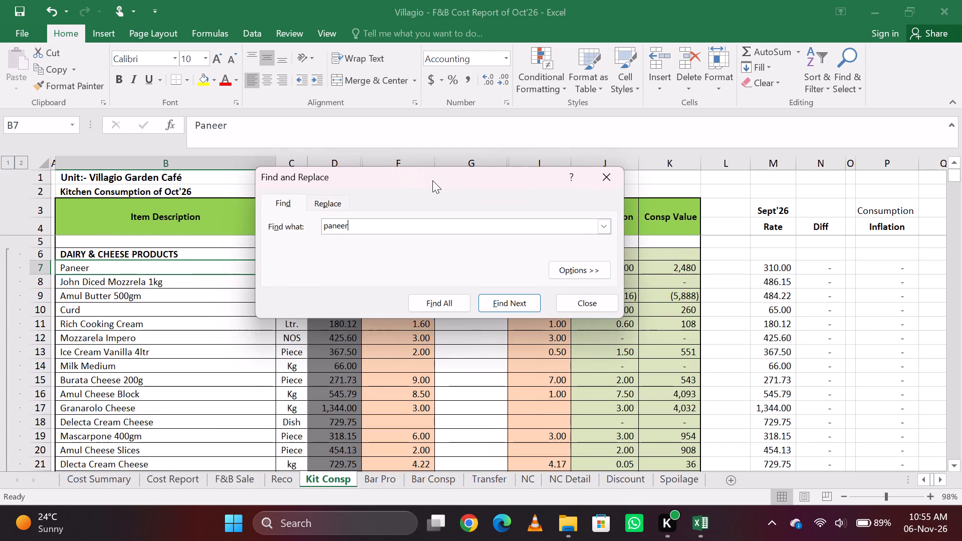
key("Return")
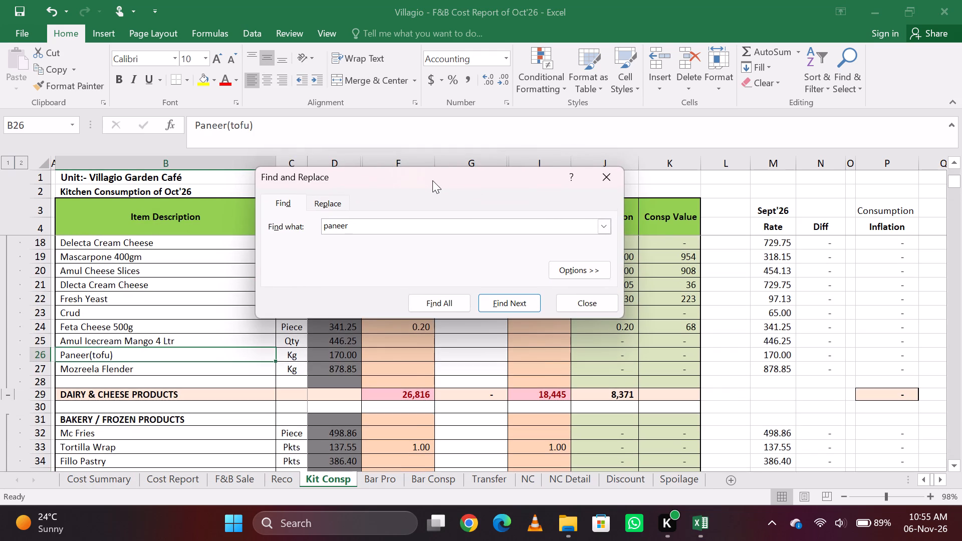
key("Return")
key("Return")
key("Return")
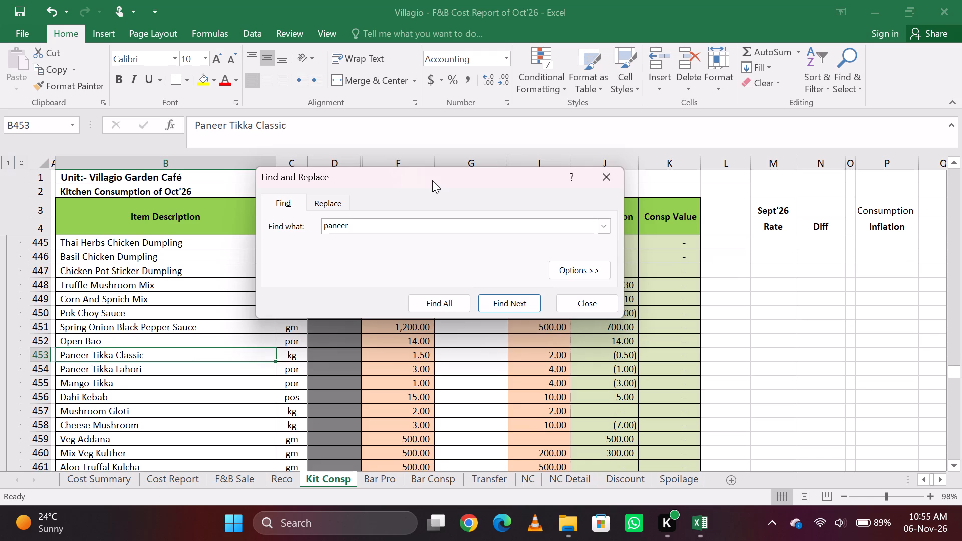
key("Return")
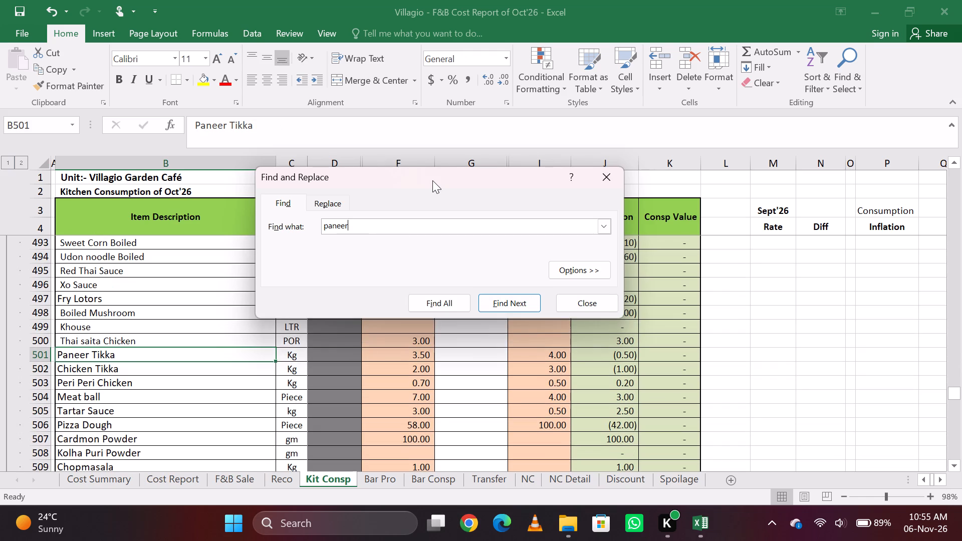
key("Return")
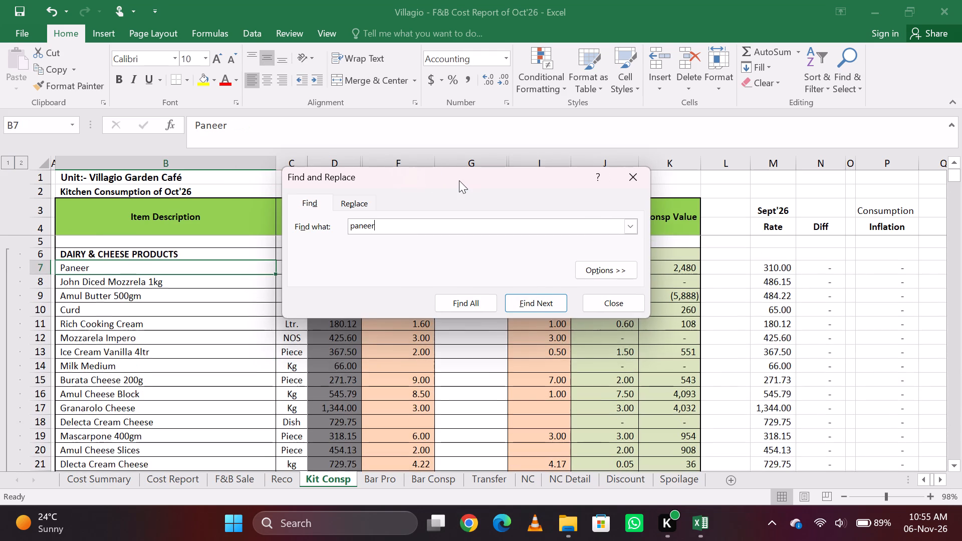
key("Return")
key("Return")
key("Return")
key("Return")
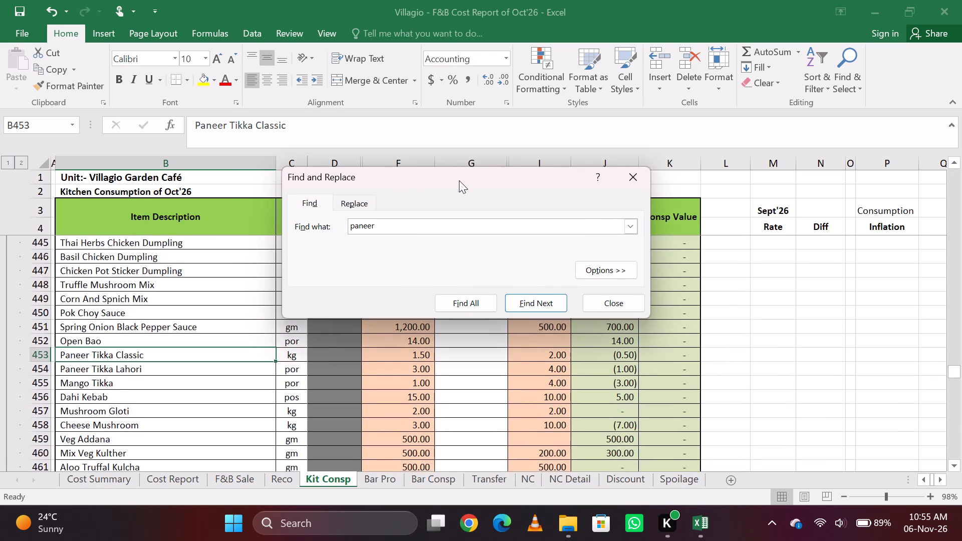
key("Return")
key("Escape")
Insert a row above Paneer Tikka and enter the item name Paneer Curry cut in it.
key("Down")
key("Up")
key("shift+space")
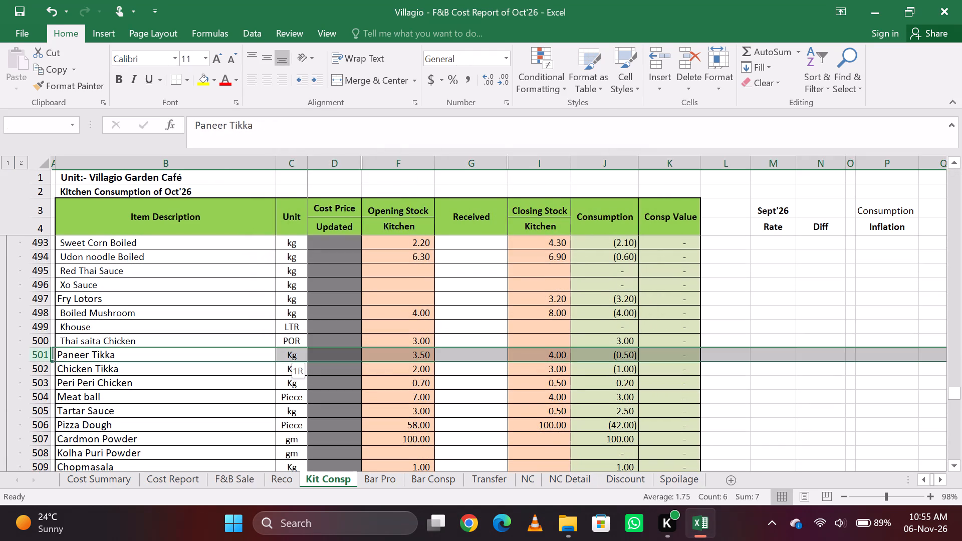
key("ctrl+shift+equal")
key("Down")
key("Up")
type("Pan")
type("eer Curry cur")
key("BackSpace")
key("t")
key("Tab")
Enter kg as the unit and 3 as the kitchen closing stock of Paneer Curry cut.
key("Tab")
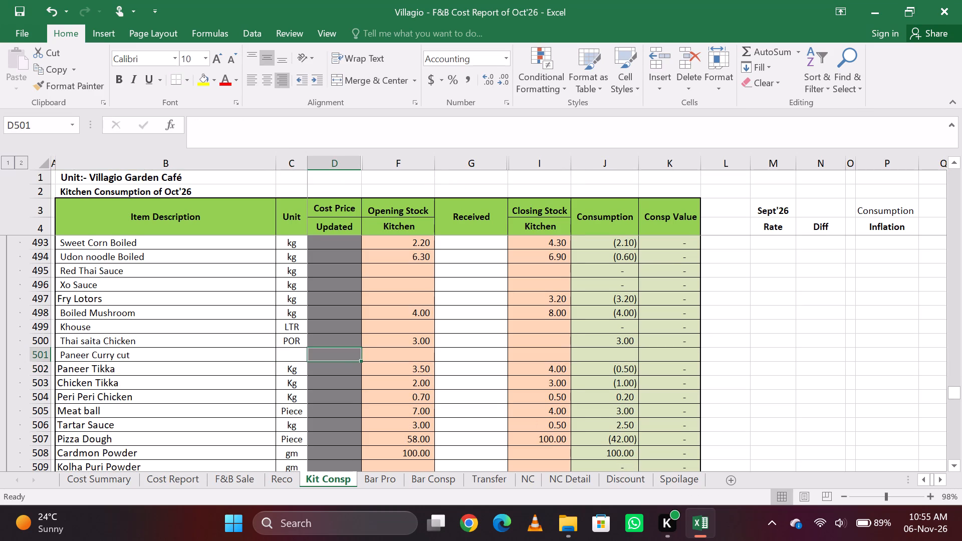
key("Left")
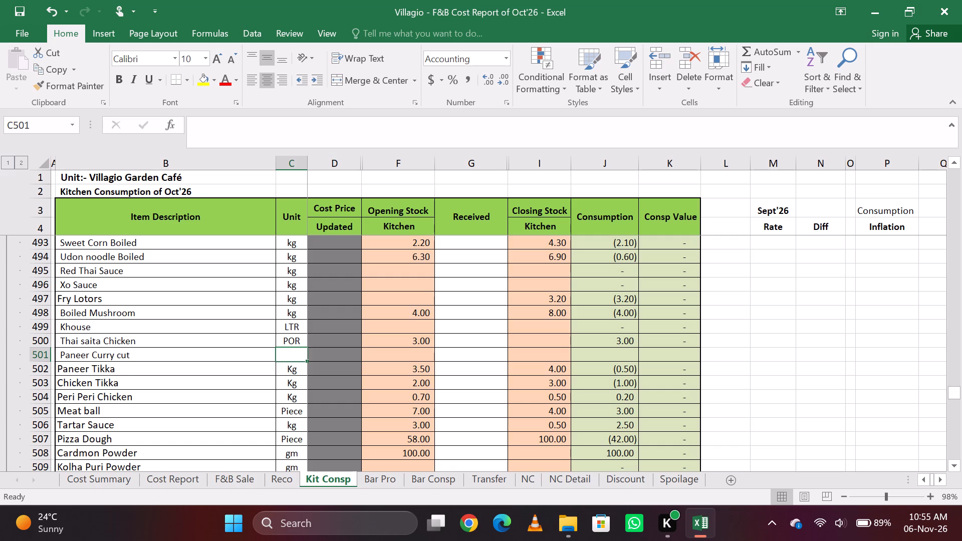
type("kg")
key("Tab")
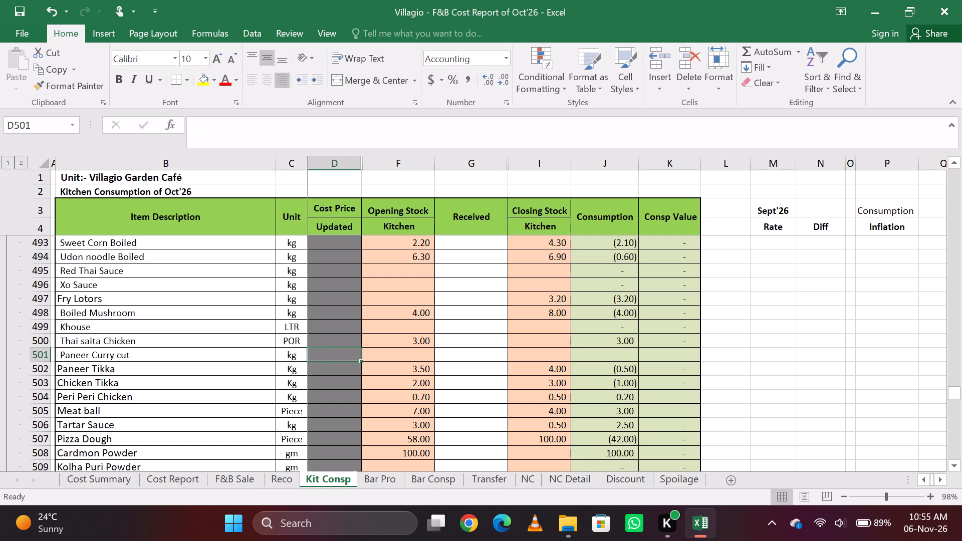
key("Tab")
key("Tab")
key("3")
Fill the consumption and consumption value formulas from the row above into the Paneer Curry cut row and save the workbook.
key("Right")
key("ctrl+d")
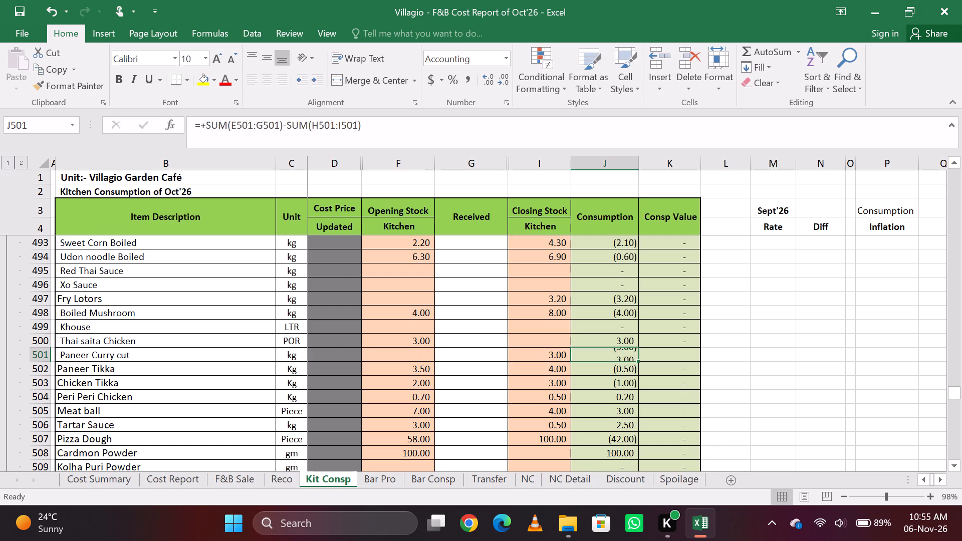
key("Right")
key("ctrl+d")
key("Left")
key("ctrl+s")
Search the sheet for MUSHR and go through the matches as far as Boiled Mushroom.
key("ctrl+f")
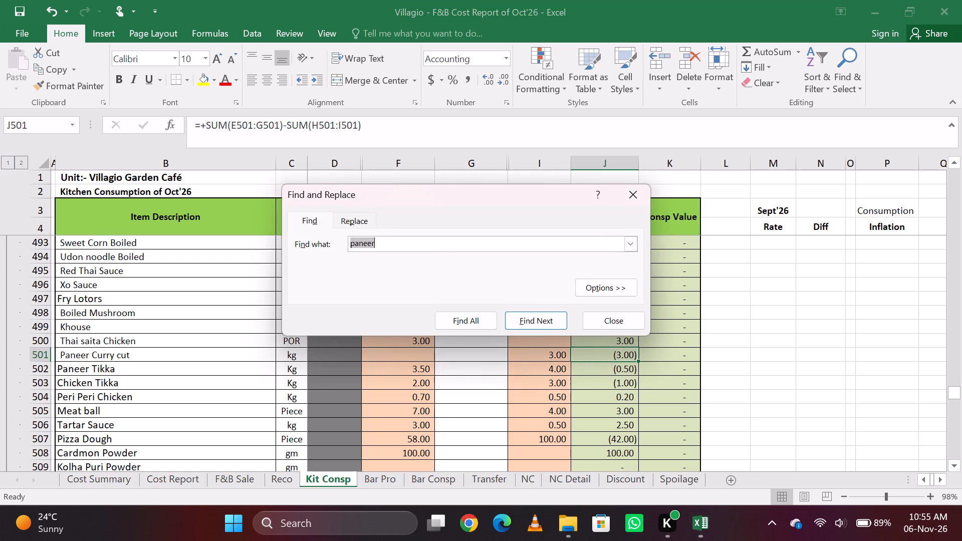
key("BackSpace")
key("BackSpace")
key("BackSpace")
key("BackSpace")
key("BackSpace")
key("BackSpace")
key("BackSpace")
key("BackSpace")
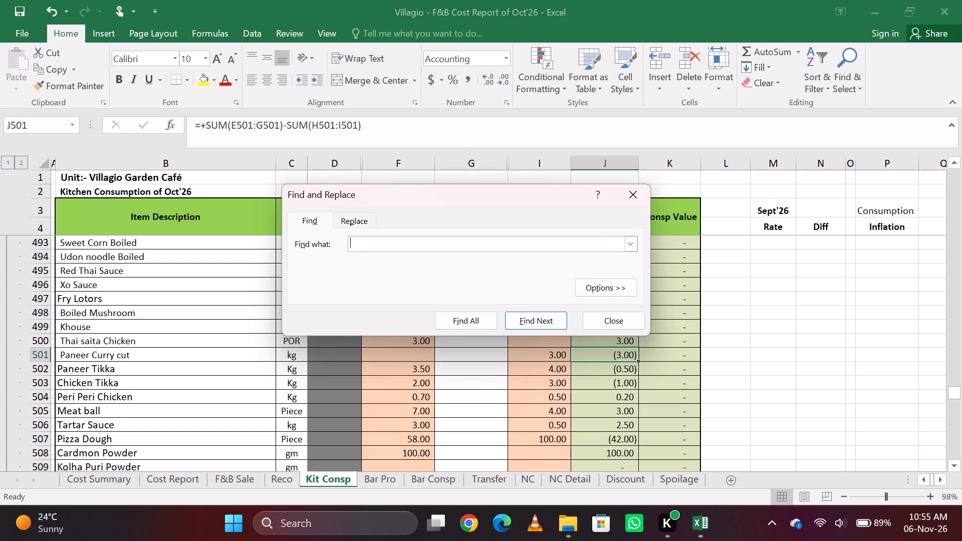
type("MUSHR")
key("Return")
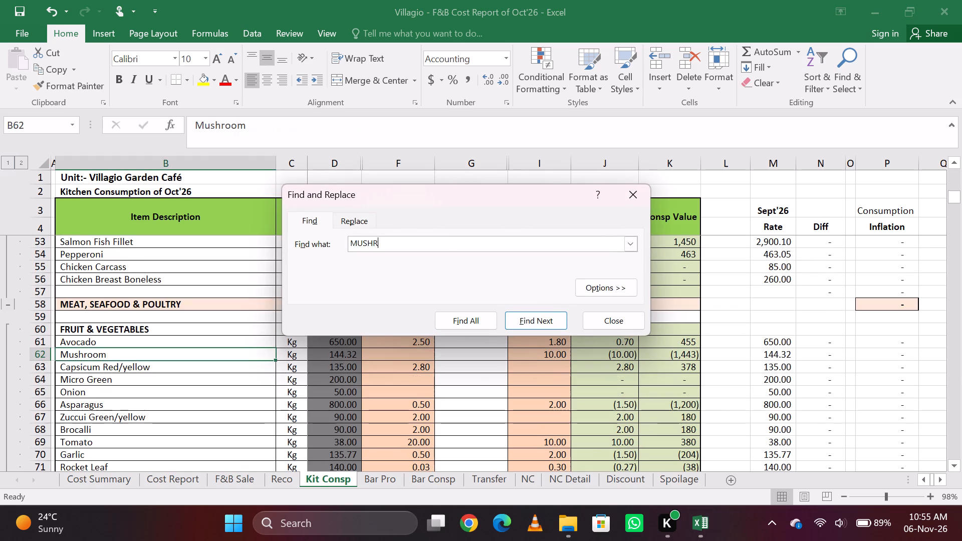
key("Return")
key("Return")
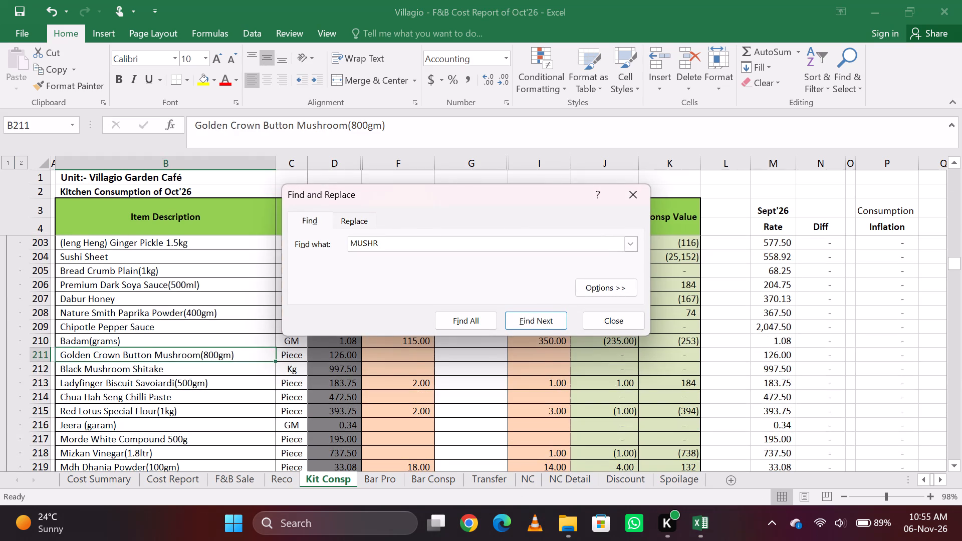
key("Return")
key("Return")
key("Escape")
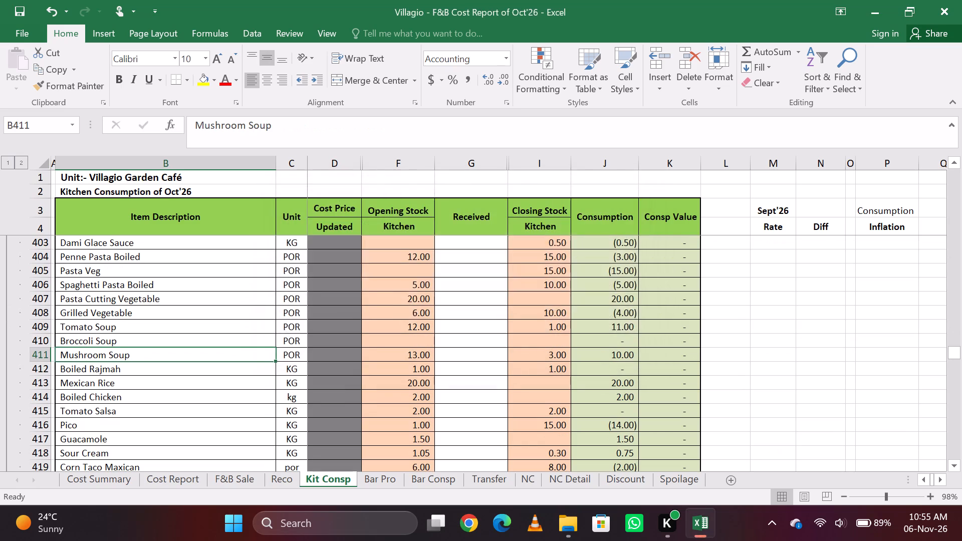
key("ctrl+f")
key("Return")
key("Return")
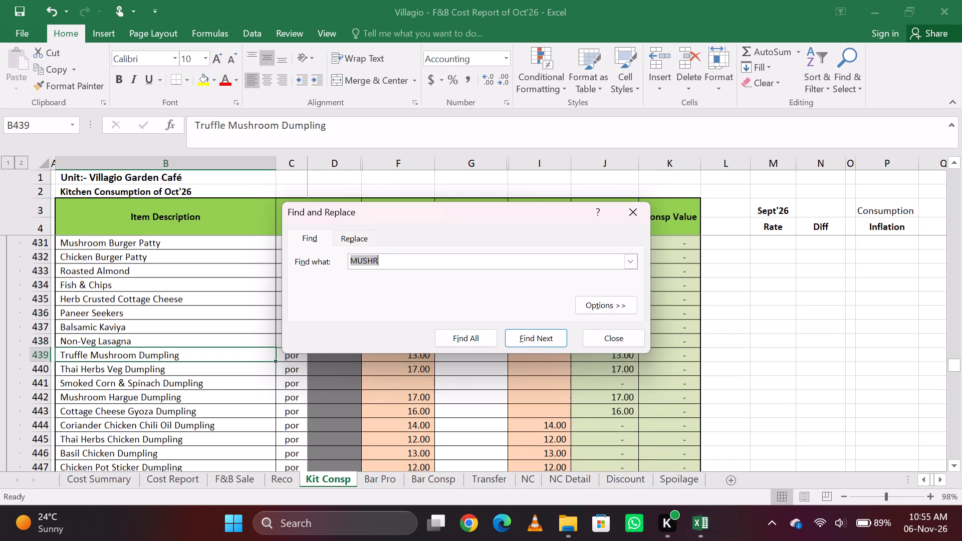
key("Return")
key("Return")
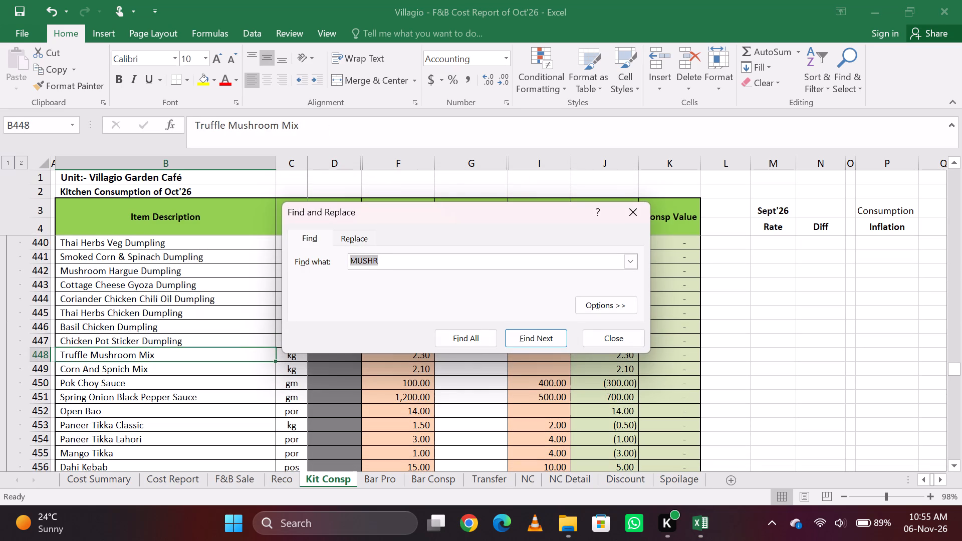
key("Return")
key("Return")
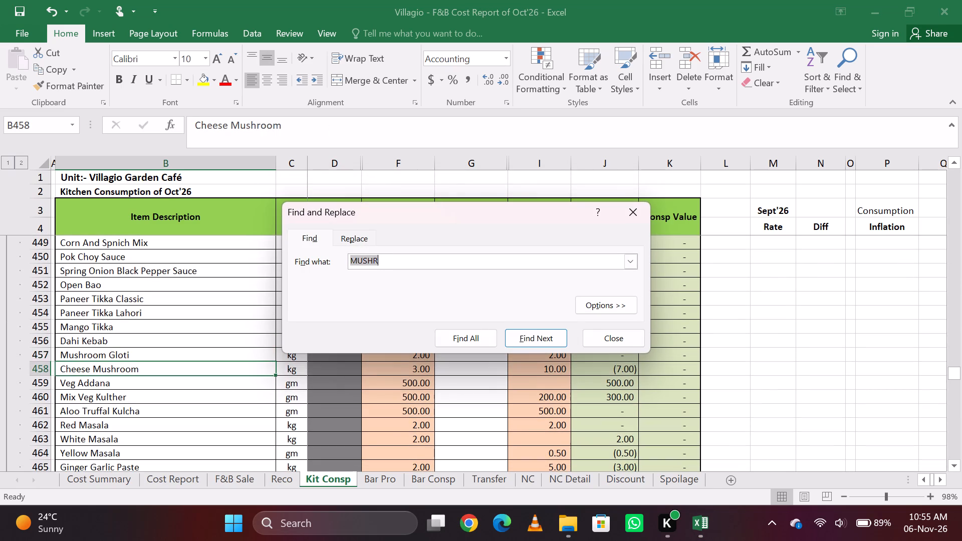
key("Return")
key("Escape")
Change the kitchen closing stock of Boiled Mushroom to the formula =8+1.2.
key("Right")
key("Right")
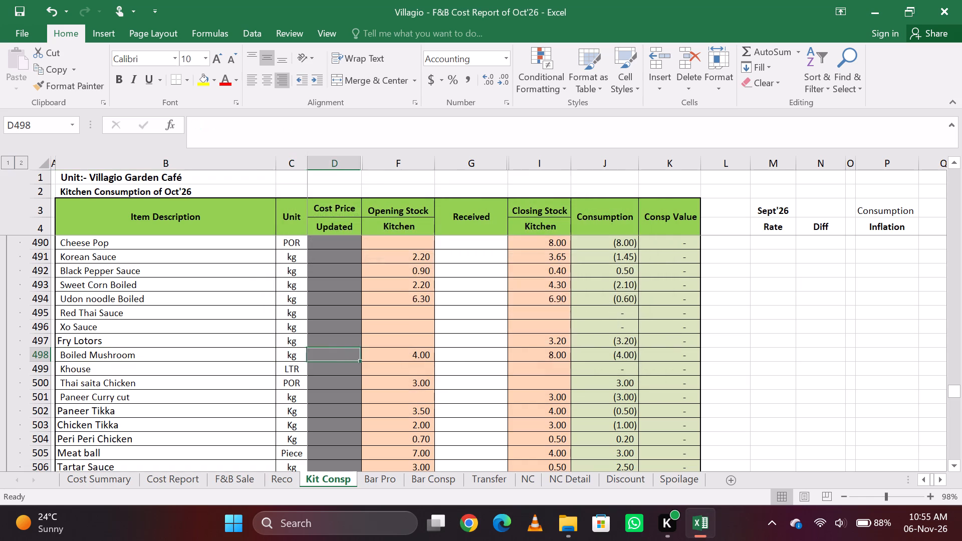
key("Right")
key("Right")
key("Right")
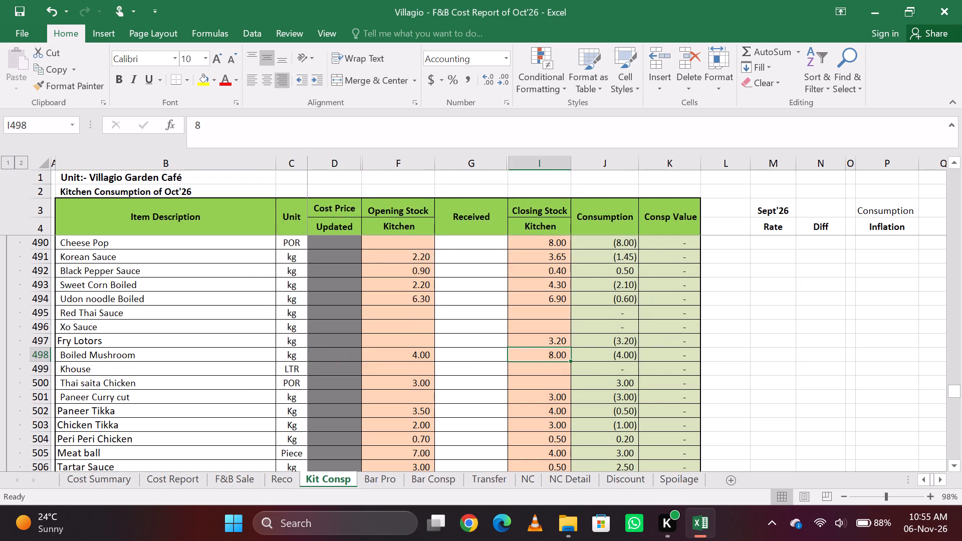
left_click(302, 137)
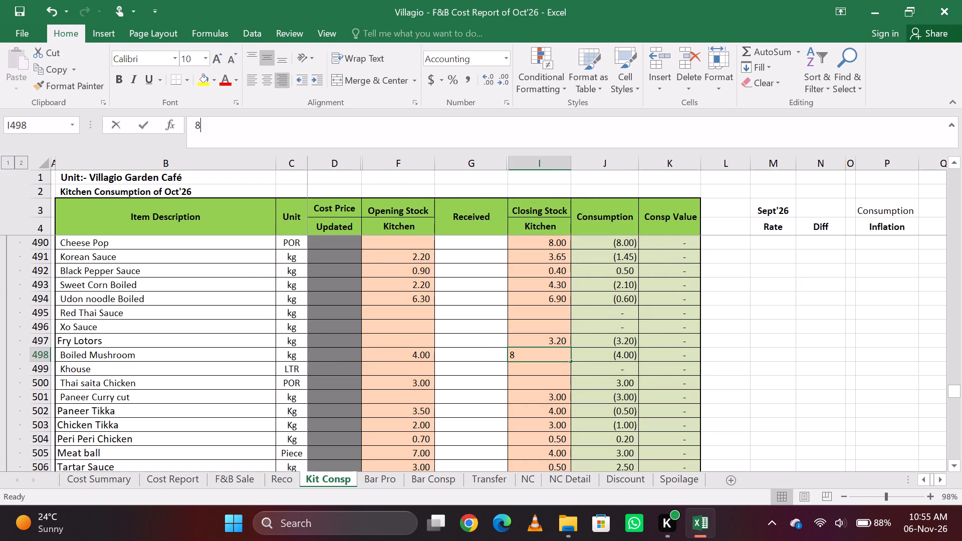
type("+1.2")
key("Left")
key("Left")
key("Left")
key("Left")
key("Left")
key("Left")
key("Left")
key("Left")
key("Left")
key("Left")
key("Left")
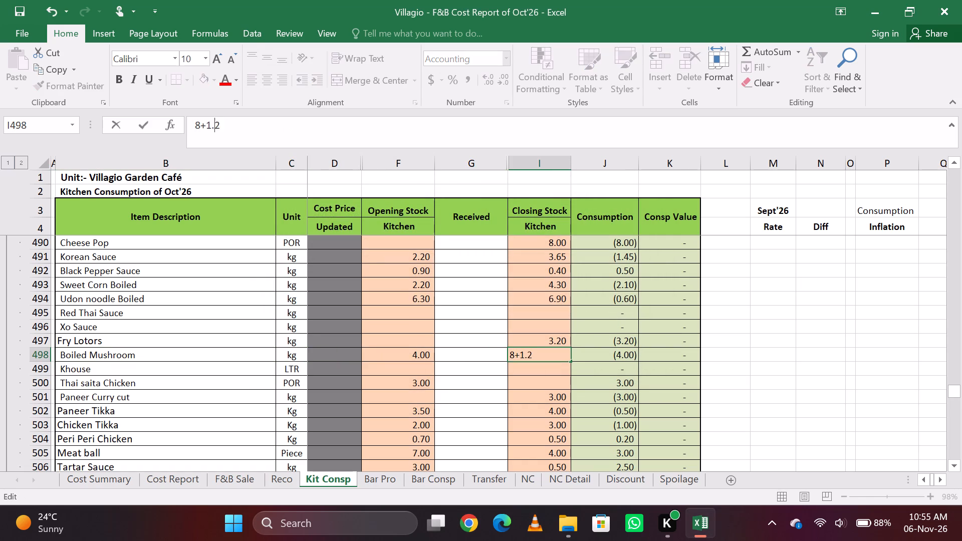
key("equal")
key("Return")
Search the sheet for MIXVEG to locate the Mixveg item.
key("ctrl+f")
key("ctrl+BackSpace")
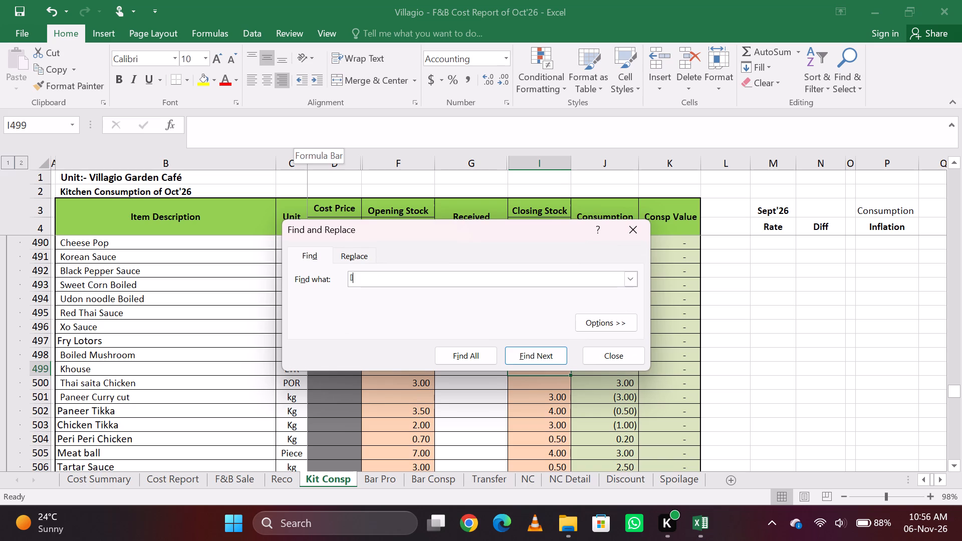
key("BackSpace")
key("BackSpace")
key("BackSpace")
key("BackSpace")
type("MIXVEG")
key("Return")
key("Return")
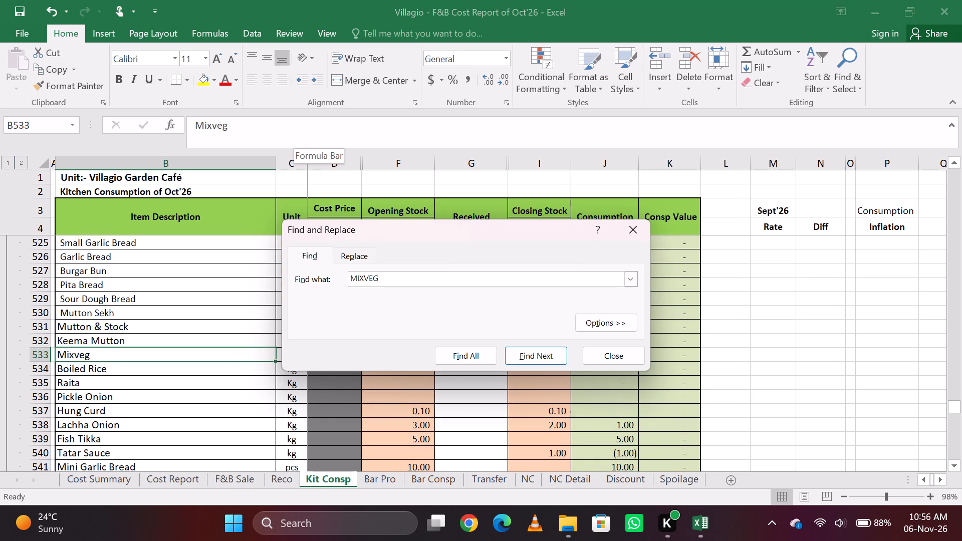
key("Escape")
Rename the item Mixveg as Mixveg Boiled.
key("Right")
key("Right")
key("Right")
key("Right")
key("Right")
key("Left")
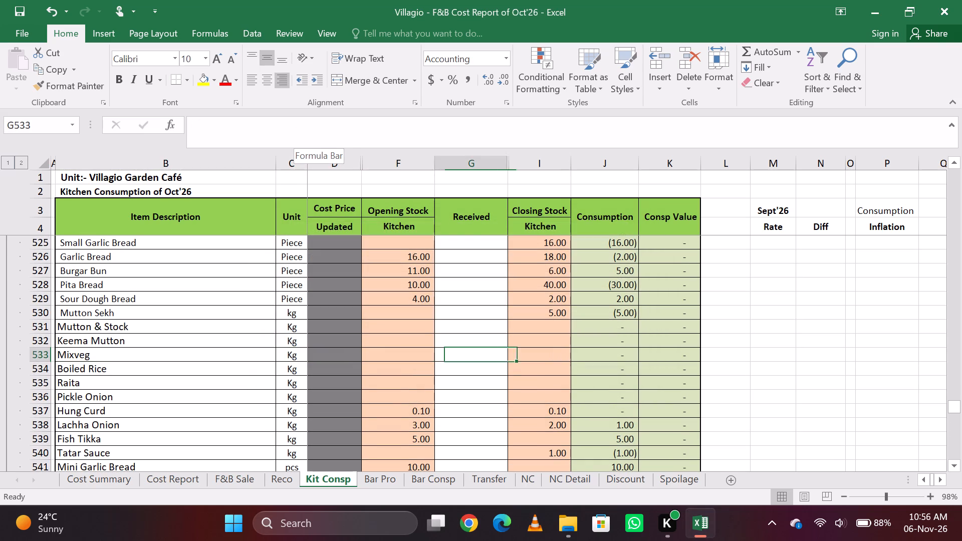
key("Left")
key("Left")
key("Left")
key("Left")
left_click(301, 131)
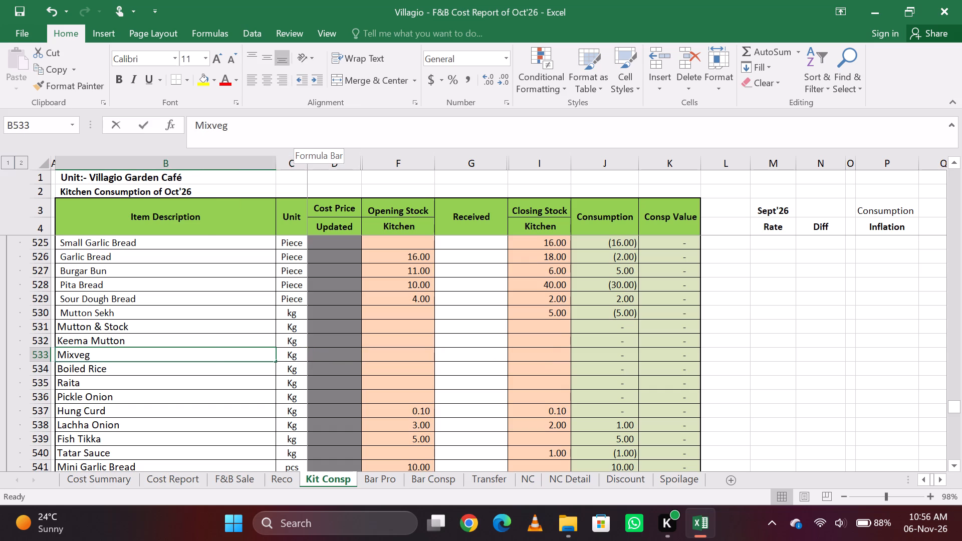
key("space")
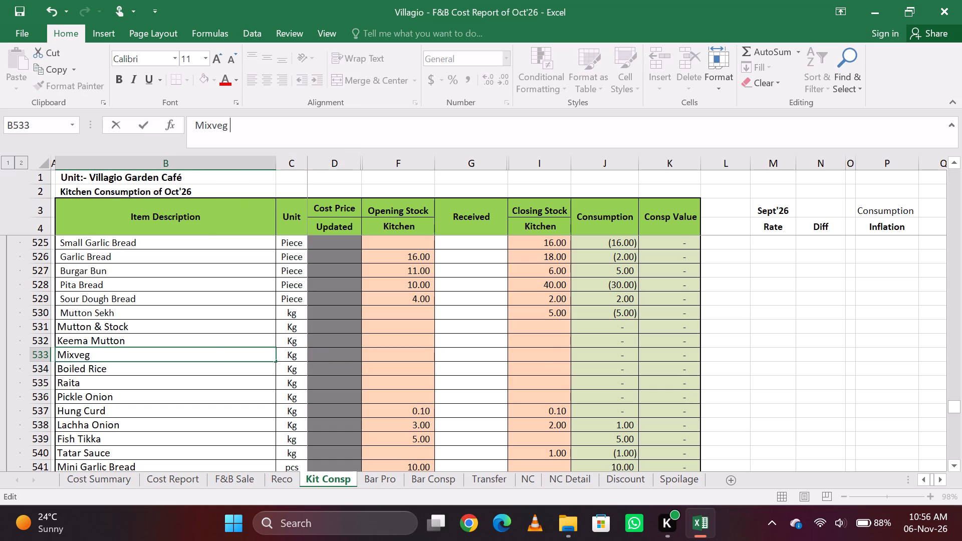
key("BackSpace")
key("space")
type("bOI")
key("BackSpace")
key("BackSpace")
key("shift+b")
type("oi")
type("led")
key("Tab")
Set the kitchen closing stock of Mixveg Boiled to 2.
key("Tab")
key("Tab")
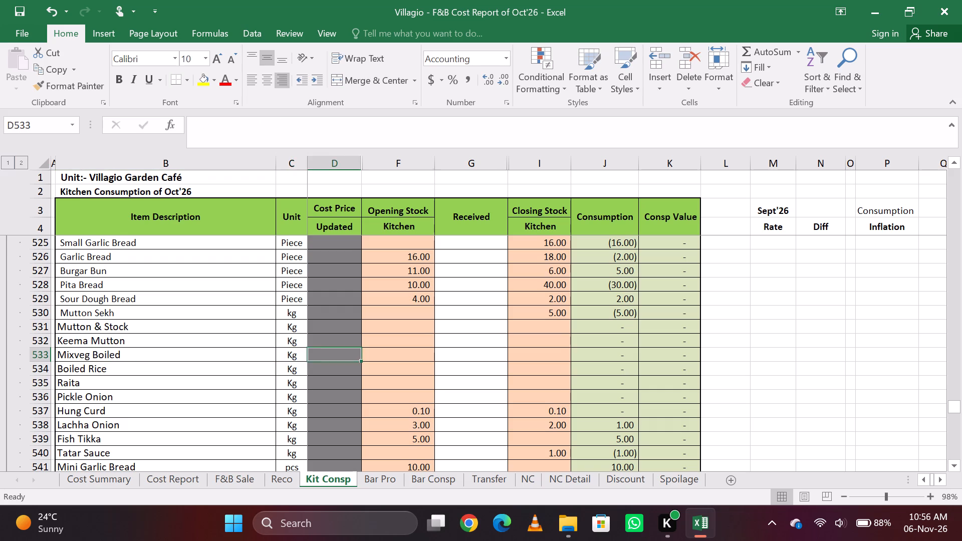
key("Tab")
key("Tab")
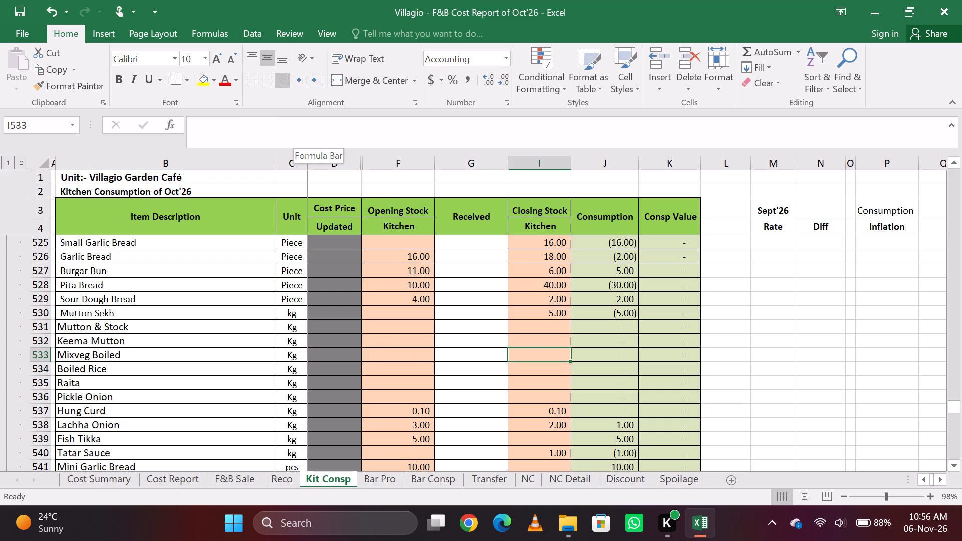
key("2")
key("Return")
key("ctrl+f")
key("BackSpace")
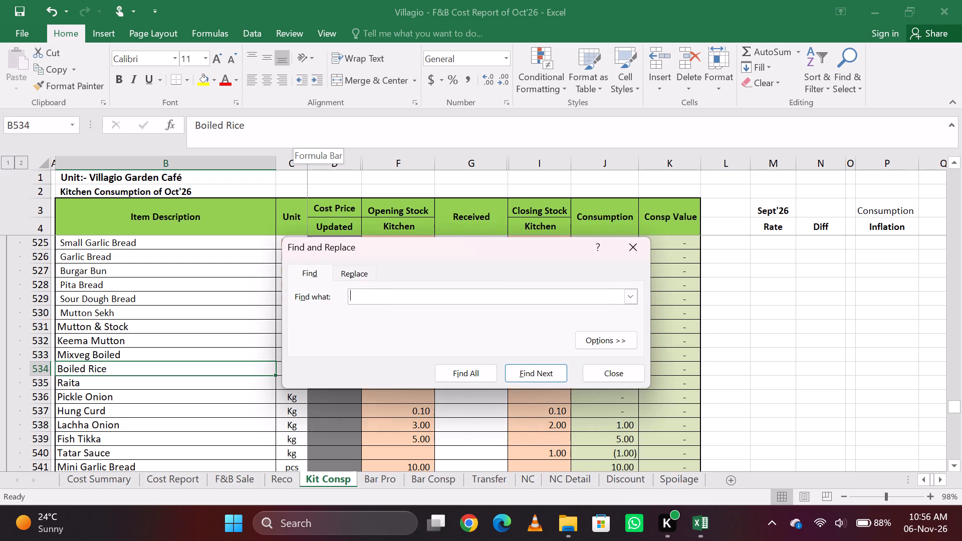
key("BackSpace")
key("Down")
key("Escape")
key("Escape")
Insert a new row directly above Boiled Rice and name the item Mixveg Raw.
key("Down")
key("Up")
key("shift+space")
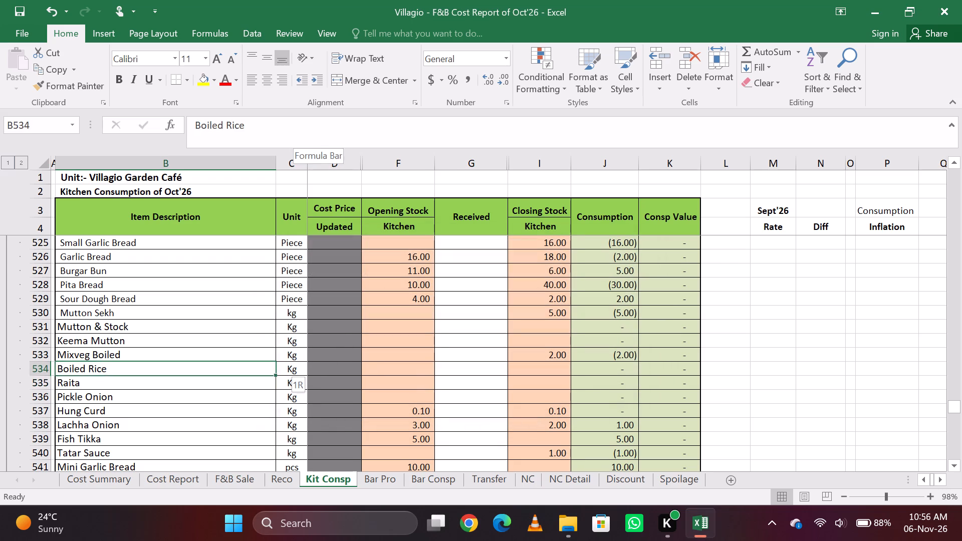
key("ctrl+shift+equal")
key("Down")
key("Up")
type("Mixveg")
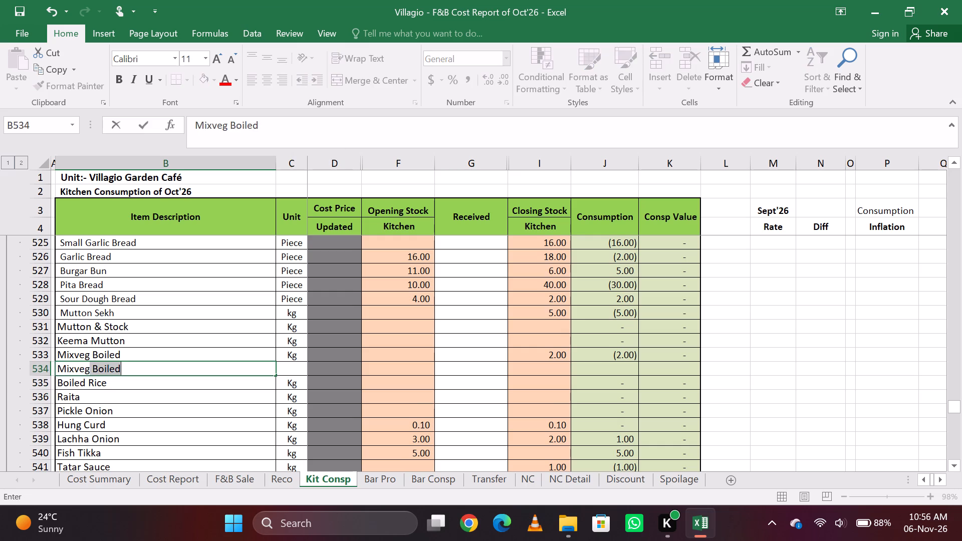
key("space")
type("r")
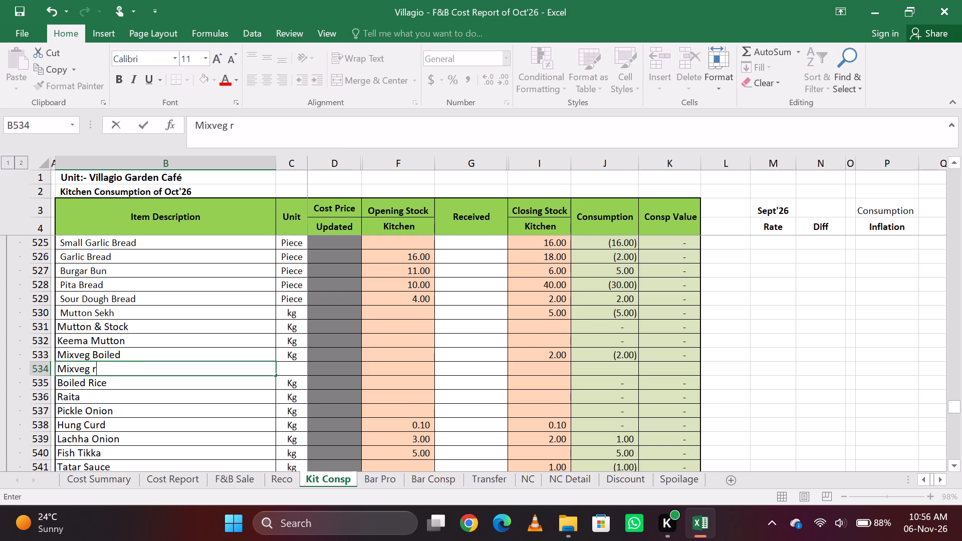
type("aw")
key("Tab")
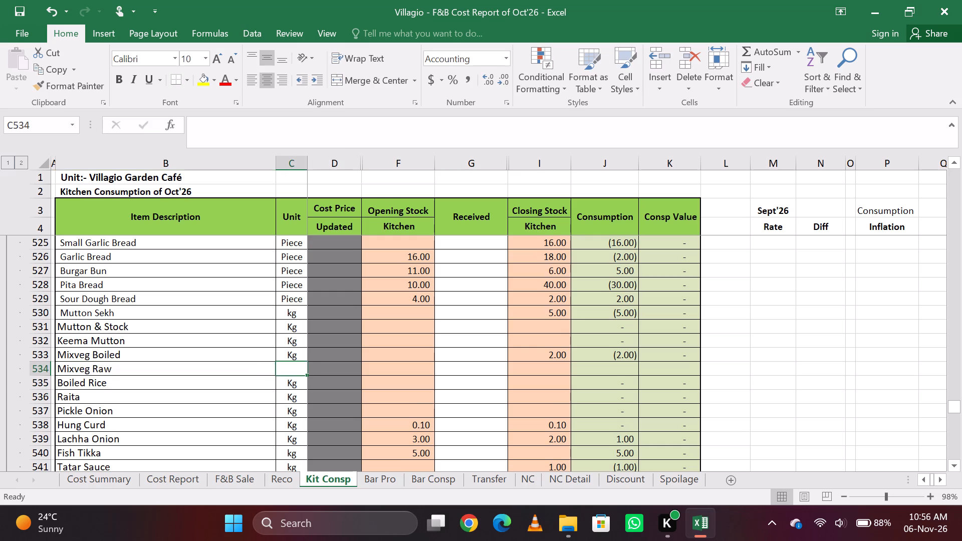
Give Mixveg Raw the unit kg and a kitchen closing stock of 1.
type("kg")
key("Tab")
key("Tab")
key("Tab")
key("Tab")
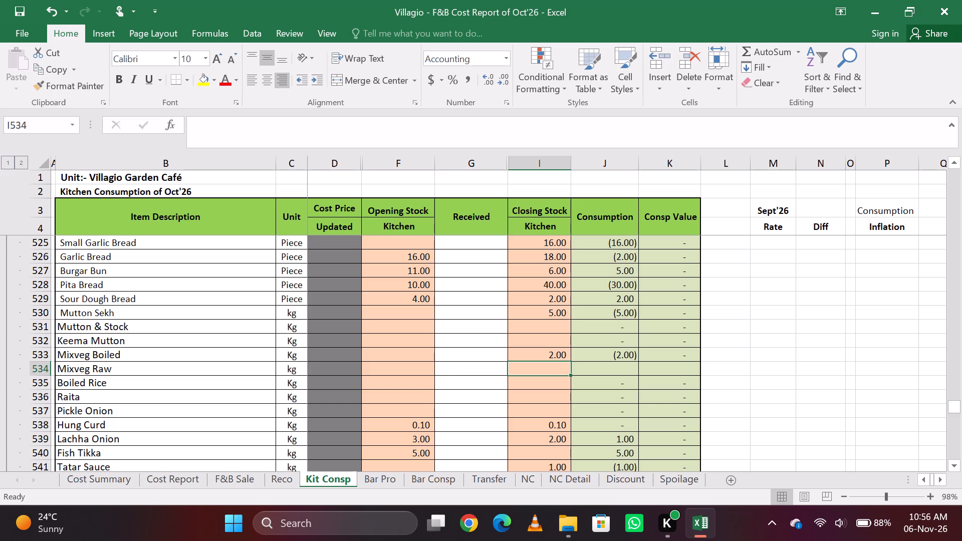
key("1")
key("Right")
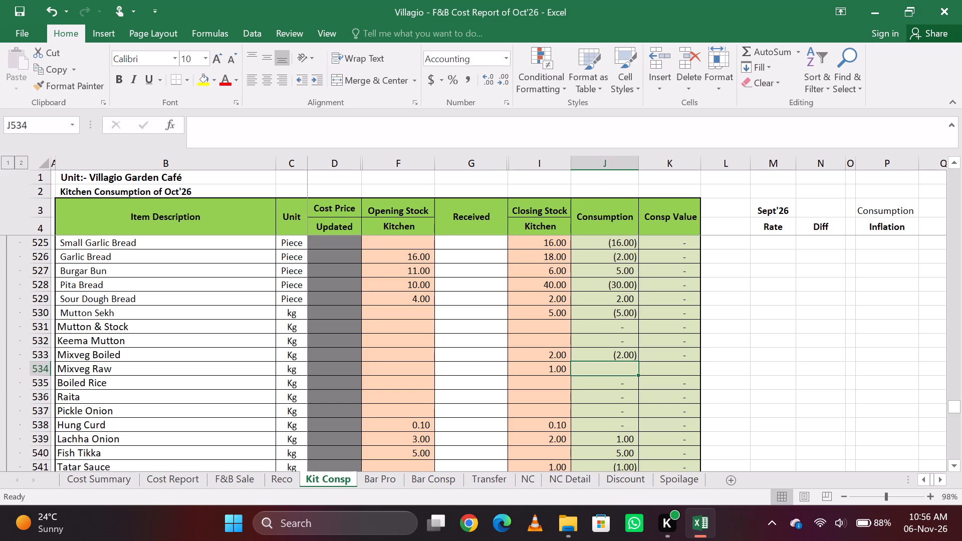
Fill the Consumption and Consp Value formulas down from Mixveg Boiled into the Mixveg Raw row.
key("ctrl+d")
key("Right")
key("ctrl+d")
key("Left")
key("Left")
key("Left")
Search the sheet for capsi and go through the matching capsicum items.
key("ctrl+f")
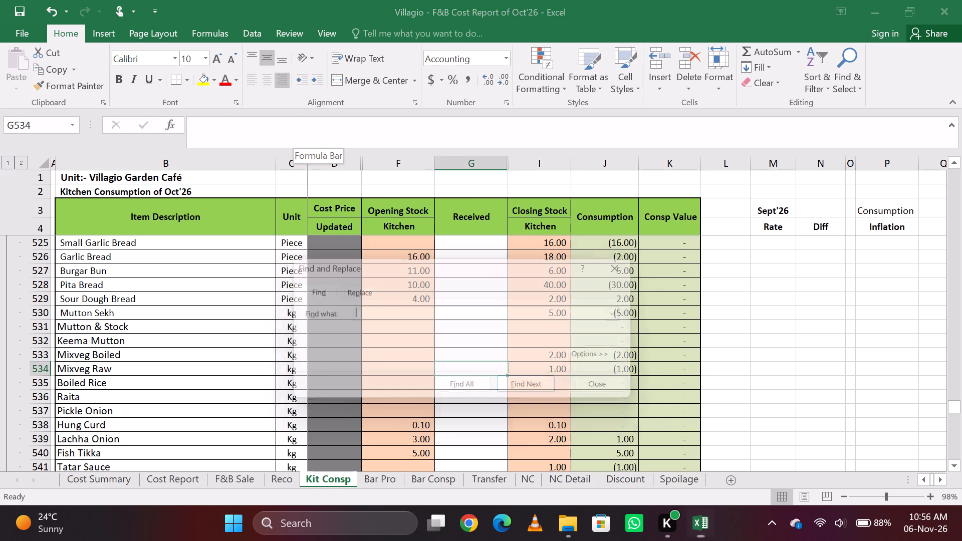
key("BackSpace")
key("BackSpace")
key("BackSpace")
key("BackSpace")
key("BackSpace")
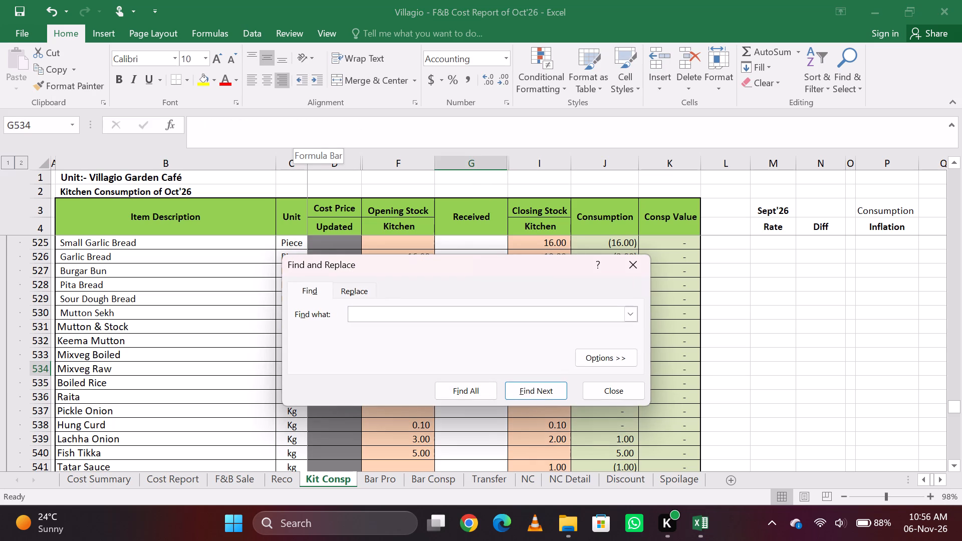
key("BackSpace")
key("BackSpace")
key("BackSpace")
type("capsi")
key("Return")
key("Return")
key("Return")
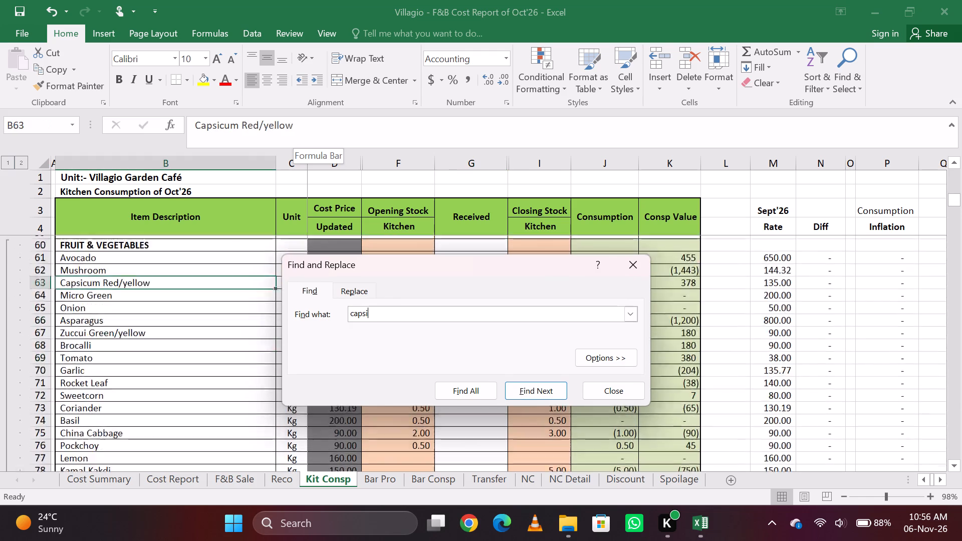
key("Return")
key("Return")
key("Return")
key("Escape")
Insert a new row directly above Mango Puree and name the item Capsicum Curry Cut.
key("Down")
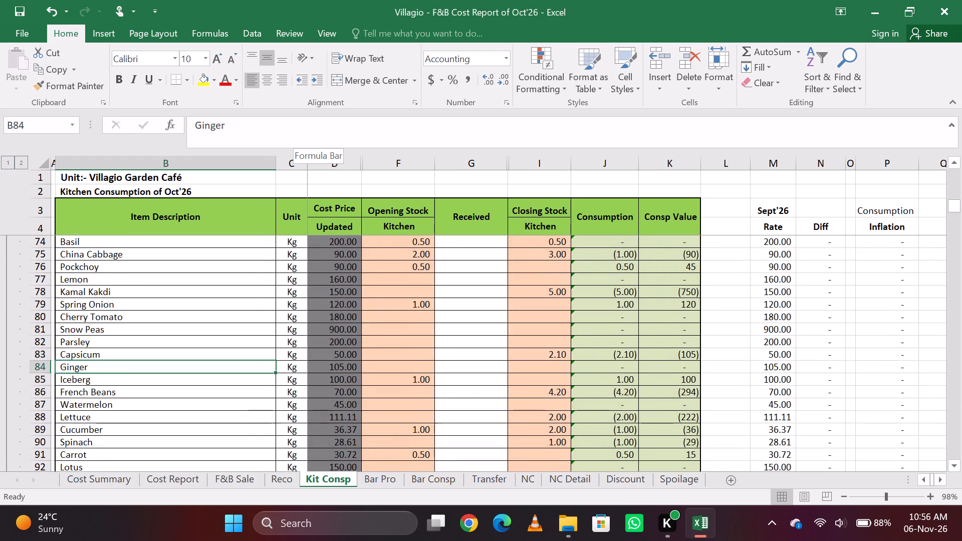
key("Page_Down")
key("Page_Down")
key("Page_Down")
key("Page_Down")
key("Page_Down")
key("Page_Down")
key("Page_Down")
key("Page_Down")
key("Page_Down")
key("Page_Down")
key("Page_Down")
key("Page_Down")
key("Page_Down")
key("Page_Down")
key("Page_Down")
key("Page_Down")
key("Page_Down")
key("Page_Down")
key("Page_Down")
key("Page_Down")
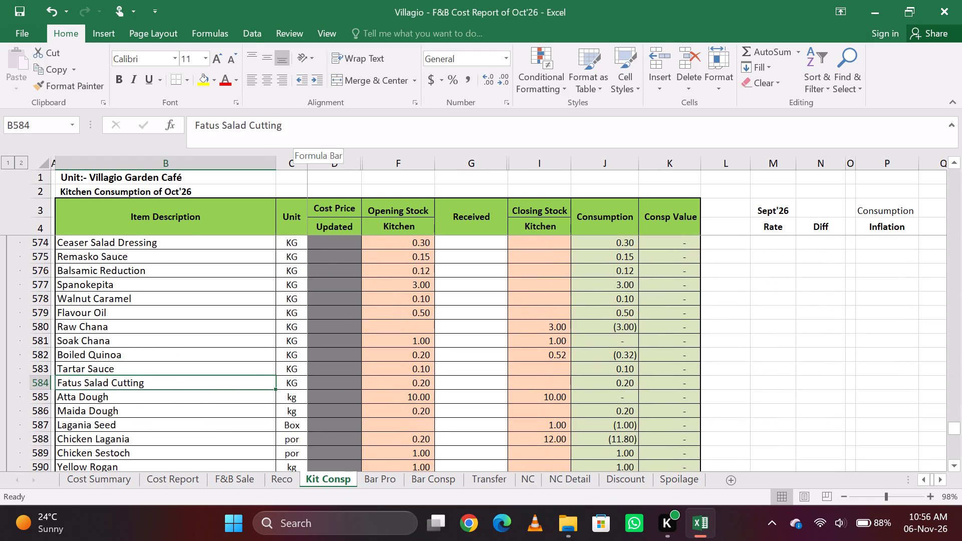
key("Page_Down")
key("Page_Down")
key("Page_Up")
key("Down")
key("Up")
key("Up")
key("shift+space")
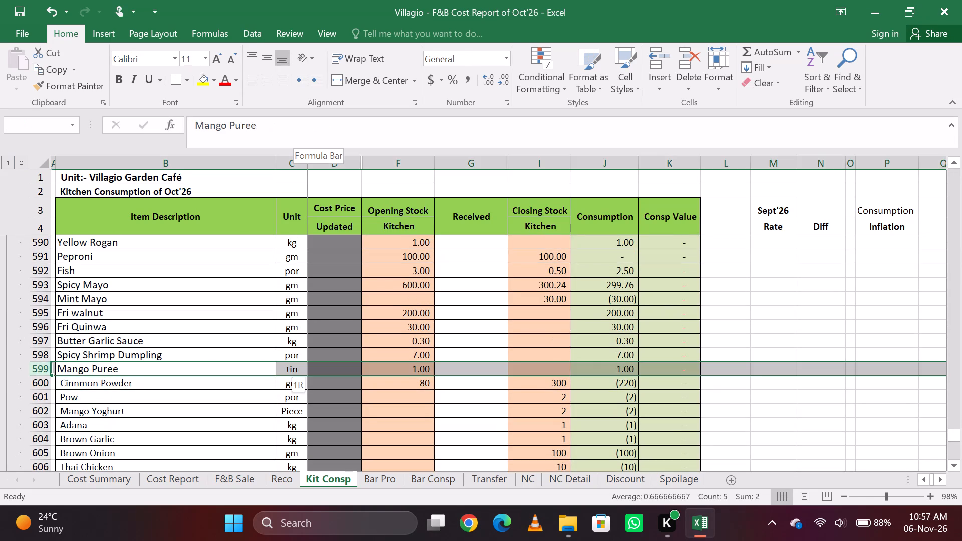
key("ctrl+shift+equal")
key("Down")
key("Up")
type("Caps")
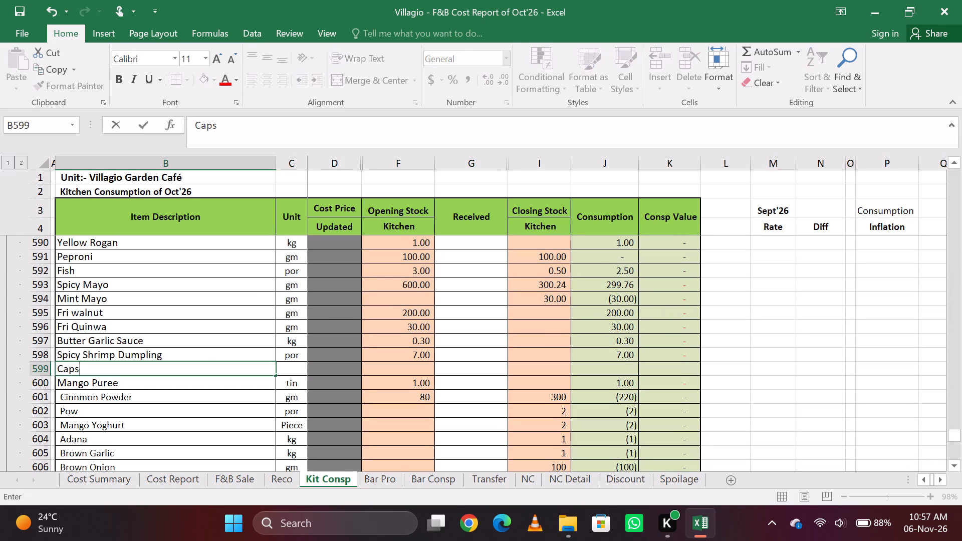
type("icum Curry Cut")
key("Tab")
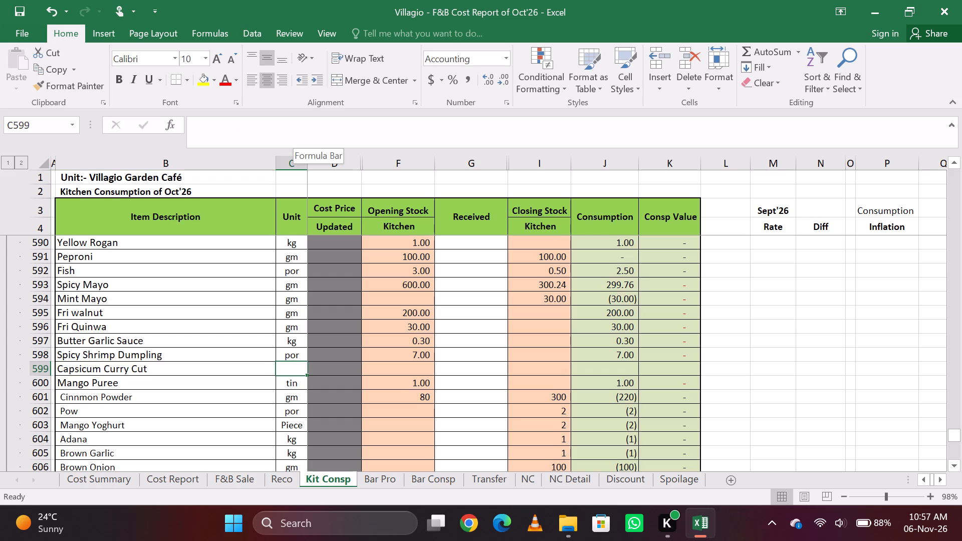
Give Capsicum Curry Cut the unit kg and a kitchen closing stock of 1.5.
type("kg")
key("Tab")
key("Tab")
key("Tab")
key("Tab")
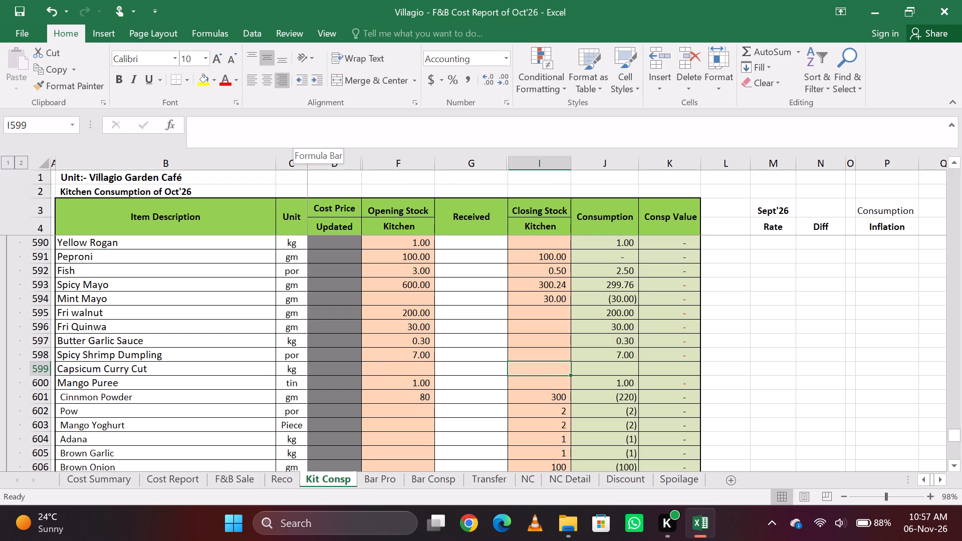
type("1.5")
key("Right")
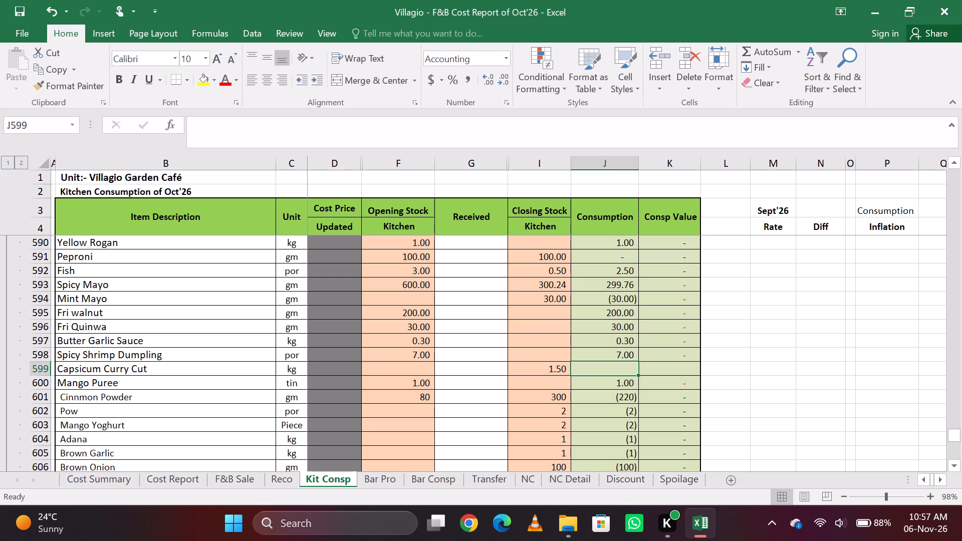
Fill the Consumption and Consp Value formulas down into the Capsicum Curry Cut row and save the workbook.
key("ctrl+s")
key("ctrl+d")
key("Right")
key("ctrl+d")
key("Left")
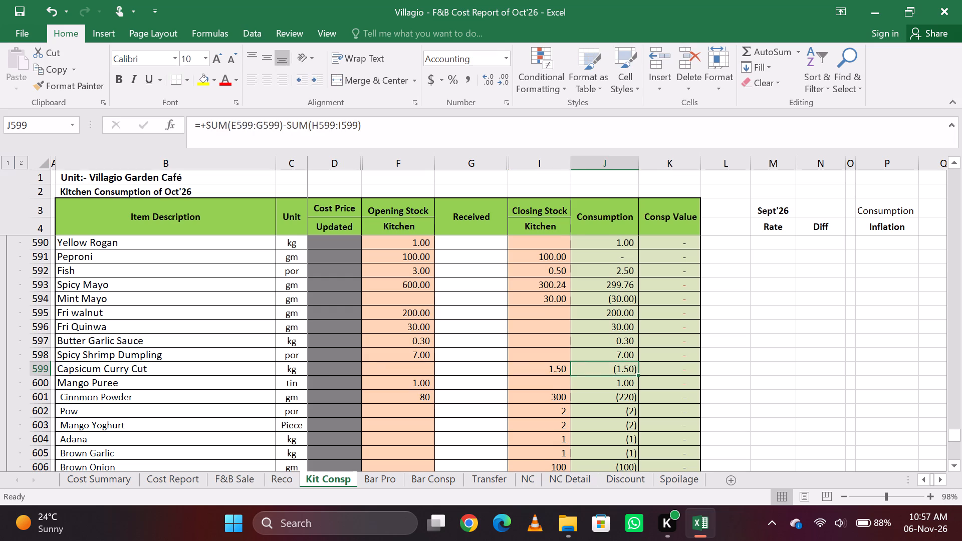
key("ctrl+s")
key("Left")
key("Left")
key("Left")
Search the sheet for onion p, widen the search to onion, and go through the matches.
key("ctrl+f")
key("BackSpace")
key("BackSpace")
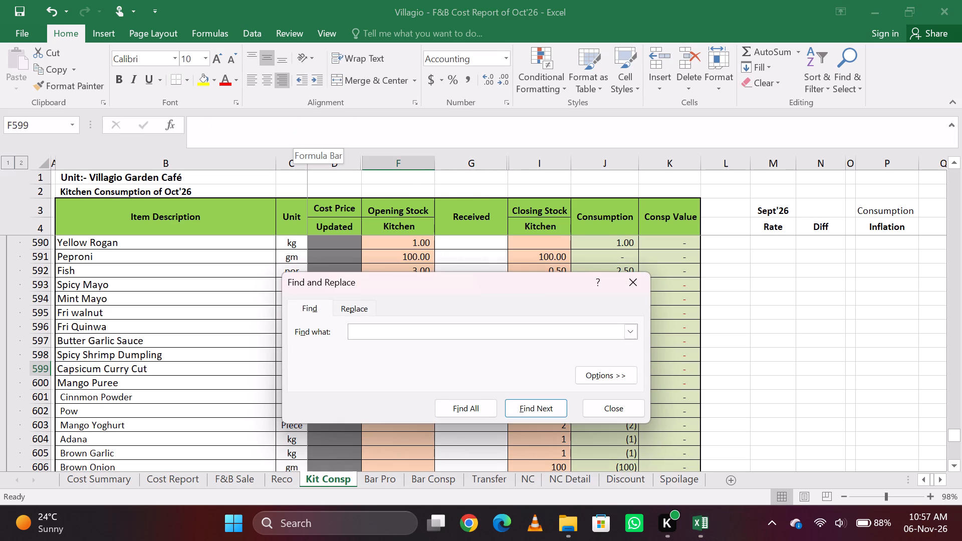
key("BackSpace")
key("BackSpace")
key("BackSpace")
key("BackSpace")
key("BackSpace")
key("BackSpace")
key("BackSpace")
type("pi")
key("BackSpace")
key("BackSpace")
type("onion p")
key("Return")
key("Return")
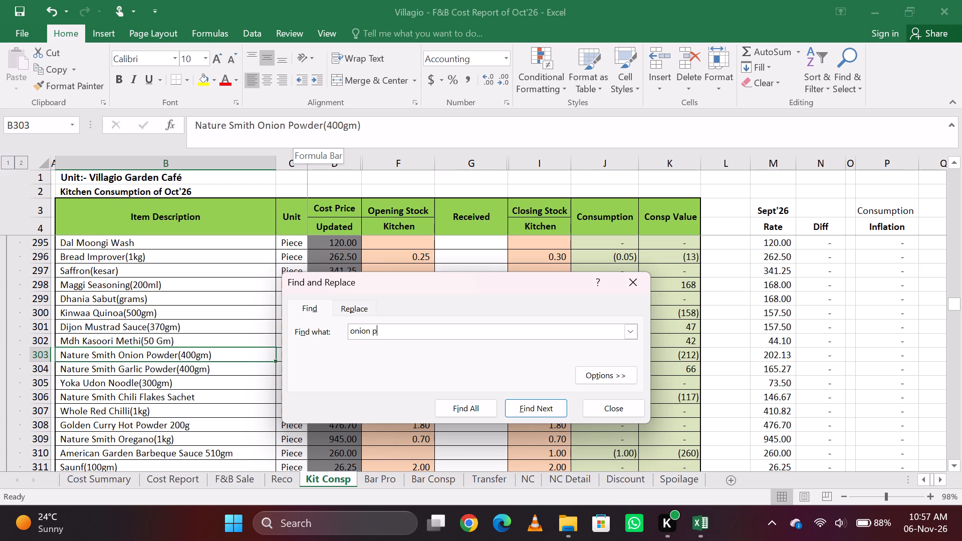
key("Return")
key("BackSpace")
key("Return")
key("Return")
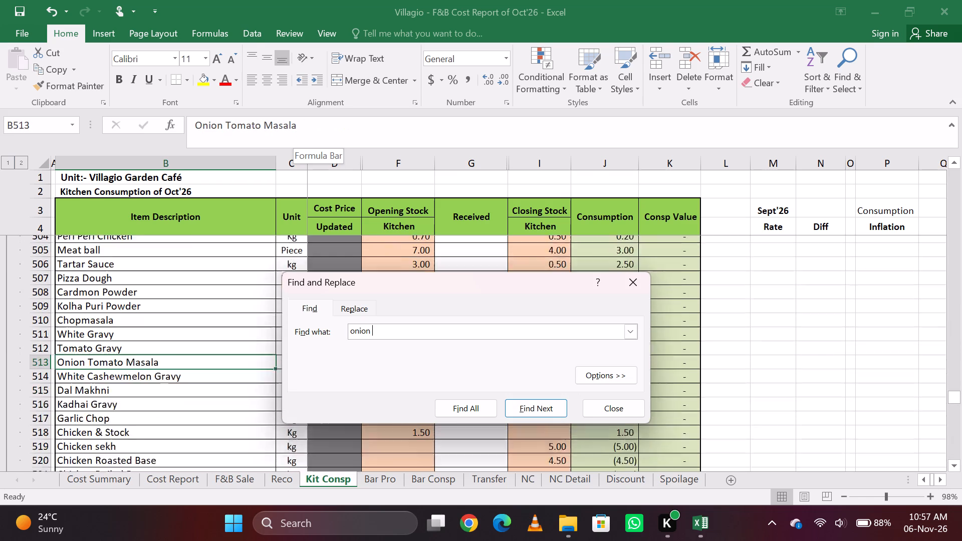
key("Return")
Search the sheet for pick and go through the matches as far as Pickle Onion.
key("BackSpace")
key("BackSpace")
key("BackSpace")
key("BackSpace")
key("BackSpace")
key("BackSpace")
key("BackSpace")
key("BackSpace")
key("BackSpace")
key("BackSpace")
key("BackSpace")
key("BackSpace")
key("BackSpace")
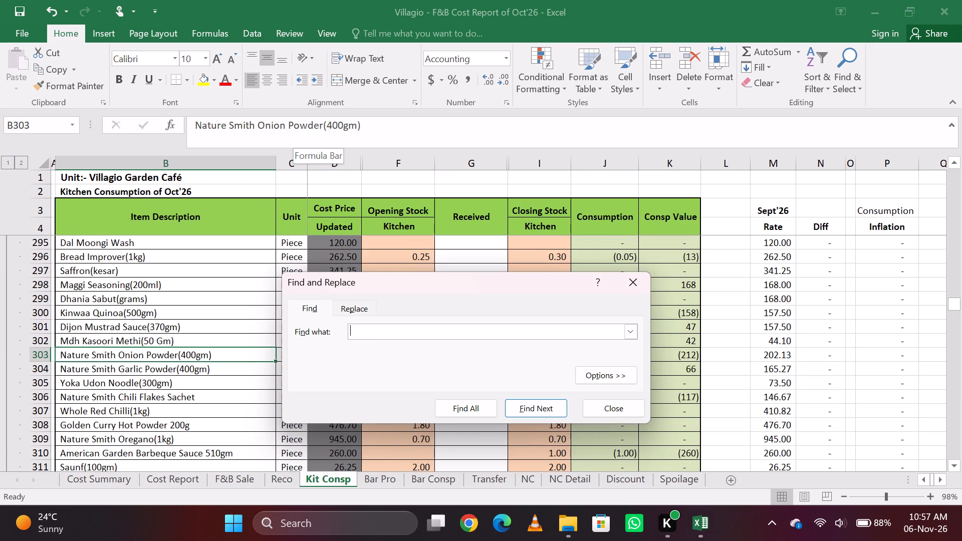
type("pick")
key("Return")
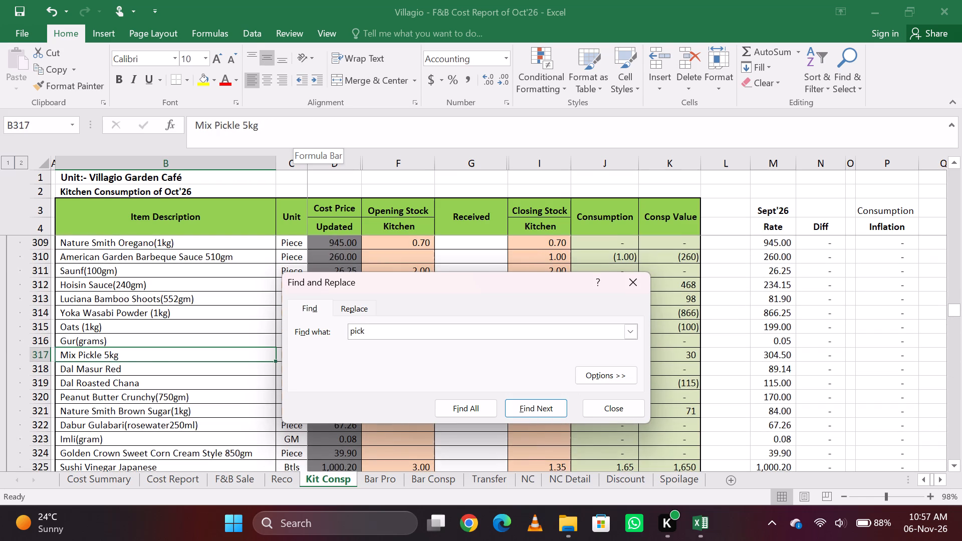
key("Return")
key("Escape")
Set the kitchen closing stock of Pickle Onion to 7.
key("Right")
key("Right")
key("Right")
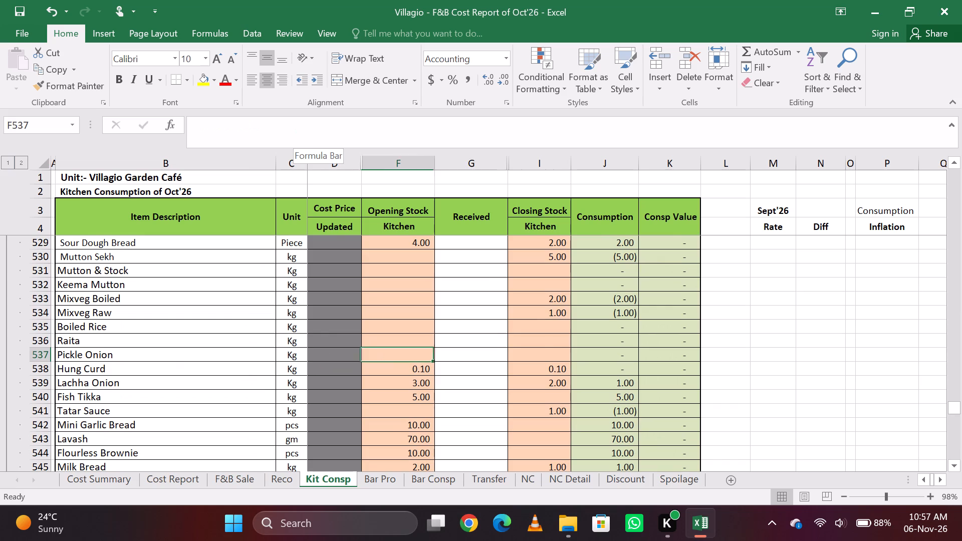
key("Right")
key("Right")
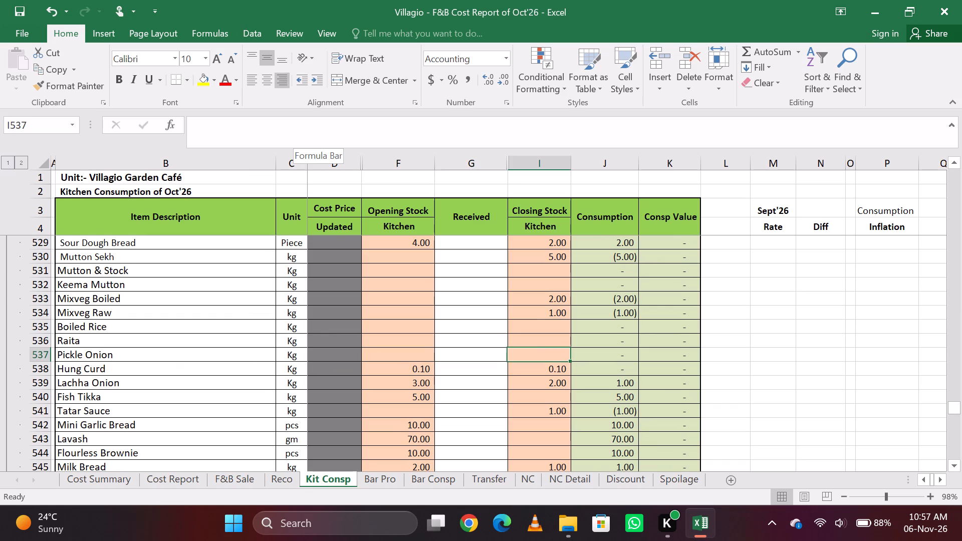
key("7")
key("Down")
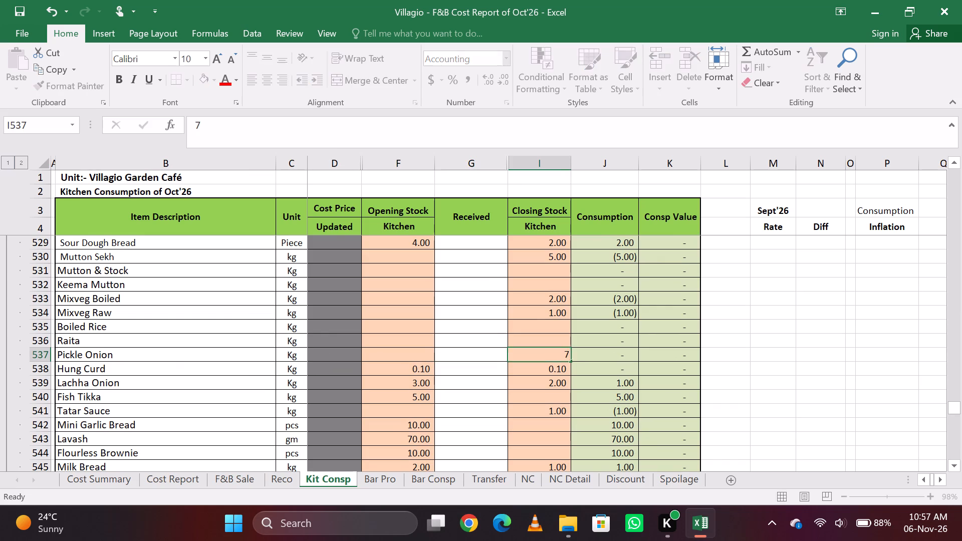
key("Up")
Search the sheet for mixveg and go through the matches.
key("ctrl+f")
key("BackSpace")
key("BackSpace")
key("BackSpace")
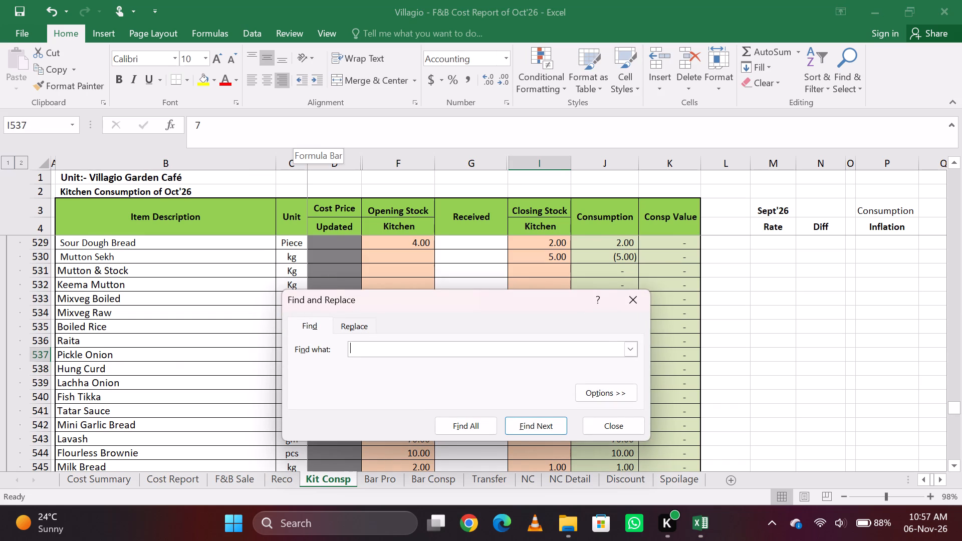
type("mi")
type("xveg")
key("Return")
key("Return")
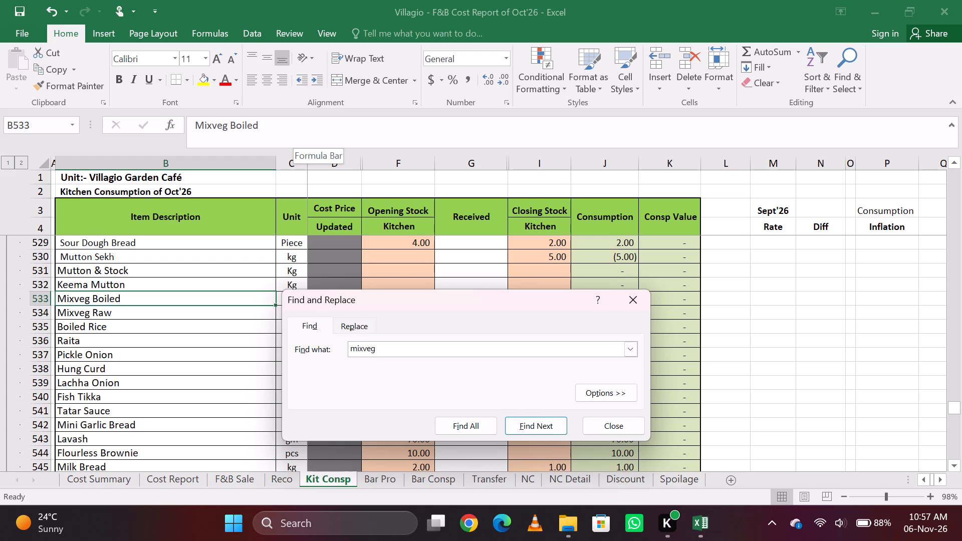
key("Return")
key("Return")
key("Return")
Find Raita in the sheet and set its kitchen closing stock to 2.
key("BackSpace")
key("BackSpace")
key("BackSpace")
key("BackSpace")
key("BackSpace")
key("BackSpace")
key("BackSpace")
key("BackSpace")
type("raita")
key("Return")
key("Return")
key("Escape")
key("Right")
key("Right")
key("Right")
key("Right")
key("Right")
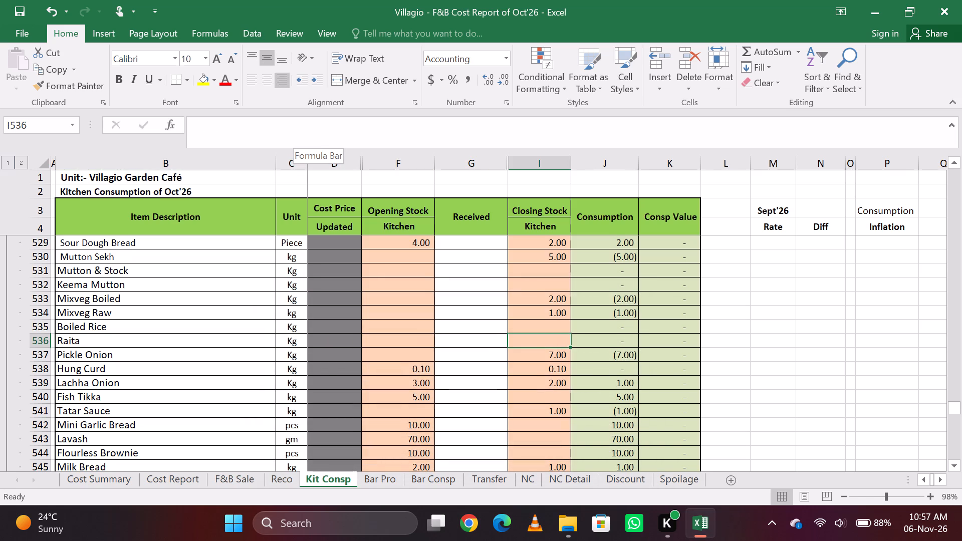
key("2")
key("Left")
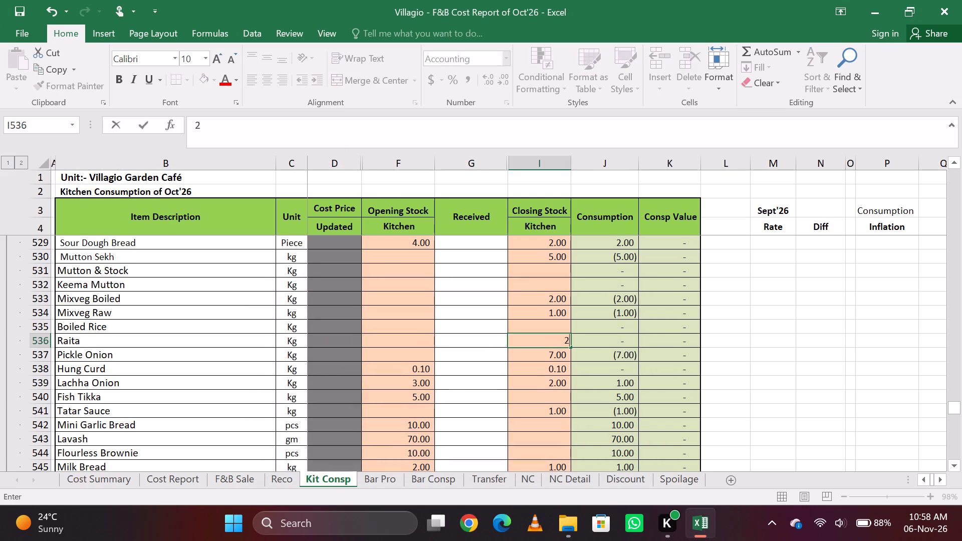
Search the sheet for rosef, shorten the search to rose, and go through the matches as far as Rose Petals(1kg).
key("ctrl+f")
key("BackSpace")
key("BackSpace")
key("BackSpace")
key("BackSpace")
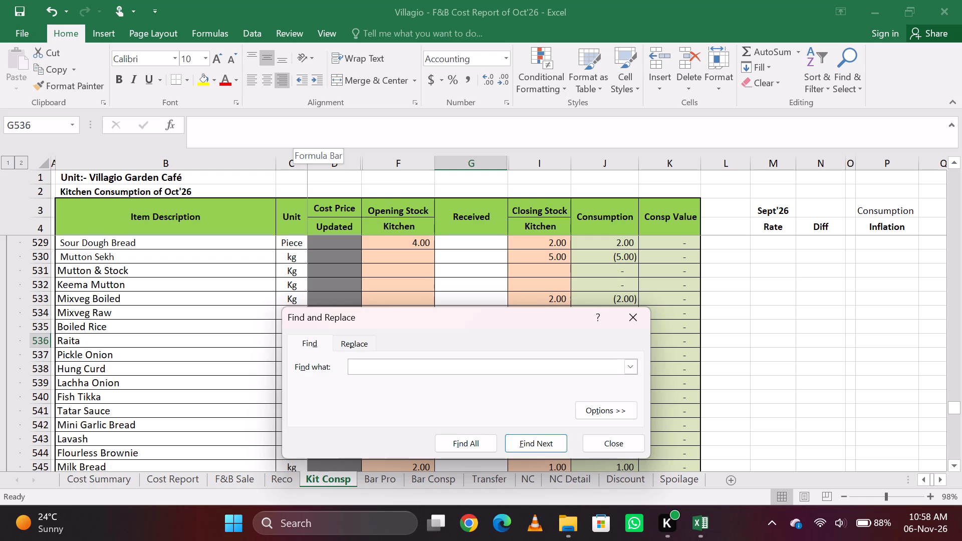
key("BackSpace")
type("rosef")
key("Return")
key("Return")
key("BackSpace")
key("Return")
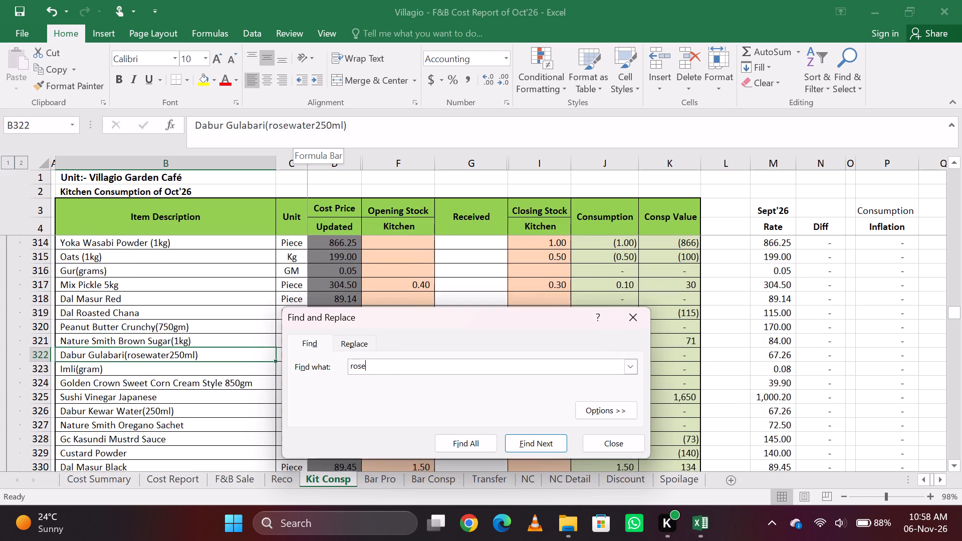
key("Return")
key("Return")
key("Return")
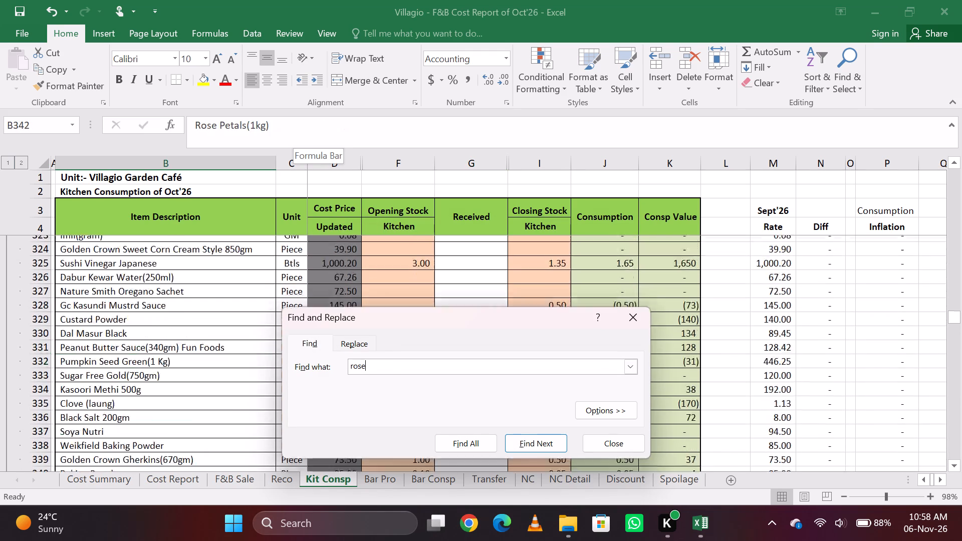
Set the kitchen closing stock of Rose Petals(1kg) to 0.17.
key("Escape")
key("Right")
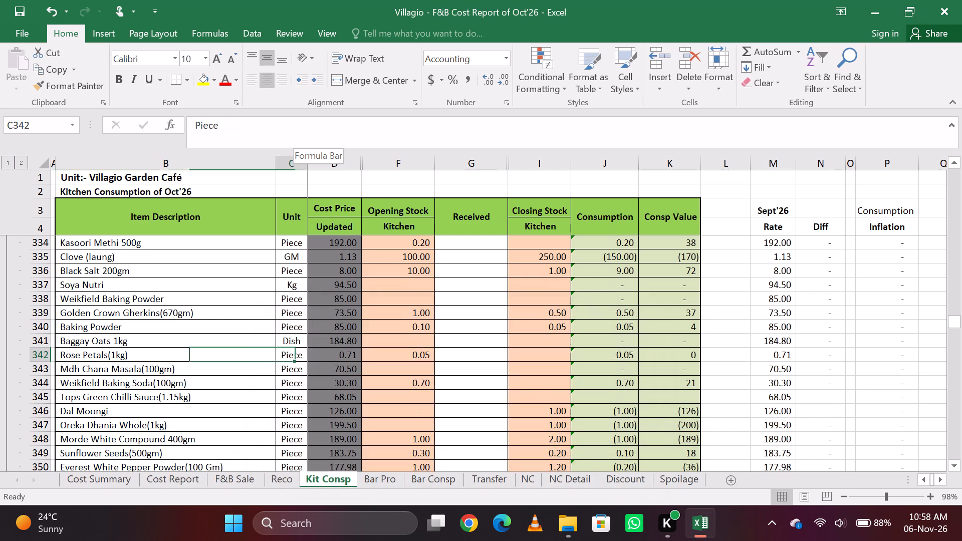
key("Right")
key("Right")
key("Right")
key("Right")
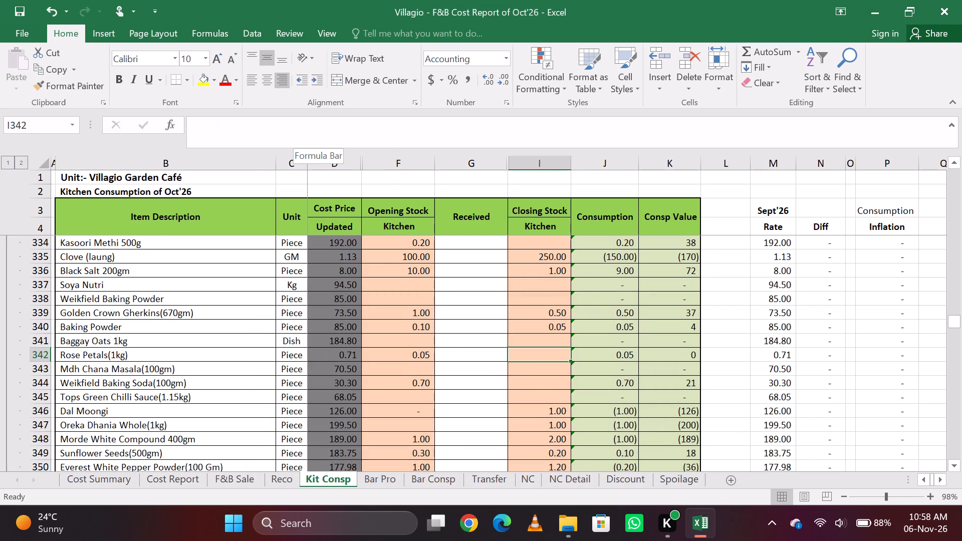
type(".17")
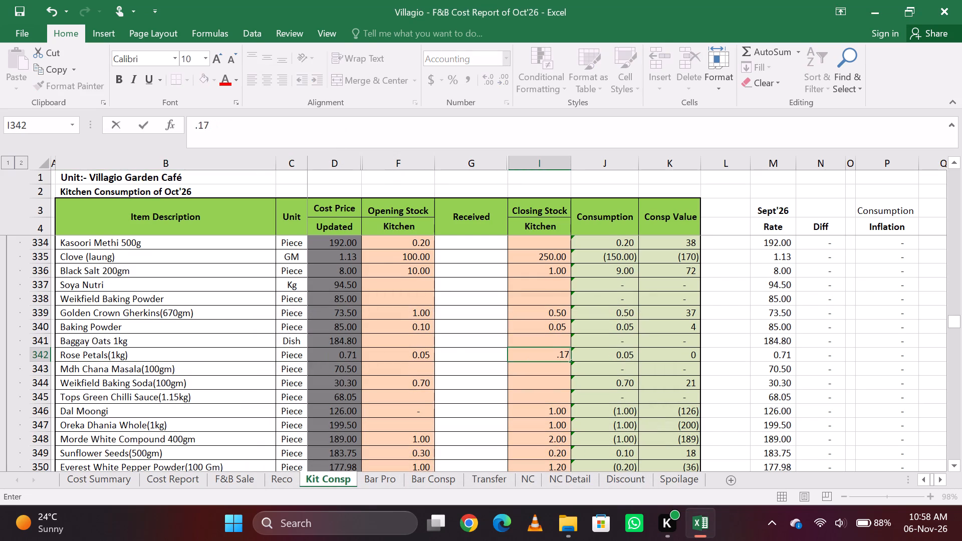
key("Down")
key("Up")
Search the sheet for tomato p and go to the Golden Crown Tomato Puree match.
key("ctrl+f")
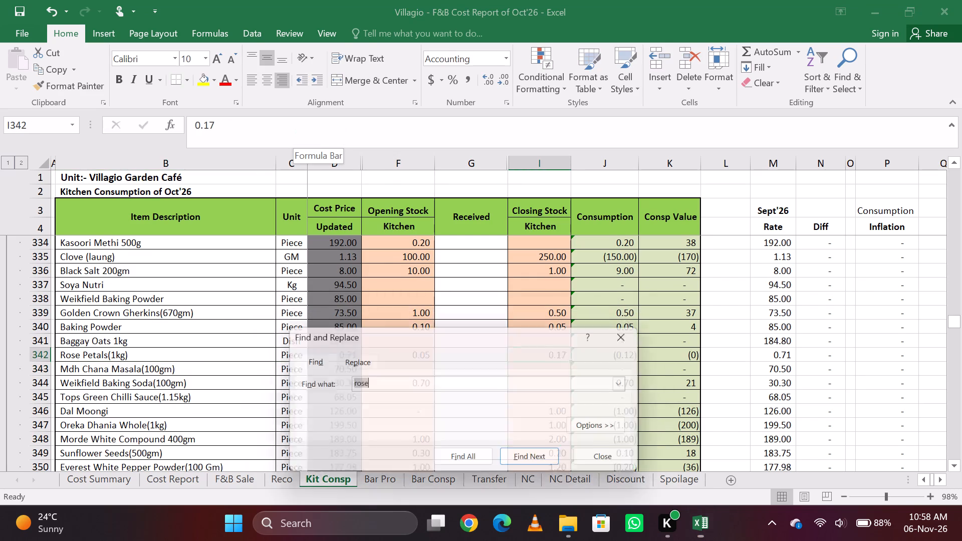
key("BackSpace")
key("BackSpace")
key("BackSpace")
key("BackSpace")
key("BackSpace")
key("BackSpace")
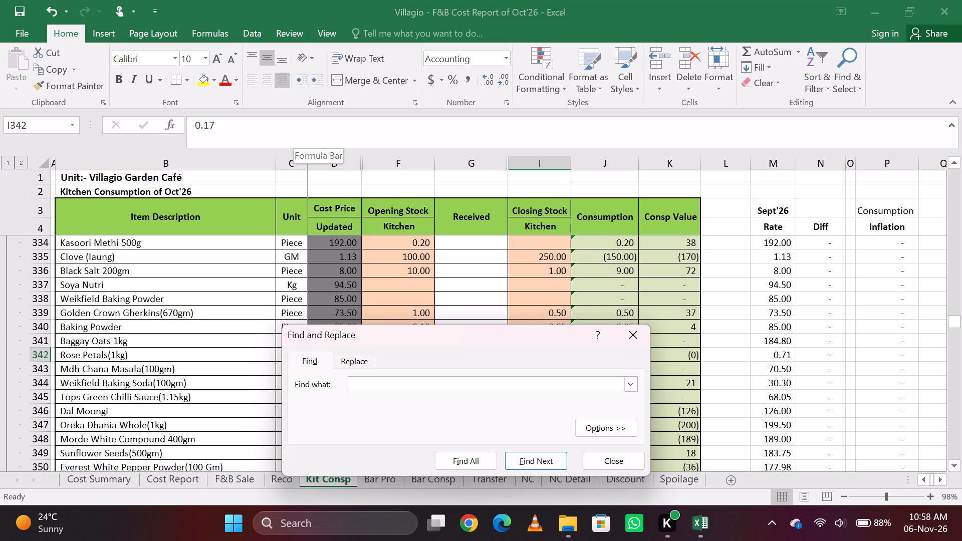
key("BackSpace")
type("toamto p")
key("Return")
key("Return")
key("BackSpace")
key("Return")
key("Return")
key("BackSpace")
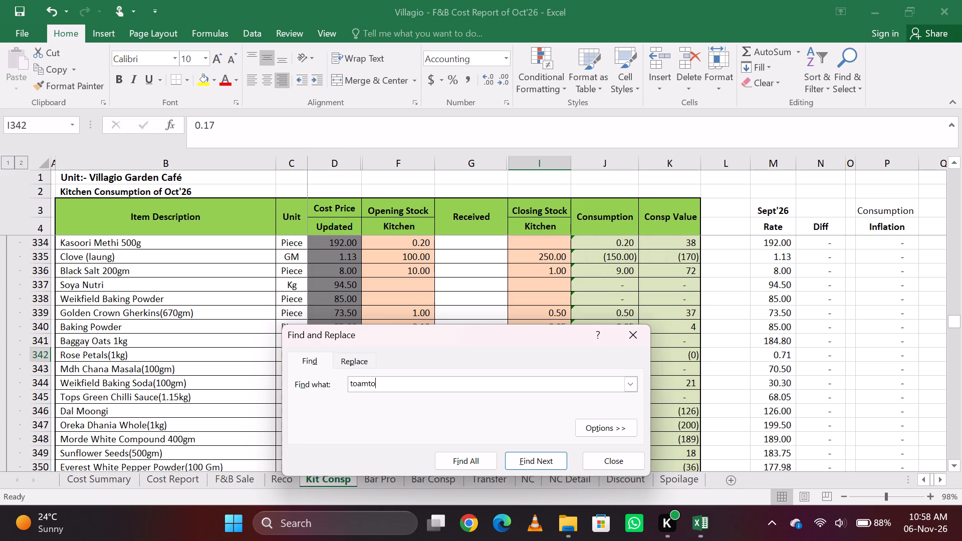
key("BackSpace")
key("BackSpace")
type("ato")
key("Return")
key("Return")
key("BackSpace")
key("BackSpace")
key("BackSpace")
key("BackSpace")
key("BackSpace")
key("BackSpace")
type("omato p")
key("Return")
key("Return")
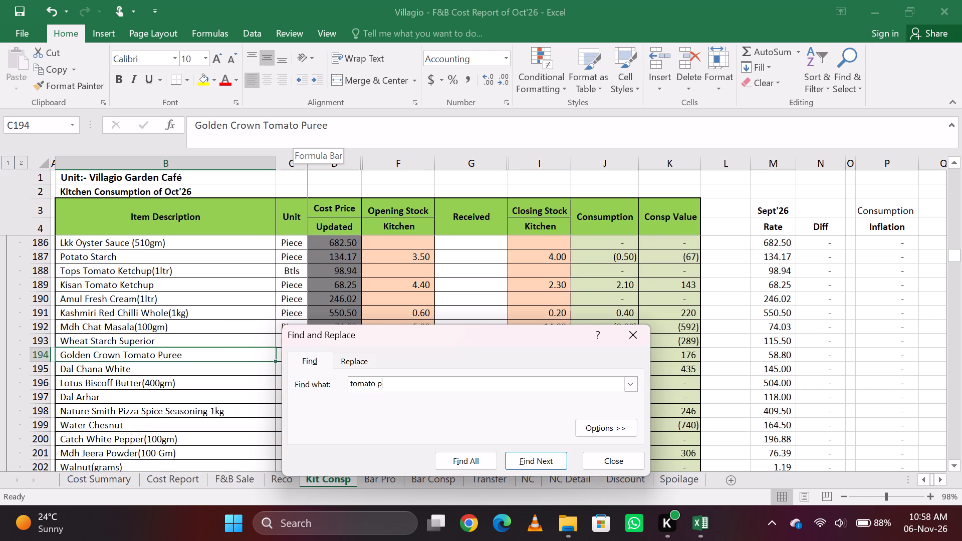
key("Return")
key("Return")
Set the kitchen closing stock of Golden Crown Tomato Puree to 2.
key("Escape")
key("Right")
key("Right")
key("Right")
key("Right")
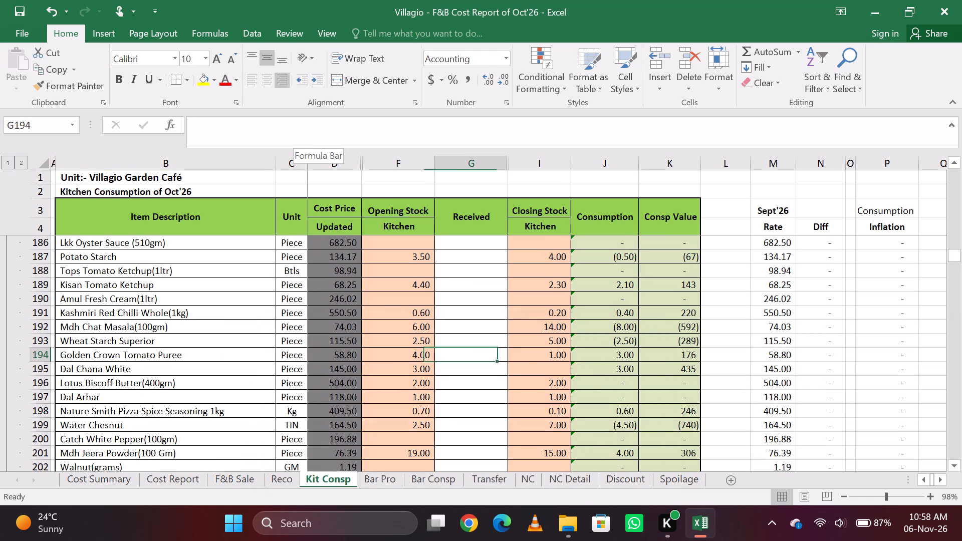
key("Right")
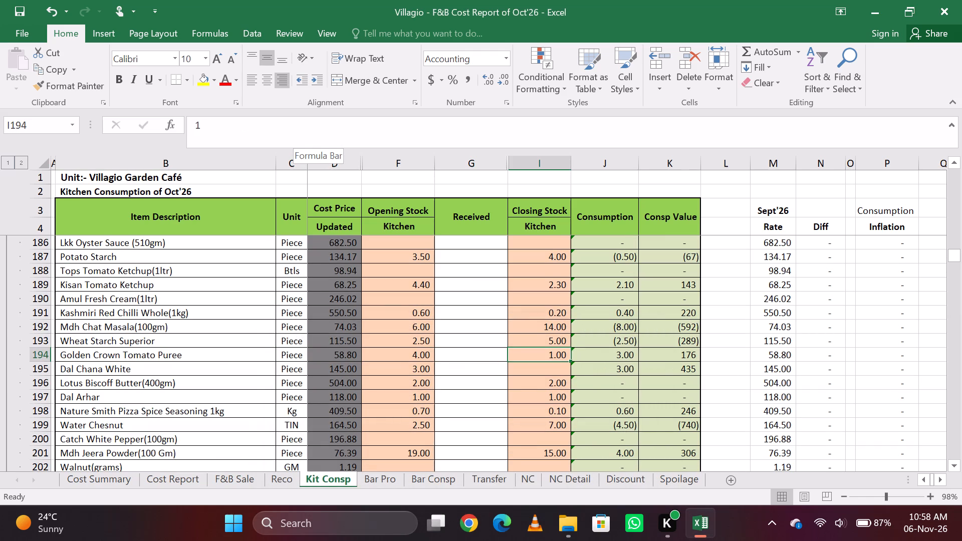
left_click(302, 145)
key("BackSpace")
key("2")
key("Return")
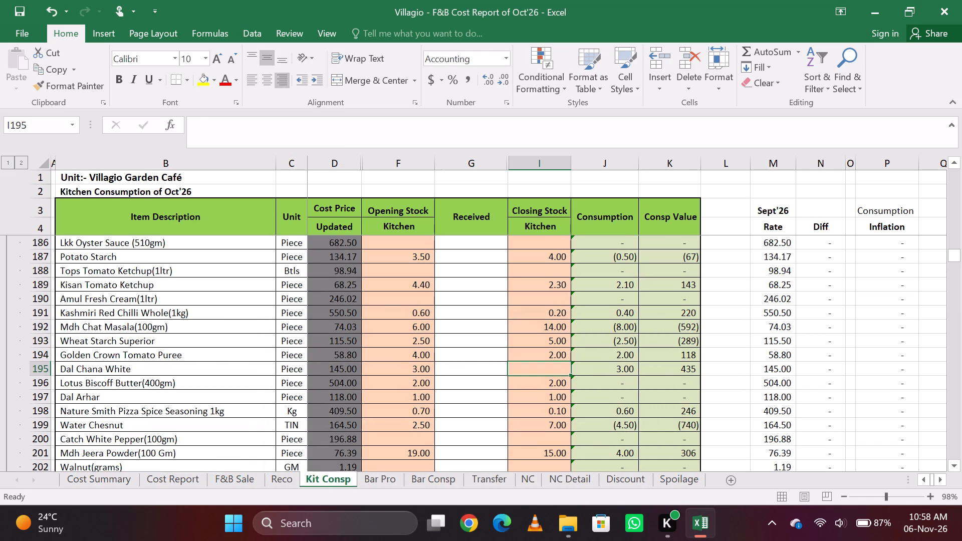
Find Boiled Rice in the sheet, set its kitchen closing stock to 4, and save the workbook.
key("ctrl+f")
key("BackSpace")
key("BackSpace")
key("BackSpace")
key("BackSpace")
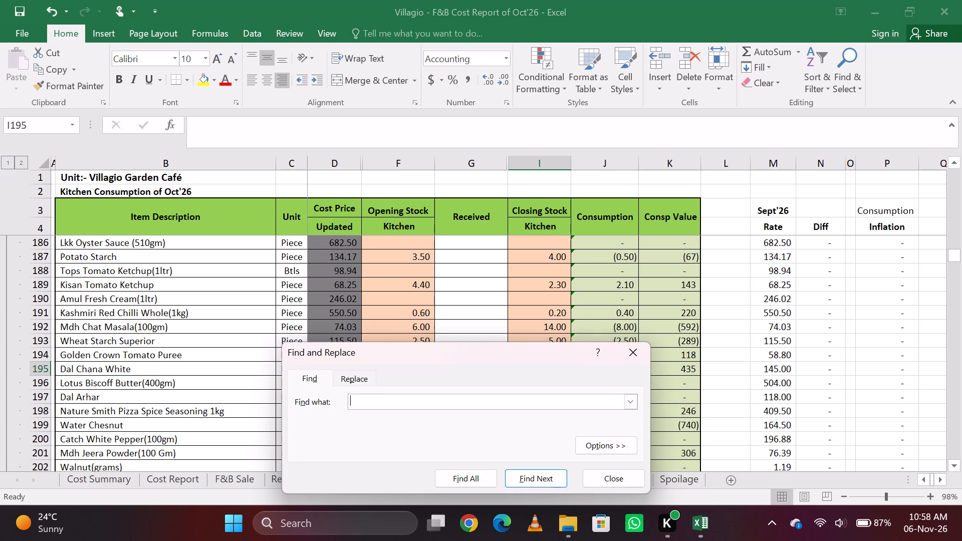
key("BackSpace")
key("BackSpace")
type("boiled ri")
key("Return")
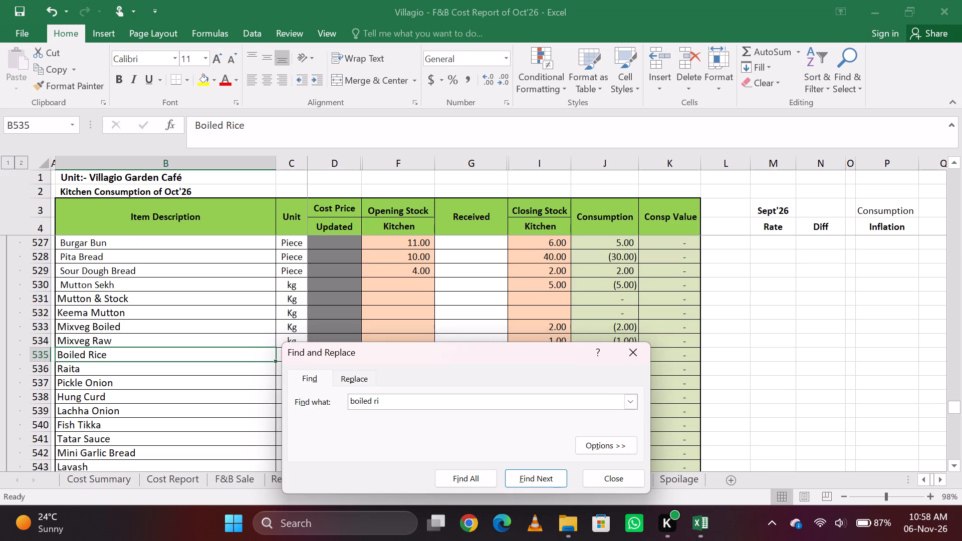
key("Return")
key("Escape")
key("Right")
key("Right")
key("Right")
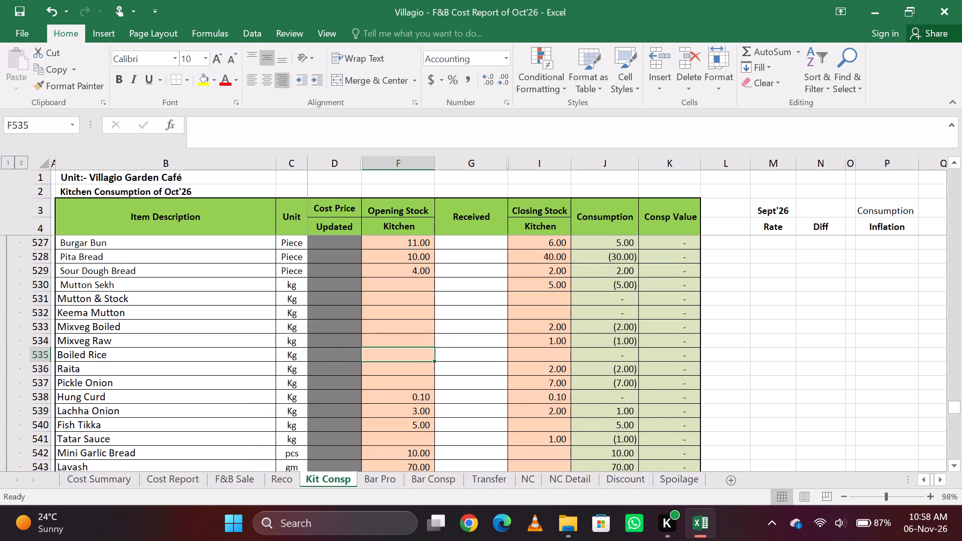
key("Right")
key("Right")
key("4")
key("Down")
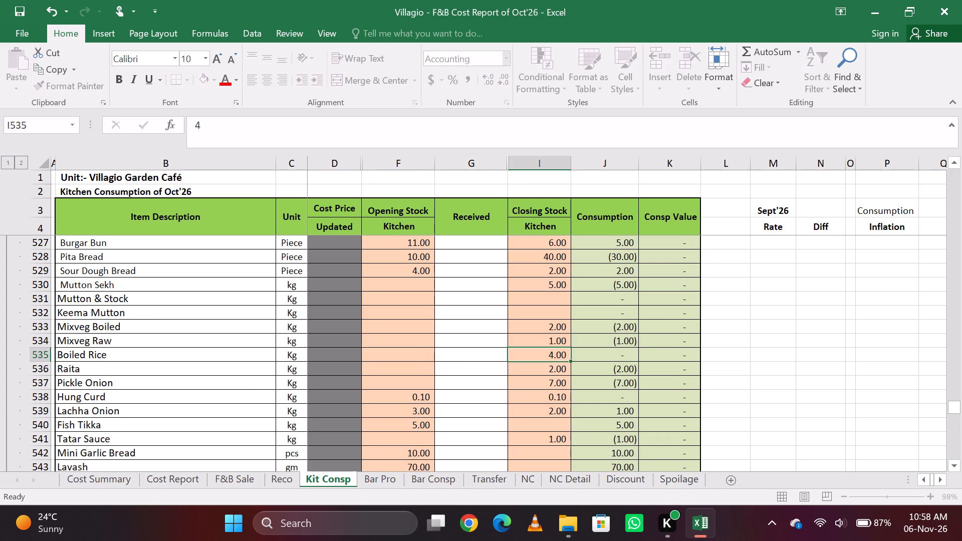
key("Up")
key("ctrl+s")
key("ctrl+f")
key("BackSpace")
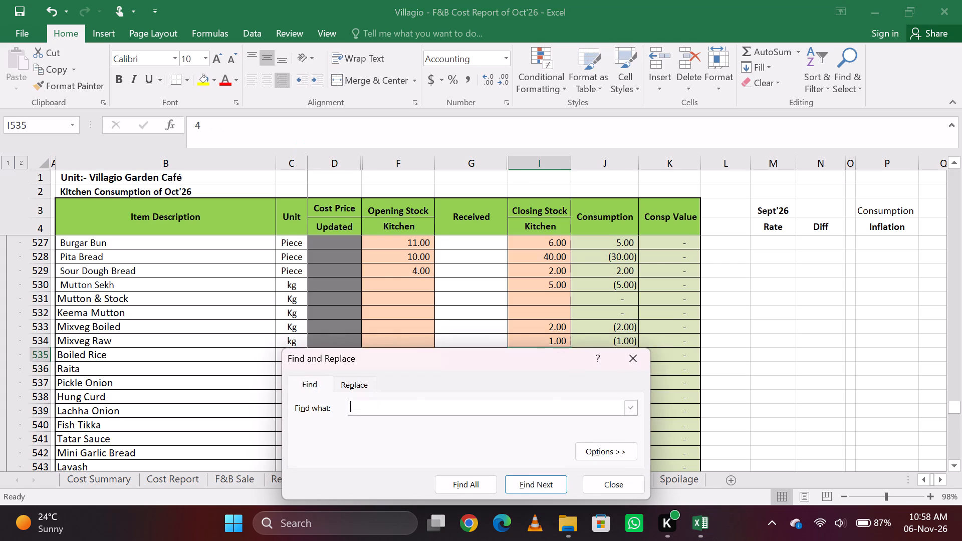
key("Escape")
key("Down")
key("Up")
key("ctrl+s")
Look through the sheets from F&B Sale to Bar Consp and stop on the Bar Pro sheet.
key("ctrl+Page_Up")
key("ctrl+Page_Up")
key("ctrl+Page_Up")
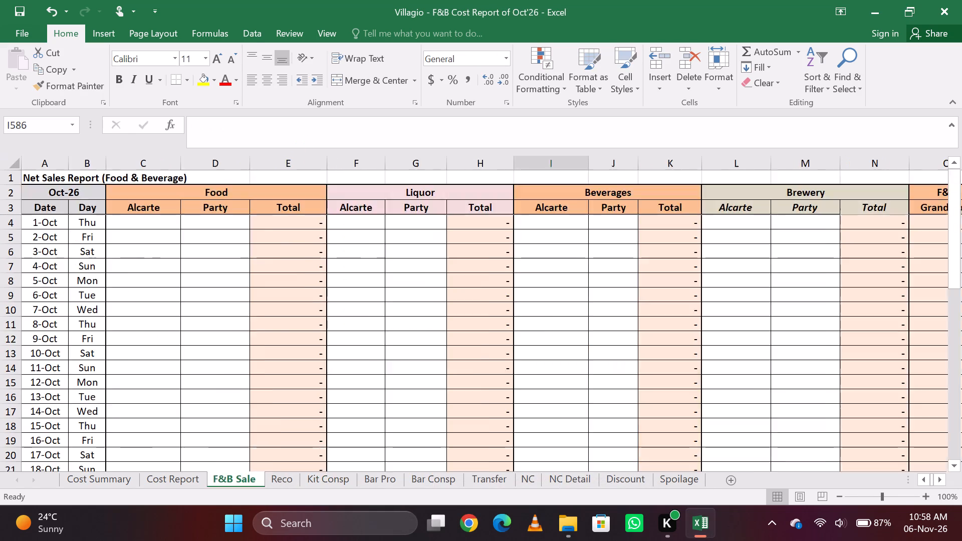
key("ctrl+Page_Down")
key("ctrl+Page_Down")
key("ctrl+Page_Down")
key("ctrl+Page_Down")
key("ctrl+Page_Up")
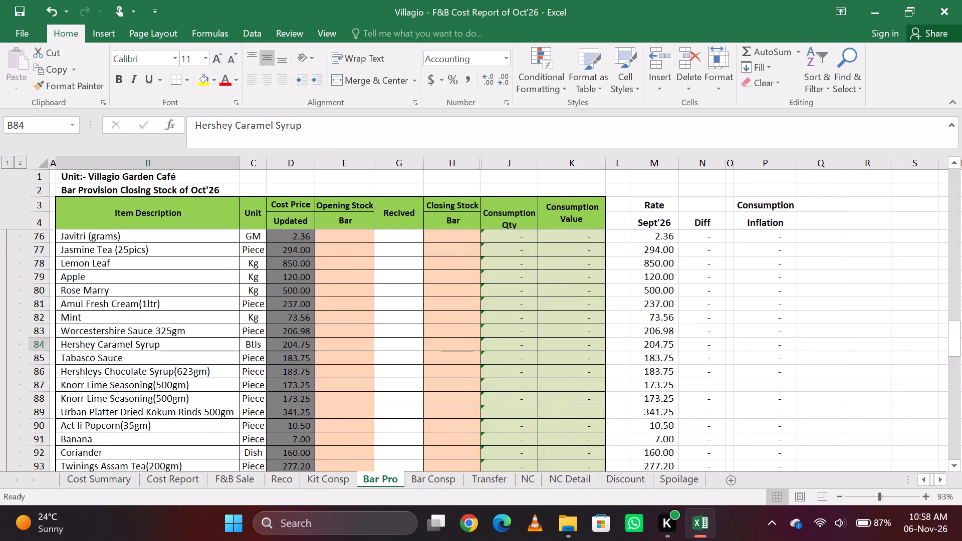
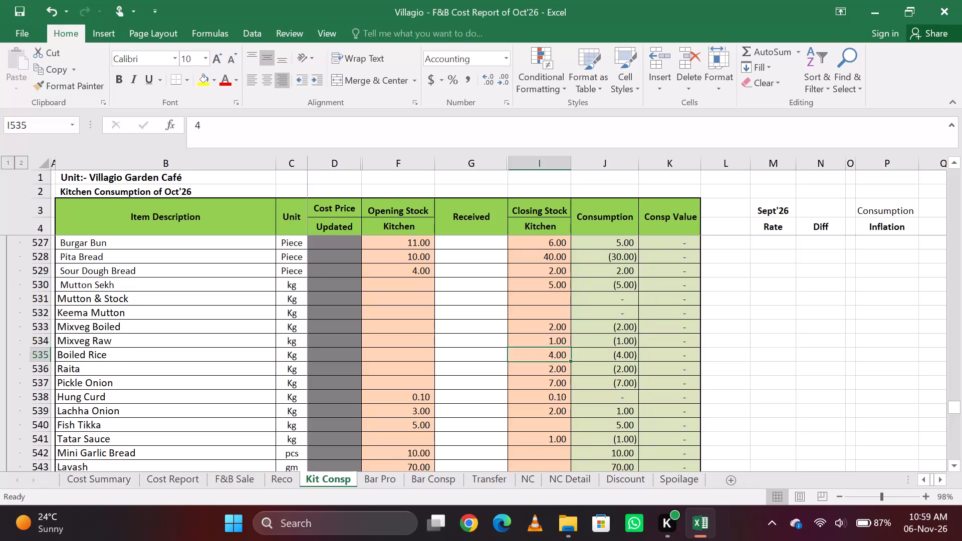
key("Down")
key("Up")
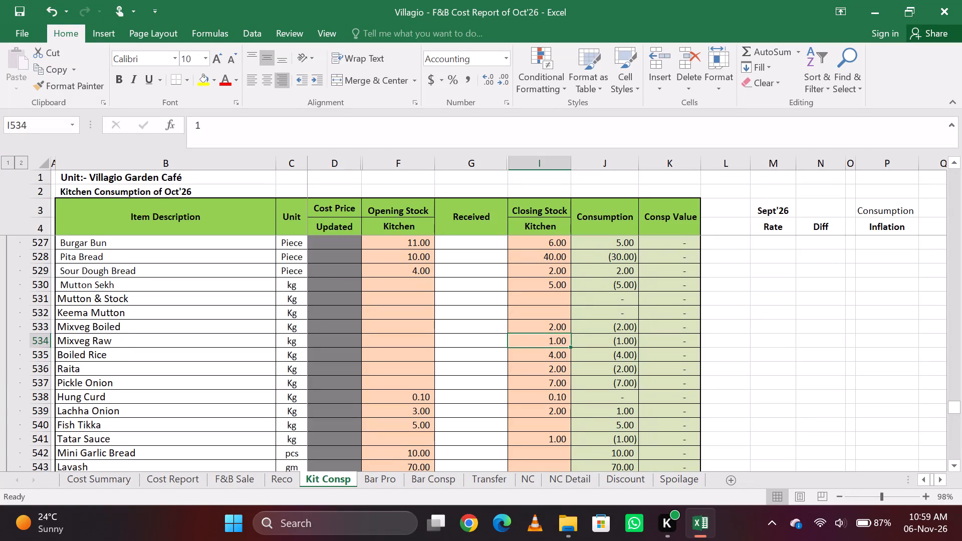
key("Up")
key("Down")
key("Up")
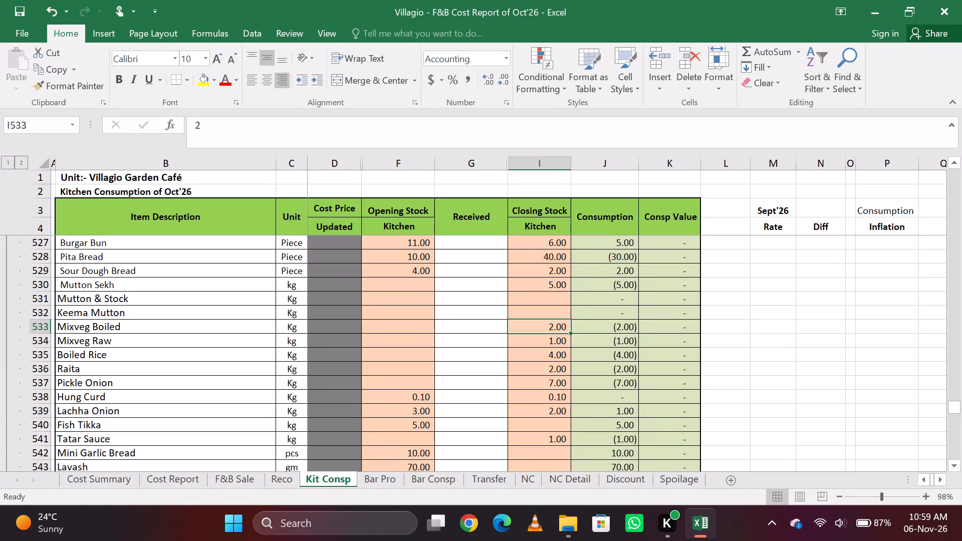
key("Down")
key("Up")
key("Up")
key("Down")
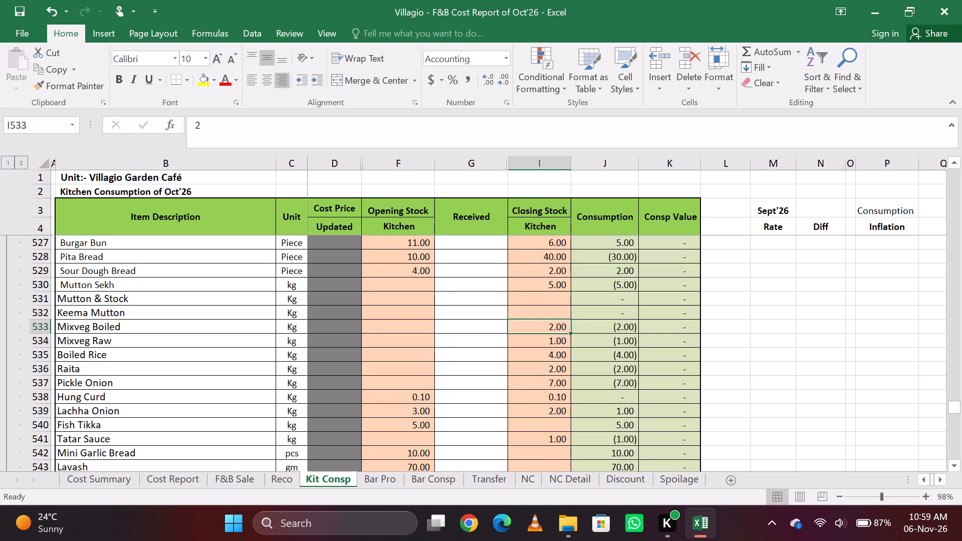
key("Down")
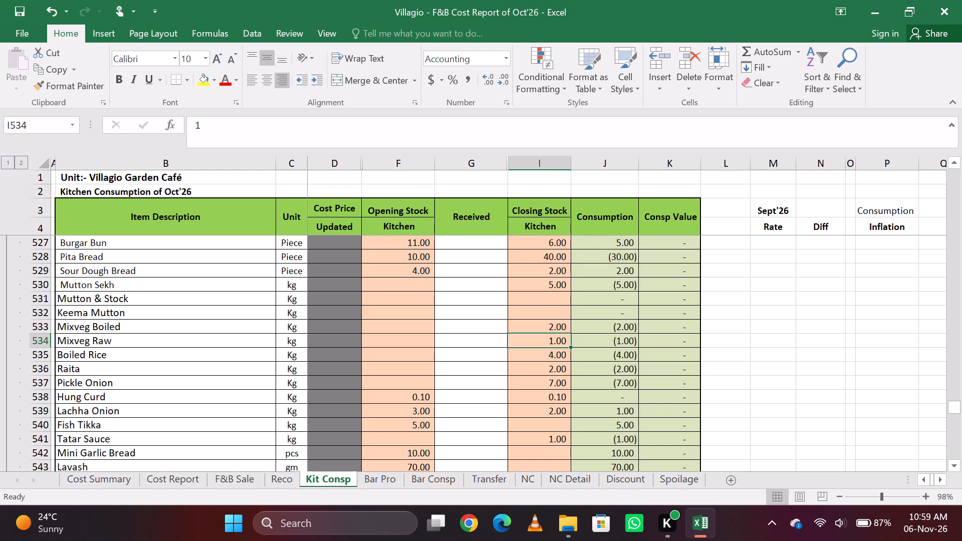
Find Kishmish(grams) by searching the sheet for kis, and set its kitchen closing stock to 270.
key("ctrl+f")
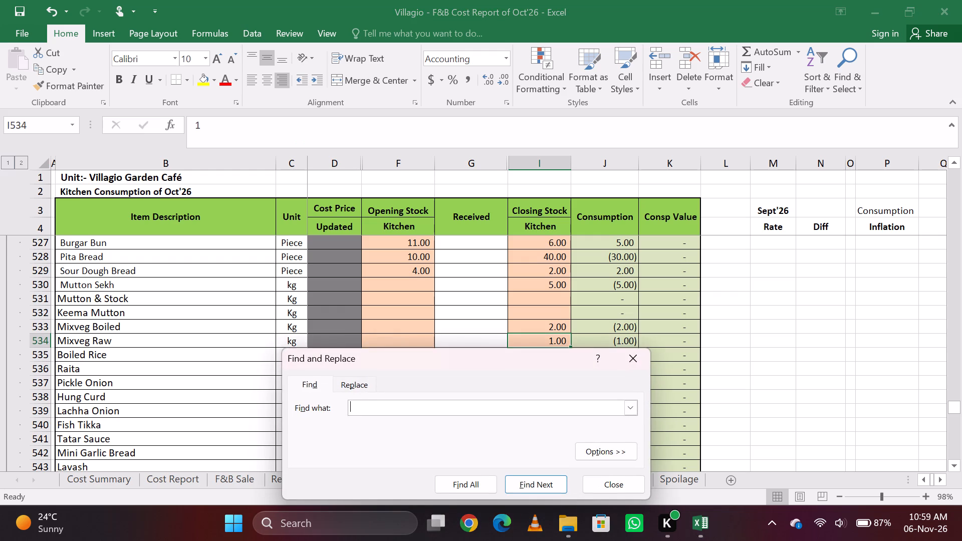
type("kis")
key("Return")
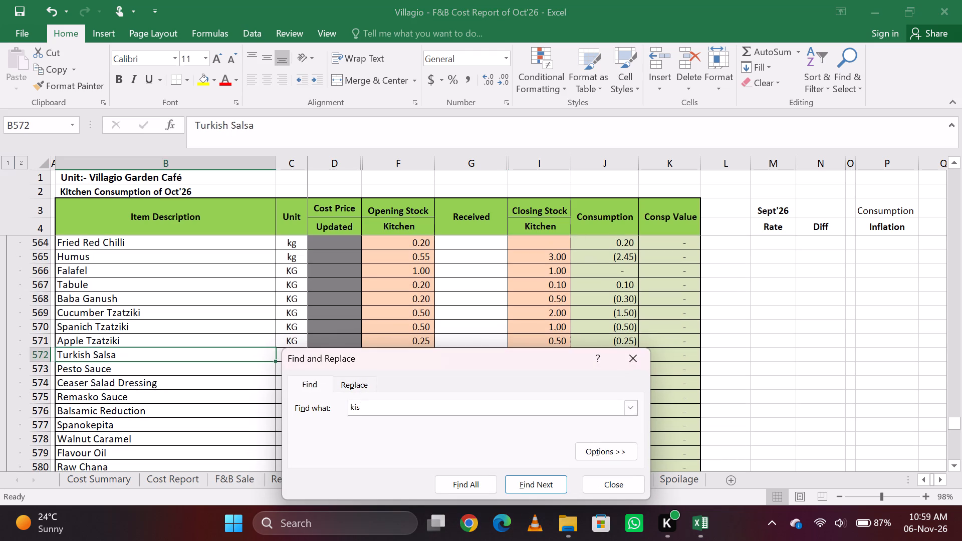
key("Return")
key("Return")
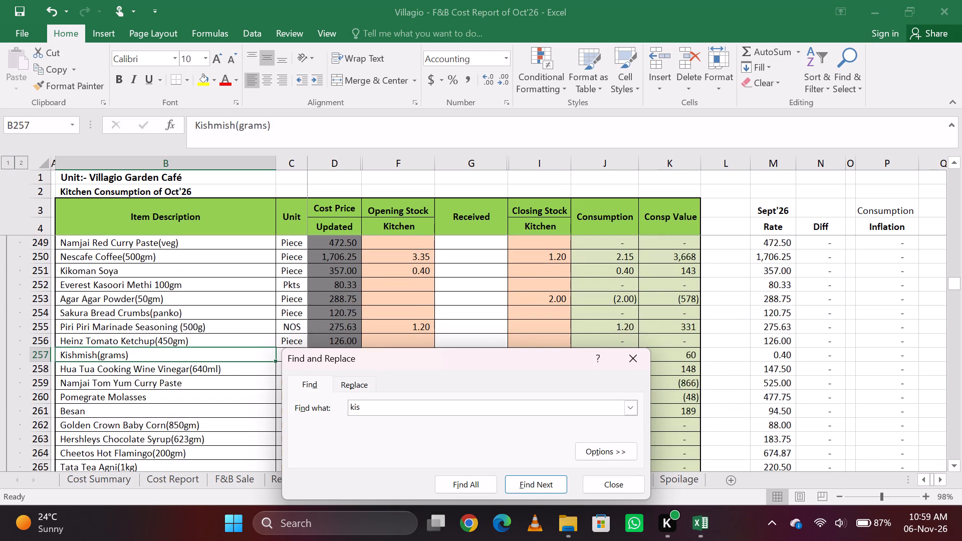
key("Return")
key("Return")
key("Return")
key("Return")
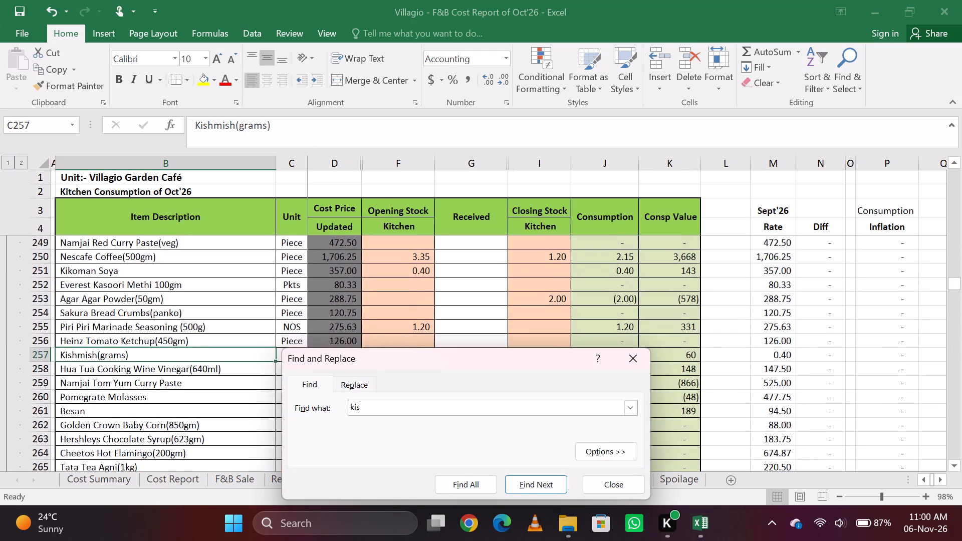
key("Return")
key("Return")
key("Escape")
key("Right")
key("Right")
key("Right")
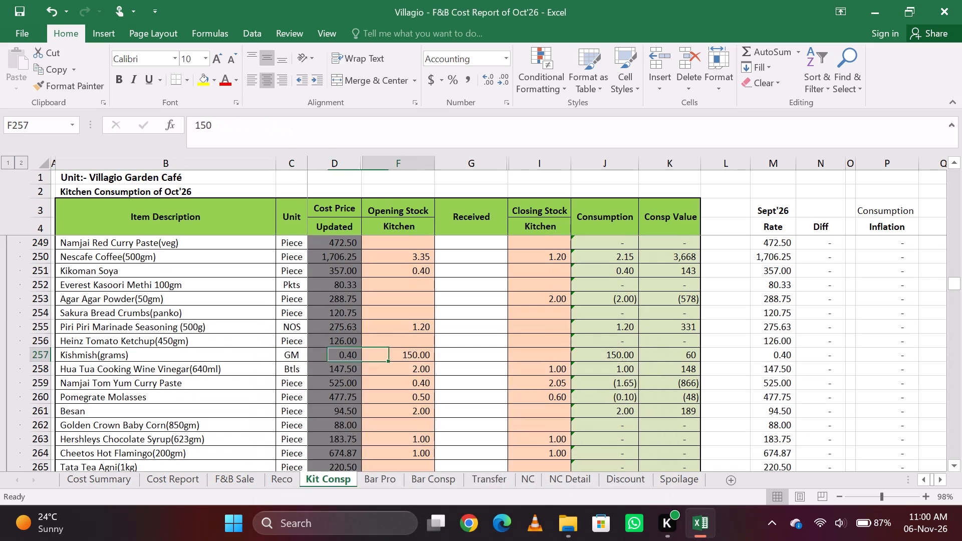
key("Right")
key("Right")
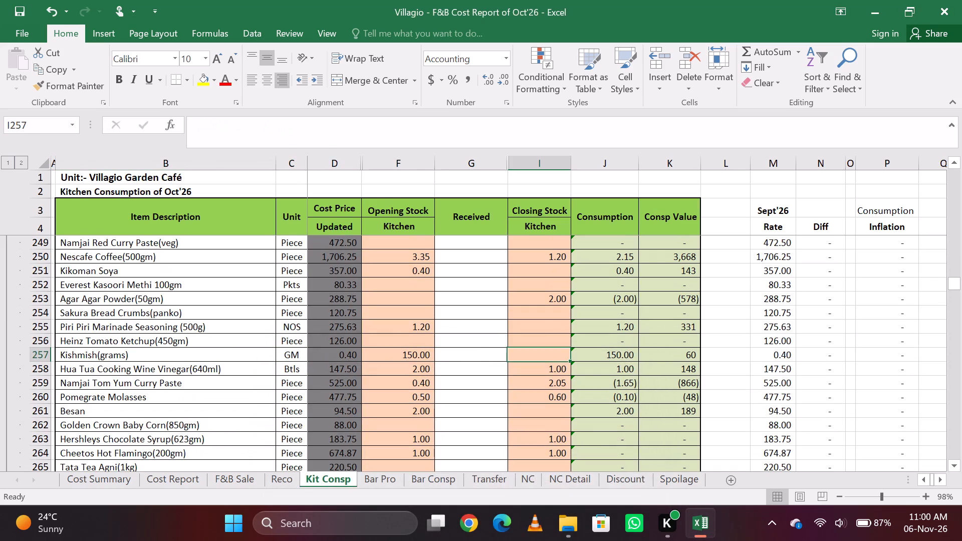
type("270")
key("Return")
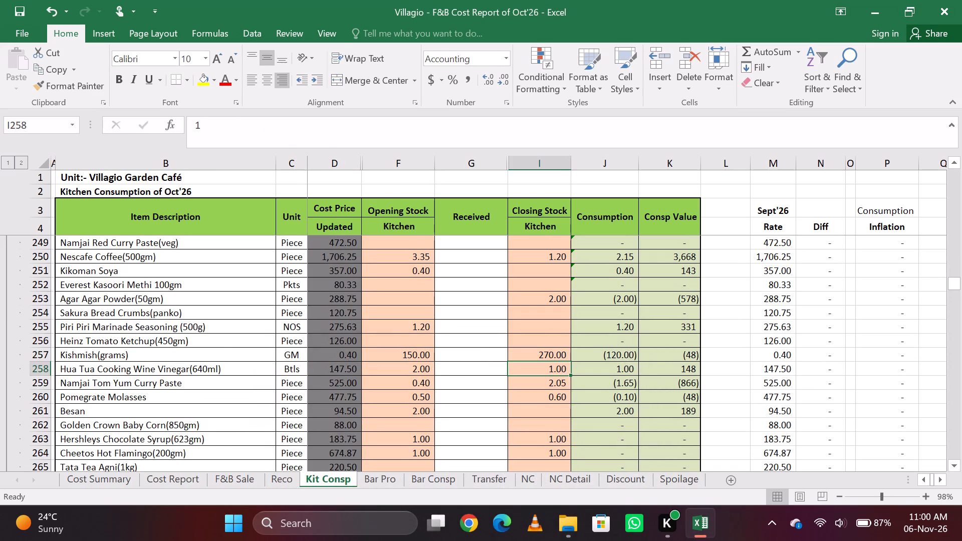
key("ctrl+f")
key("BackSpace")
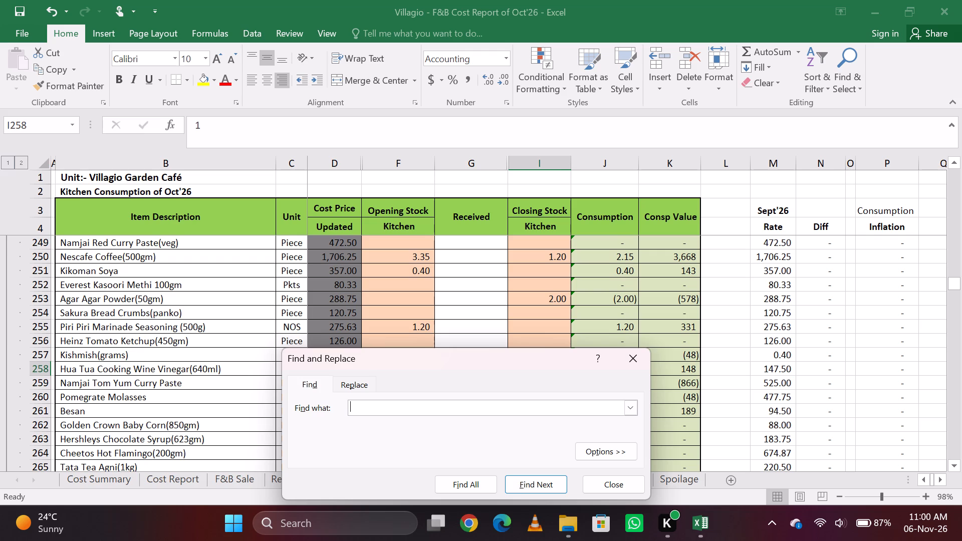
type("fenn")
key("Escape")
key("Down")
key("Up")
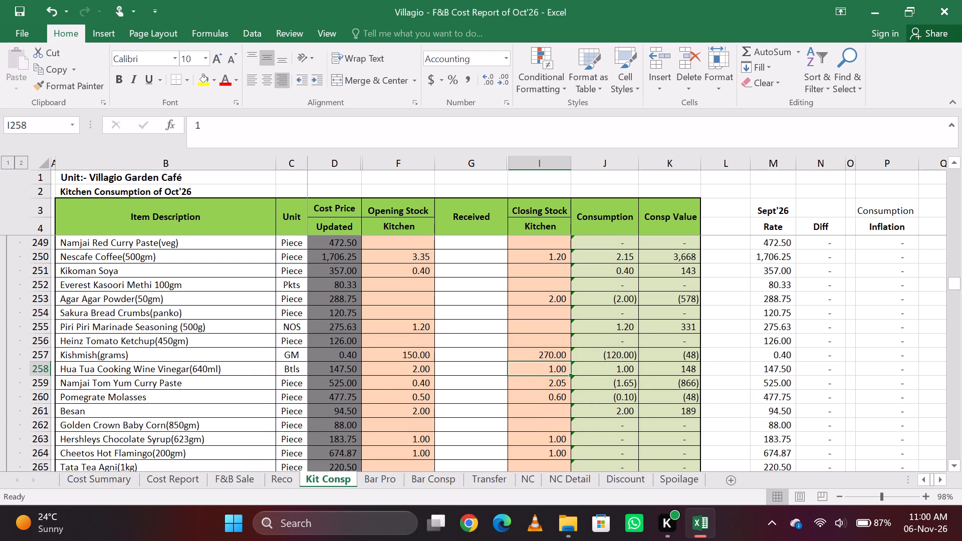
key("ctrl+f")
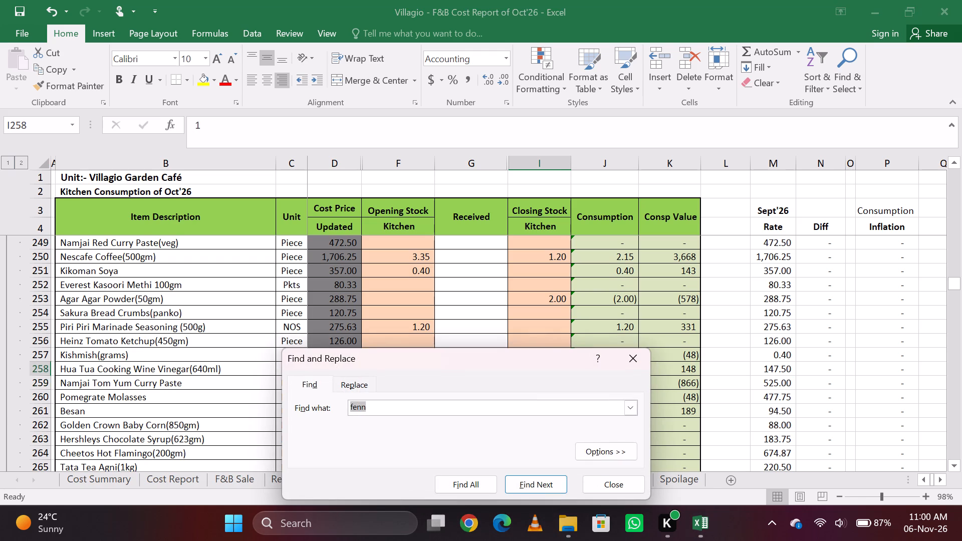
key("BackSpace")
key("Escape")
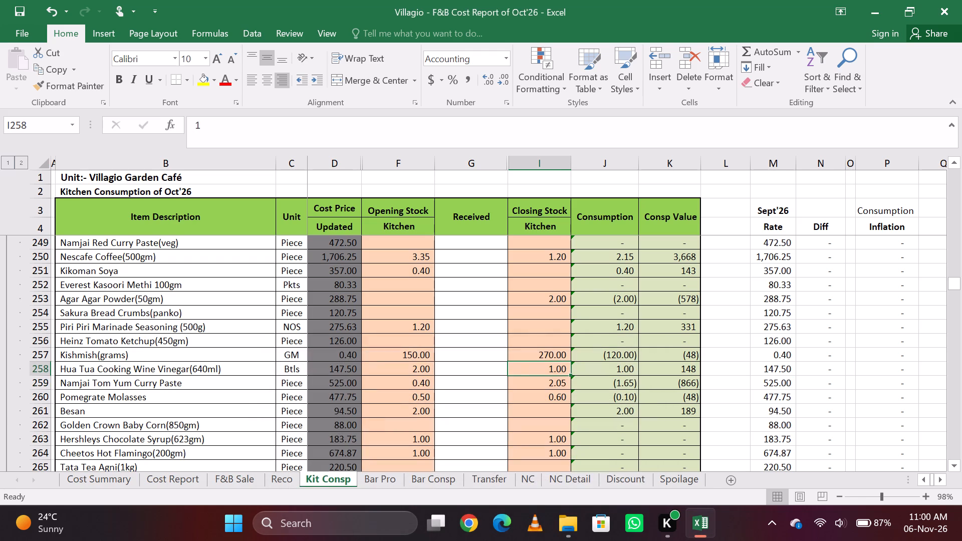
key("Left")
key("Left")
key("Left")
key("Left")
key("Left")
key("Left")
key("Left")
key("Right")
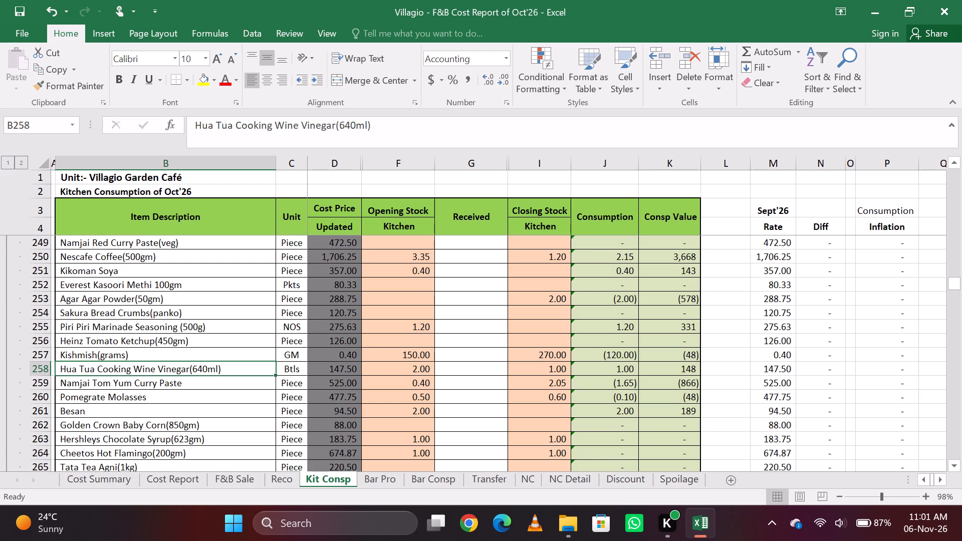
Check the available Wi-Fi networks and expand the NETPLUS- 5G entry, then close the network list.
left_click(845, 524)
left_click(755, 232)
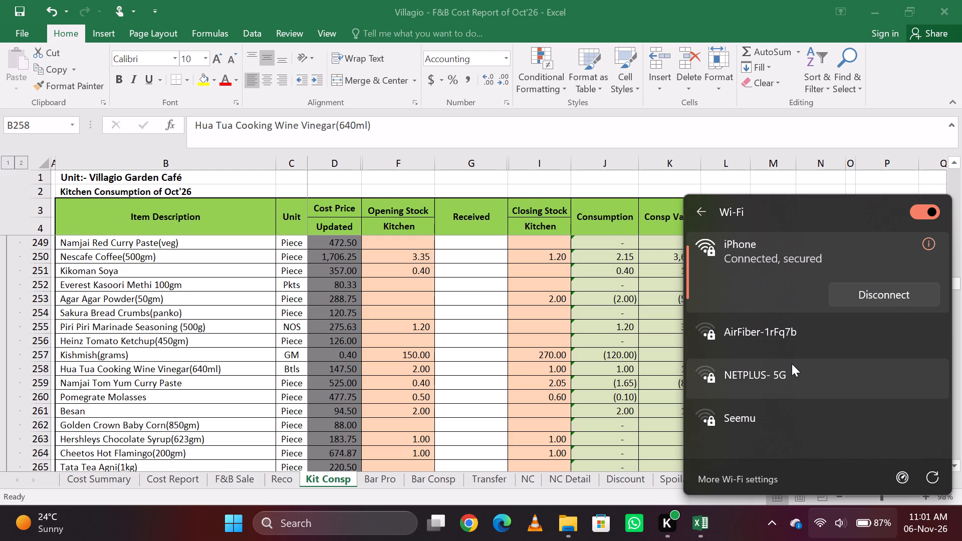
left_click(792, 364)
scroll(809, 343, "down", 1)
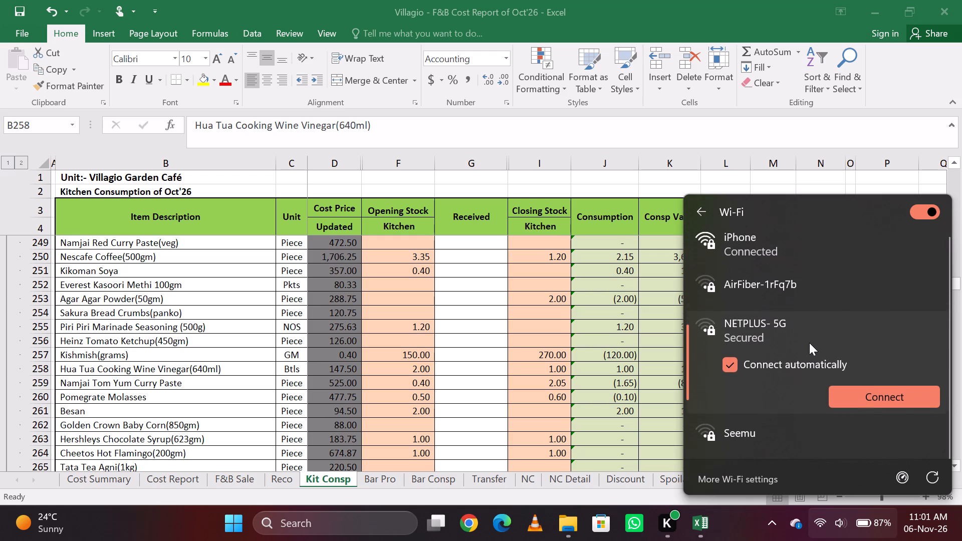
left_click(740, 531)
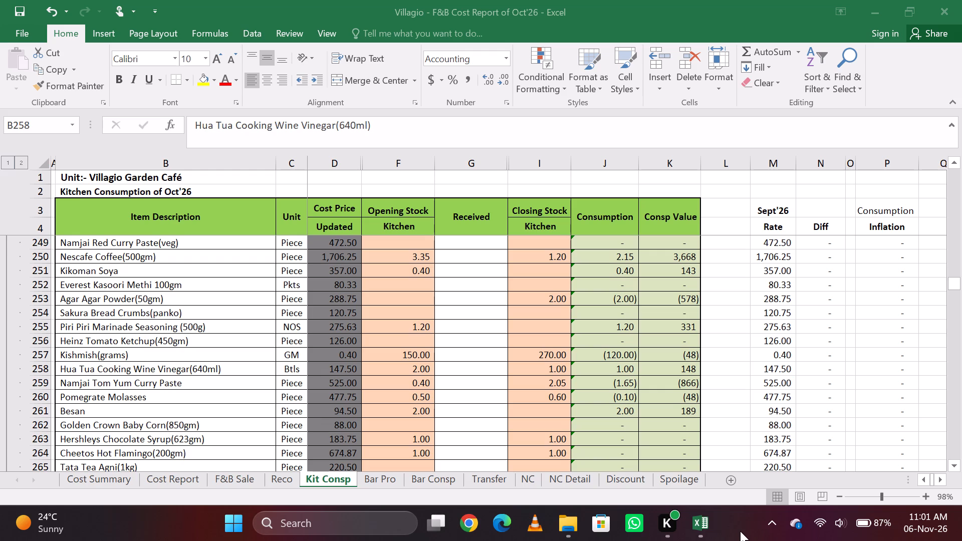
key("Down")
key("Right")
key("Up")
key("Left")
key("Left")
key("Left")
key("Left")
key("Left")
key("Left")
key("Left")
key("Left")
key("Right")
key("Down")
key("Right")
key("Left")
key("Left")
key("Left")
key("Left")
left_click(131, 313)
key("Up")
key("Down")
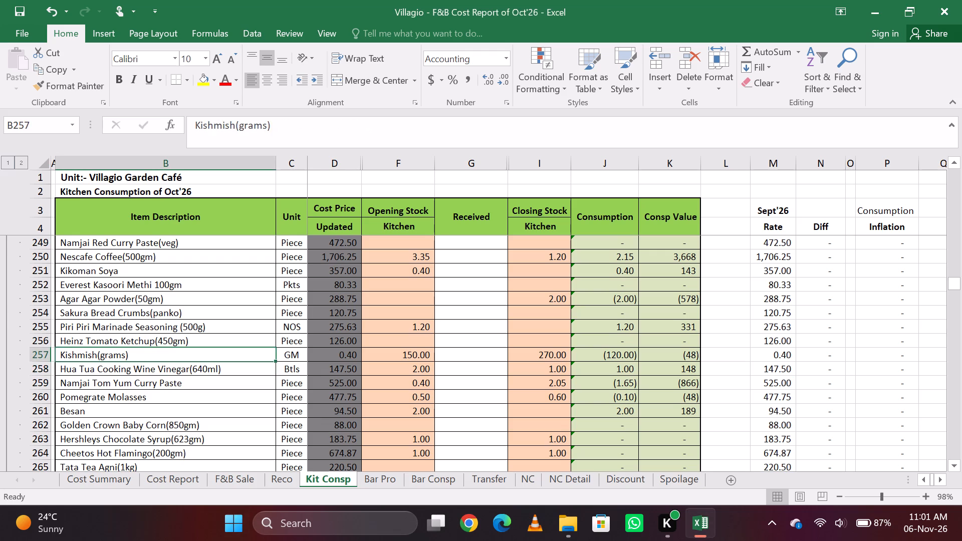
Find Kasoori Methi 500g by searching the sheet for meth, and set its kitchen closing stock to 0.2.
key("ctrl+f")
type("mr")
key("BackSpace")
type("eth")
key("Return")
key("Return")
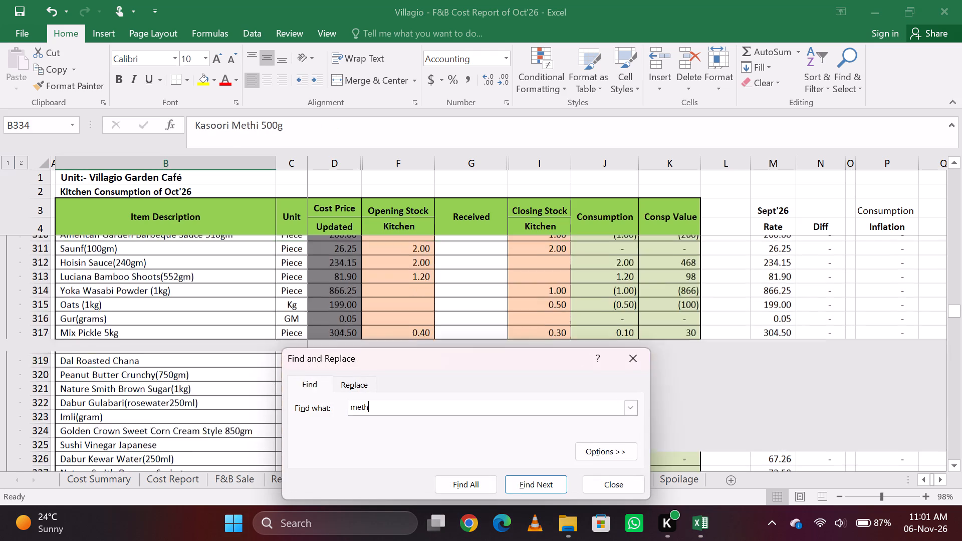
key("Escape")
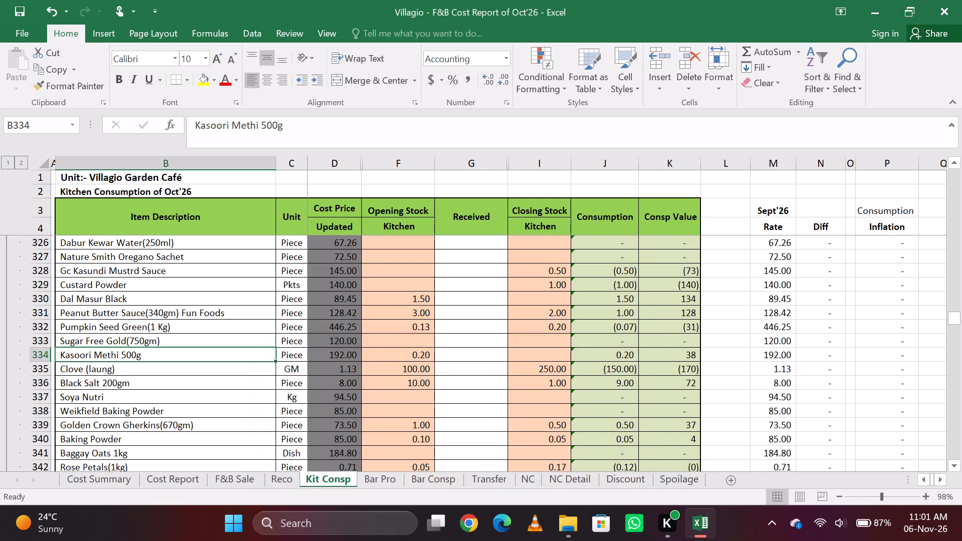
key("Right")
key("Right")
key("Right")
key("Right")
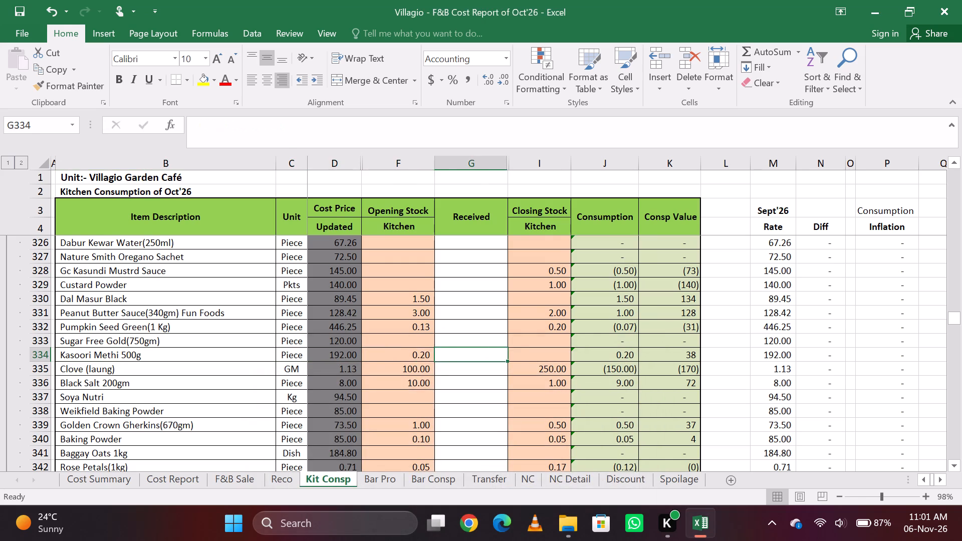
key("Right")
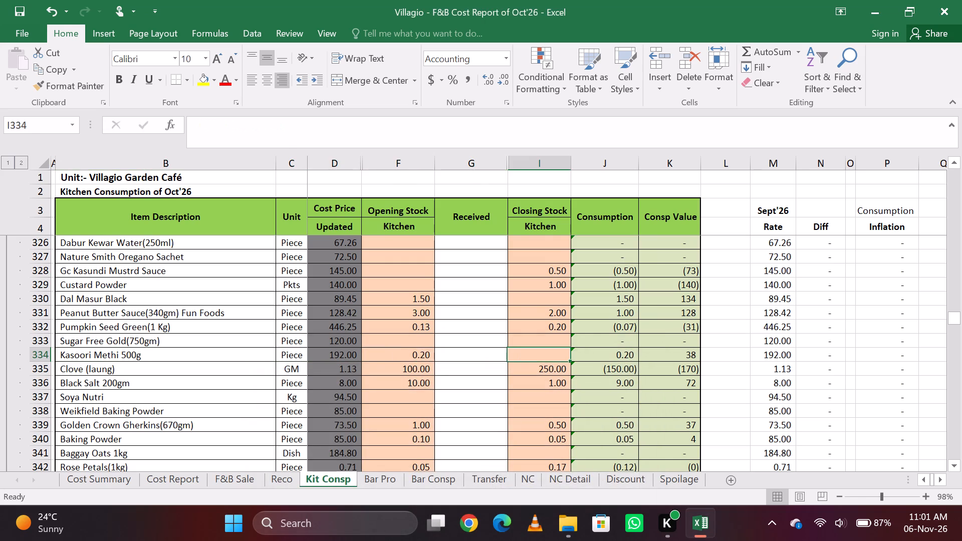
key("period")
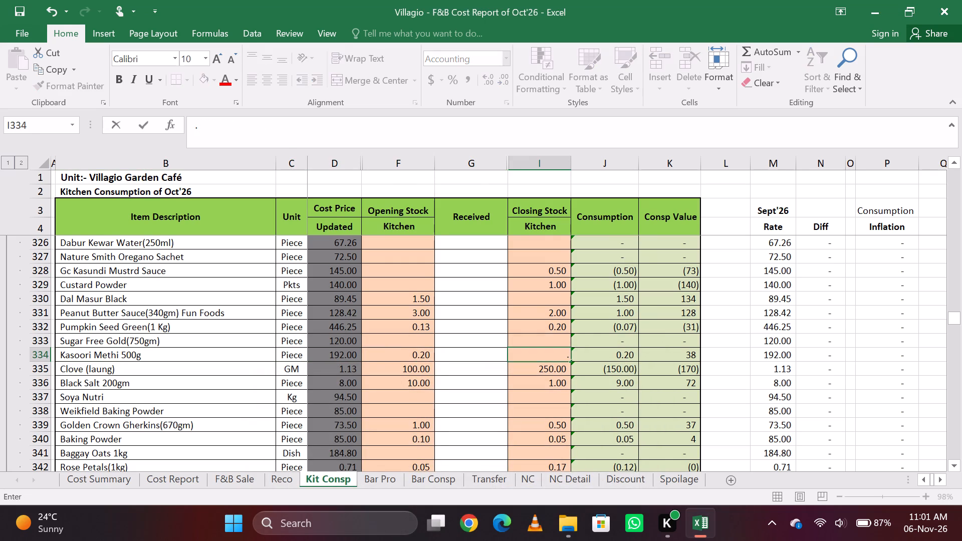
key("2")
key("Return")
Search the kitchen consumption sheet for gara and go through all the matching items.
key("ctrl+f")
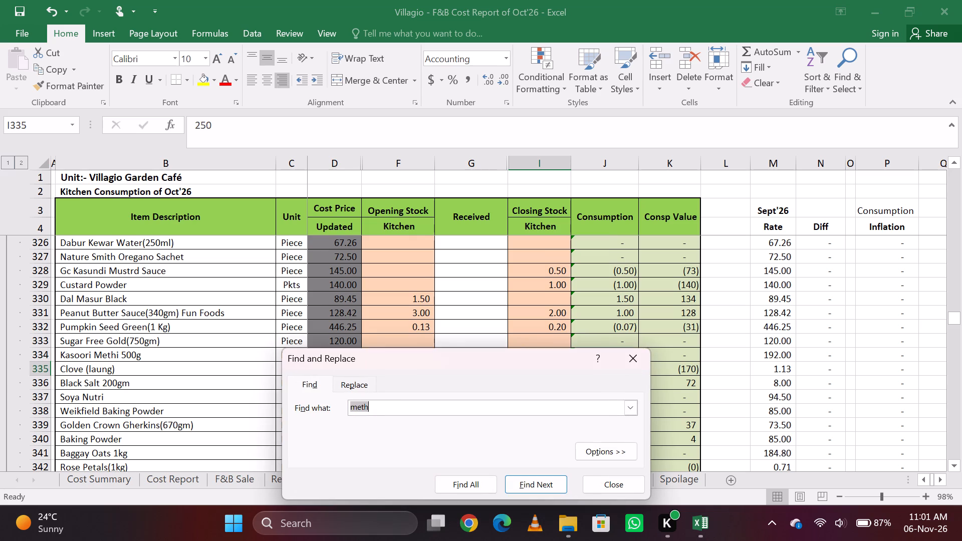
key("BackSpace")
key("BackSpace")
type("gara")
key("Return")
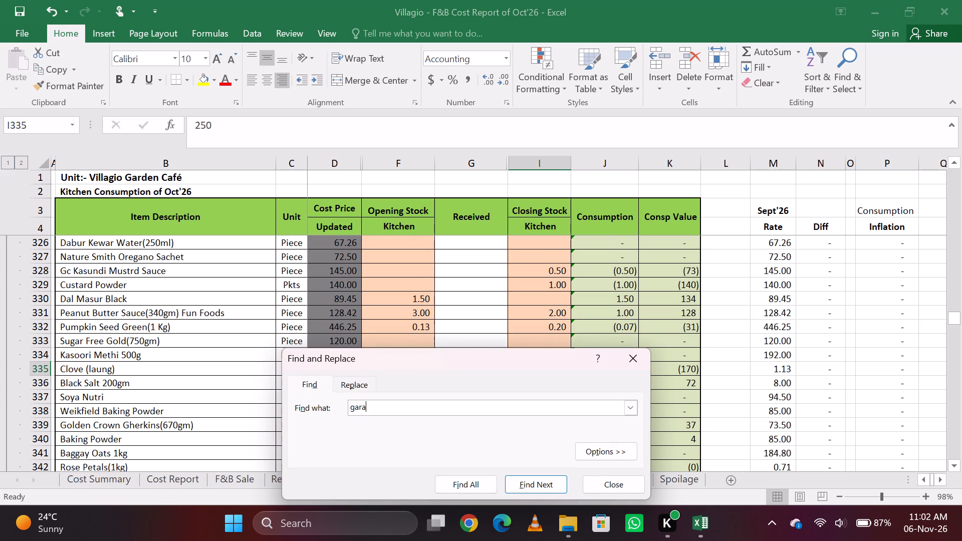
key("Return")
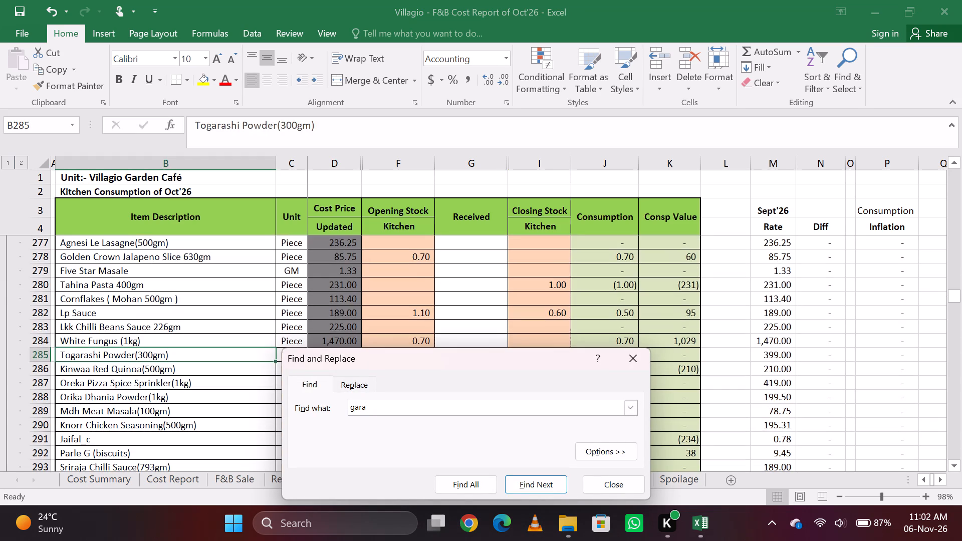
key("Return")
key("Return")
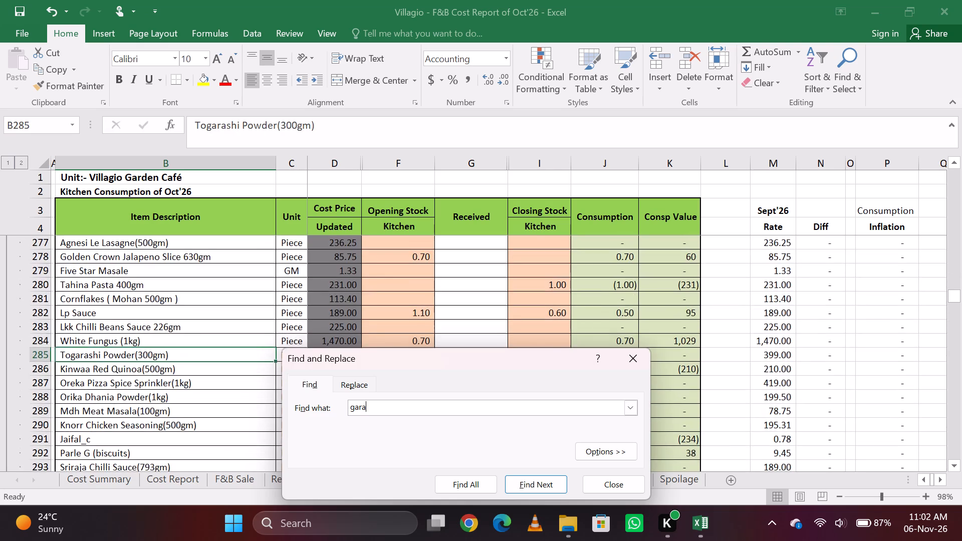
key("Return")
key("Return")
key("Return")
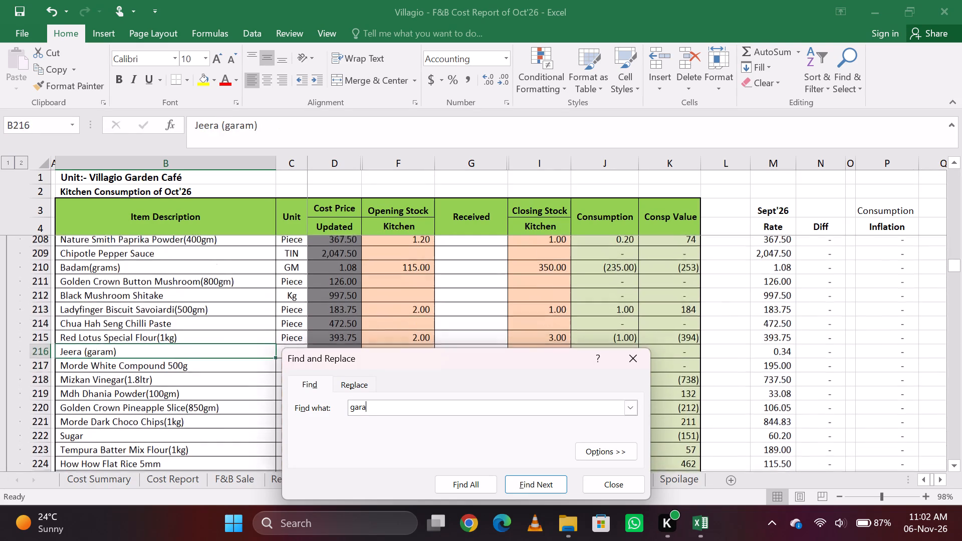
key("Return")
key("Return")
key("Return")
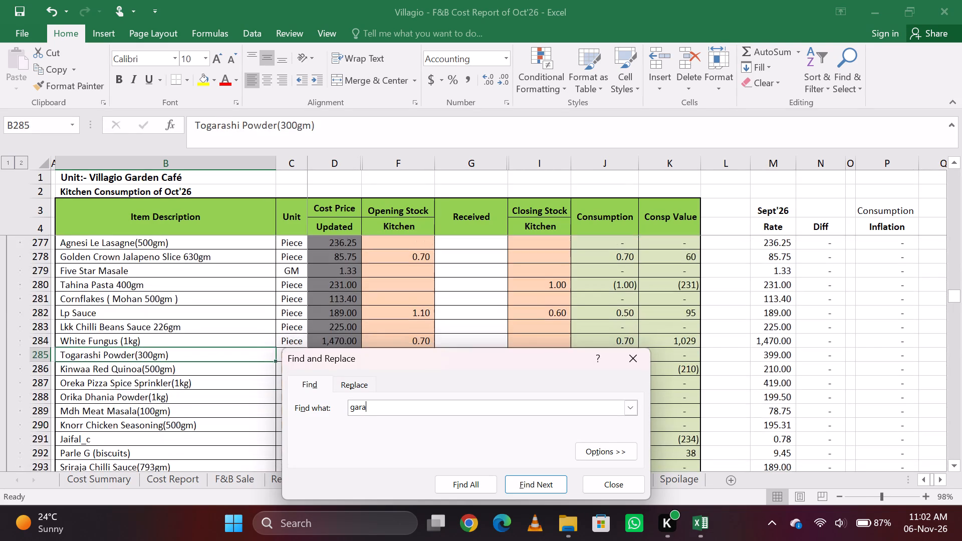
Search the kitchen consumption sheet for mdh and go through all the matching items.
key("BackSpace")
key("BackSpace")
key("BackSpace")
key("BackSpace")
key("BackSpace")
key("BackSpace")
key("BackSpace")
key("BackSpace")
key("BackSpace")
key("BackSpace")
key("BackSpace")
key("BackSpace")
type("mdh")
key("Return")
key("Return")
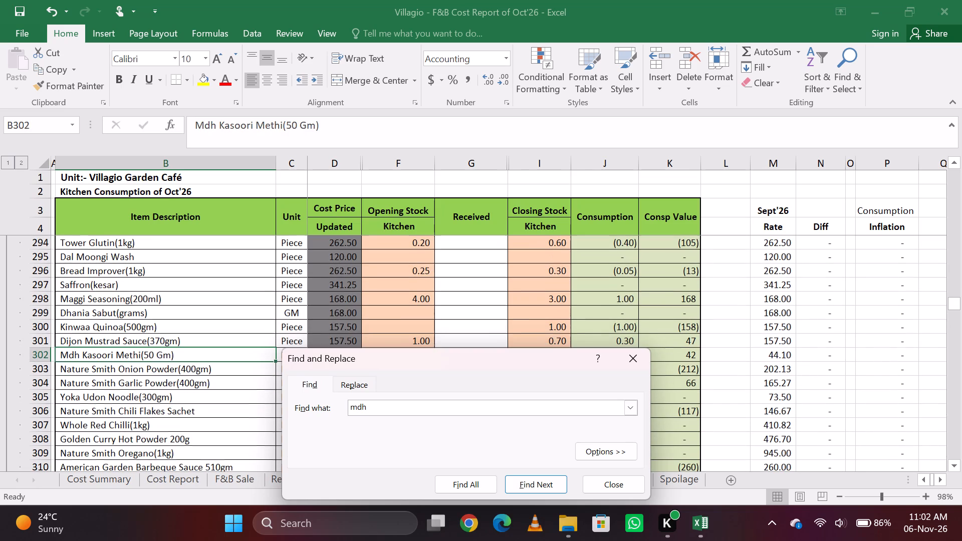
key("Return")
key("Return")
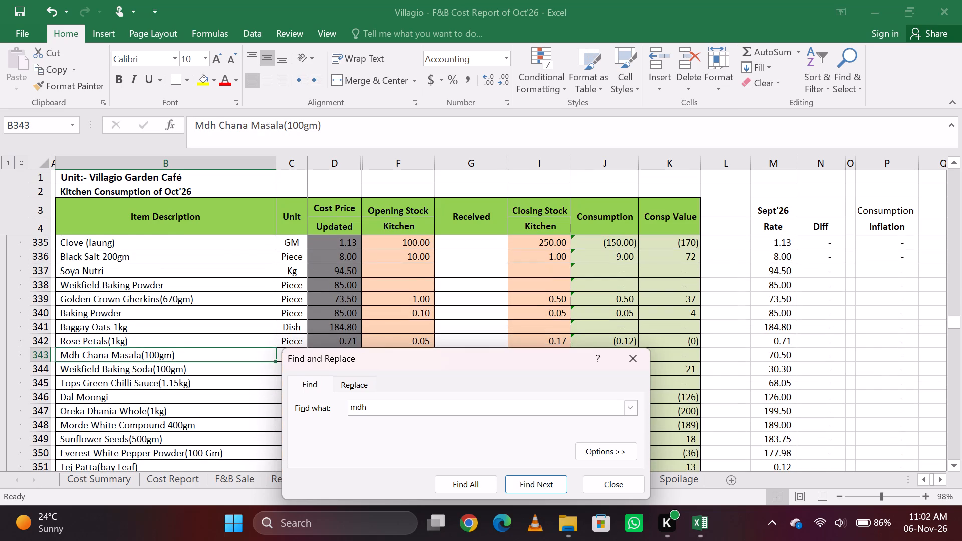
key("Return")
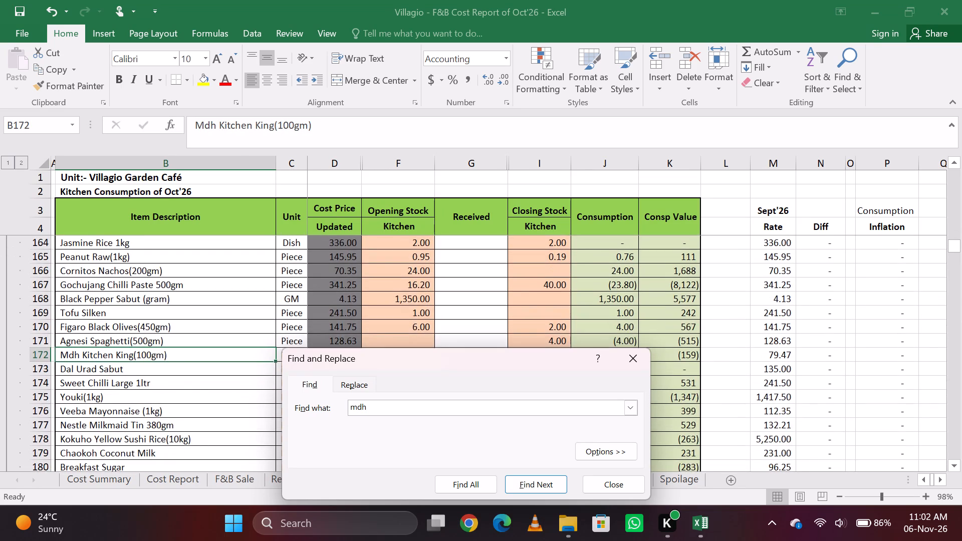
key("Return")
key("Return")
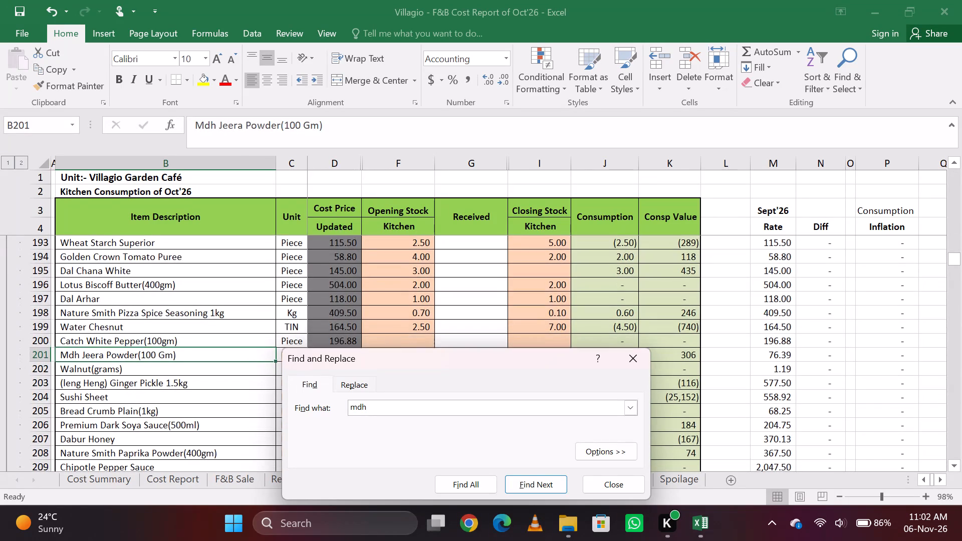
key("Return")
key("Return")
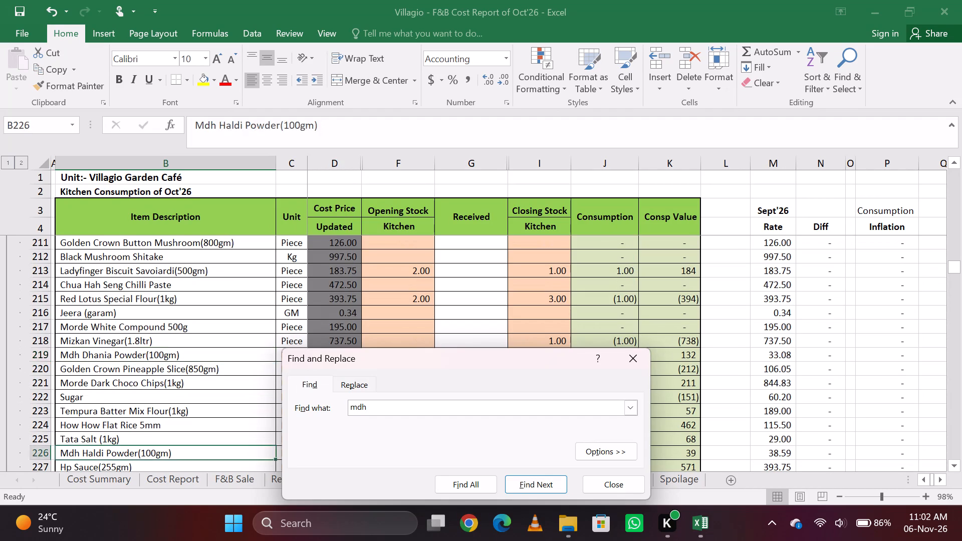
key("Return")
key("Return")
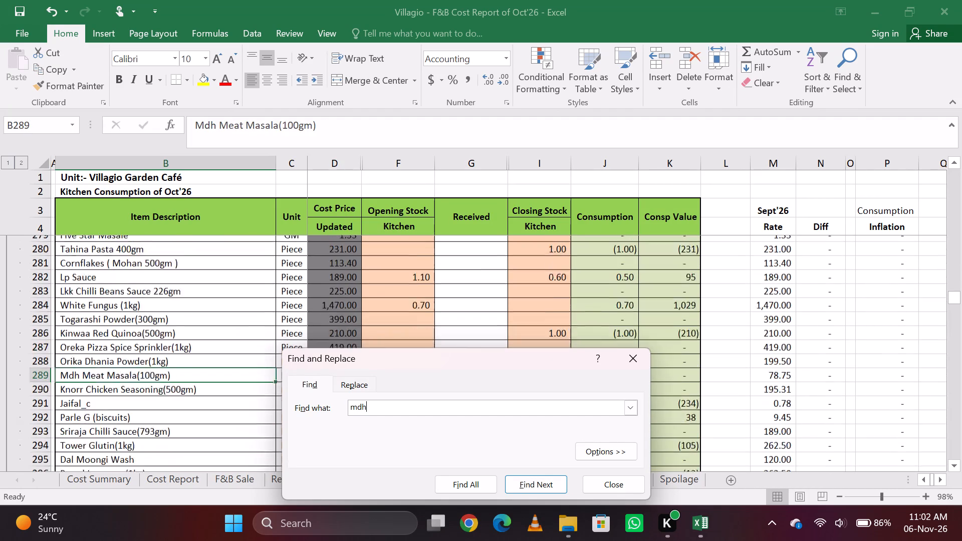
key("Return")
key("Return")
key("Return")
key("Return")
key("Return")
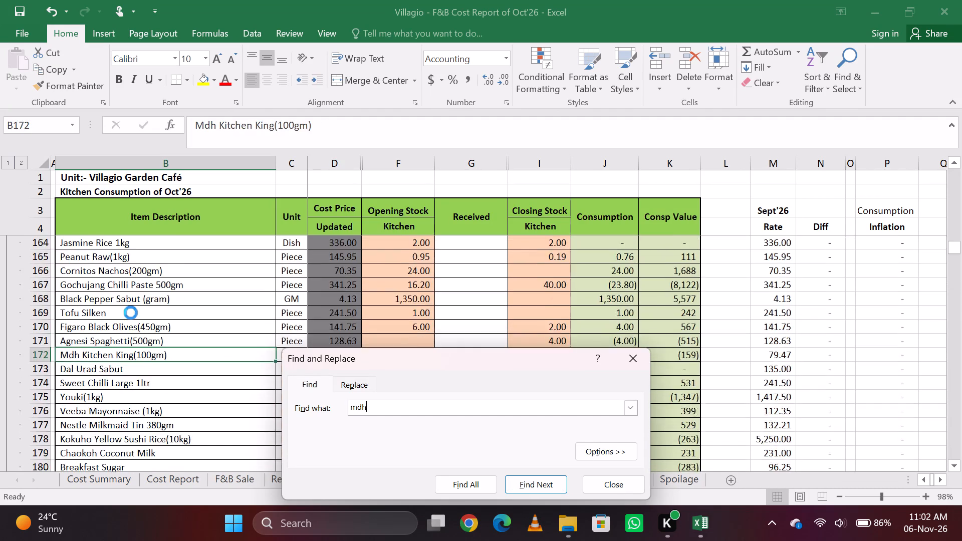
key("Return")
key("Return")
key("Return")
key("Return")
key("Return")
key("Return")
key("Return")
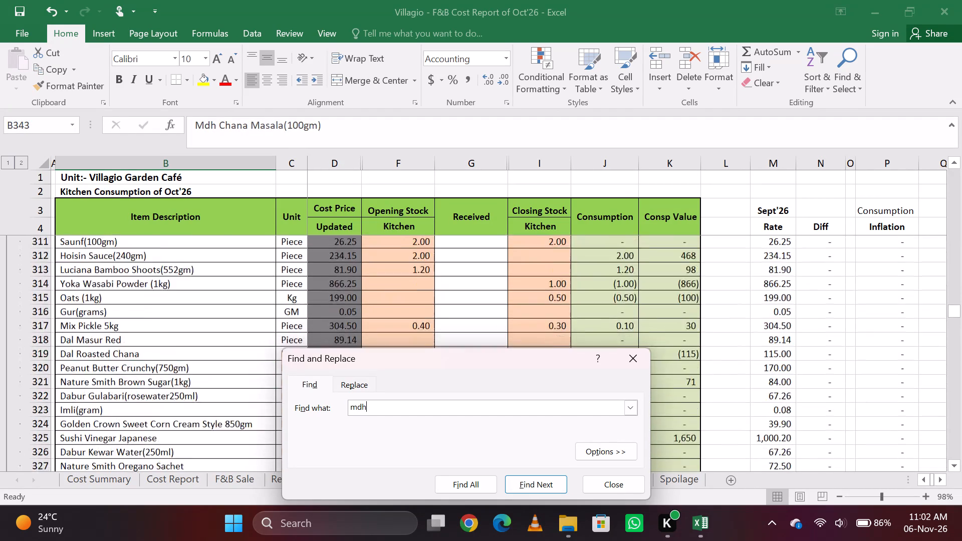
key("Return")
key("Return")
key("Return")
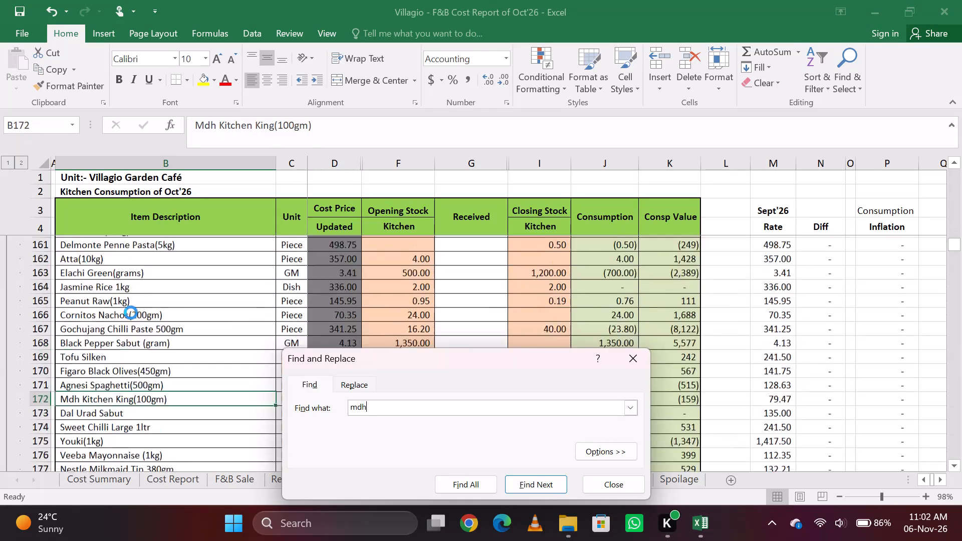
key("Return")
key("Return")
key("Return")
key("Return")
key("Return")
key("Return")
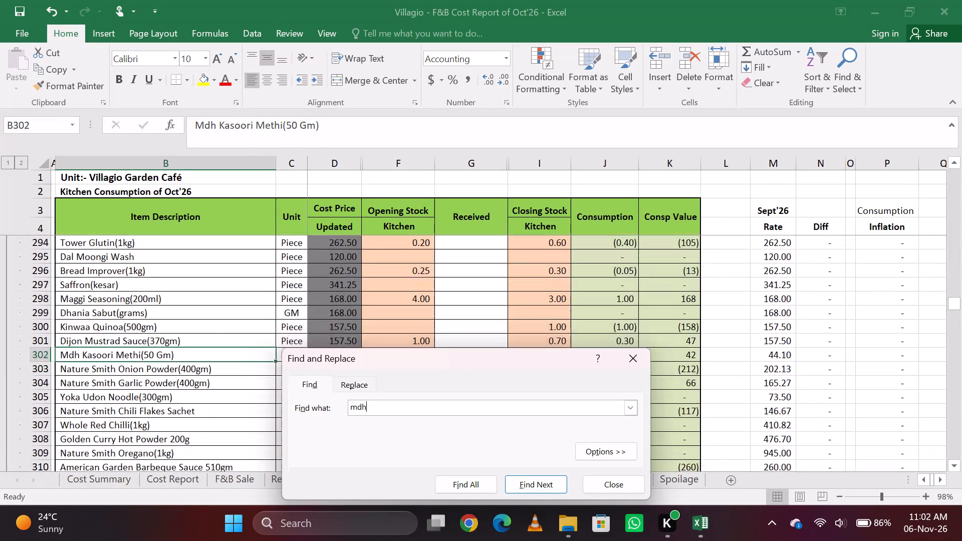
key("Return")
key("Escape")
Insert a new row below Star Anies at the end of the provisions items on the Kit Consp sheet.
key("Page_Down")
key("Page_Down")
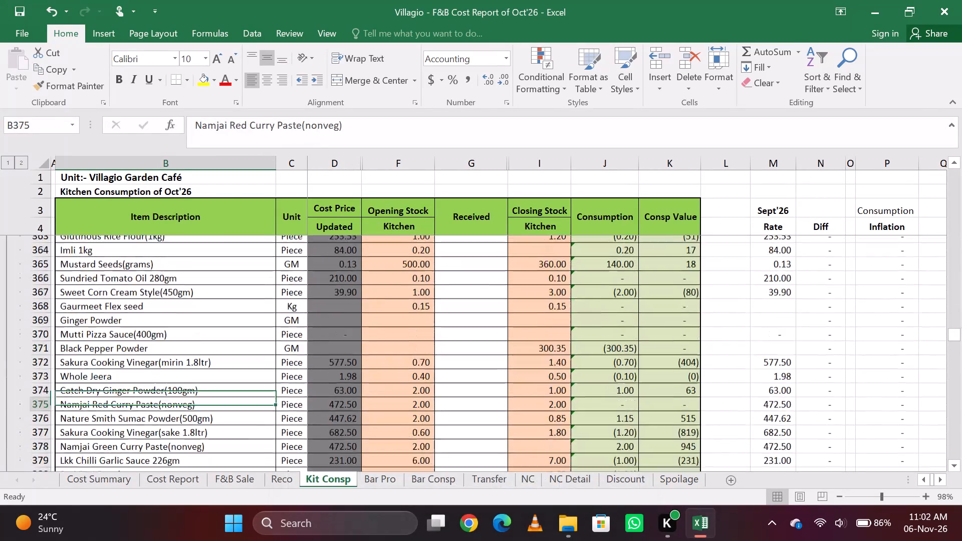
key("Page_Down")
key("Page_Down")
key("Page_Down")
key("Page_Up")
key("Page_Up")
key("Page_Up")
key("Down")
key("Down")
key("Down")
key("Down")
key("Down")
key("Down")
key("Down")
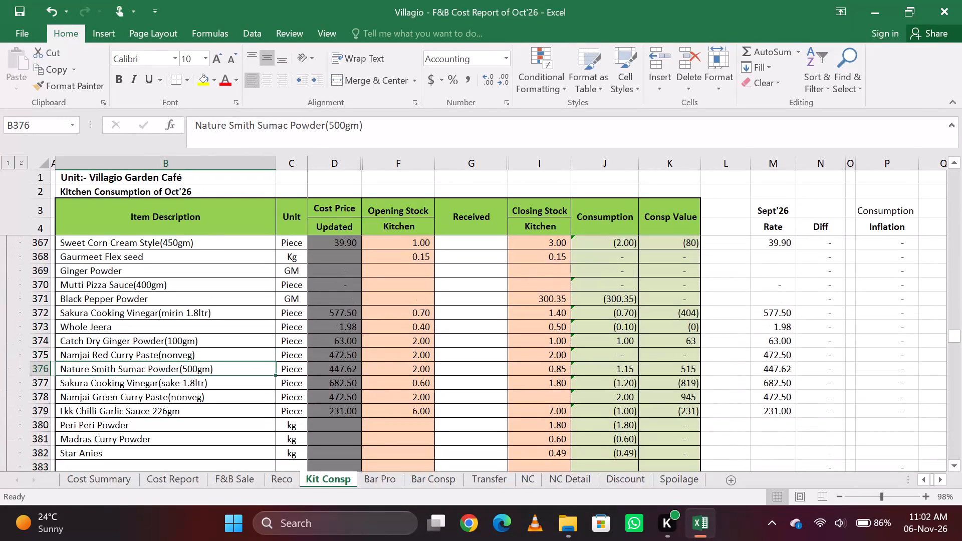
key("Up")
key("Down")
key("Down")
key("shift+space")
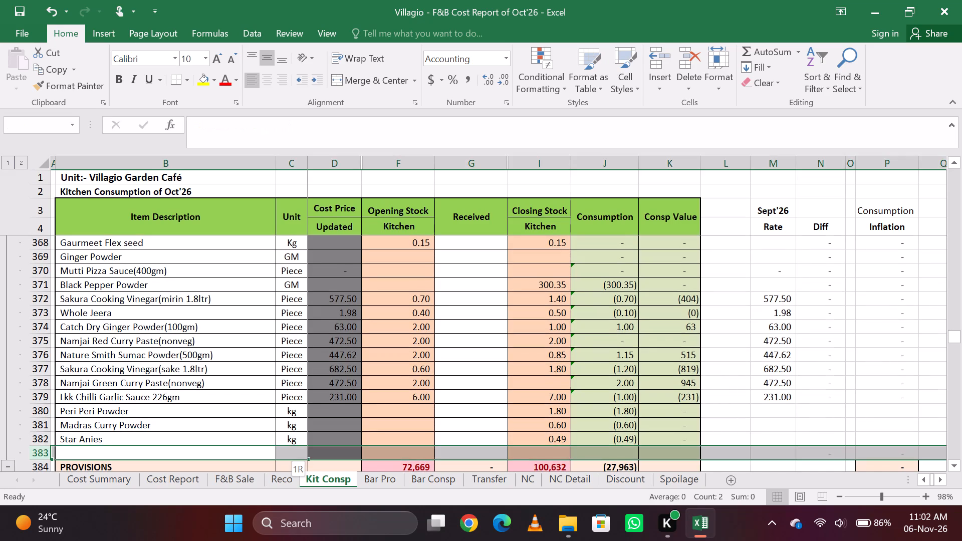
key("ctrl+shift+equal")
key("Down")
key("Up")
Enter Mdh Garam Masala as the item description in the new row.
type("MDH")
key("space")
key("BackSpace")
key("BackSpace")
key("BackSpace")
key("BackSpace")
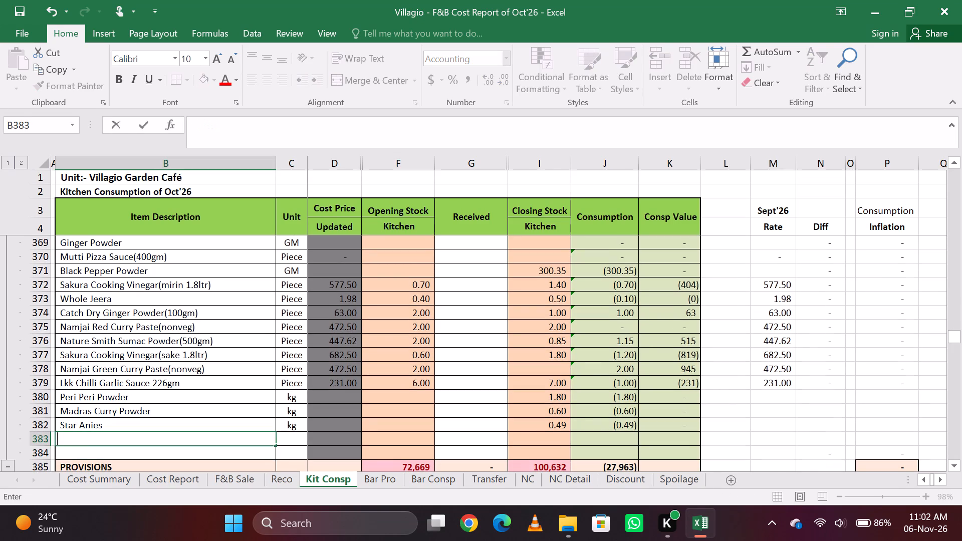
type("Mdh Garam Masal")
key("BackSpace")
key("a")
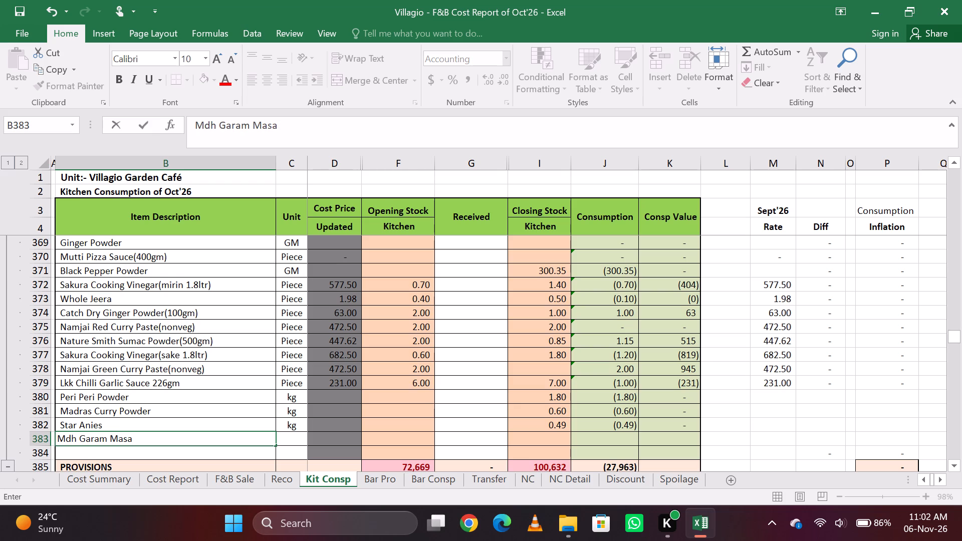
key("BackSpace")
key("BackSpace")
key("BackSpace")
key("a")
key("BackSpace")
type("sala")
key("Return")
key("Up")
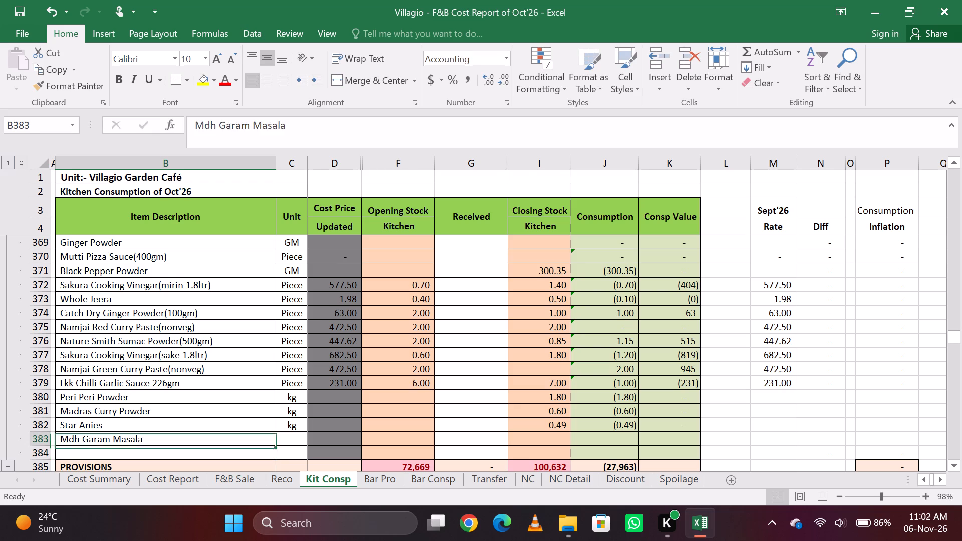
Fill the unit and the Consumption and Consp Value formulas down from Star Anies into the Mdh Garam Masala row.
key("Right")
key("ctrl+d")
key("Right")
key("Right")
key("Right")
key("Right")
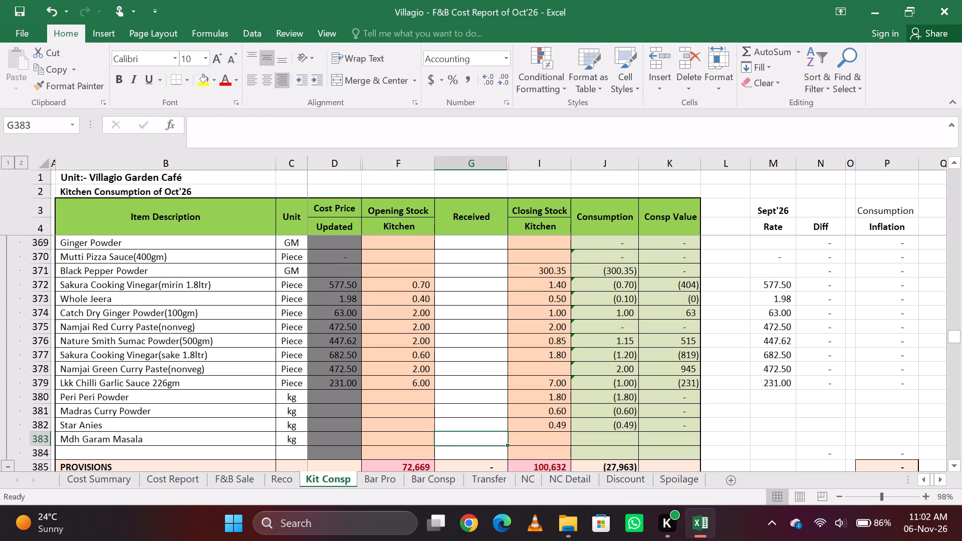
key("Right")
key("ctrl+d")
key("Right")
key("Left")
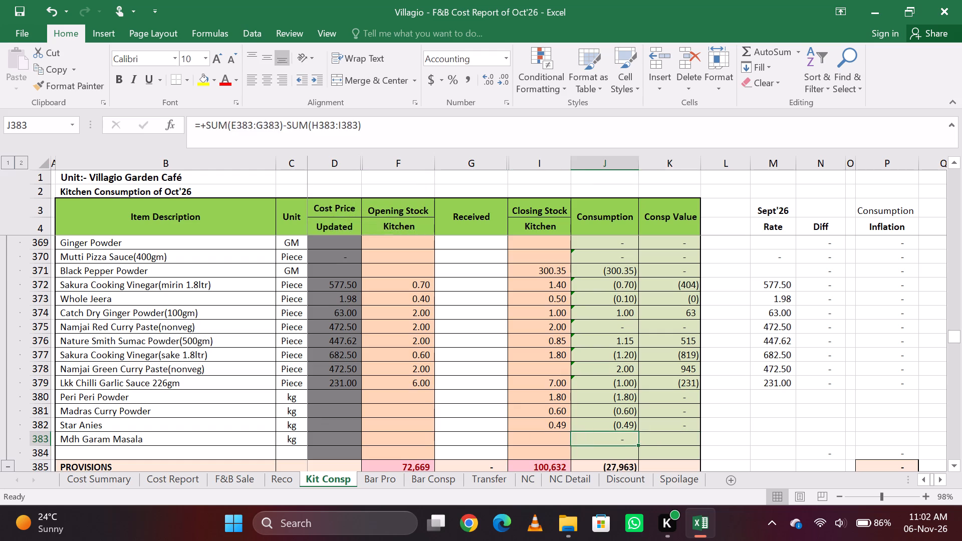
key("Right")
key("ctrl+d")
key("Left")
key("Left")
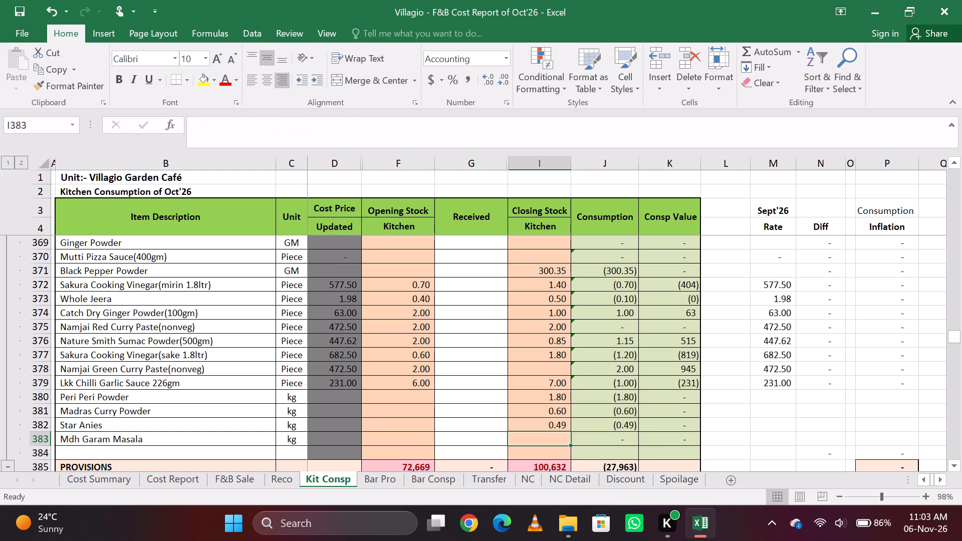
Add the pack size (100g) to the end of the Mdh Garam Masala item name.
key("Left")
key("Left")
key("Left")
key("Left")
key("Left")
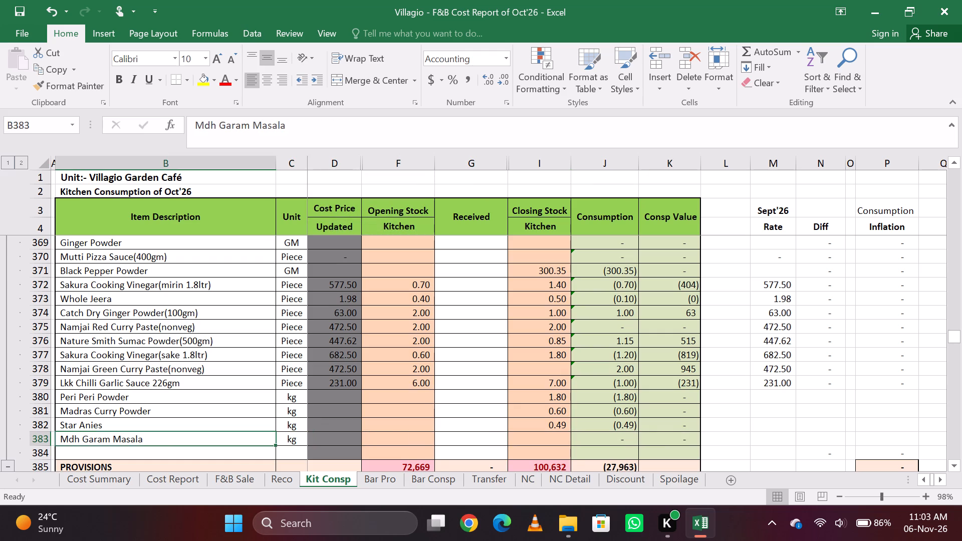
left_click(337, 130)
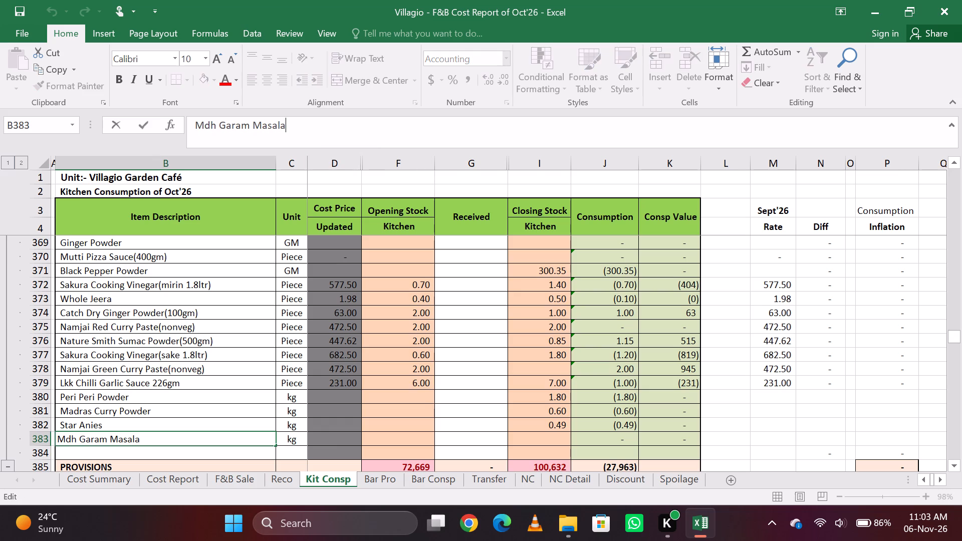
type("(199")
key("BackSpace")
key("BackSpace")
type("00")
type("g)")
key("Return")
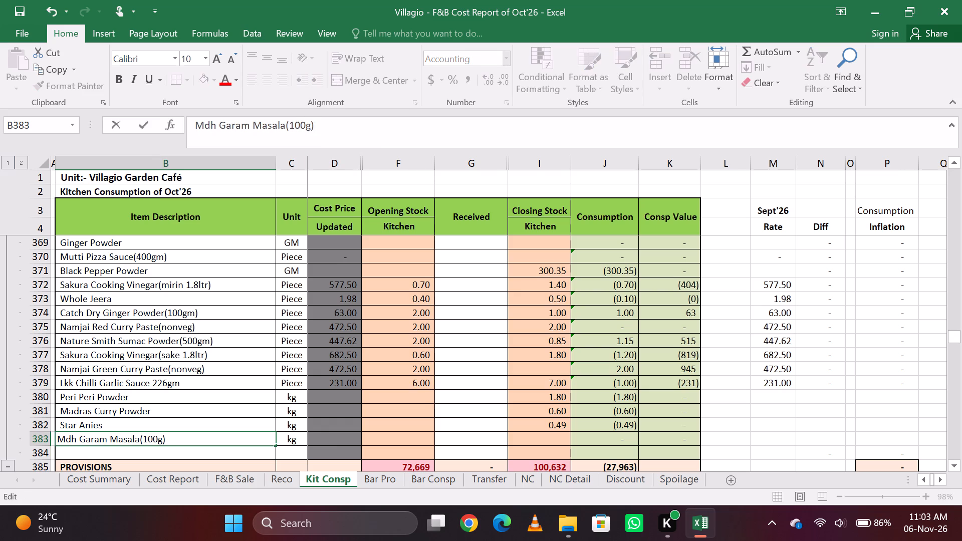
Change the pack size in the new item's name so it reads Mdh Garam Masala(100)g.
key("Up")
key("Right")
key("Left")
key("Right")
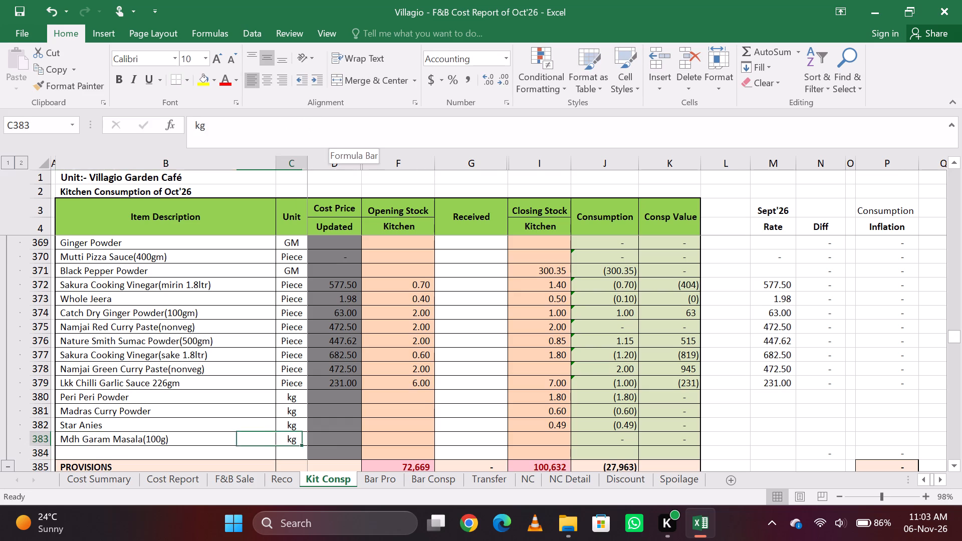
key("Left")
left_click(334, 132)
key("BackSpace")
key("BackSpace")
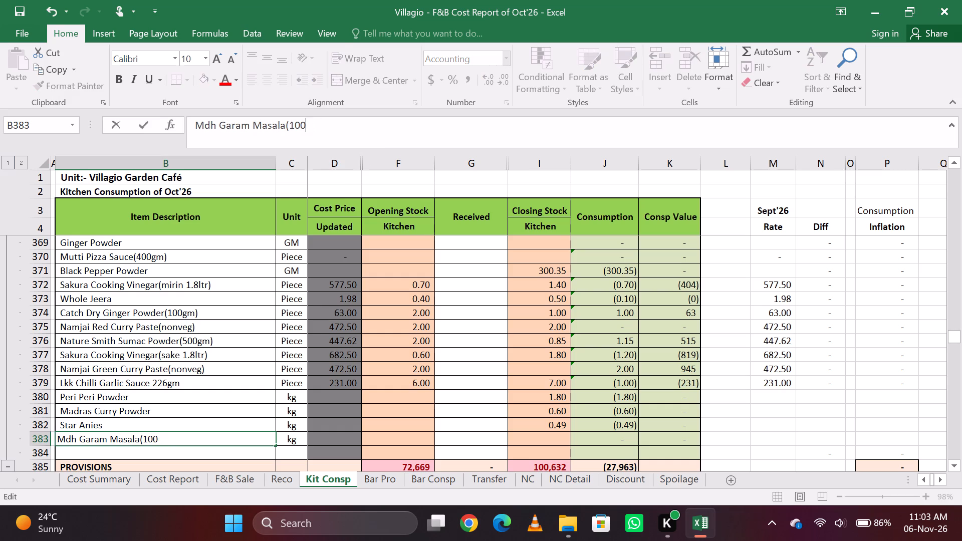
key("shift+parenright")
key("g")
key("Return")
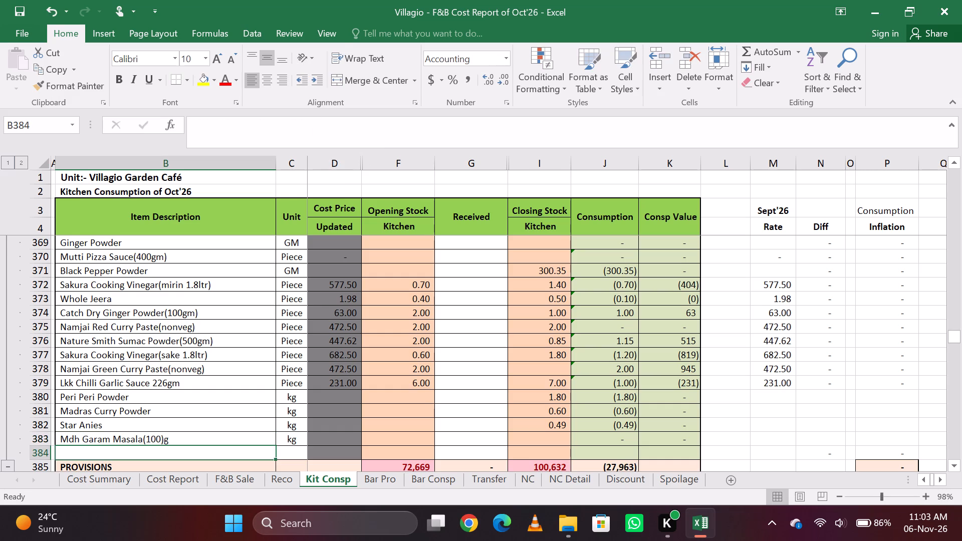
Set the unit of Mdh Garam Masala to Piece.
key("Up")
key("Right")
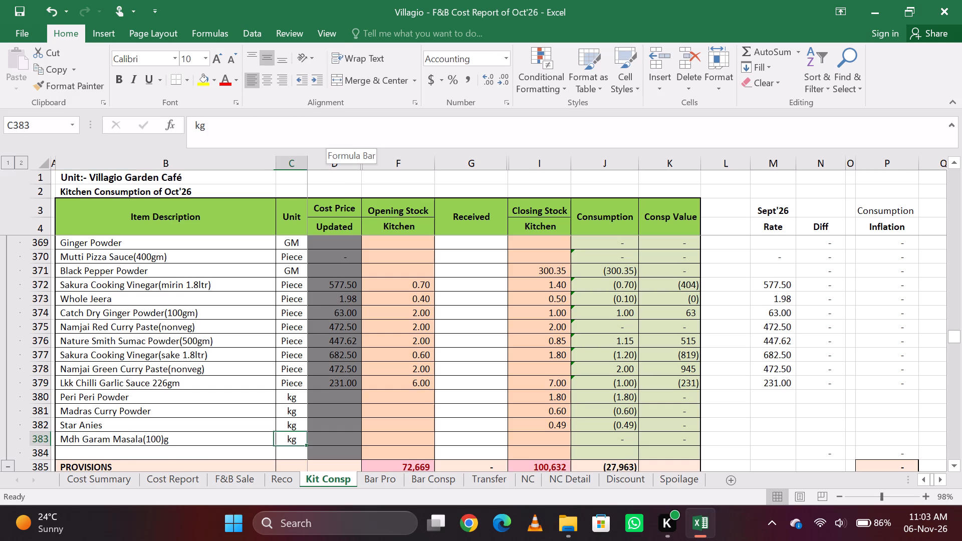
key("Right")
key("Right")
key("Right")
key("Right")
key("Left")
key("Left")
key("Left")
key("Left")
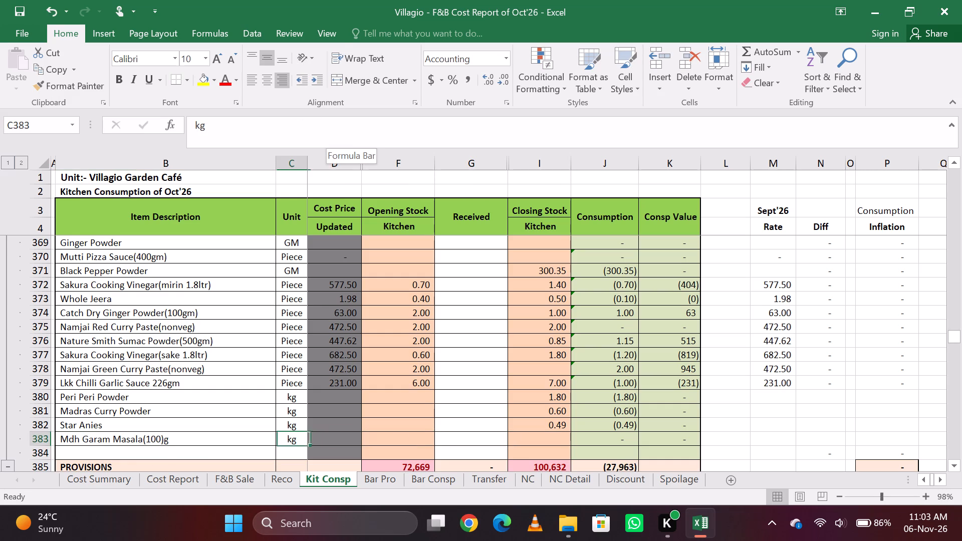
type("pie")
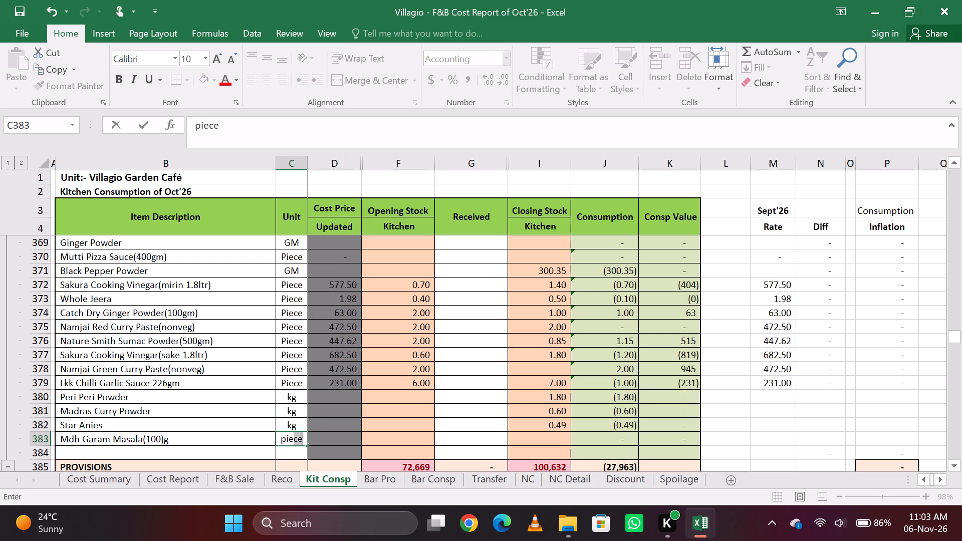
key("Tab")
Set the kitchen closing stock of Mdh Garam Masala to 2.
key("Tab")
key("Tab")
key("Tab")
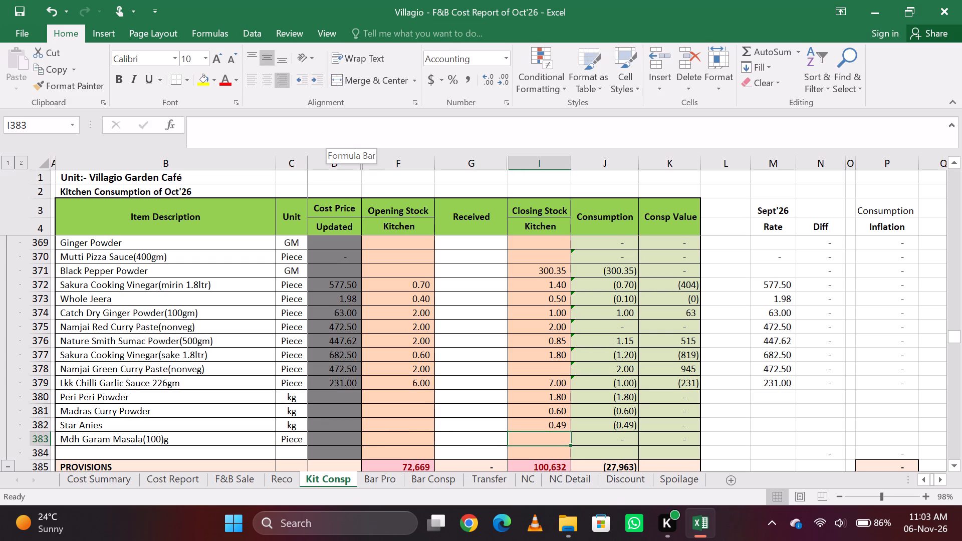
key("2")
key("Down")
key("Up")
Save the workbook.
key("ctrl+s")
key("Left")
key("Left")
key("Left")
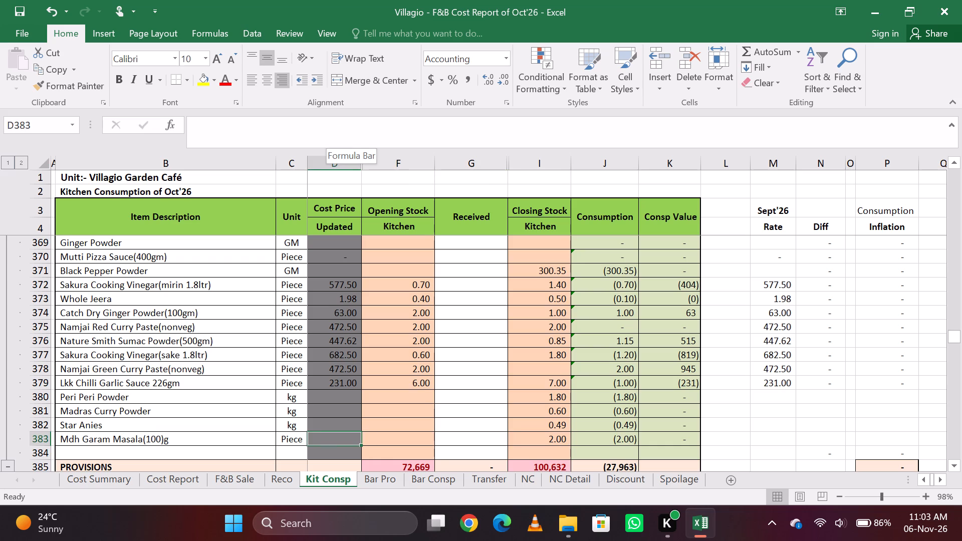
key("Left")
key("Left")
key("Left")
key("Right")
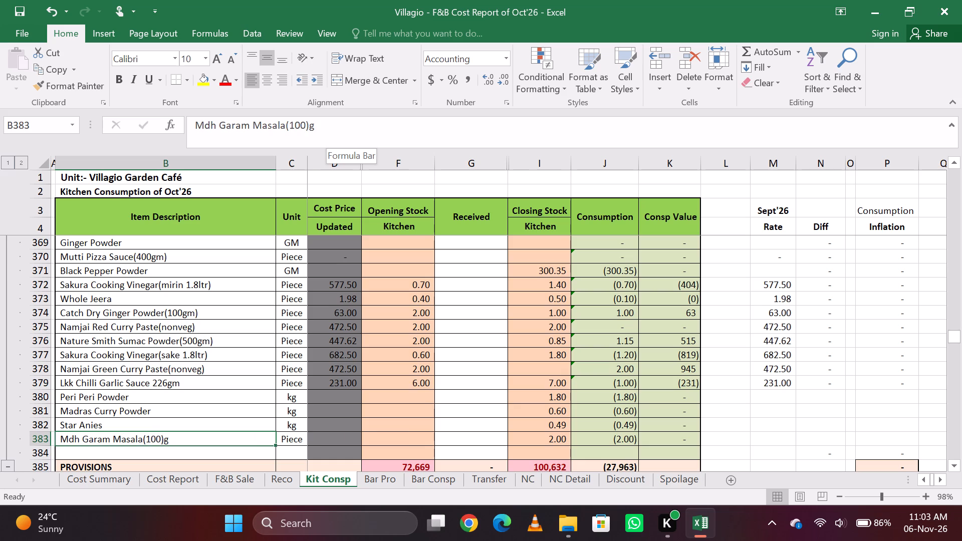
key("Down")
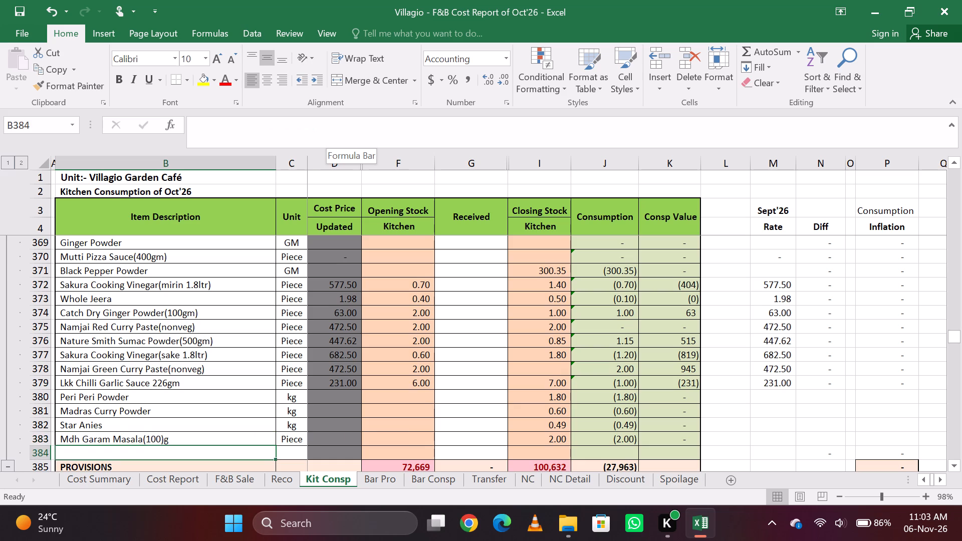
Find Kolha Puri Powder in the kitchen consumption sheet and set its kitchen closing stock to 150.
key("Down")
key("Up")
key("Down")
key("Down")
key("Down")
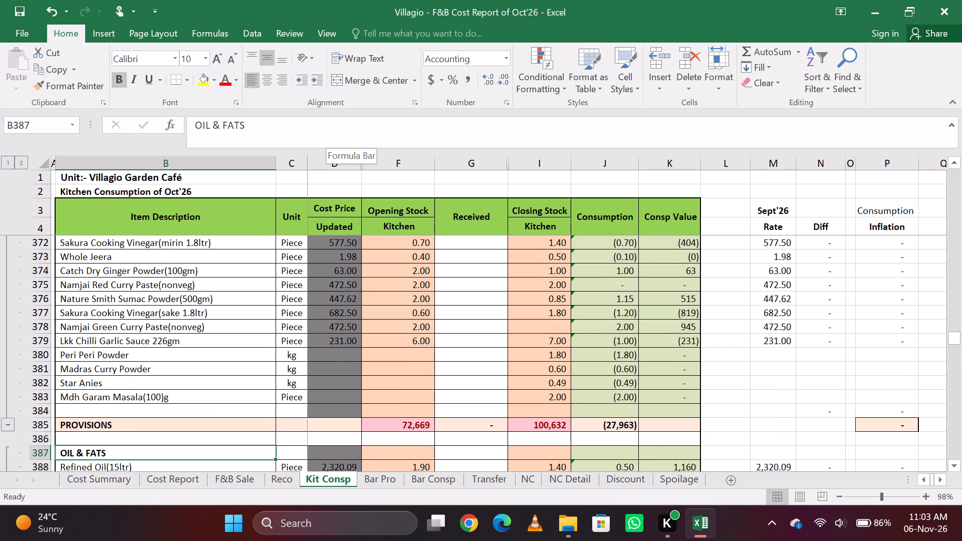
key("ctrl+f")
key("k")
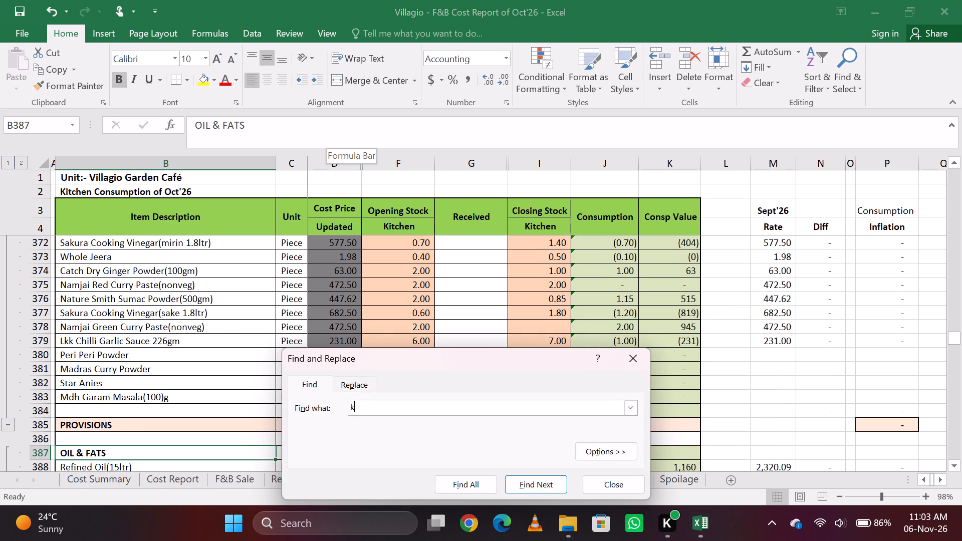
type("ol")
key("Return")
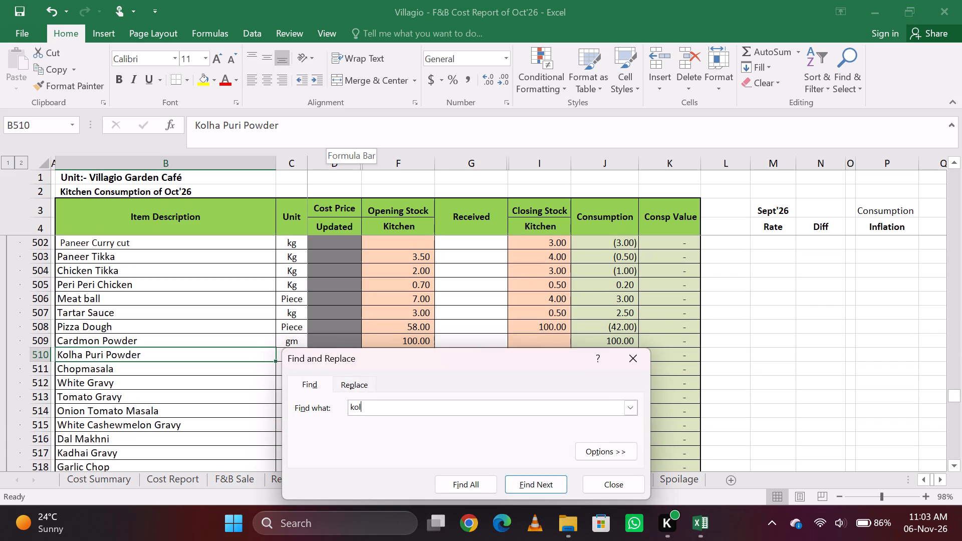
key("Escape")
key("Right")
key("Right")
key("Right")
key("Right")
key("Right")
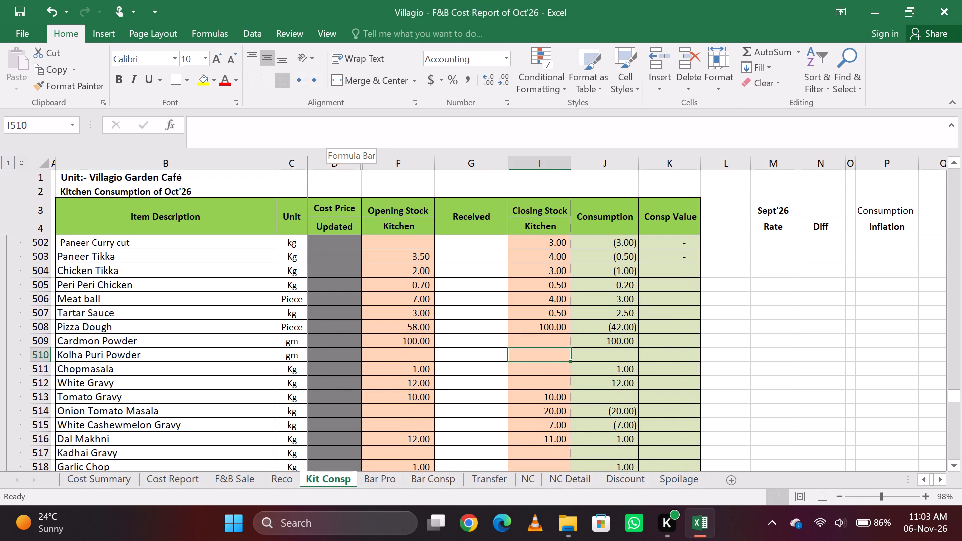
key("Right")
key("Left")
type("150")
key("Return")
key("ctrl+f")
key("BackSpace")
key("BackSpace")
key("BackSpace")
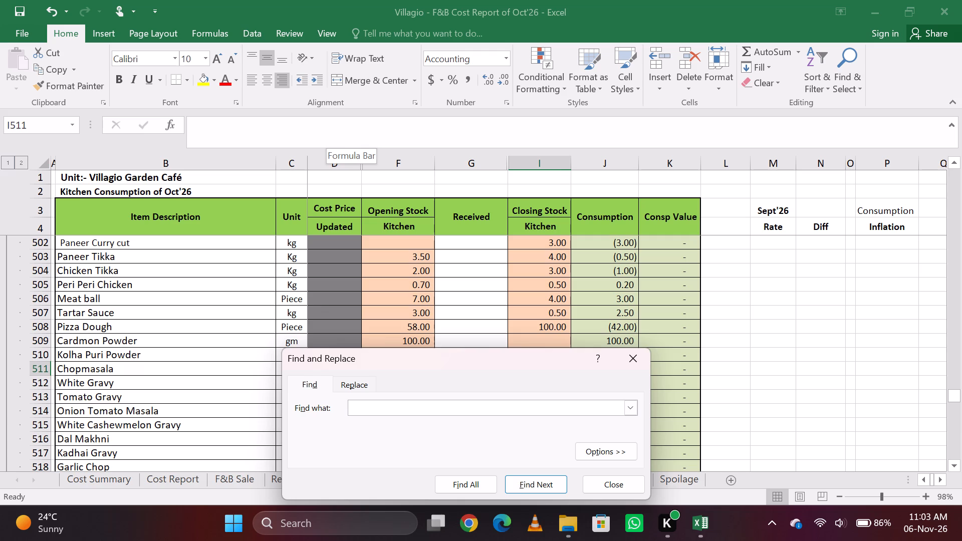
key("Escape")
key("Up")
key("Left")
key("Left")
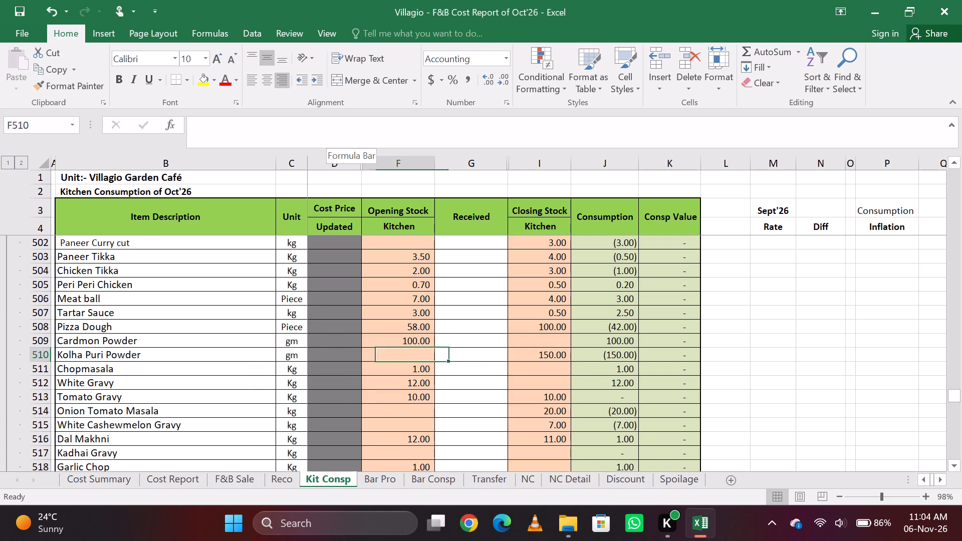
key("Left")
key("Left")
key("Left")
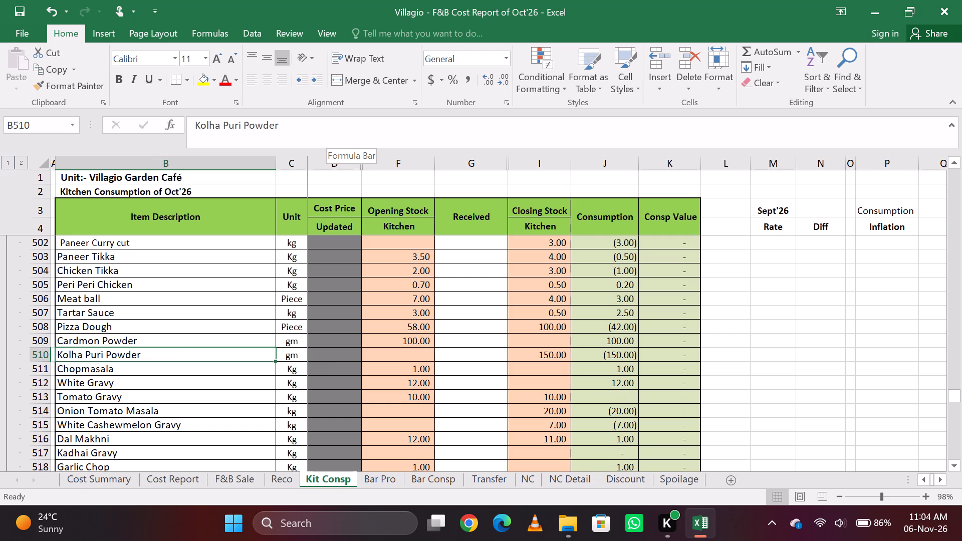
Find Mdh Kasoori Methi(50 Gm) and add 4 to its kitchen closing stock using the formula =0.05+4.
key("ctrl+f")
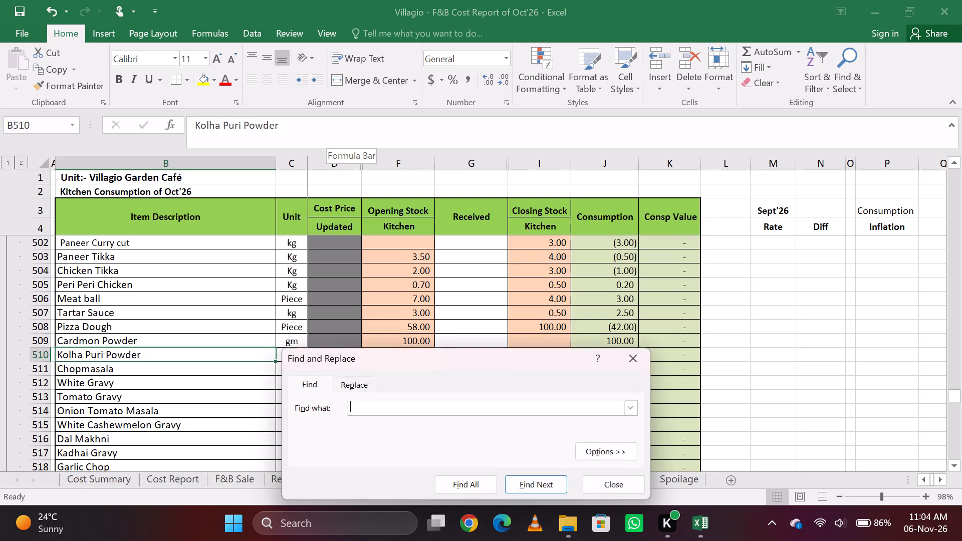
type("kasu")
key("Return")
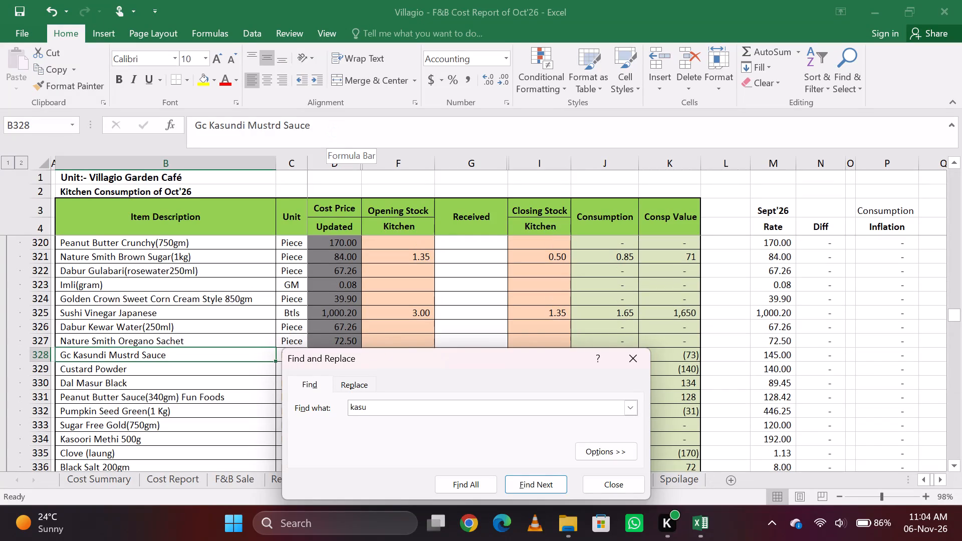
key("Return")
key("Return")
key("Return")
key("BackSpace")
key("BackSpace")
type("so")
key("Return")
key("Return")
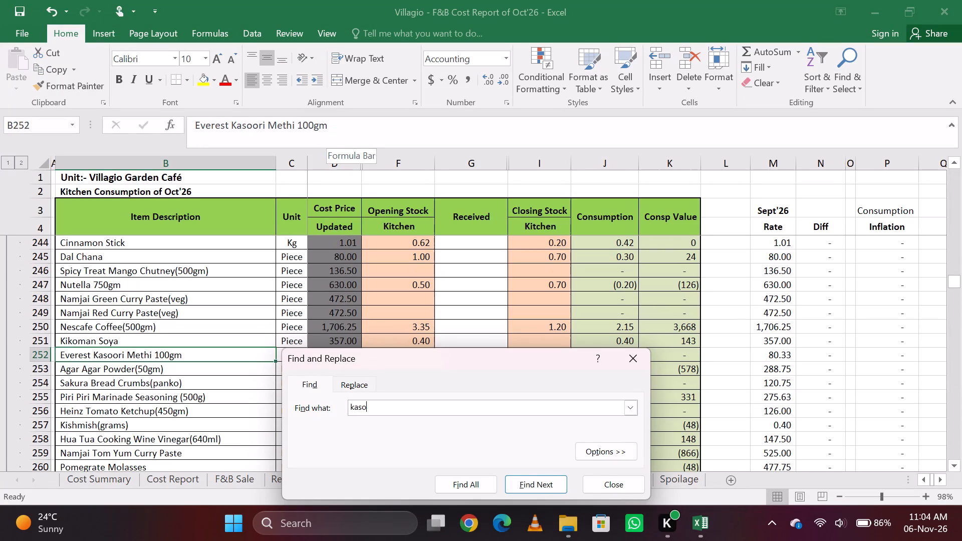
key("Escape")
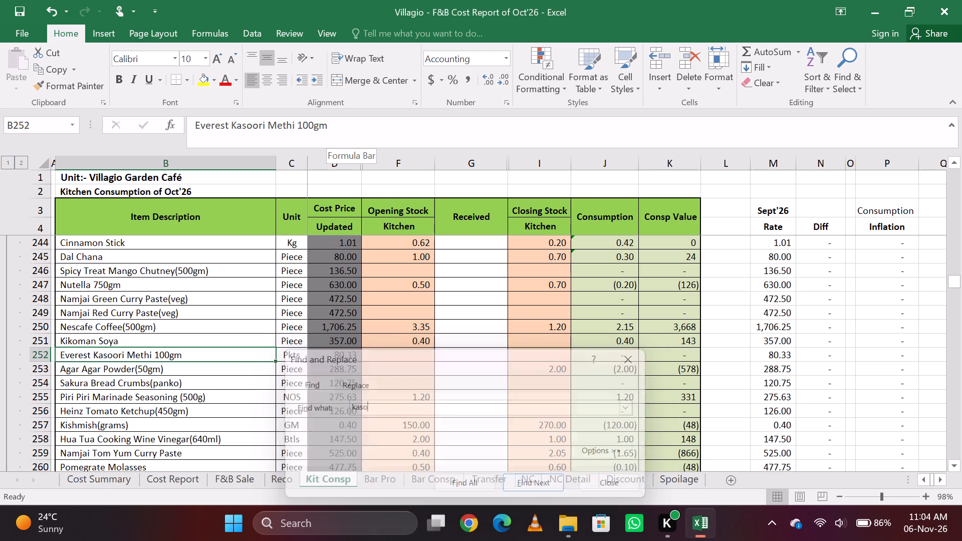
key("Right")
key("Right")
key("Right")
key("ctrl+f")
key("Return")
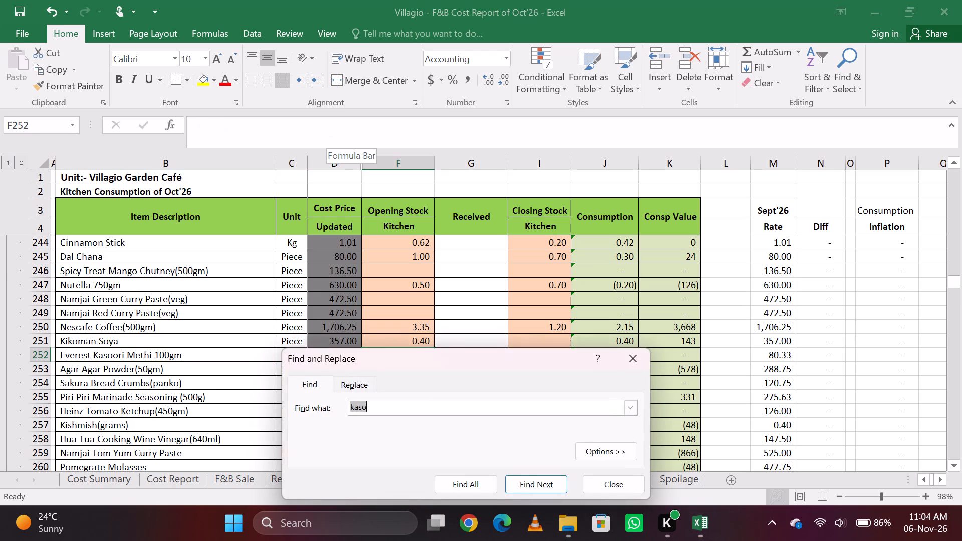
key("Escape")
key("Right")
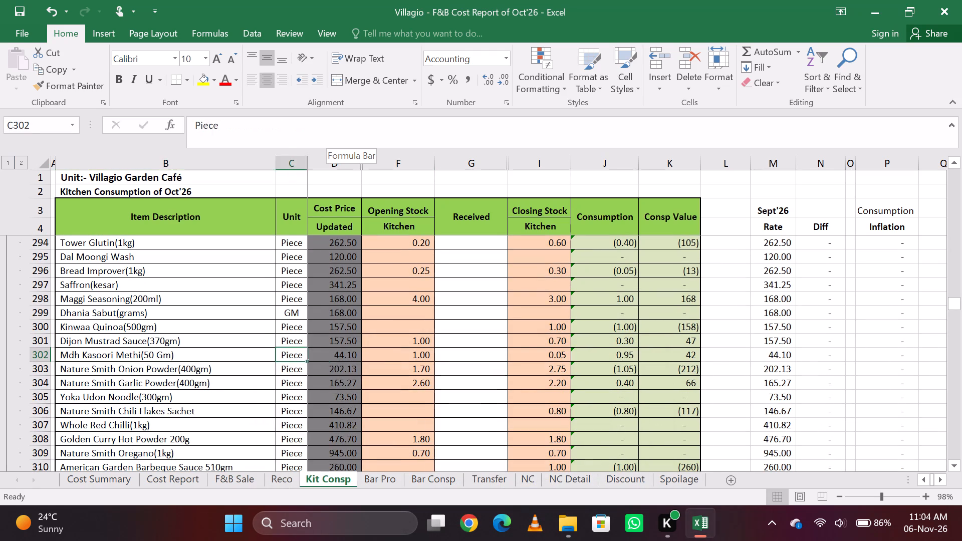
key("Right")
key("Right")
key("Right")
key("Right")
left_click(285, 144)
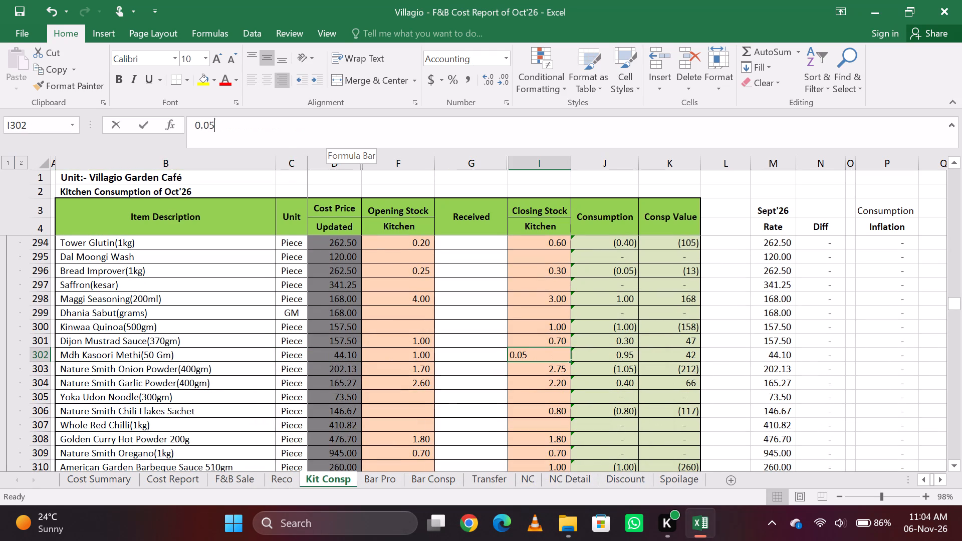
key("shift+plus")
key("Left")
key("Left")
key("Left")
key("Left")
key("Left")
key("Left")
key("Left")
key("Left")
key("Left")
key("Left")
key("Left")
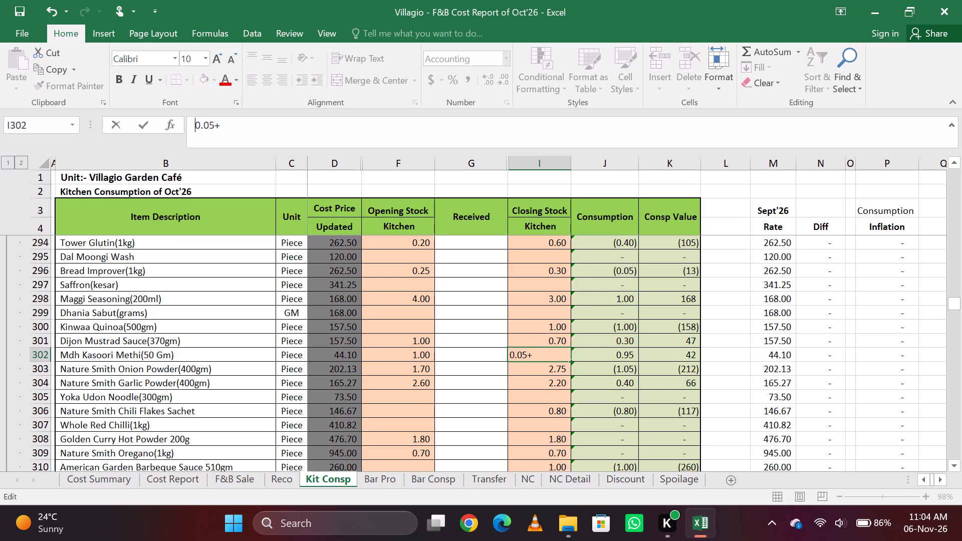
key("equal")
key("Right")
key("Right")
key("Right")
key("Right")
key("Right")
key("Right")
key("Right")
key("Right")
key("Right")
key("Right")
key("Right")
key("Right")
key("Right")
key("Right")
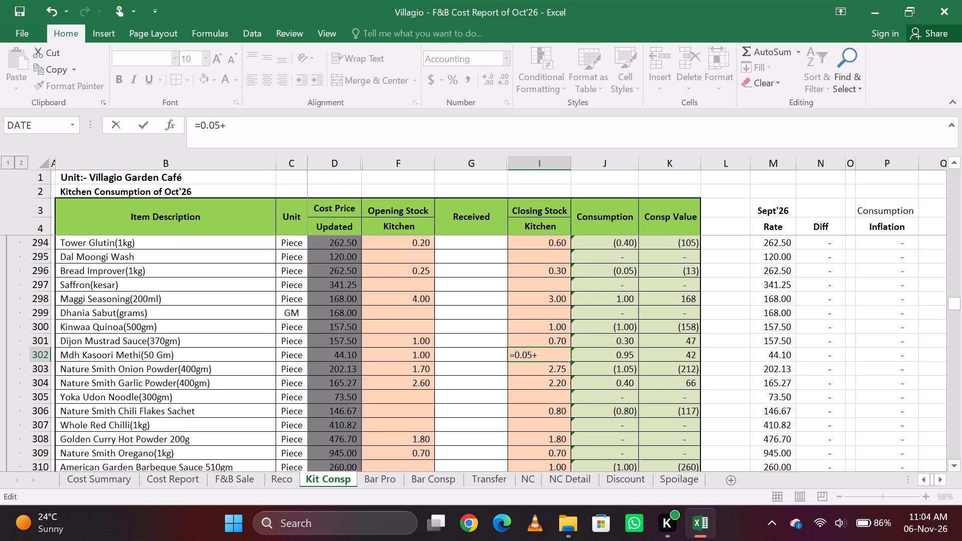
key("4")
key("Return")
key("Up")
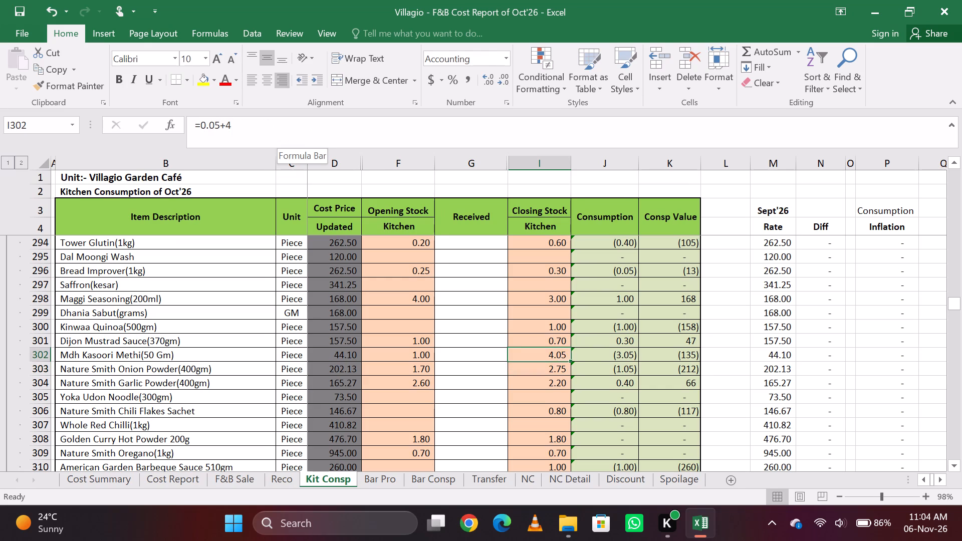
Save the workbook.
key("ctrl+s")
Find Cardmon Powder in the item list and set its kitchen closing stock to 400.
key("ctrl+f")
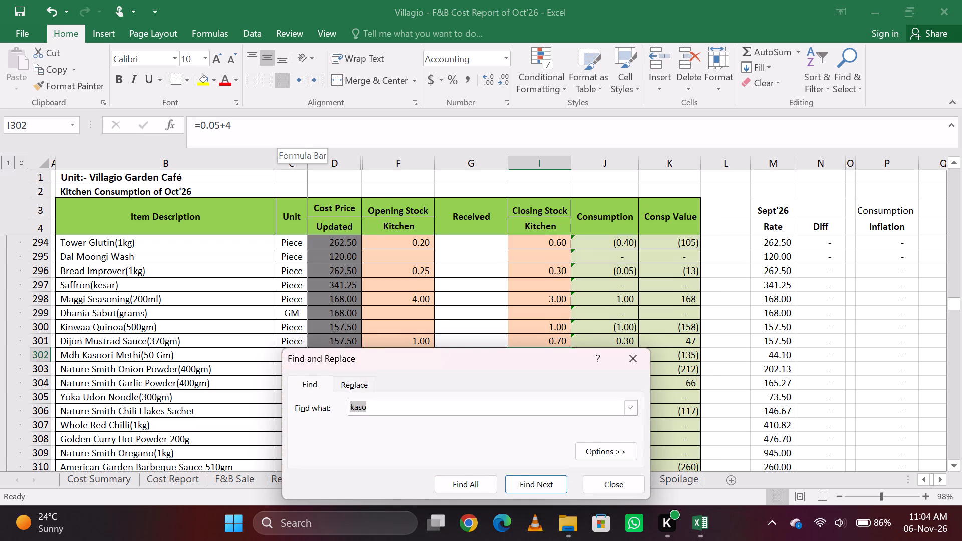
key("BackSpace")
key("BackSpace")
key("BackSpace")
key("BackSpace")
key("BackSpace")
type("gr")
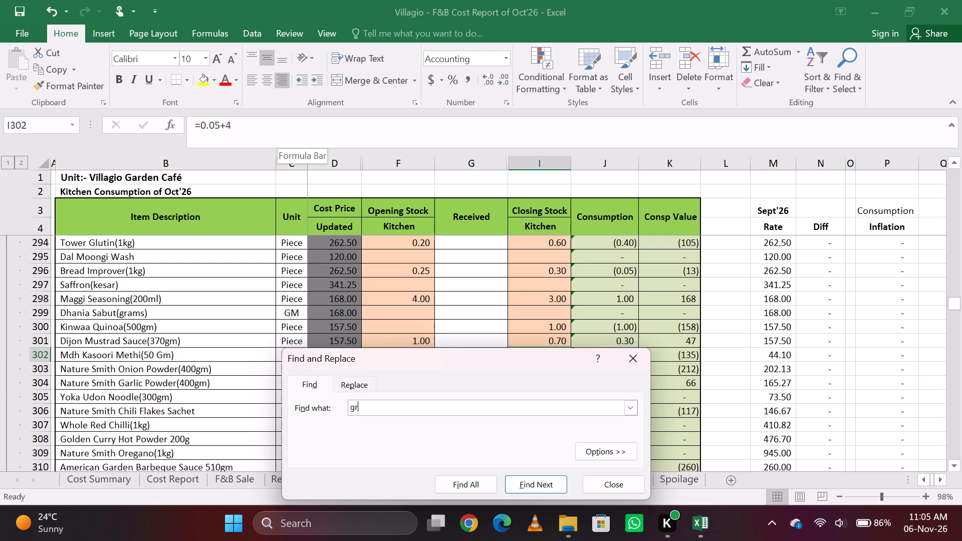
key("BackSpace")
key("BackSpace")
key("BackSpace")
type("card")
key("Return")
key("Return")
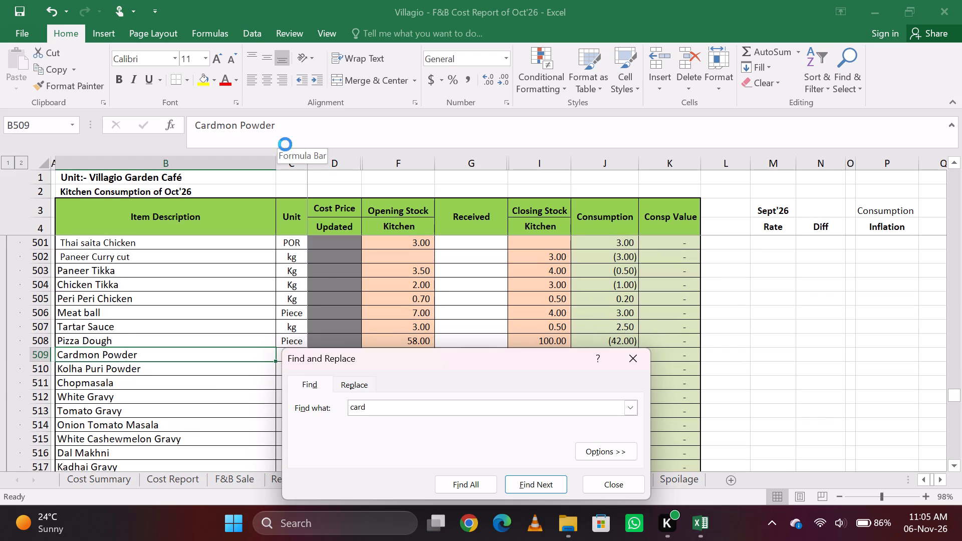
key("Return")
key("Return")
key("Return")
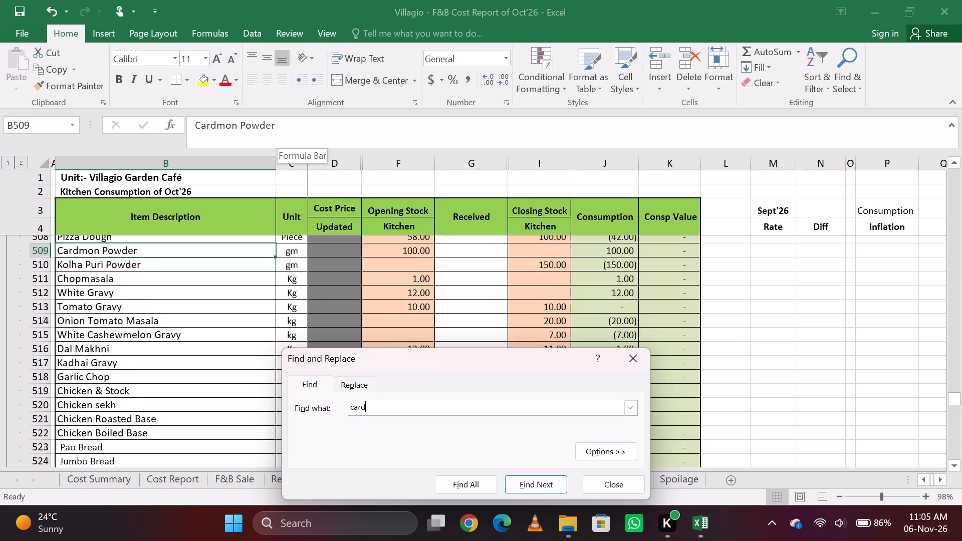
key("Return")
key("Return")
key("Return")
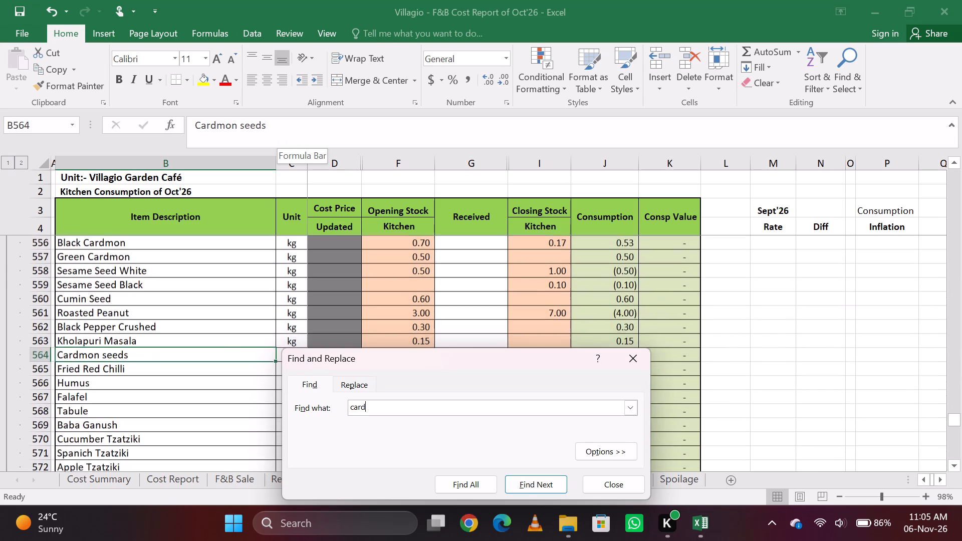
key("Return")
key("Escape")
key("Right")
key("Right")
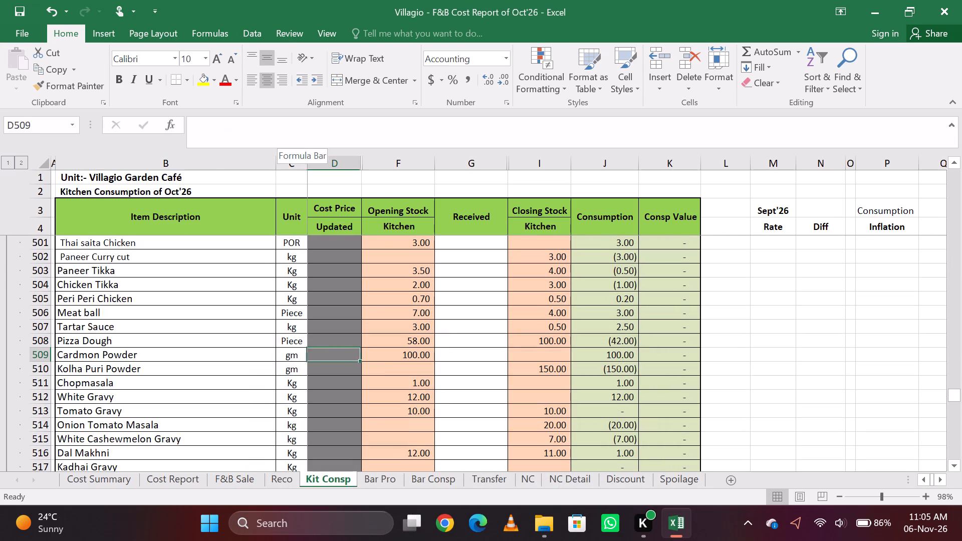
key("Right")
key("Right")
key("Right")
key("Right")
key("Left")
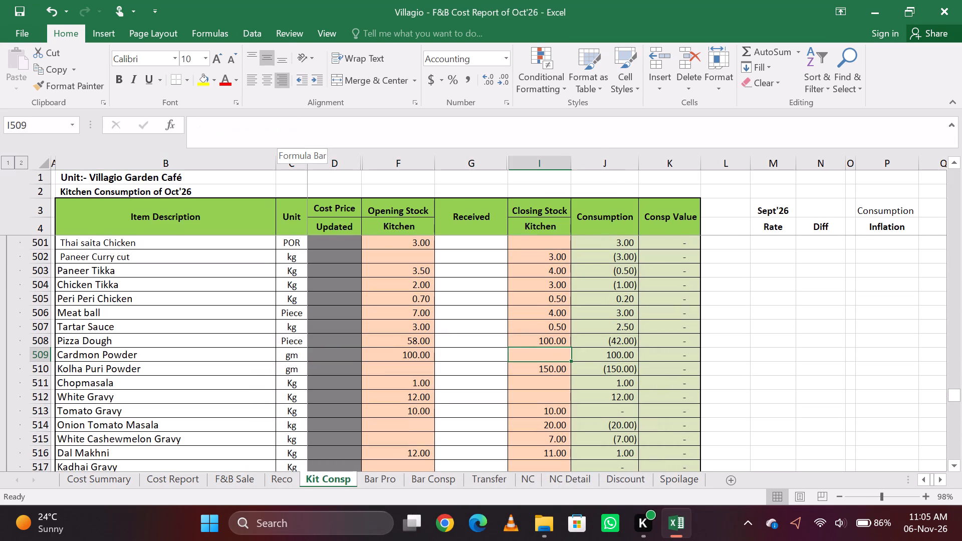
key("Right")
key("Left")
type("400")
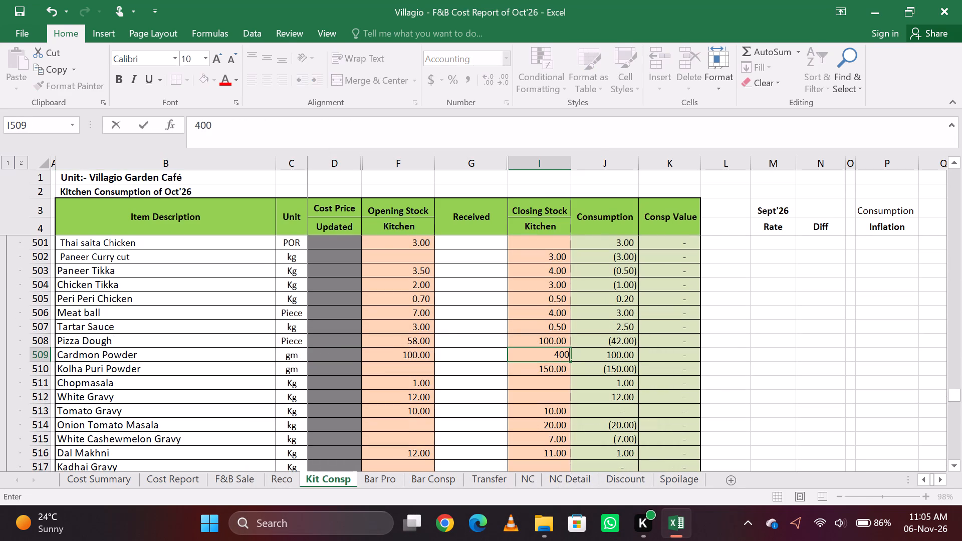
key("Return")
Save the workbook.
key("ctrl+s")
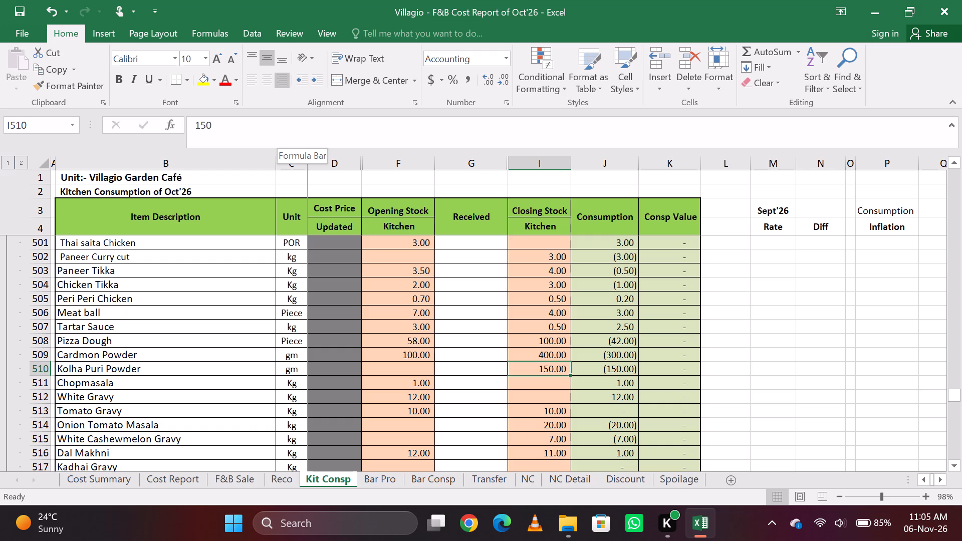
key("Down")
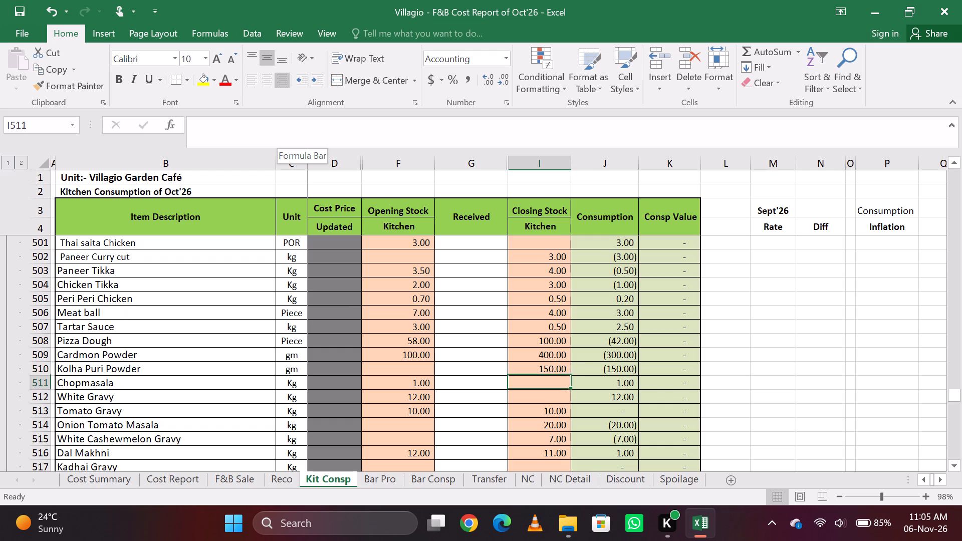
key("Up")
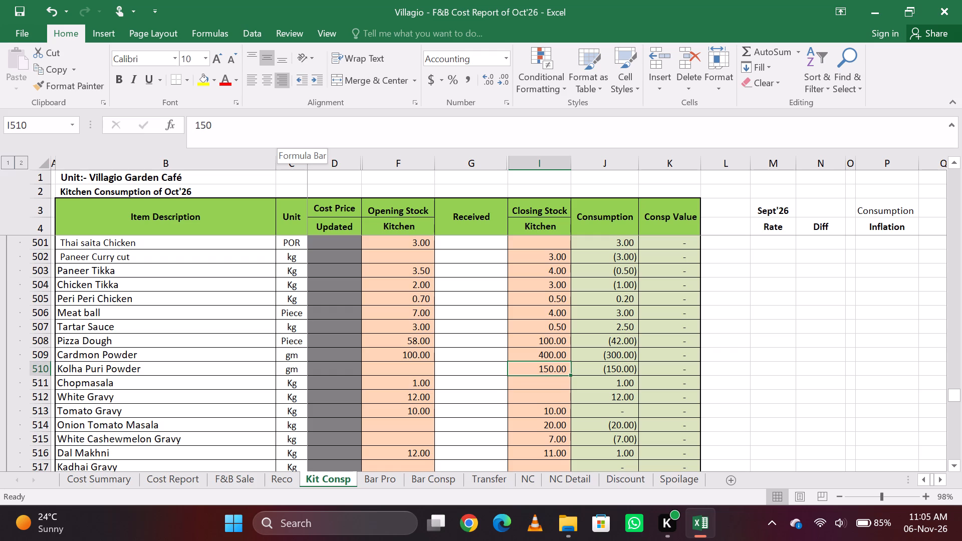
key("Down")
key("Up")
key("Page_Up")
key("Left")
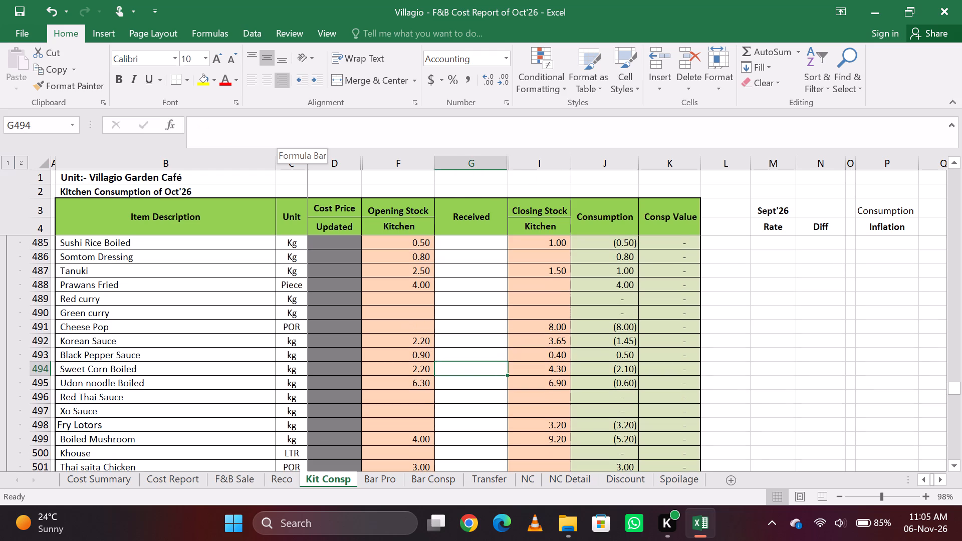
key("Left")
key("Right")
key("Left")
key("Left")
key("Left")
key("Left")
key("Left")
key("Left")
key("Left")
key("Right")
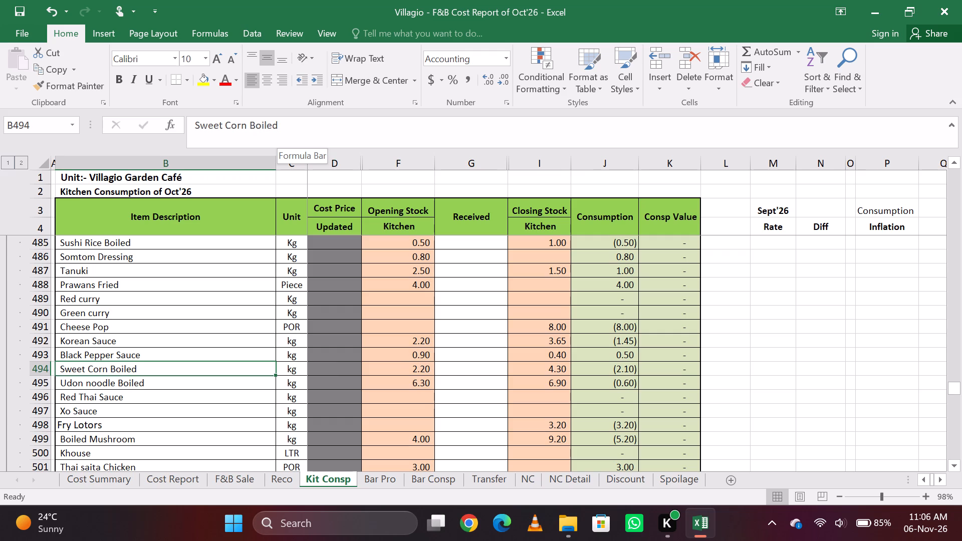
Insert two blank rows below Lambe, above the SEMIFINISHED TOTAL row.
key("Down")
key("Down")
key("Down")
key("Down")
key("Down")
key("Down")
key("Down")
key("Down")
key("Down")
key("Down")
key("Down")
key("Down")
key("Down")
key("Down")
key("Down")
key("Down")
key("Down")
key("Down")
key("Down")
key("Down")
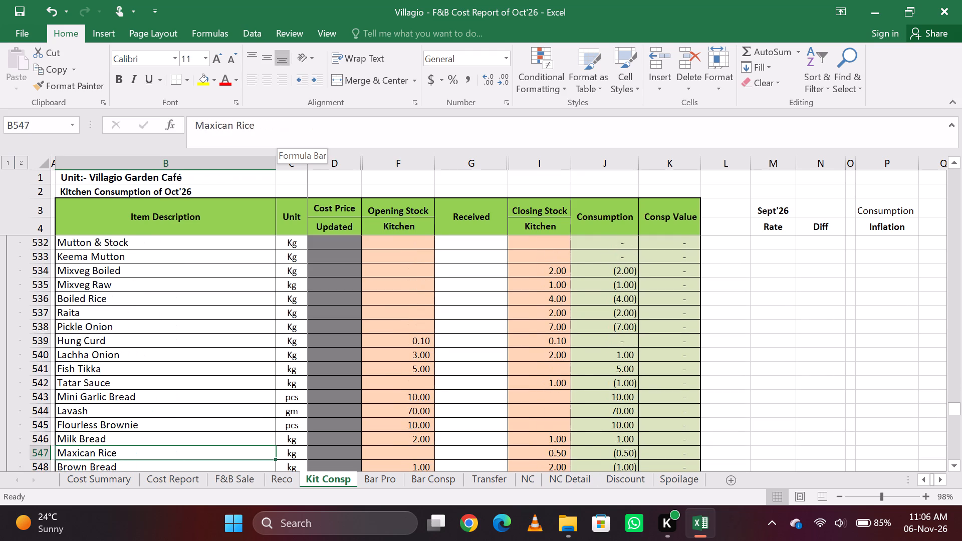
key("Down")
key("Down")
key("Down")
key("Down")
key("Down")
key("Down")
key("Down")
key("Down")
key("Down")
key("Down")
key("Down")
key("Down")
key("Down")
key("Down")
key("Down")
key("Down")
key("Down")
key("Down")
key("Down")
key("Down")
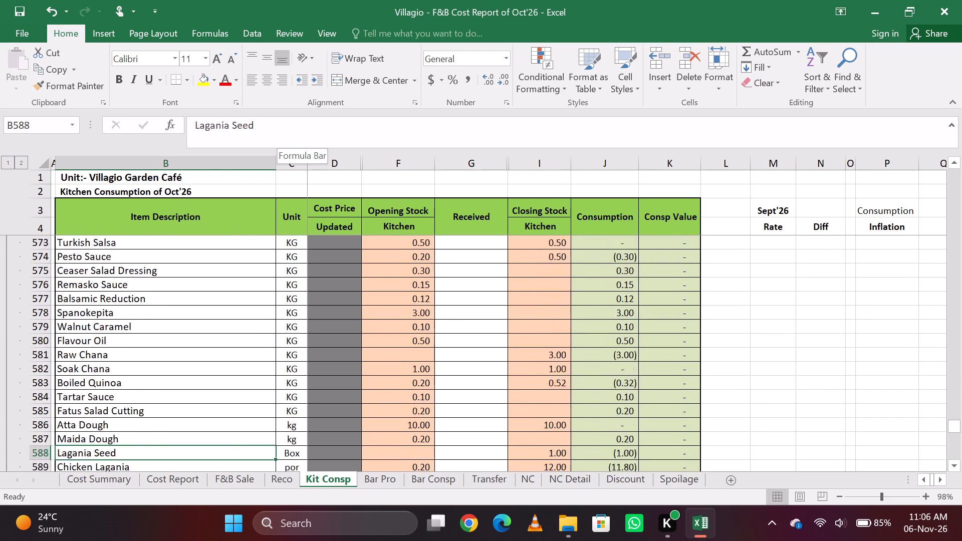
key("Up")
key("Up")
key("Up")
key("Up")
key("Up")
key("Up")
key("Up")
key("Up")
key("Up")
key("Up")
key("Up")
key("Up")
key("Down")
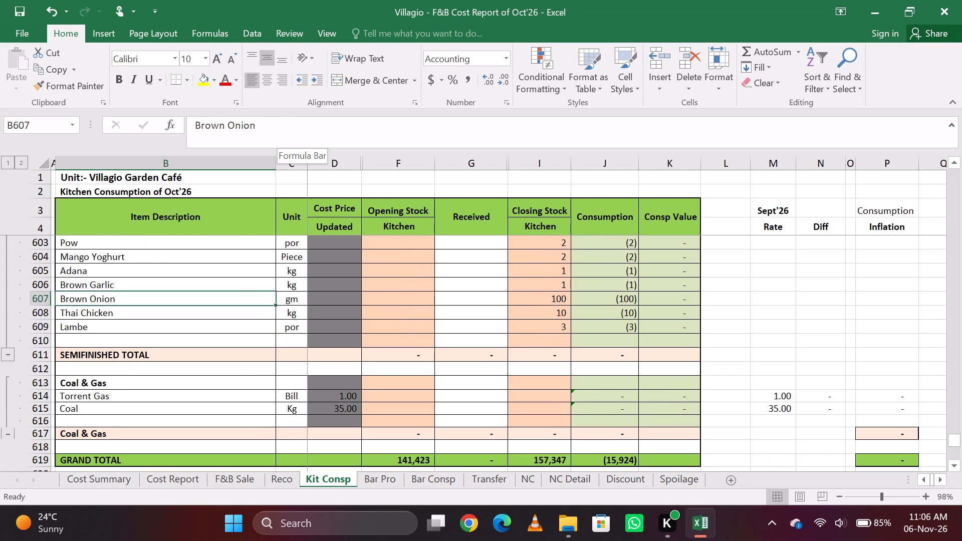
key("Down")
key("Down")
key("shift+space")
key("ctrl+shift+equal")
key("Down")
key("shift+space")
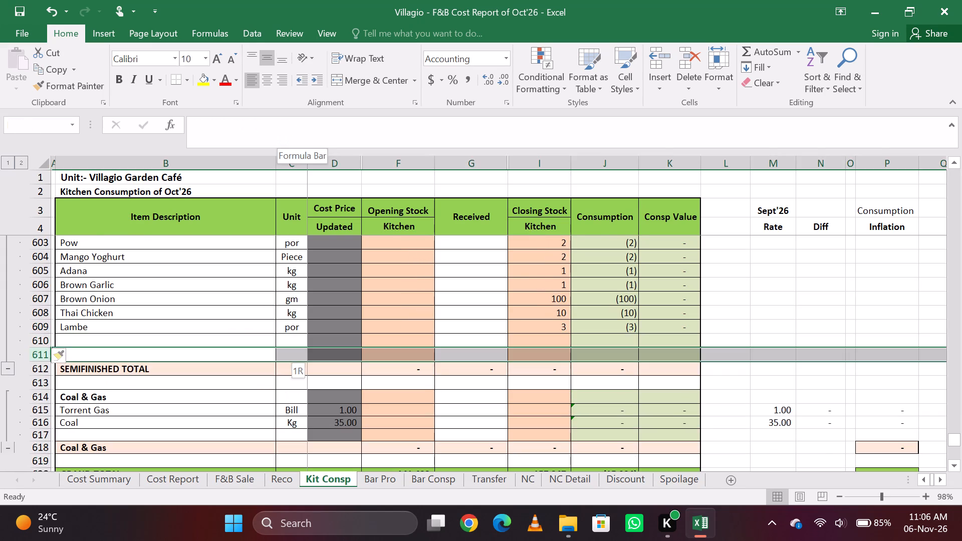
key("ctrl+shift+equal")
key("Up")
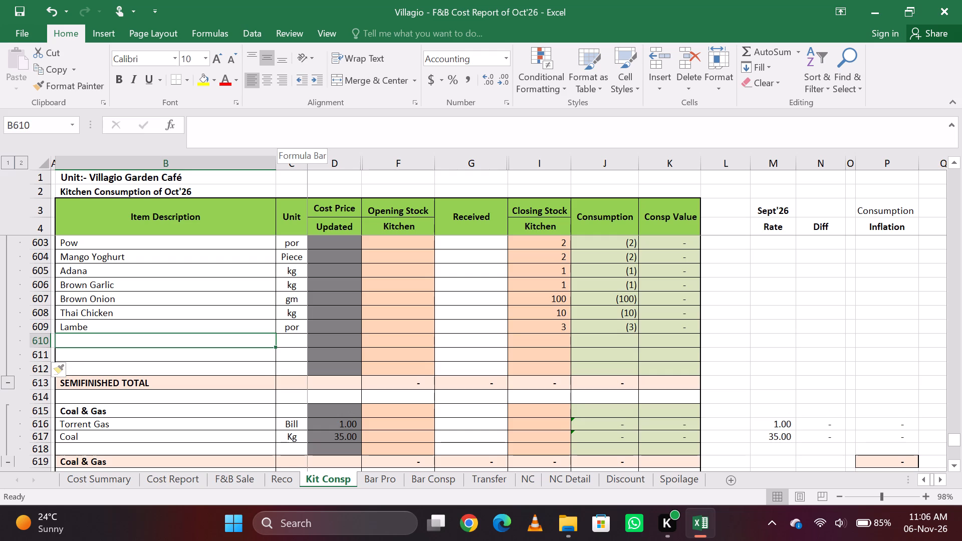
Search the kitchen consumption item list for "plain".
key("ctrl+f")
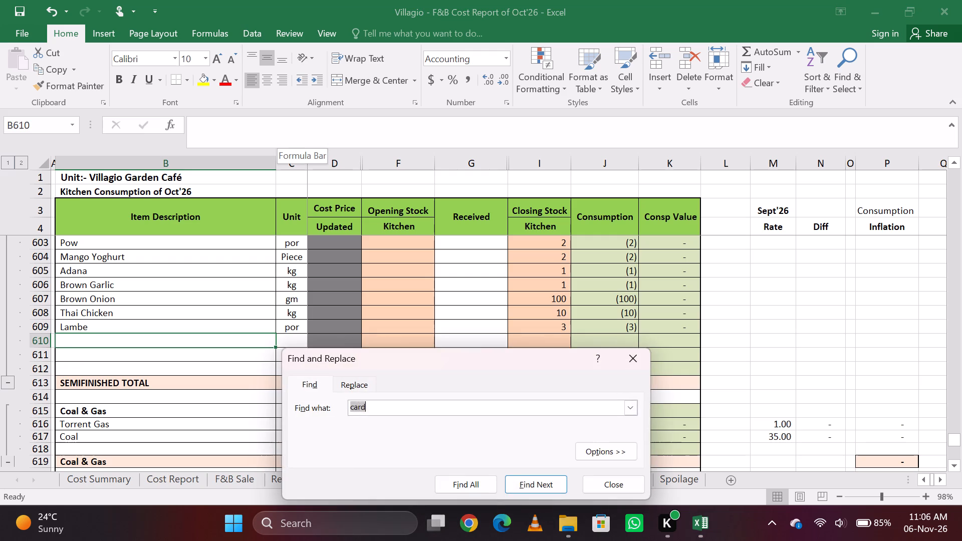
type("pai")
key("BackSpace")
type("lain o")
key("Return")
key("Return")
key("BackSpace")
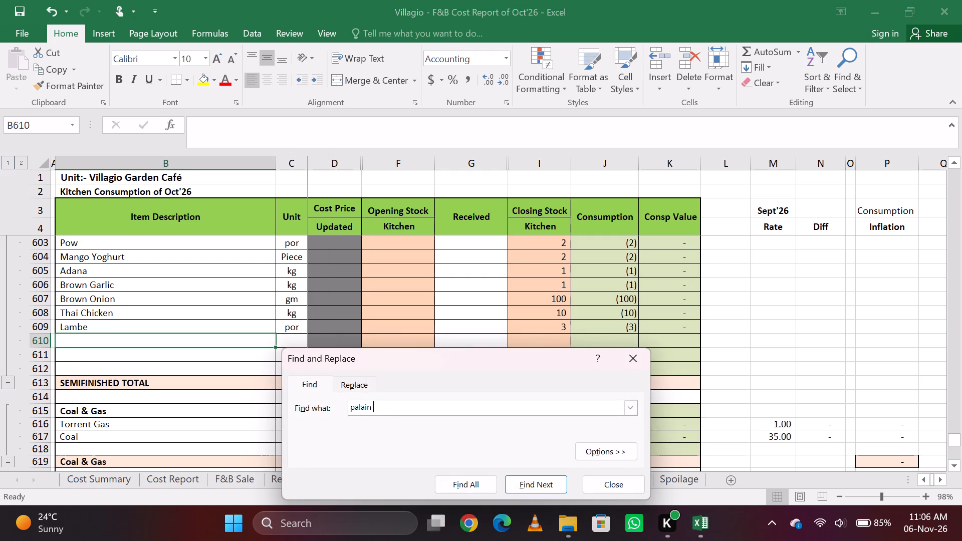
key("p")
key("Return")
key("Return")
key("BackSpace")
key("BackSpace")
key("BackSpace")
key("BackSpace")
key("BackSpace")
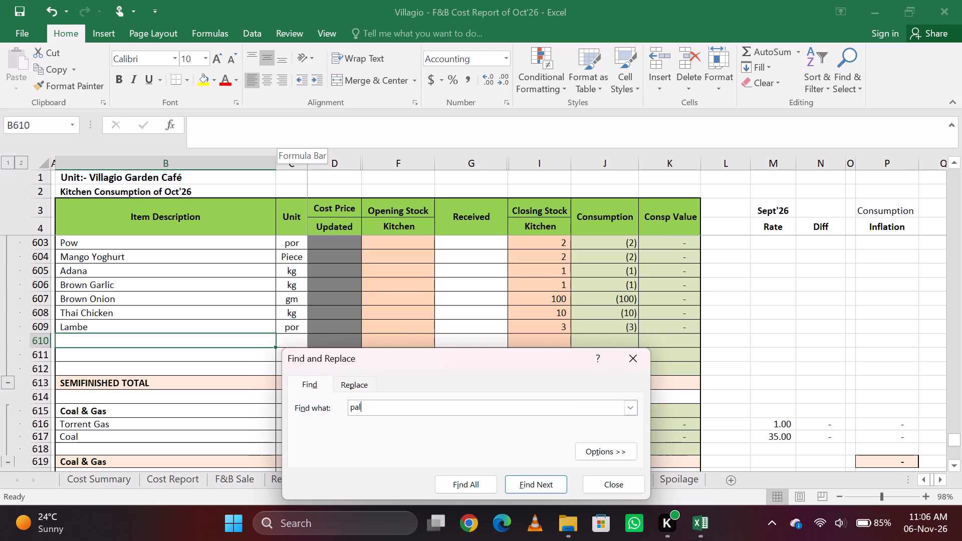
key("BackSpace")
key("BackSpace")
type("lain")
key("Return")
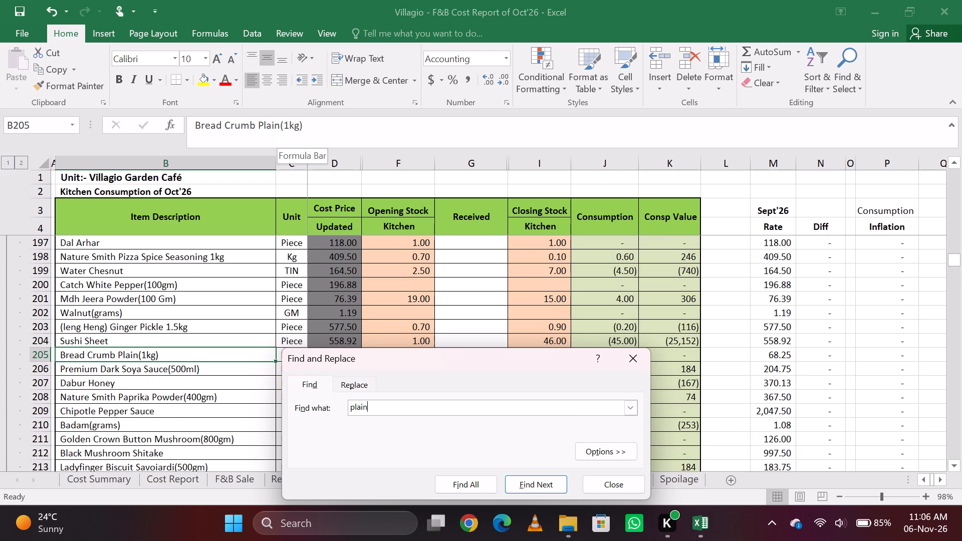
key("Return")
key("Return")
key("BackSpace")
key("BackSpace")
key("BackSpace")
key("BackSpace")
key("BackSpace")
key("BackSpace")
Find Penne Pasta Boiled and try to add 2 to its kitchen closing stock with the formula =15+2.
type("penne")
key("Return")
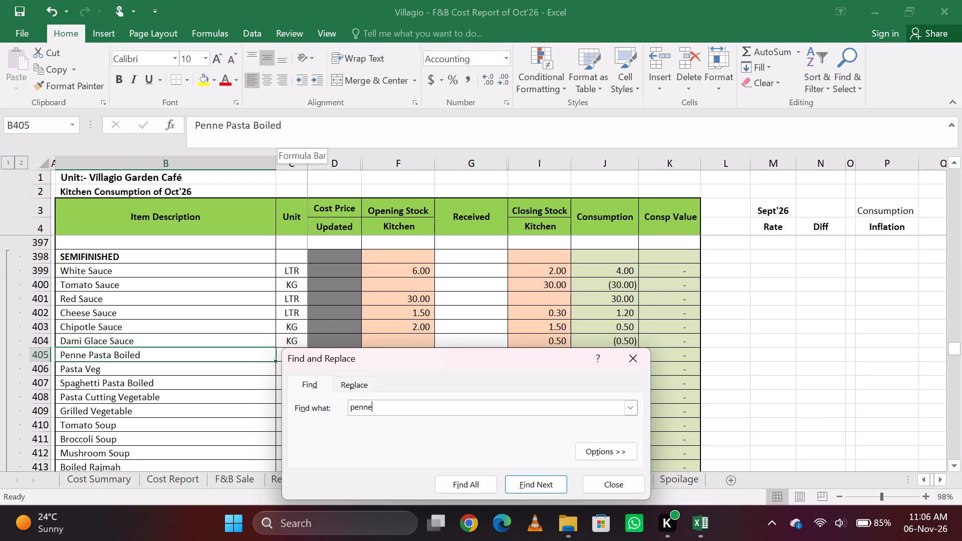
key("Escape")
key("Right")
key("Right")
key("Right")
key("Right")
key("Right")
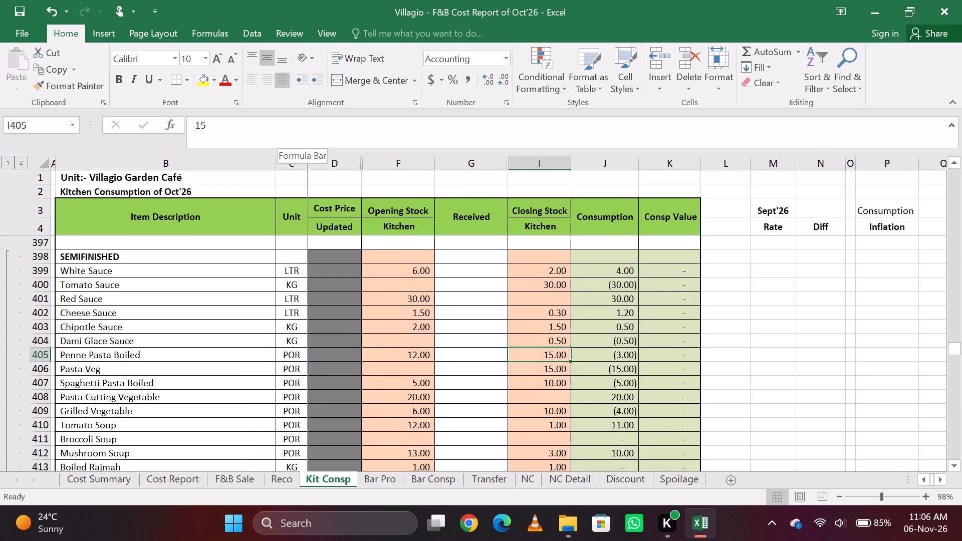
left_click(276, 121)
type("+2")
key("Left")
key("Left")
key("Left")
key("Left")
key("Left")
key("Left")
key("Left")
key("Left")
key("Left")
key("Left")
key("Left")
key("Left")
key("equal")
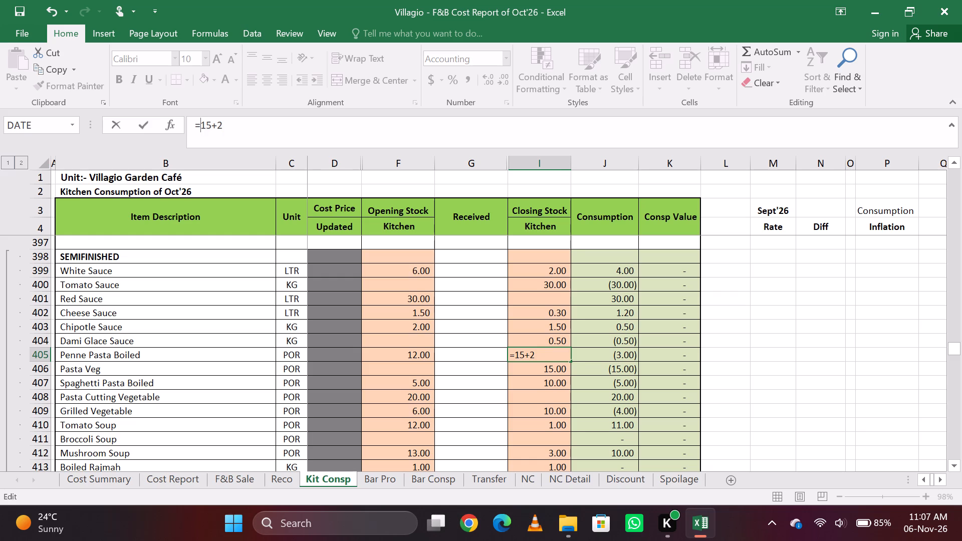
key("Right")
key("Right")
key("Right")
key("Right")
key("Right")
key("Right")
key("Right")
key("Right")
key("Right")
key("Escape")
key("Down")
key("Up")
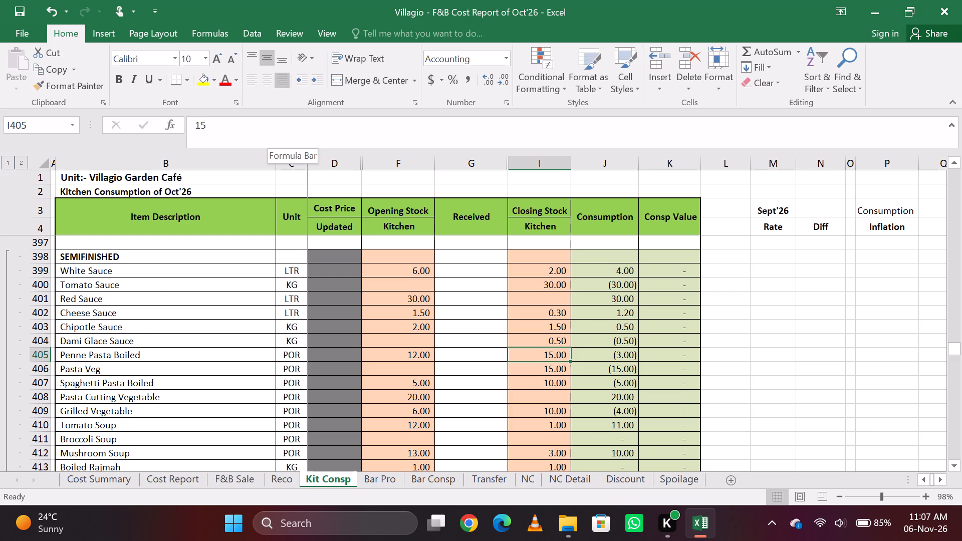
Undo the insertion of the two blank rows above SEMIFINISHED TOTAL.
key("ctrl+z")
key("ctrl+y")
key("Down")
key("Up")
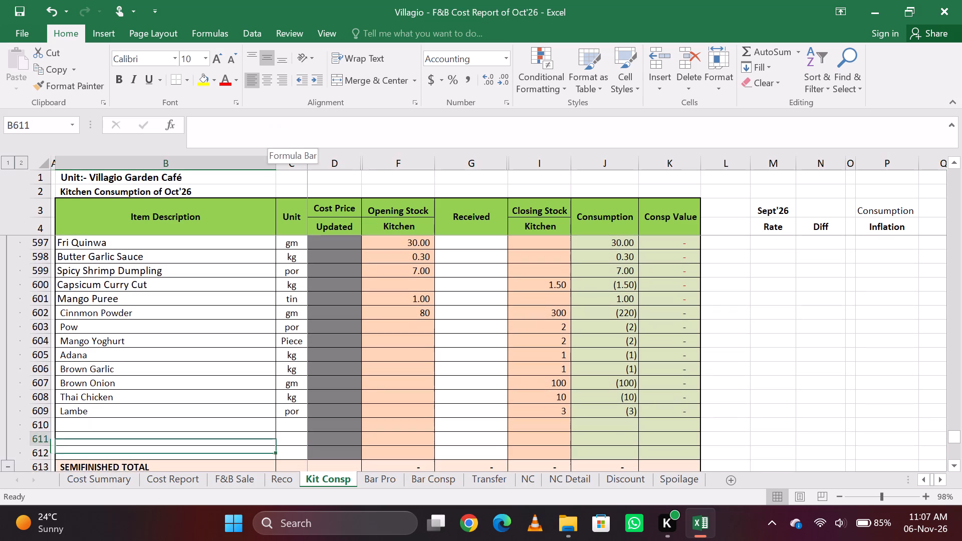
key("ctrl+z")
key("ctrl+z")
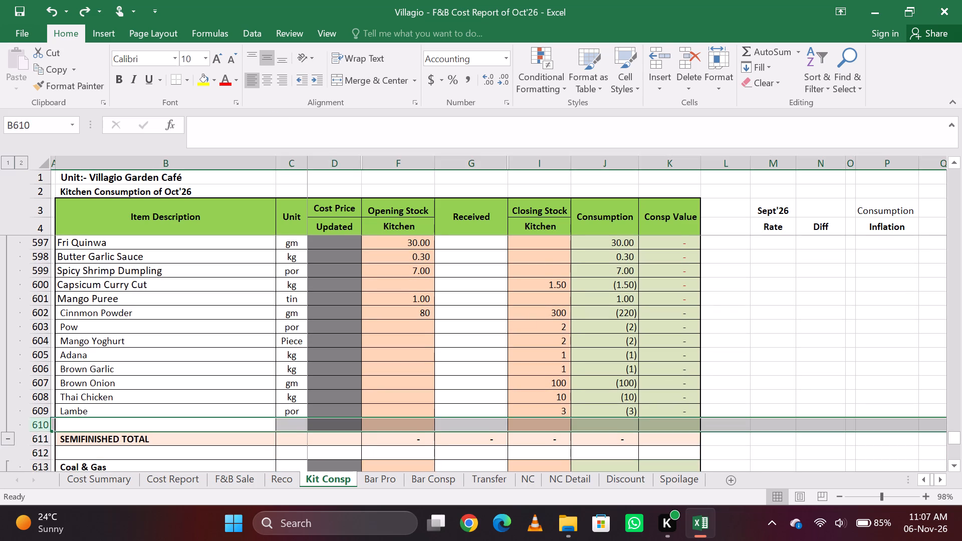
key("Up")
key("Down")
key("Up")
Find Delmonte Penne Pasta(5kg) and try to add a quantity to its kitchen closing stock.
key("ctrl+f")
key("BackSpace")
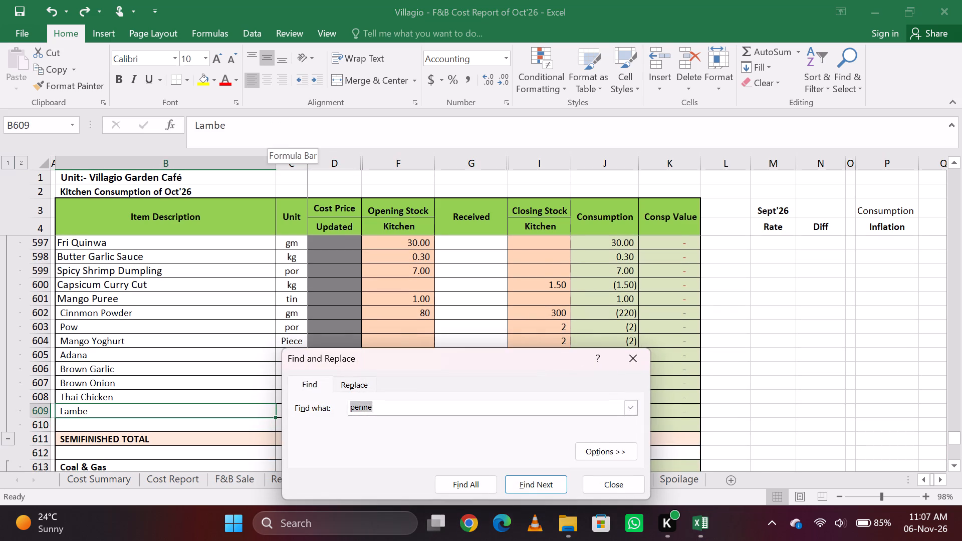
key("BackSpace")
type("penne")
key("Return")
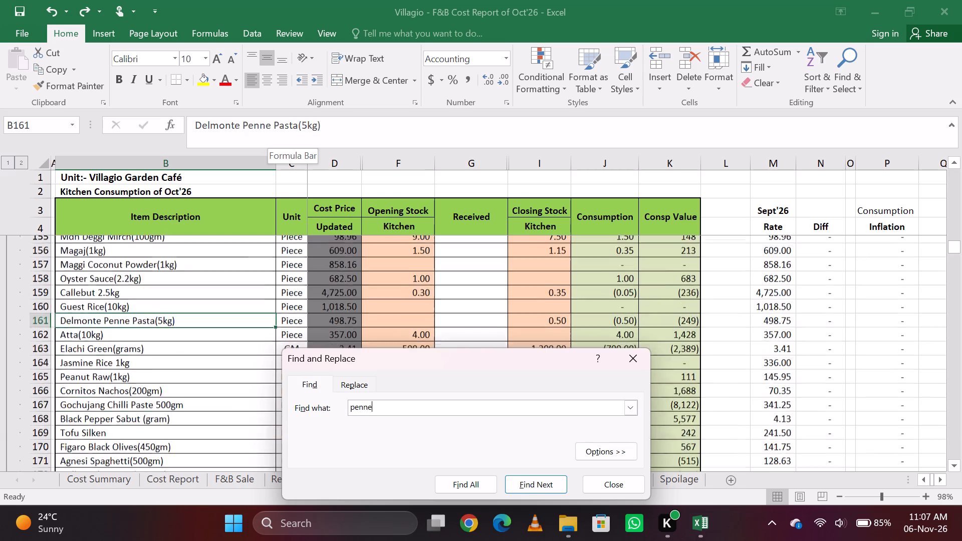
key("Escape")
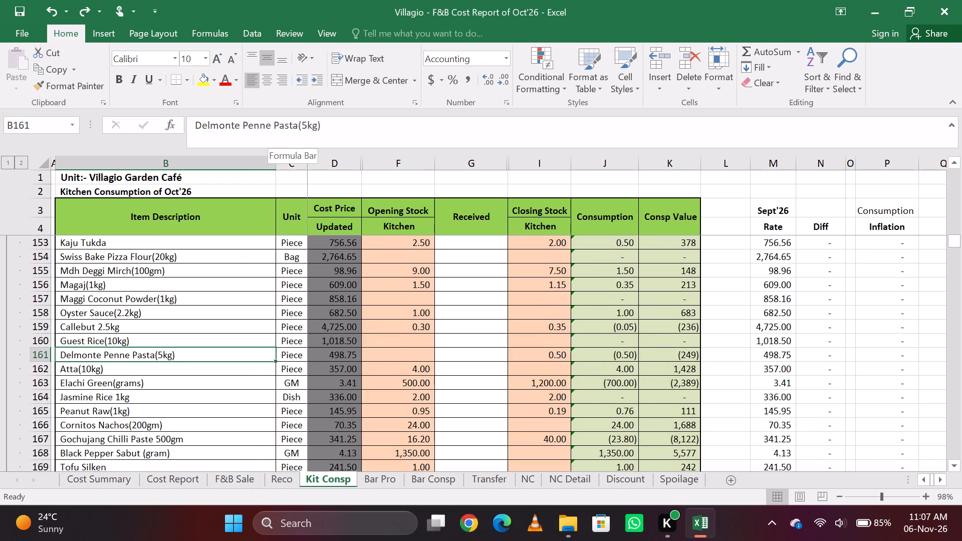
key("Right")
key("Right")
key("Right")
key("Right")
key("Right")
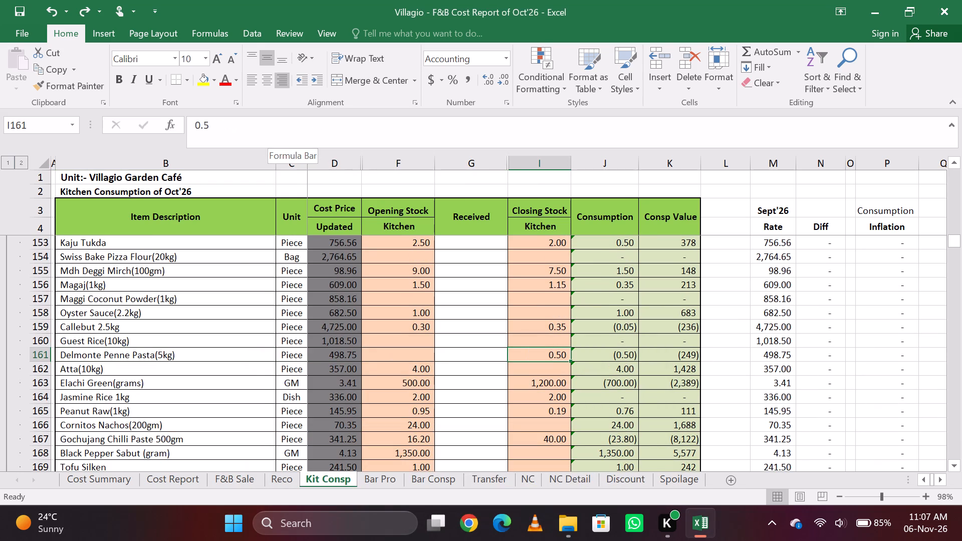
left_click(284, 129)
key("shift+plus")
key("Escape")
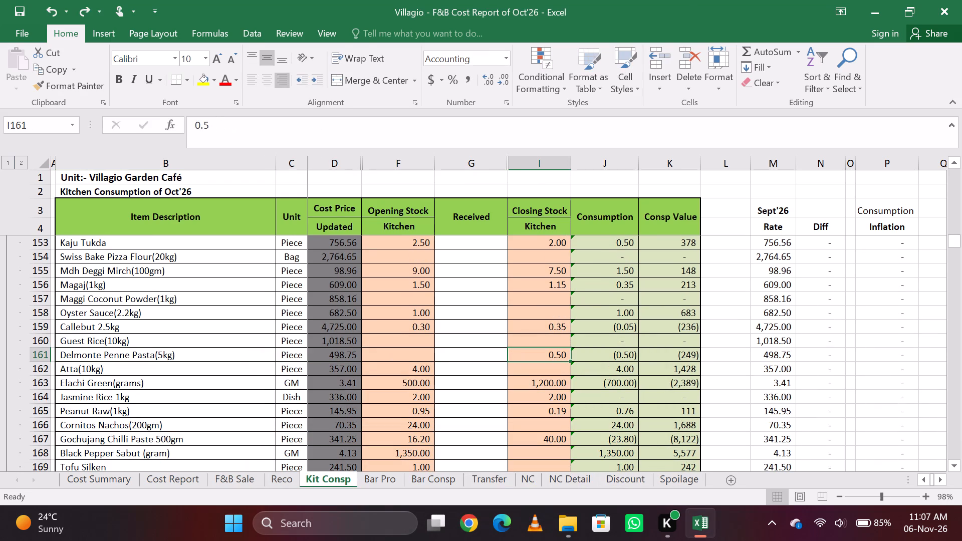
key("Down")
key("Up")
Find Delmonte Penne Pasta(5kg) and add 0.4 to its kitchen closing stock with the formula =0.5+0.4.
key("ctrl+f")
key("Return")
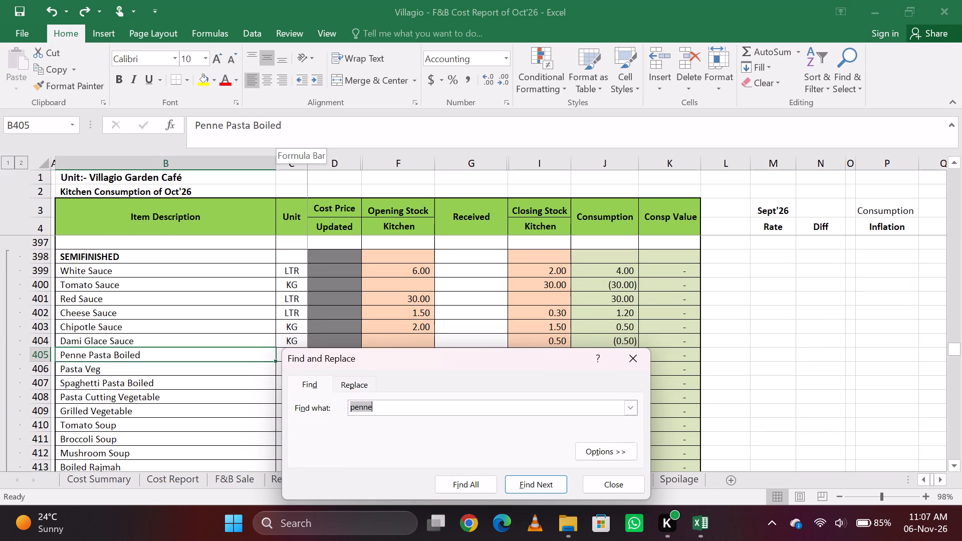
key("Return")
key("Return")
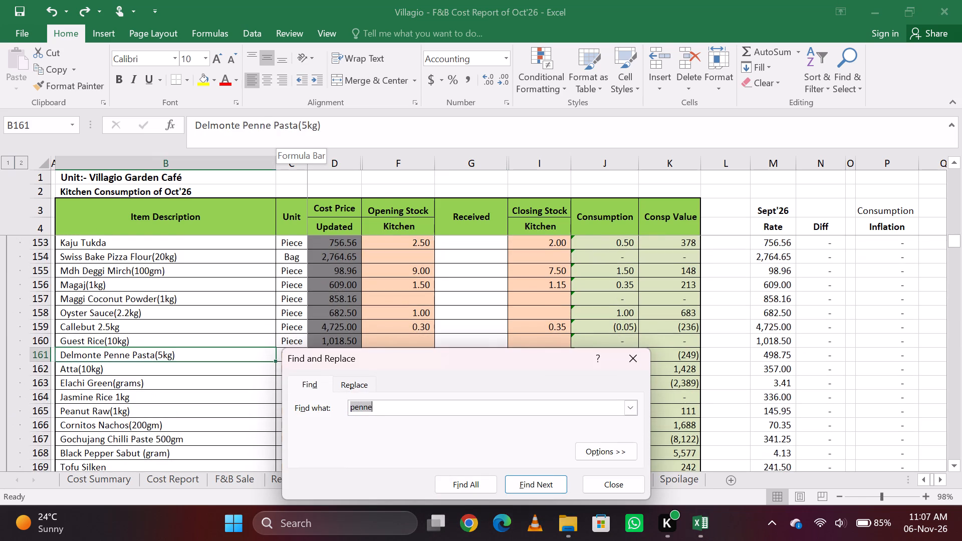
key("Return")
key("Return")
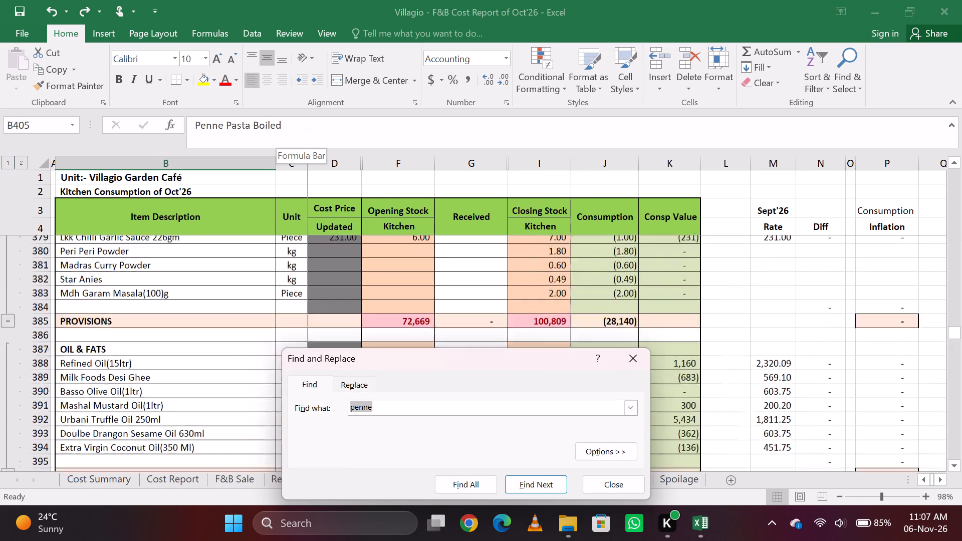
key("Return")
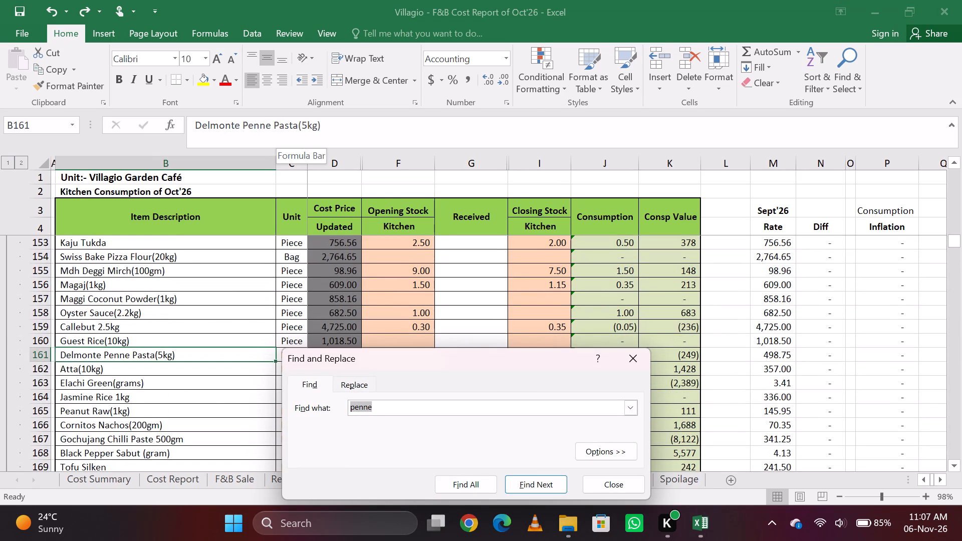
key("Escape")
key("Right")
key("Right")
key("Right")
key("Right")
key("Right")
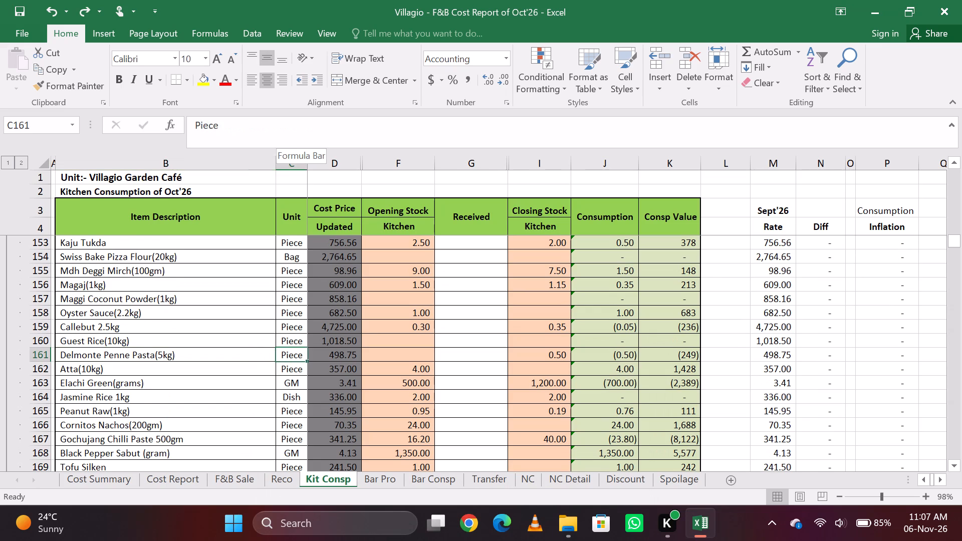
left_click(284, 129)
key("shift+plus")
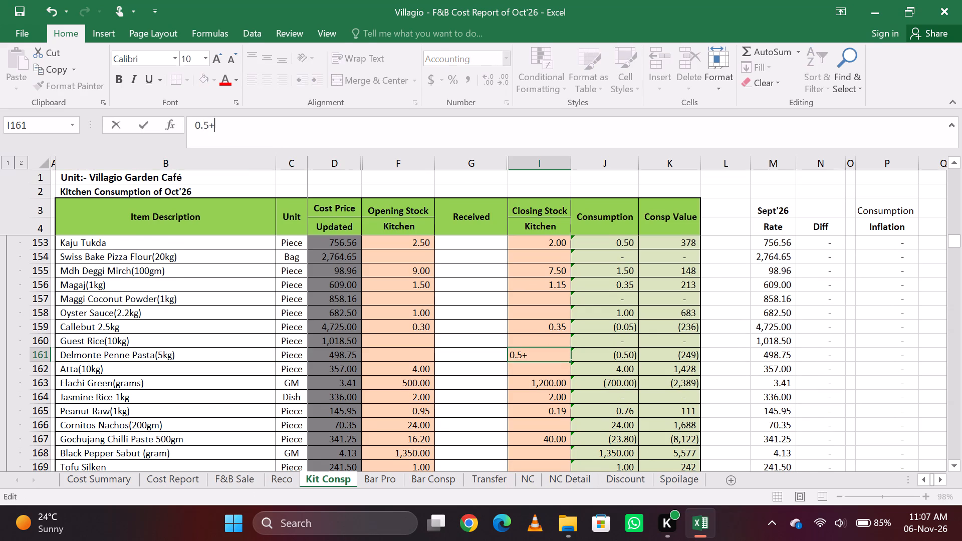
key("Left")
key("Left")
key("Left")
key("Left")
key("Left")
key("equal")
key("Right")
key("Right")
key("Right")
key("Right")
key("Right")
key("Right")
key("Right")
key("Right")
key("Right")
key("Right")
key("Right")
key("Right")
key("Right")
key("Right")
key("Right")
key("Right")
key("Right")
key("Right")
key("Right")
key("Right")
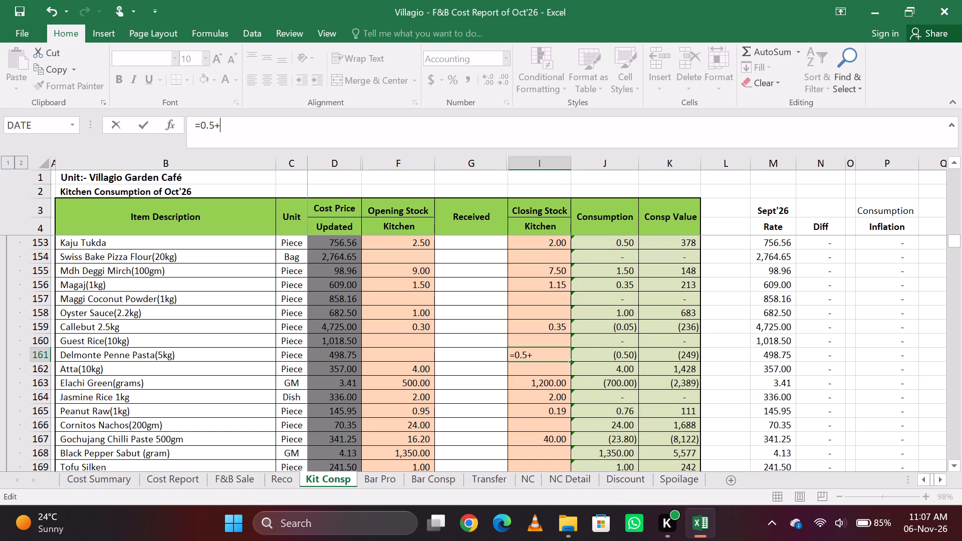
type(".4")
key("Return")
key("Up")
Search for "curd" to find Hung Curd and add 8 to its kitchen closing stock with the formula =0.1+8.
key("ctrl+f")
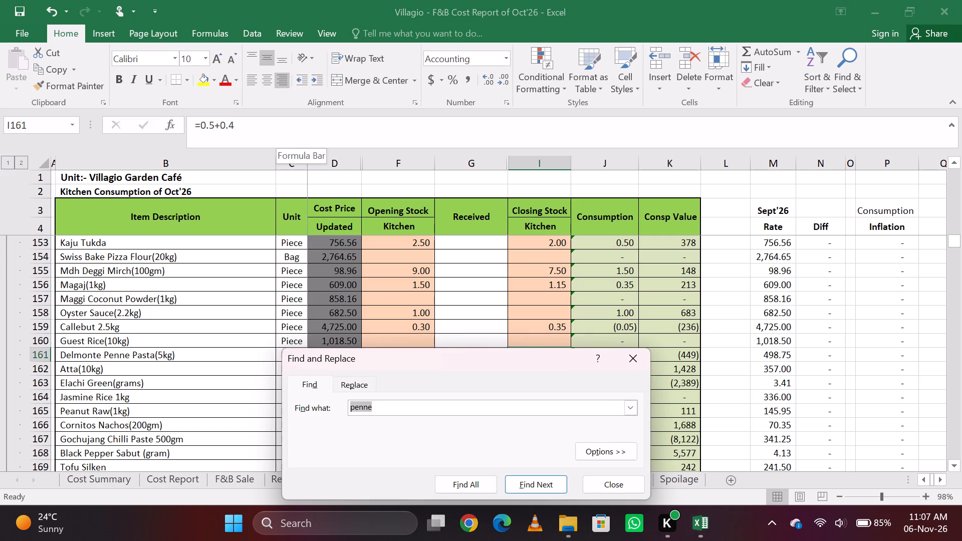
key("BackSpace")
key("BackSpace")
key("BackSpace")
key("BackSpace")
type("curd")
key("Return")
key("Return")
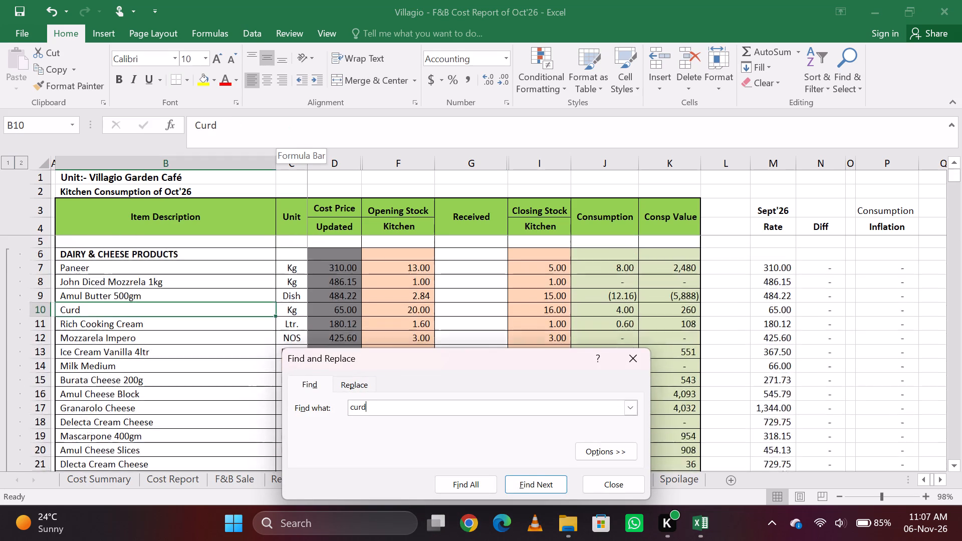
key("Return")
key("Escape")
key("Right")
key("Right")
key("Right")
key("Right")
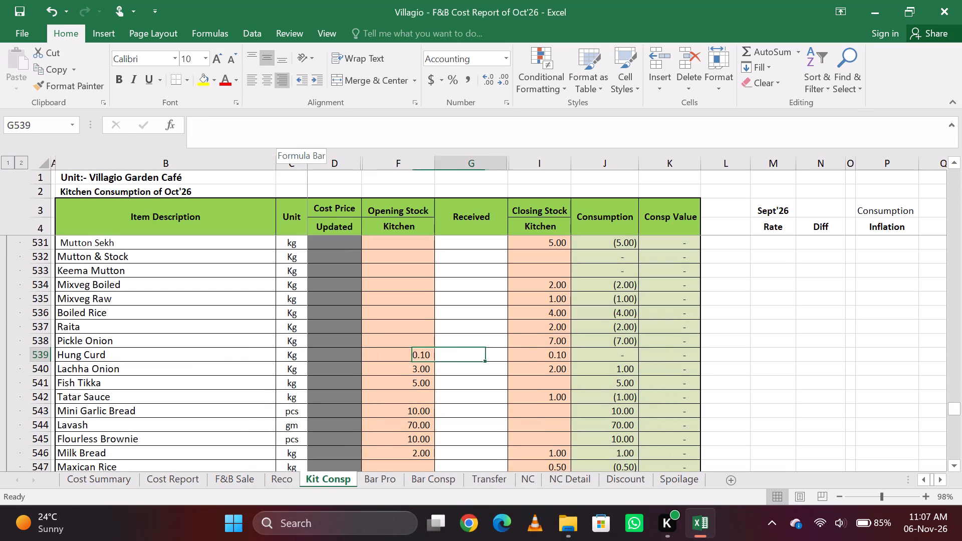
key("Right")
left_click(284, 129)
key("shift+plus")
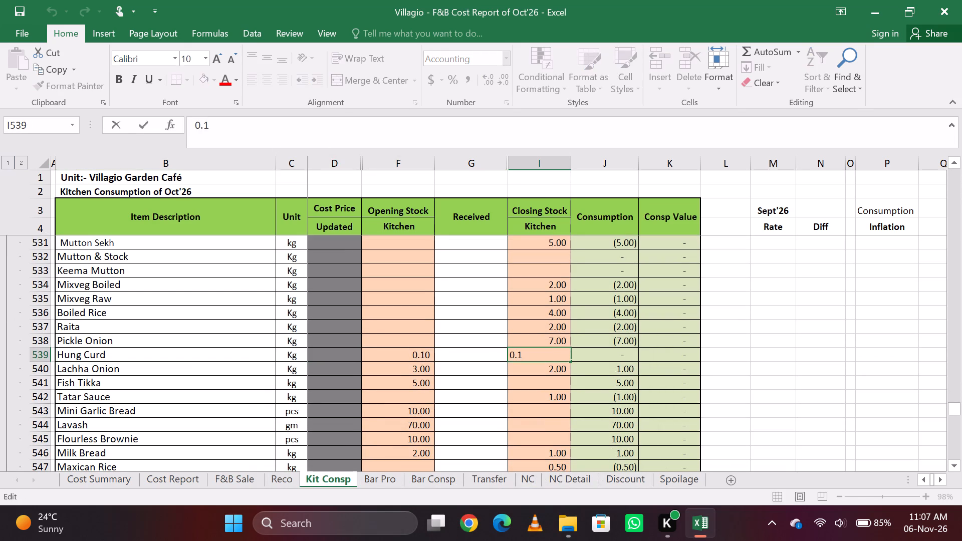
key("Left")
key("Left")
key("Left")
key("Left")
key("Left")
key("Left")
key("Left")
key("Left")
key("Left")
key("Left")
key("equal")
key("Right")
key("Right")
key("Right")
key("Right")
key("Right")
key("Right")
key("Right")
key("Right")
key("Right")
key("Right")
key("Right")
key("Right")
key("Right")
key("Right")
key("Right")
key("Right")
key("Right")
key("Right")
key("Right")
key("Right")
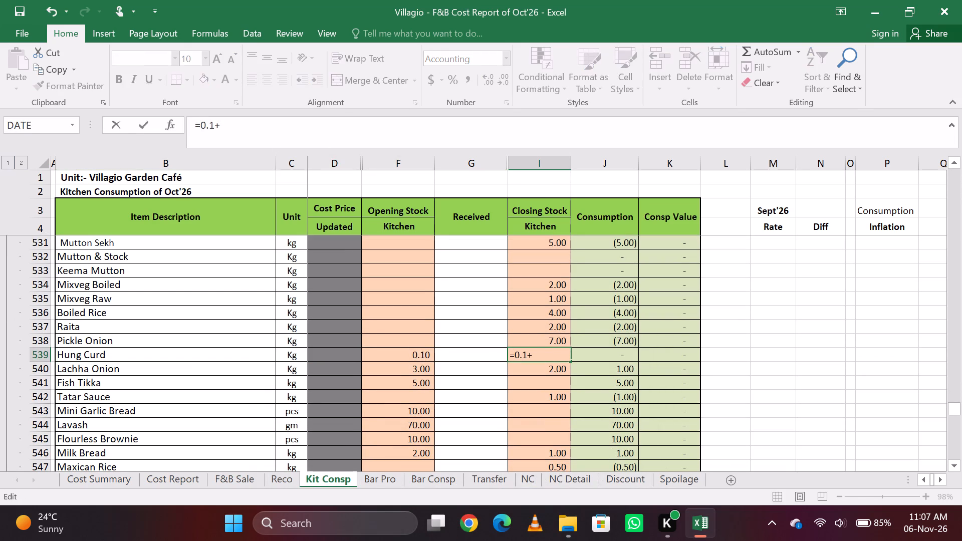
key("8")
key("Return")
Save the cost report workbook.
key("ctrl+s")
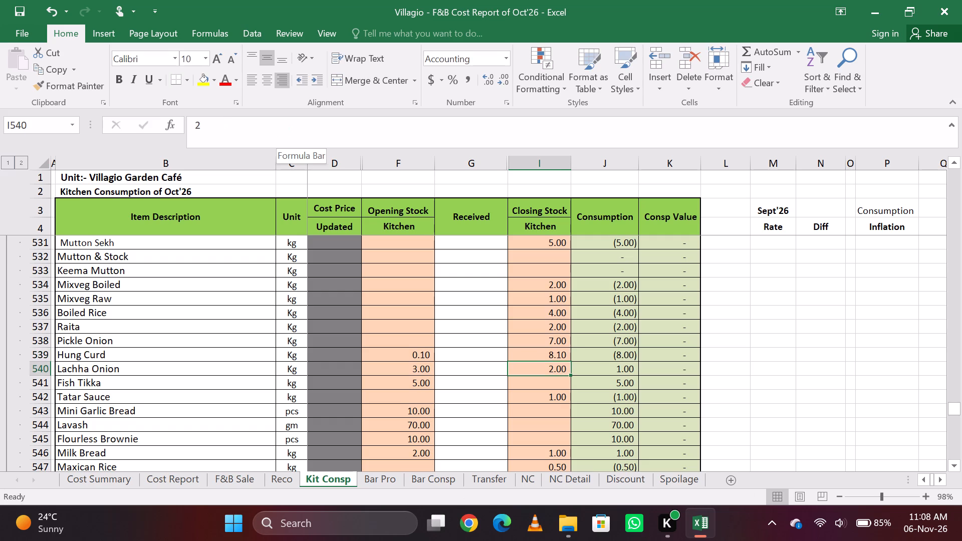
Insert a blank row below Lambe at the end of the semifinished section, above SEMIFINISHED TOTAL.
key("Down")
key("Down")
key("Down")
key("Down")
key("Down")
key("Down")
key("Down")
key("Down")
key("Down")
key("Down")
key("Down")
key("Down")
key("Down")
key("Down")
key("Down")
key("Down")
key("Down")
key("Down")
key("Down")
key("Down")
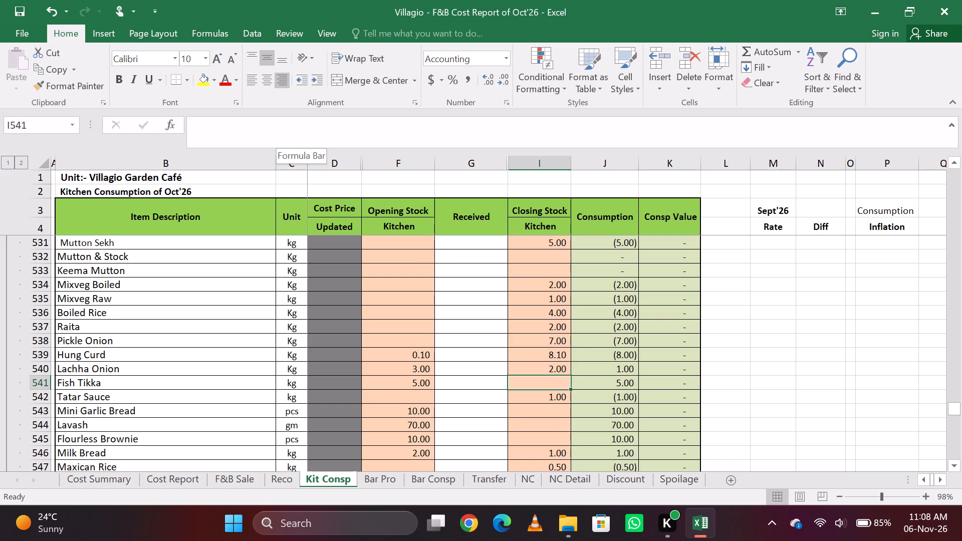
key("Left")
key("Left")
key("Left")
key("Left")
key("Left")
key("Left")
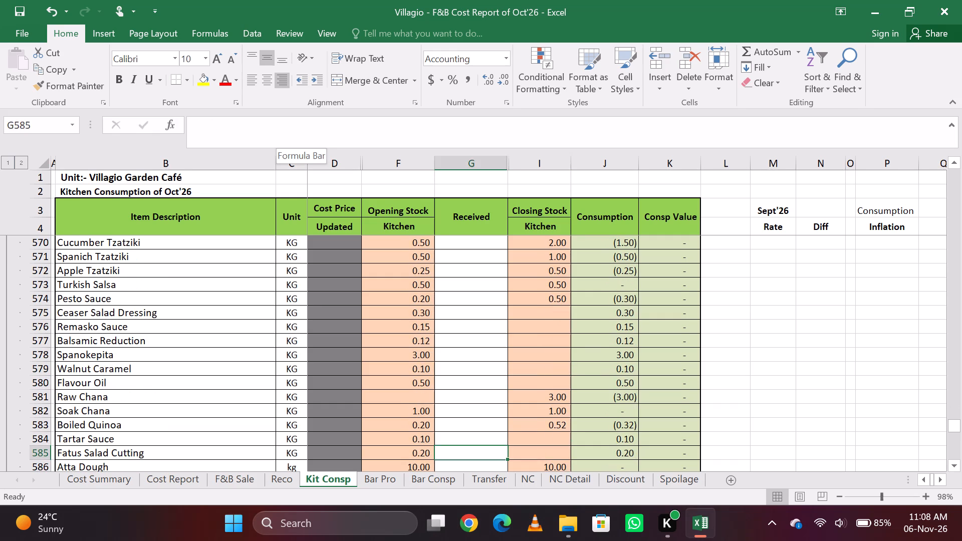
key("Down")
key("Down")
key("Down")
key("Down")
key("Down")
key("Down")
key("Down")
key("Down")
key("Down")
key("Down")
key("Down")
key("Down")
key("Down")
key("Down")
key("Right")
key("Down")
key("Down")
key("Down")
key("Down")
key("Down")
key("Down")
key("Down")
key("Down")
key("Down")
key("Down")
key("Down")
key("Down")
key("Down")
key("Down")
key("Down")
key("Down")
key("Down")
key("Down")
key("Down")
key("Down")
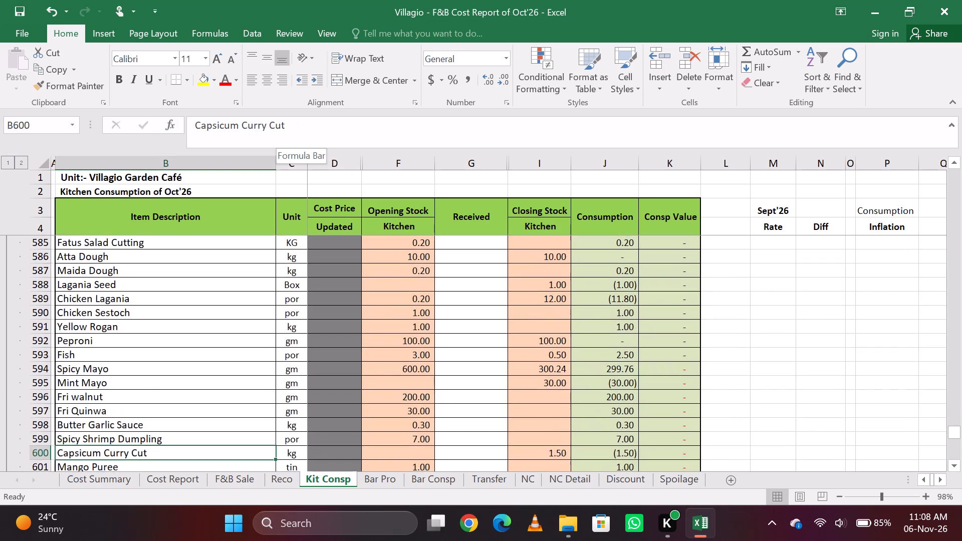
key("Up")
key("Up")
key("Up")
key("Up")
key("Up")
key("Up")
key("Up")
key("Up")
key("Up")
key("Up")
key("Up")
key("Up")
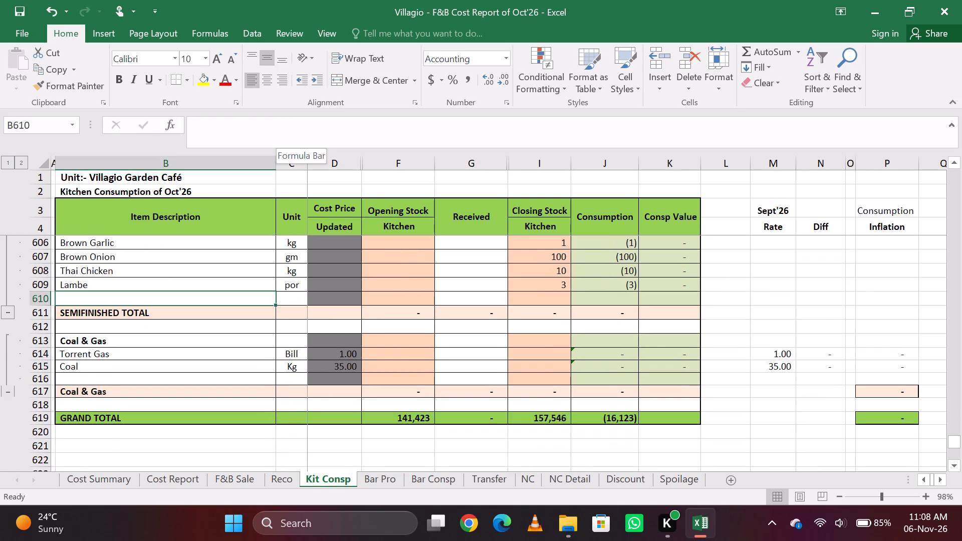
key("shift+space")
key("ctrl+shift+equal")
key("Down")
key("Up")
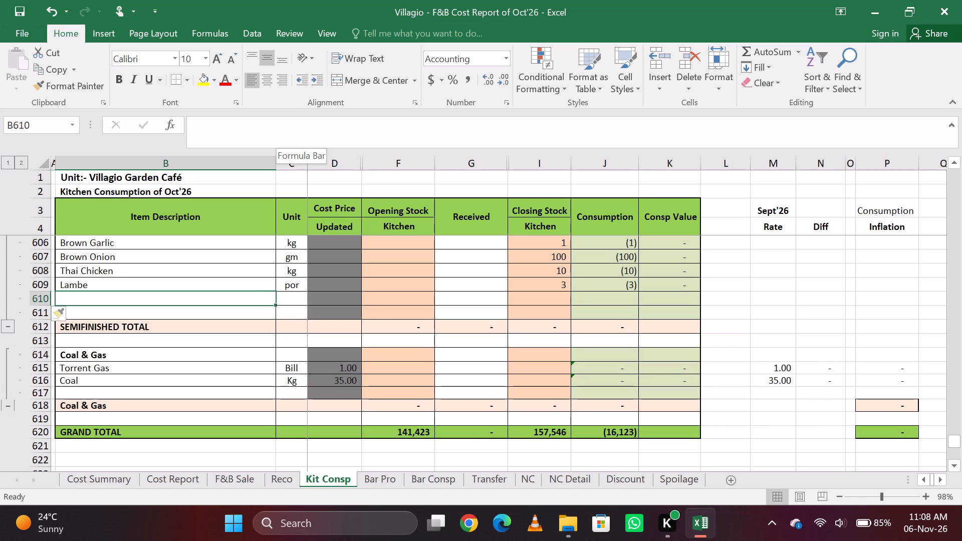
Search the sheet for "kal" and "ka" to check whether Kalonji is already listed.
key("ctrl+f")
type("kal")
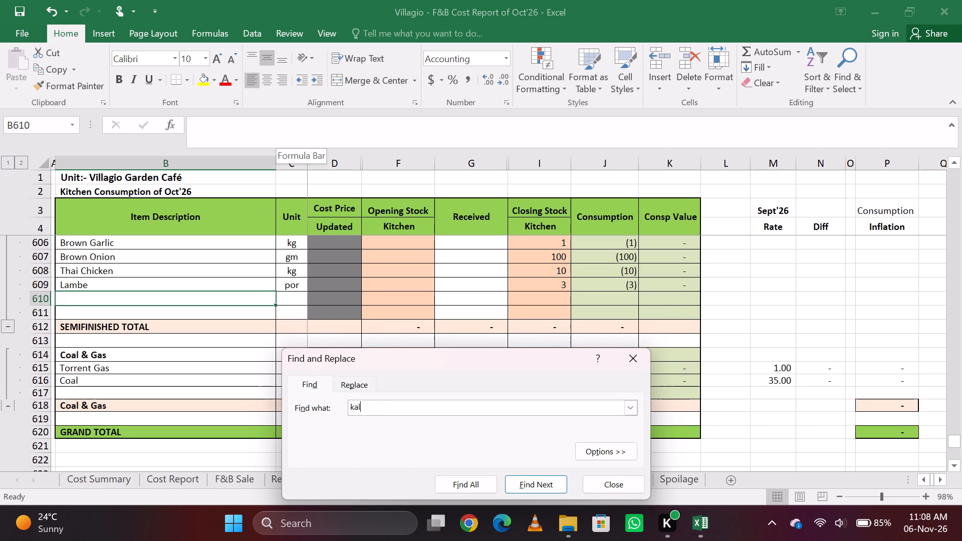
key("Return")
key("Return")
key("BackSpace")
key("Return")
key("BackSpace")
key("BackSpace")
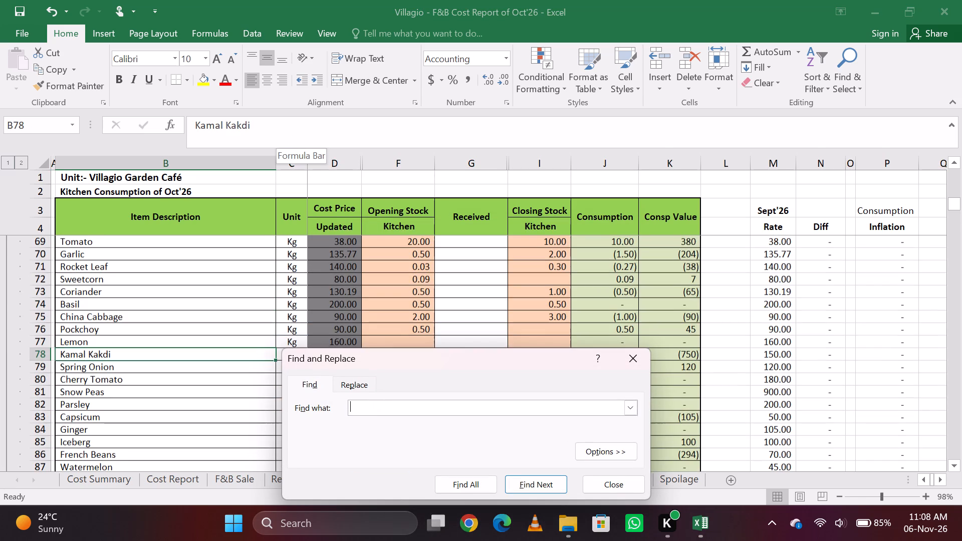
key("Escape")
Add Kalonji in the blank row below Lambe in the semifinished section, with unit gm and kitchen closing stock 50.
key("Down")
key("Page_Down")
key("Page_Down")
key("Page_Down")
key("Page_Down")
key("Page_Down")
key("Page_Down")
key("Page_Down")
key("Page_Down")
key("Page_Down")
key("Page_Down")
key("Page_Down")
key("Page_Down")
key("Page_Down")
key("Page_Down")
key("Page_Down")
key("Page_Down")
key("Page_Down")
key("Page_Down")
key("Page_Down")
key("Page_Down")
key("Page_Down")
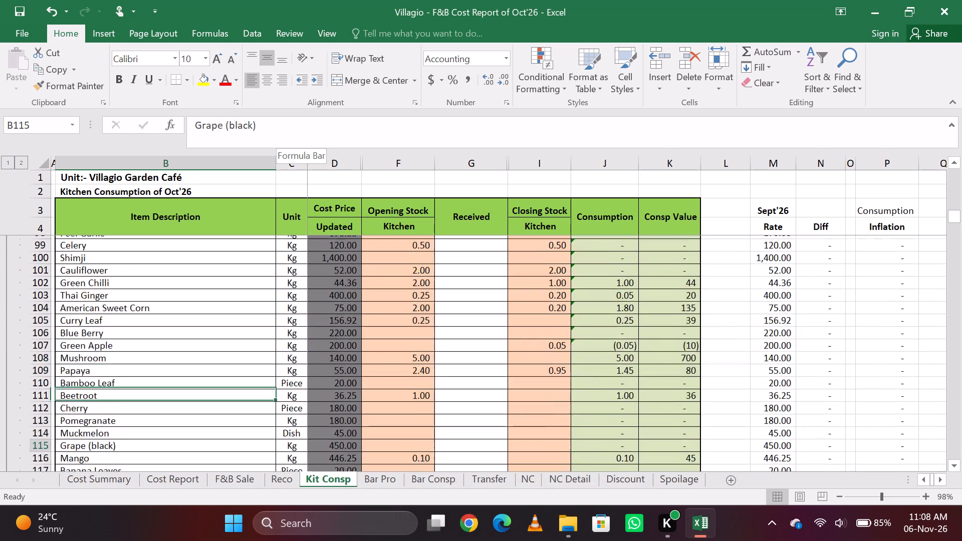
key("Page_Up")
key("Page_Up")
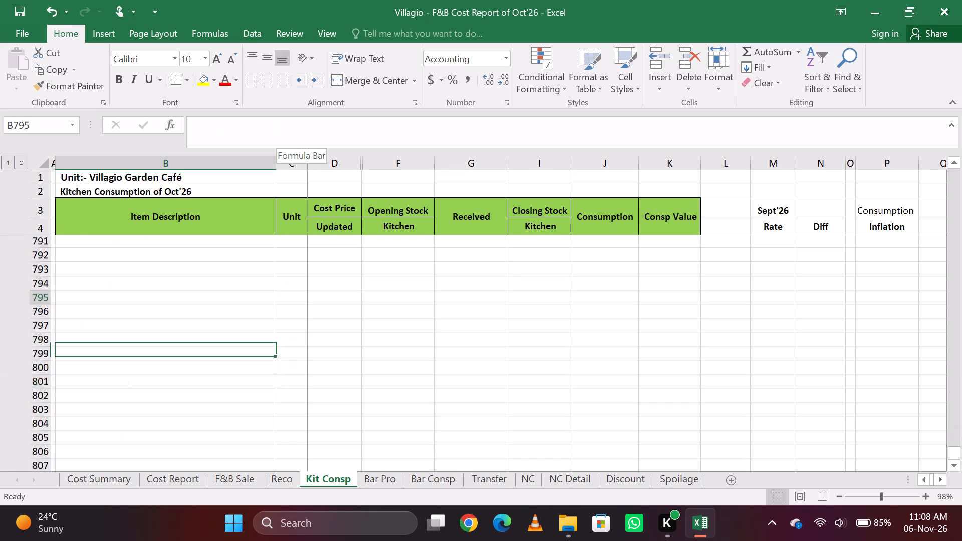
key("Page_Up")
key("Page_Up")
key("Page_Up")
key("Page_Up")
key("Page_Up")
key("Page_Up")
key("Page_Up")
key("Page_Up")
key("Page_Up")
key("Page_Up")
key("Page_Up")
key("Page_Up")
key("Page_Up")
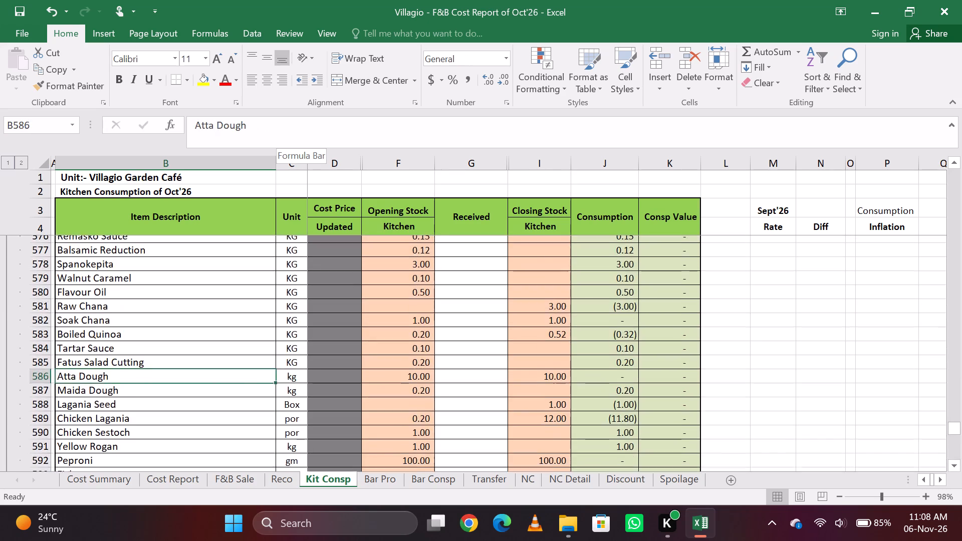
key("Down")
key("Page_Down")
key("Page_Down")
key("Page_Up")
key("Page_Down")
key("Down")
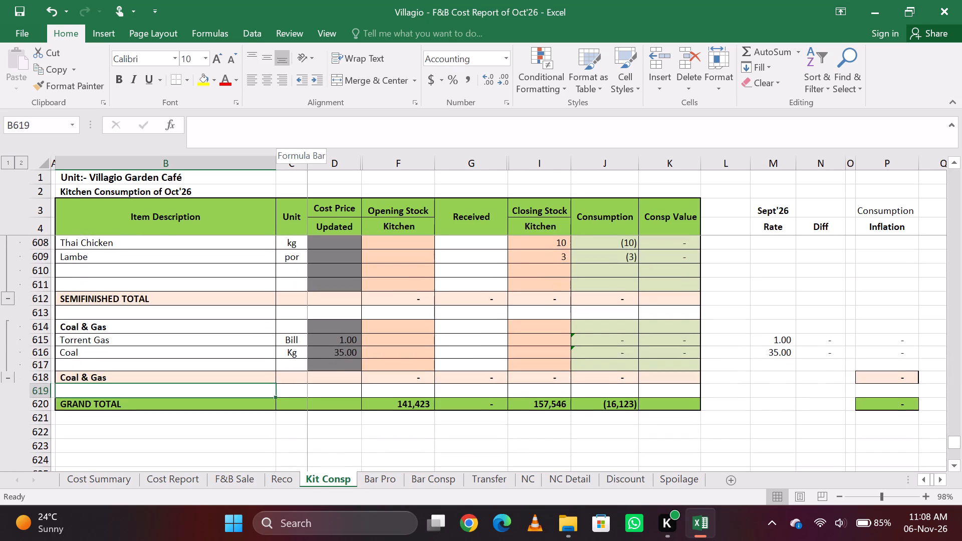
key("Up")
key("Up")
key("Up")
key("Up")
key("Up")
key("Up")
key("Up")
key("Up")
key("Up")
key("Up")
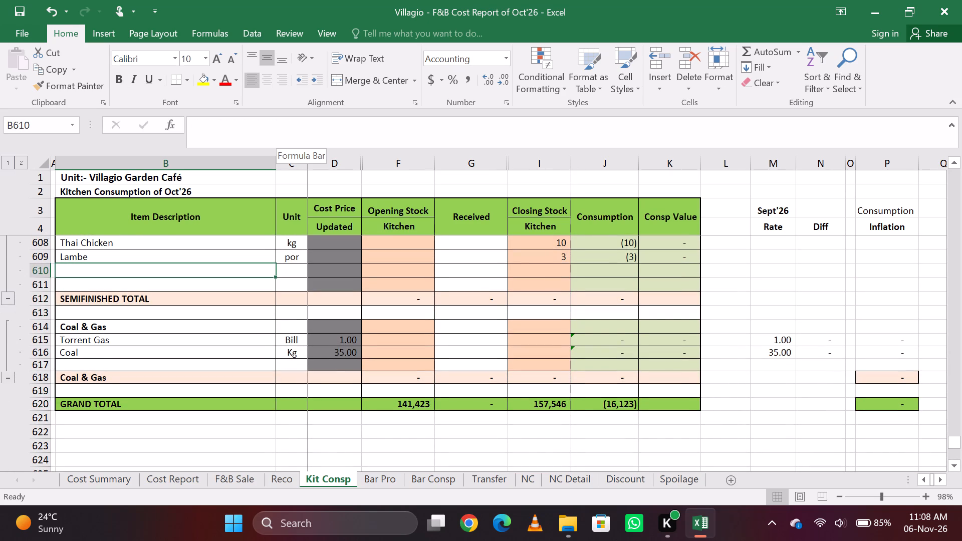
type("Ka")
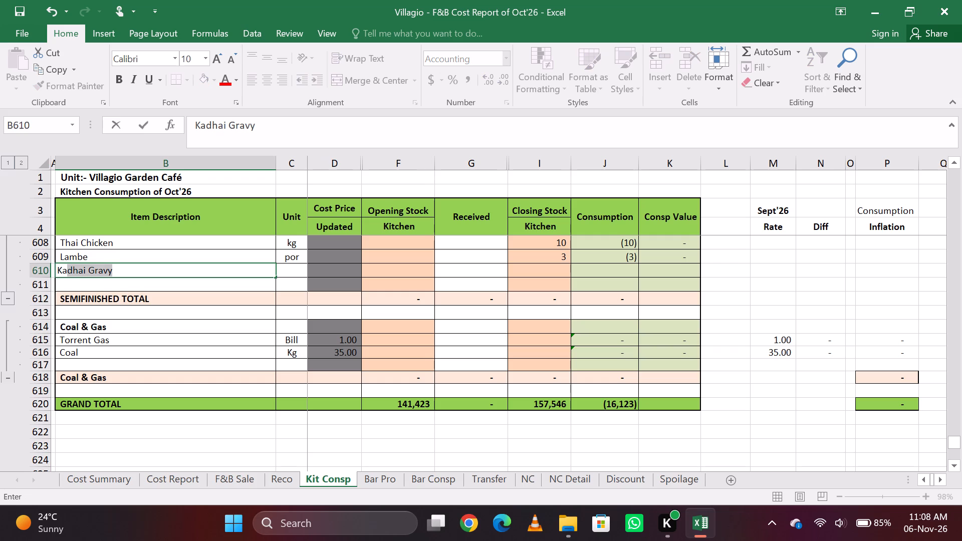
type("lonji")
key("Tab")
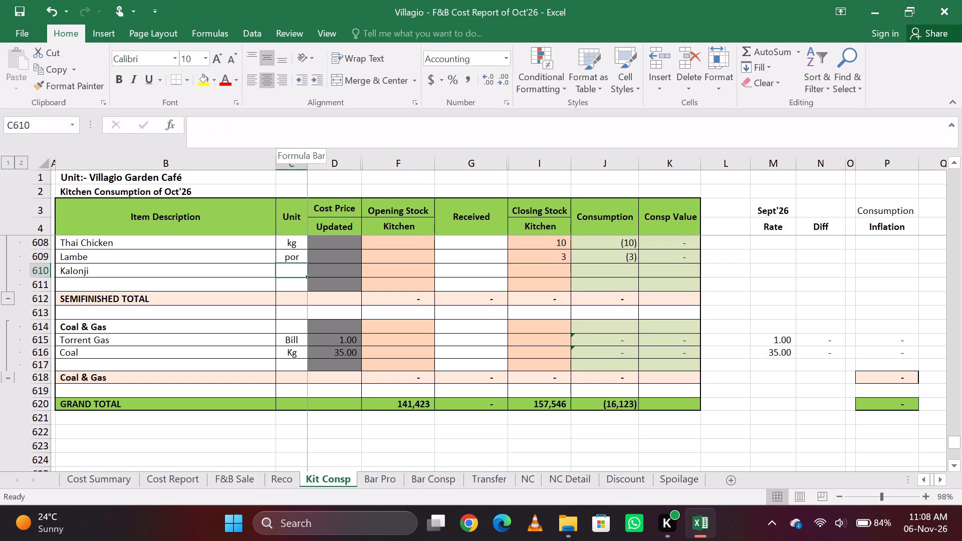
type("gm")
key("Tab")
key("Tab")
key("Tab")
key("Tab")
type("50")
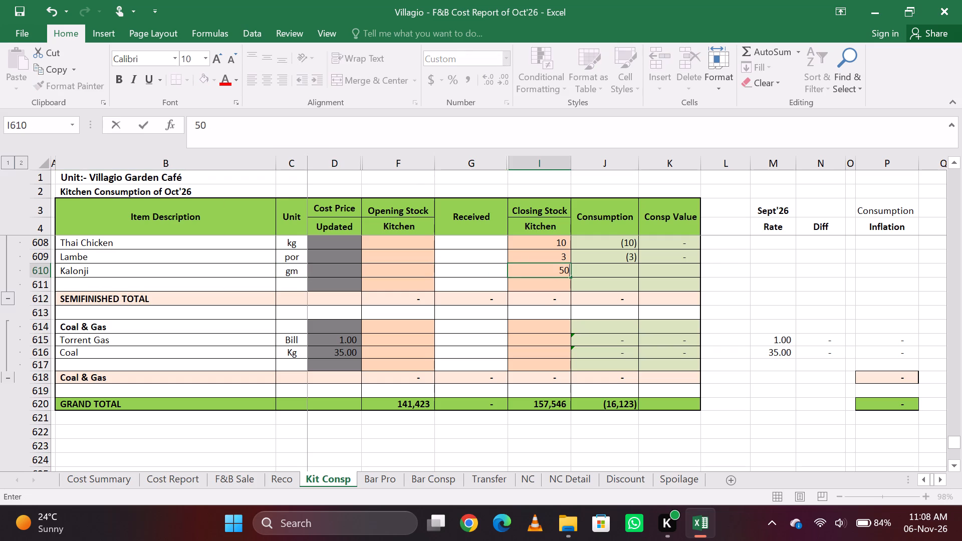
Fill the consumption formula down from the Lambe row into the Kalonji row.
key("Right")
key("ctrl+d")
key("Right")
key("Left")
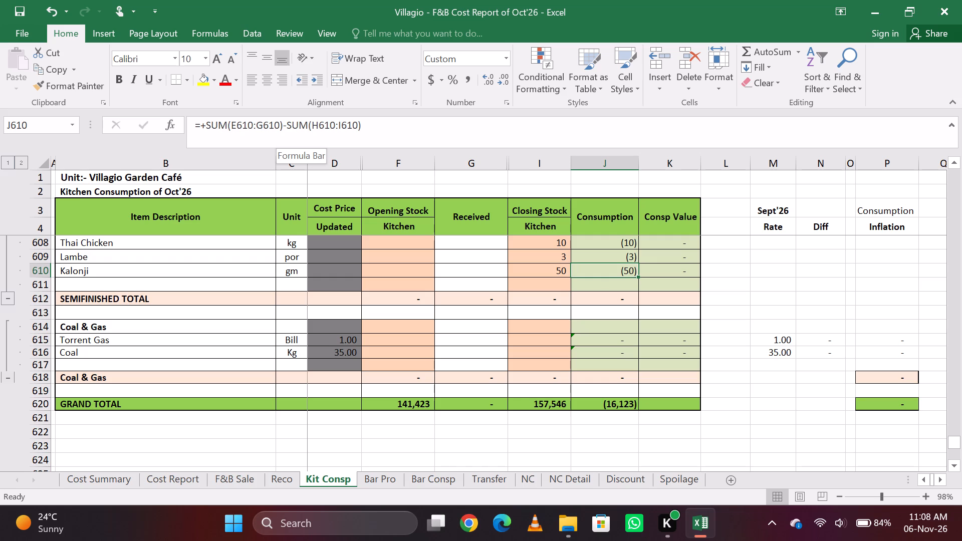
key("Down")
key("Up")
Search the sheet for "pizza" and check the kitchen closing stock cell of Mutti Pizza Sauce(400gm).
key("ctrl+f")
type("pizza")
key("Return")
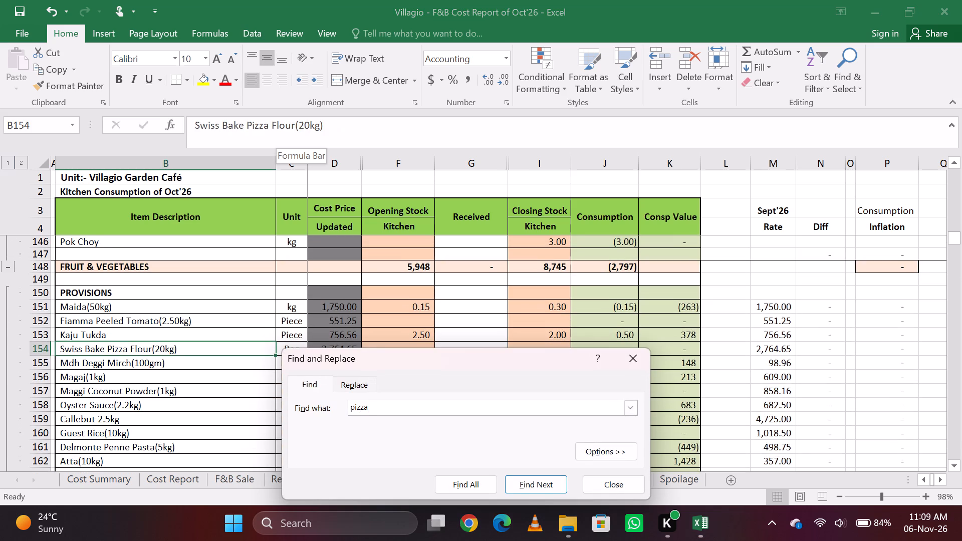
key("Return")
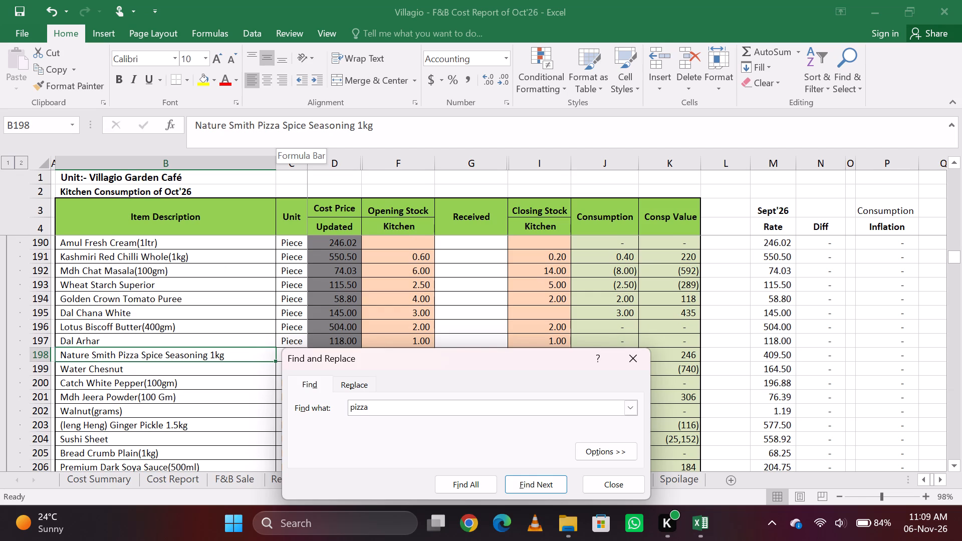
key("Return")
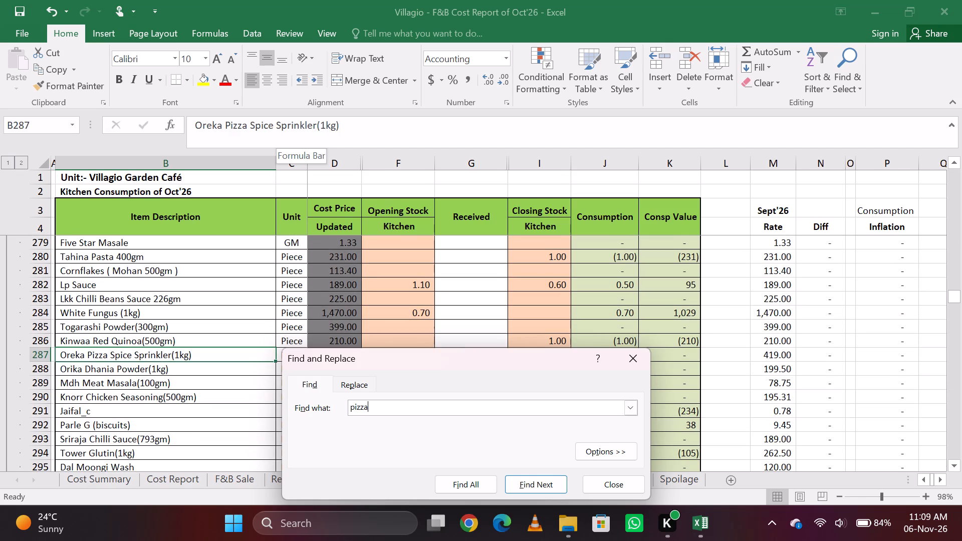
key("Return")
key("Escape")
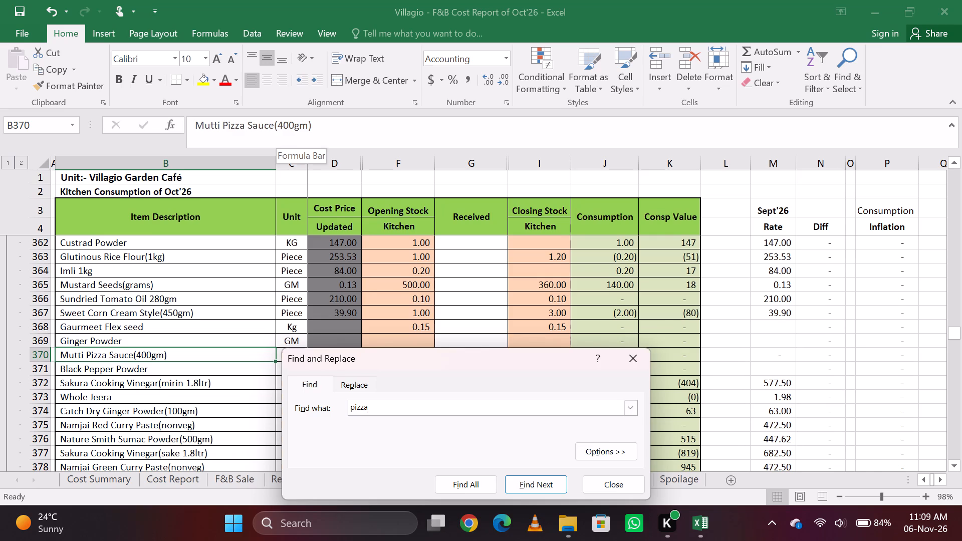
key("Right")
key("Right")
key("Right")
key("Right")
key("Right")
key("Left")
key("Right")
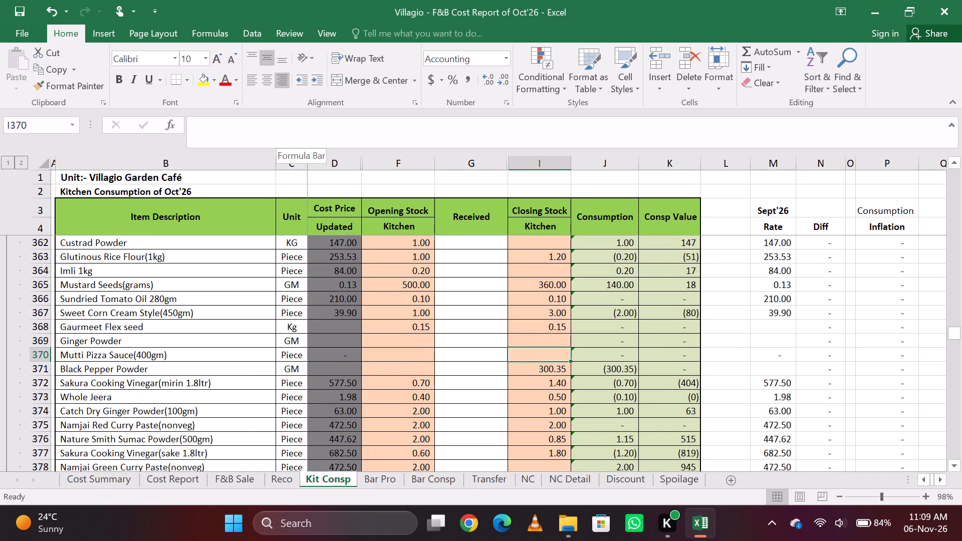
key("Left")
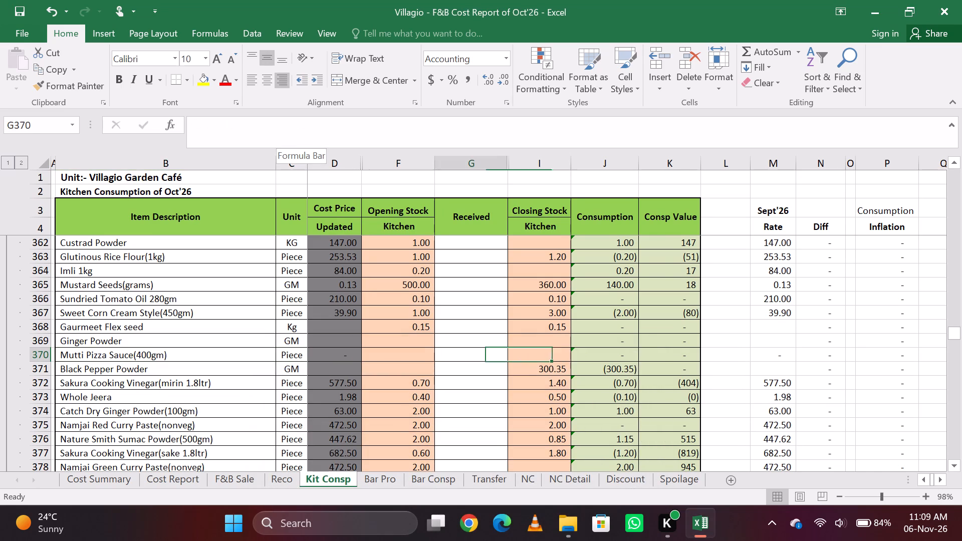
key("Right")
Find Pizza Dough with another search for "pizza" and insert a blank row directly above it, below Tartar Sauce.
key("ctrl+f")
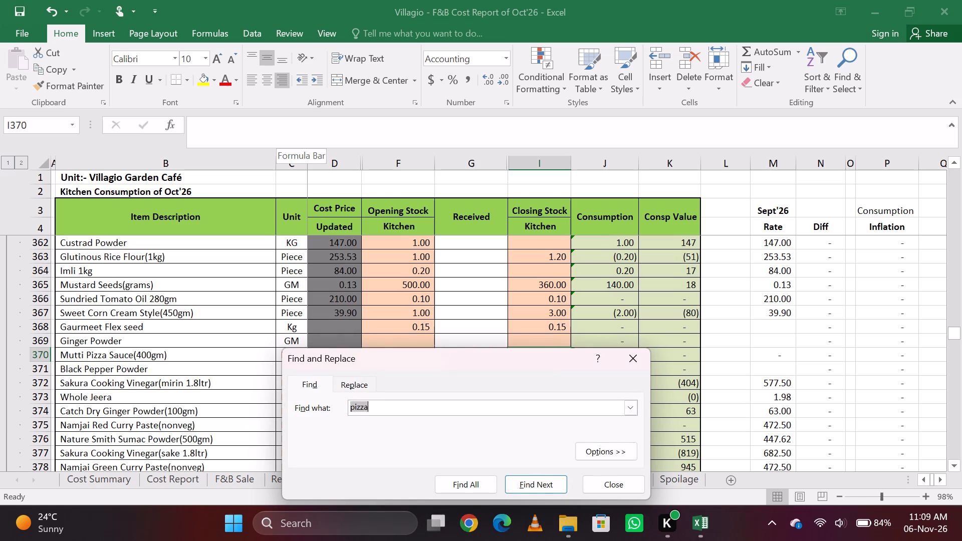
key("Return")
key("Return")
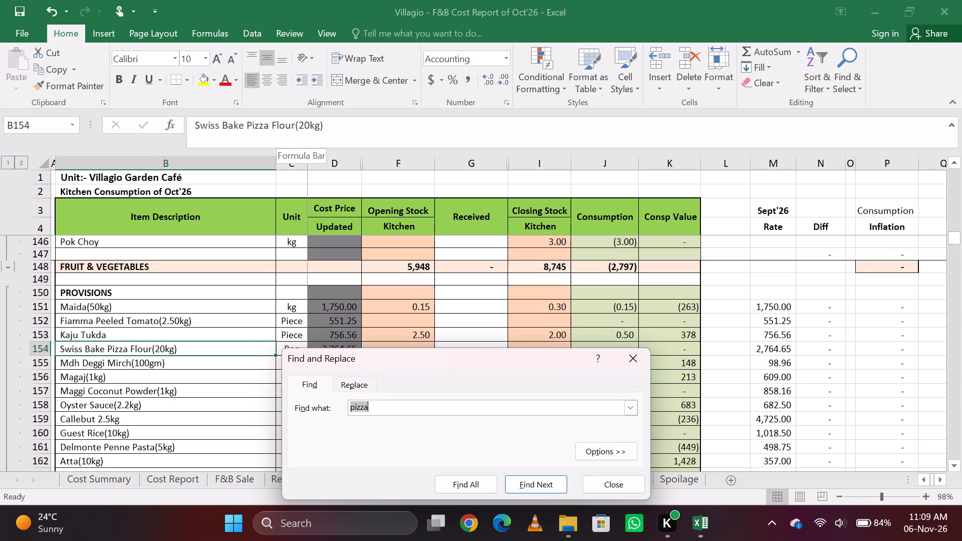
key("Return")
key("Return")
key("Return")
key("Return")
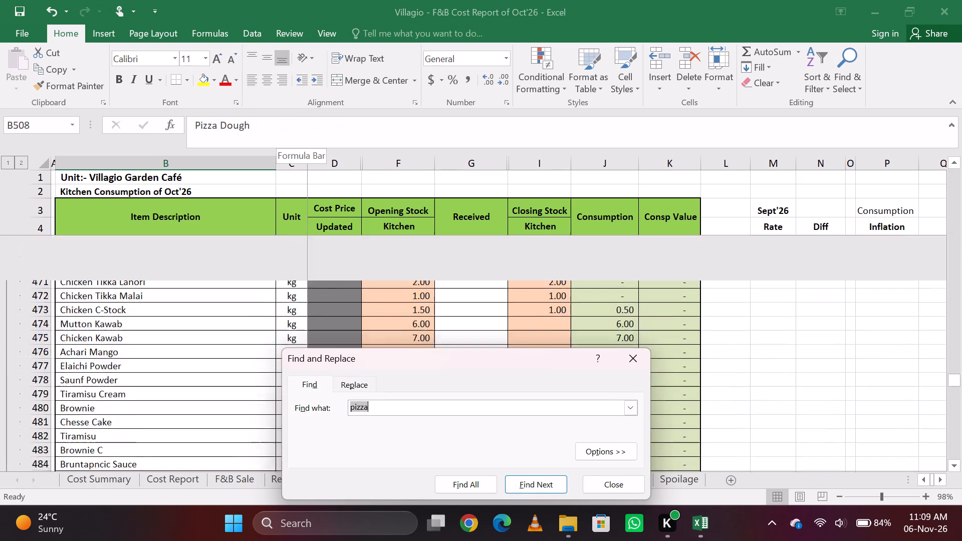
key("Escape")
key("Down")
key("Up")
key("shift+space")
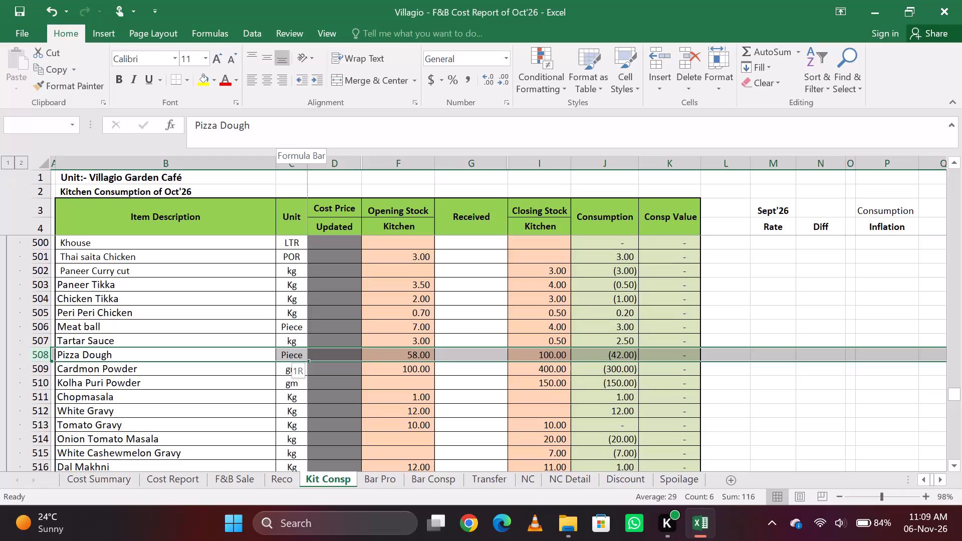
key("ctrl+shift+equal")
Add Pizza Sauce in the blank row above Pizza Dough, with unit kg and kitchen closing stock 33.
key("Down")
key("Up")
type("Pizza Sauce")
key("space")
key("Tab")
type("kg")
key("Tab")
key("Tab")
key("Tab")
key("Tab")
type("33")
key("Tab")
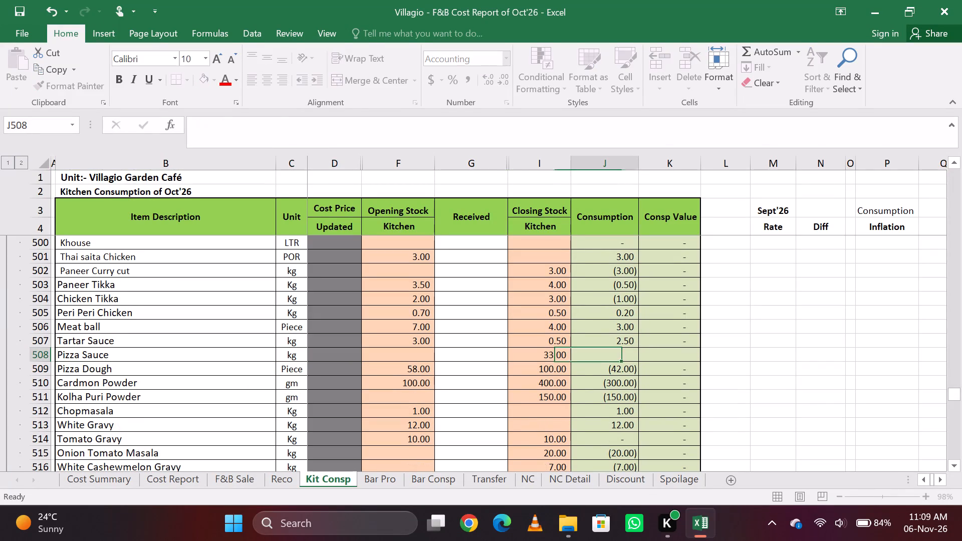
Fill the consumption and consumption value formulas down from the Tartar Sauce row into the Pizza Sauce row.
key("ctrl+d")
key("Right")
key("ctrl+d")
key("Left")
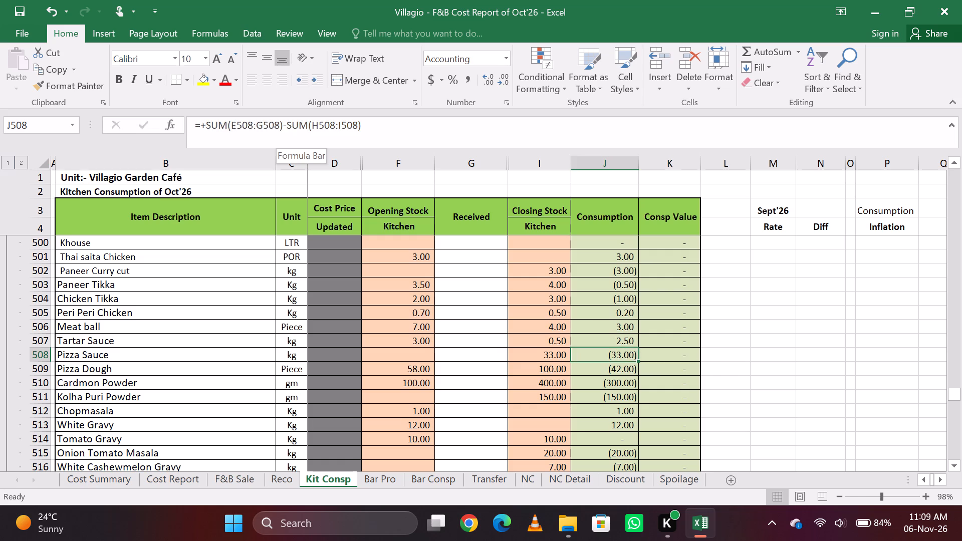
key("Left")
key("Left")
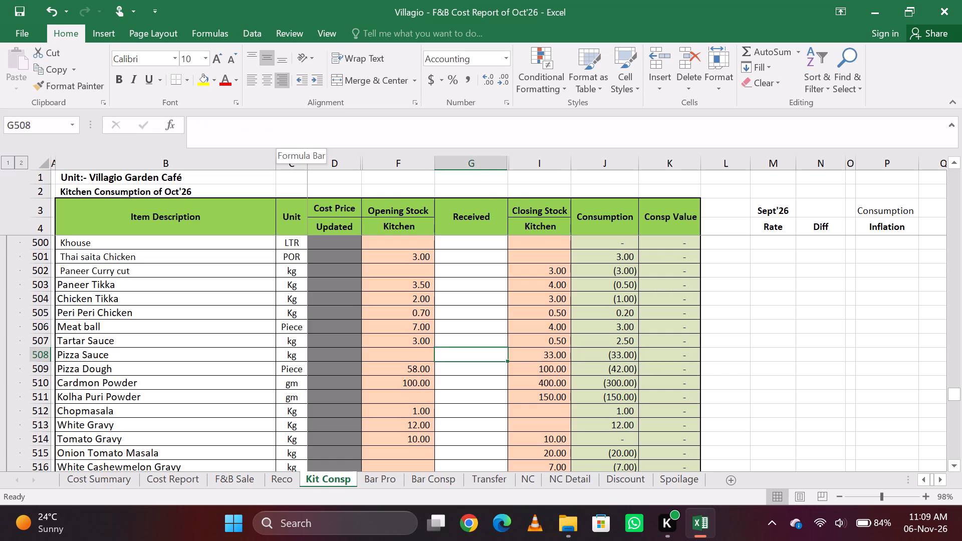
key("Left")
key("Left")
key("Left")
key("Left")
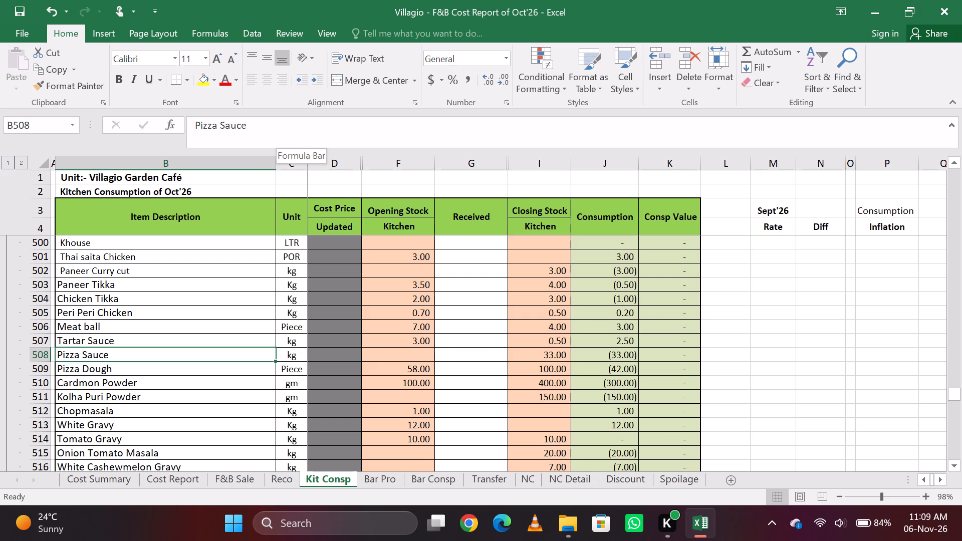
Search the sheet for "far" and "par", going through the matches to look for an existing entry.
key("ctrl+f")
type("far")
key("Return")
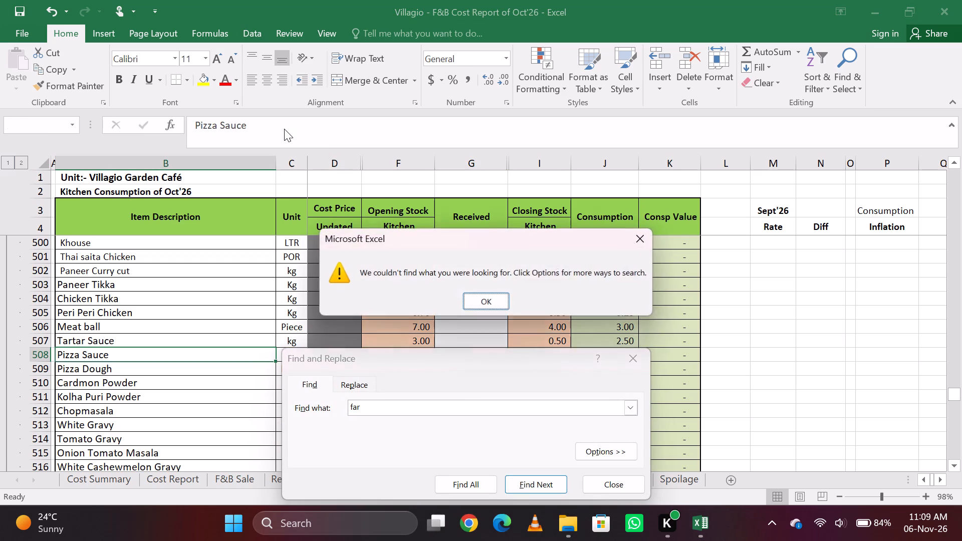
key("Return")
key("BackSpace")
key("BackSpace")
key("BackSpace")
key("BackSpace")
type("par")
key("Return")
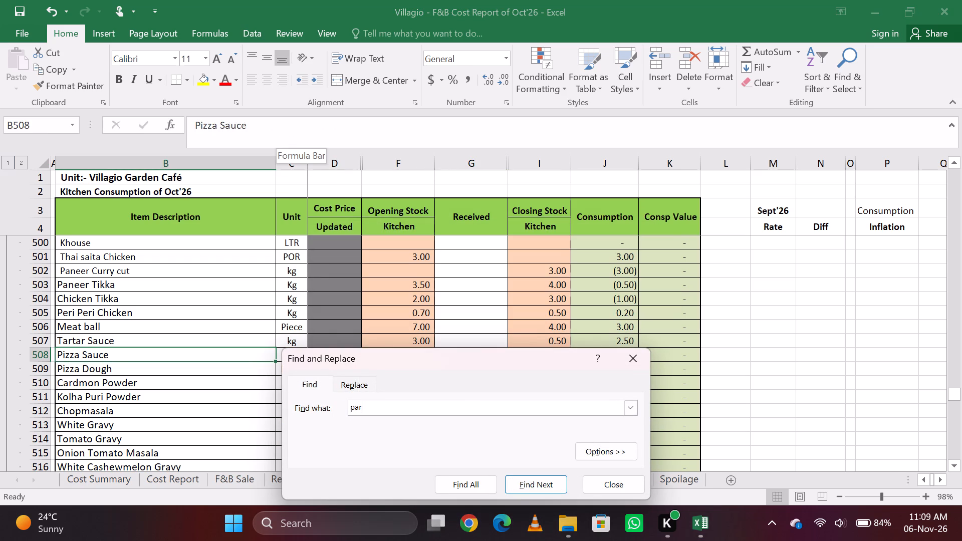
key("Return")
key("Return")
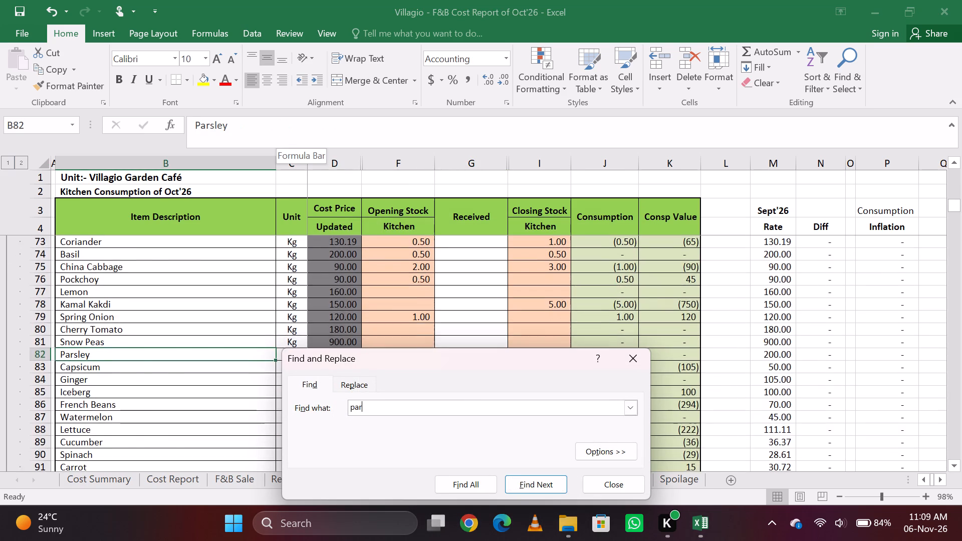
key("BackSpace")
key("BackSpace")
key("BackSpace")
key("BackSpace")
key("BackSpace")
key("BackSpace")
key("BackSpace")
key("BackSpace")
key("BackSpace")
key("BackSpace")
key("BackSpace")
key("BackSpace")
key("BackSpace")
key("BackSpace")
key("BackSpace")
type("par")
key("Return")
key("Return")
key("Return")
key("Return")
key("Return")
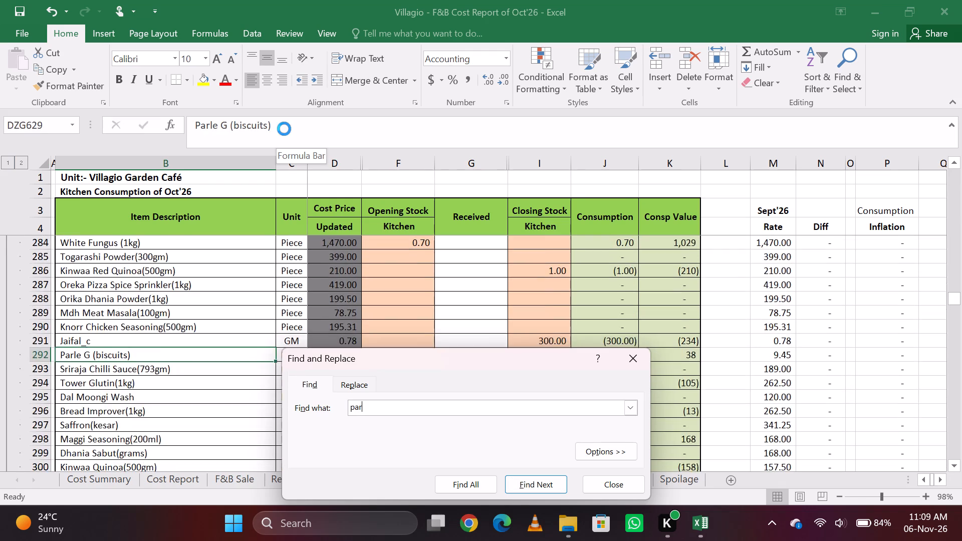
key("Return")
key("Return")
key("Return")
key("Return")
key("Return")
key("Return")
key("Return")
key("Return")
key("Return")
key("BackSpace")
key("BackSpace")
key("BackSpace")
key("BackSpace")
key("BackSpace")
key("BackSpace")
key("BackSpace")
key("BackSpace")
key("BackSpace")
key("BackSpace")
key("BackSpace")
key("BackSpace")
key("BackSpace")
key("BackSpace")
key("BackSpace")
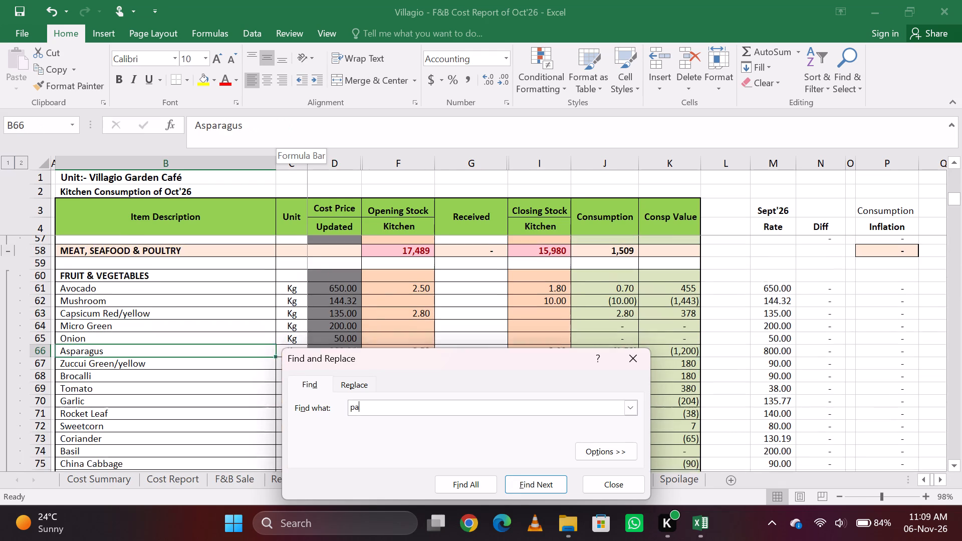
key("Escape")
Insert a blank row below Mozreela Flender at the end of the Dairy & Cheese Products items.
key("Up")
key("Up")
key("Up")
key("Up")
key("Up")
key("Up")
key("Up")
key("Up")
key("Up")
key("Up")
key("Up")
key("Up")
key("Up")
key("Up")
key("Up")
key("Up")
key("Up")
key("Up")
key("Up")
key("Up")
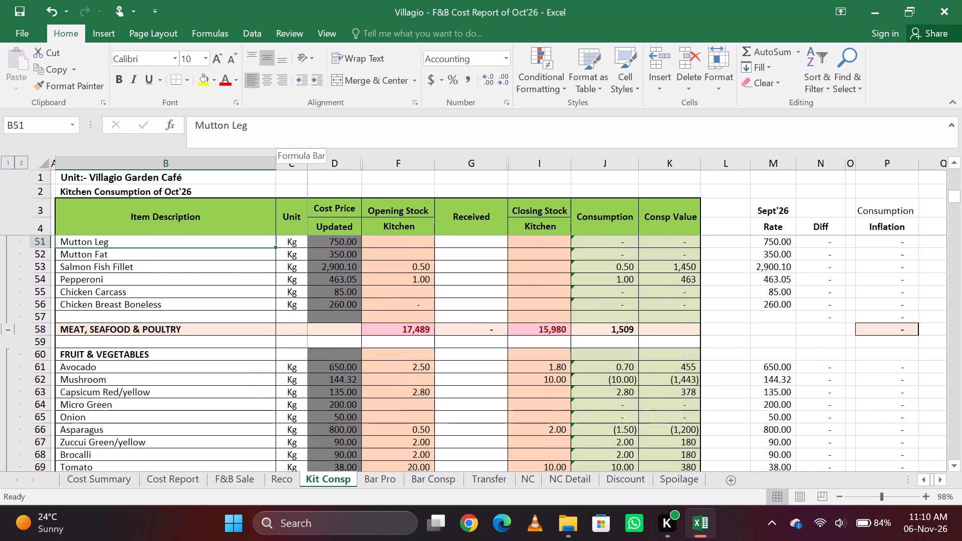
key("Up")
key("Up")
key("Up")
key("Up")
key("Up")
key("Up")
key("Up")
key("Up")
key("Up")
key("Up")
key("Up")
key("Up")
key("Up")
key("Up")
key("Up")
key("Up")
key("Up")
key("Up")
key("Up")
key("Up")
key("Page_Up")
key("Page_Up")
key("Page_Up")
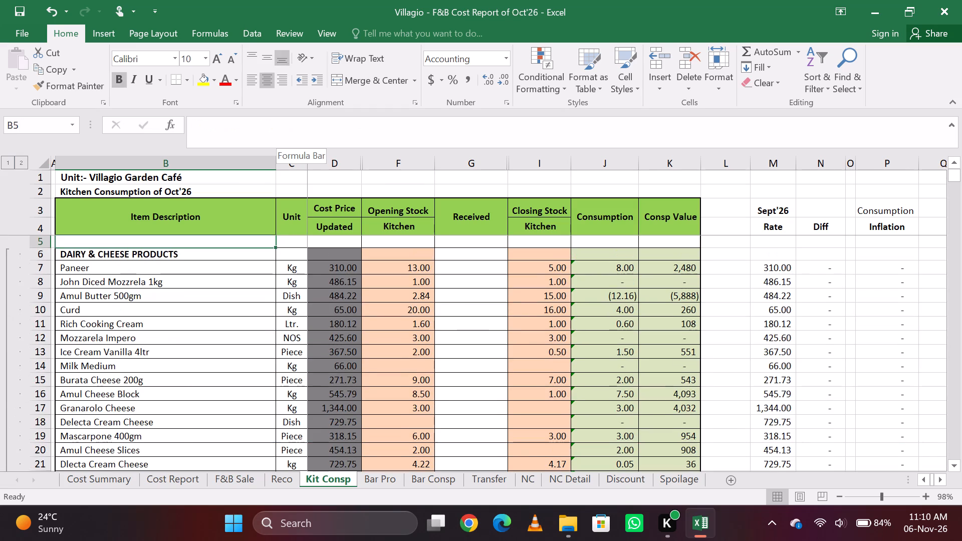
key("Down")
key("Down")
key("Down")
key("Down")
key("Down")
key("Down")
key("Down")
key("Down")
key("Down")
key("Down")
key("Down")
key("Down")
key("Down")
key("Down")
key("Down")
key("Down")
key("Down")
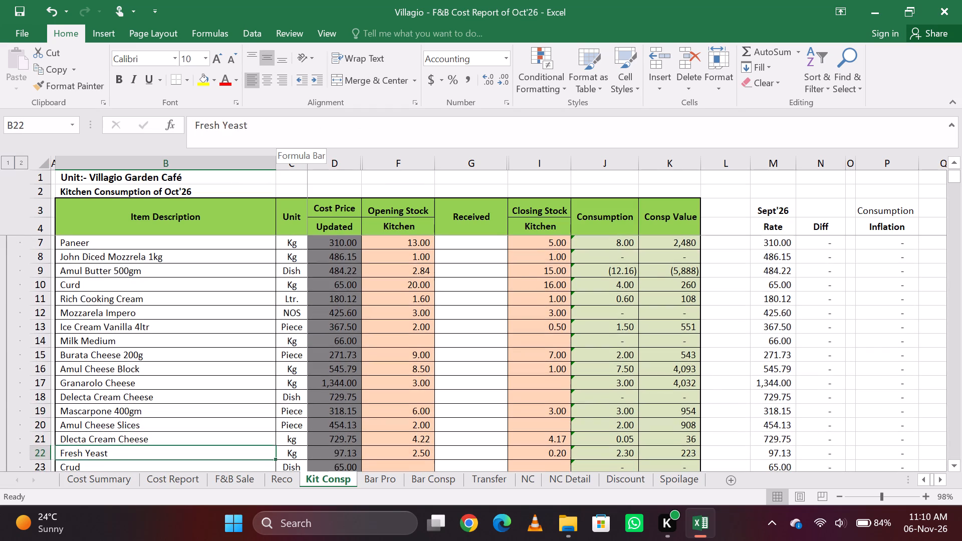
key("Up")
key("Down")
key("Down")
key("Down")
key("Down")
key("Down")
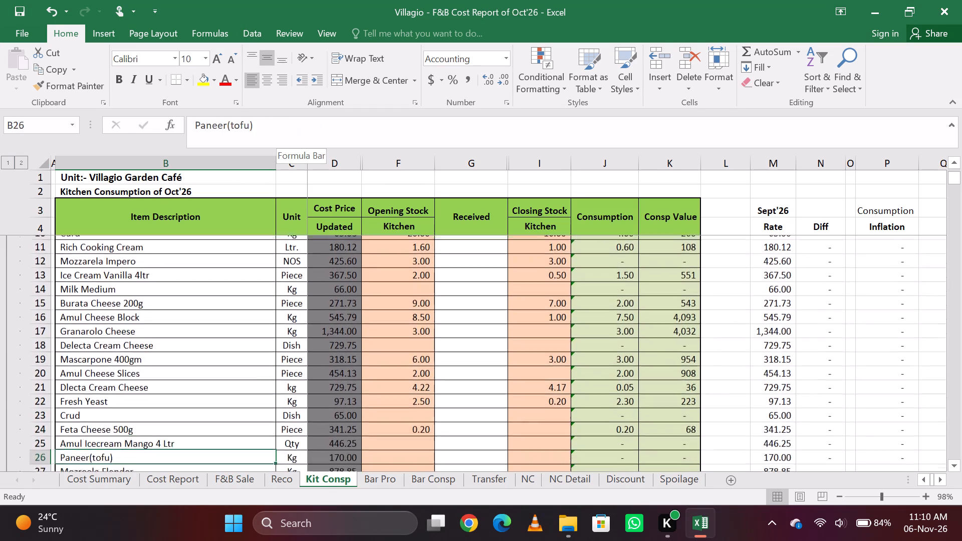
key("Down")
key("Down")
key("Up")
key("Down")
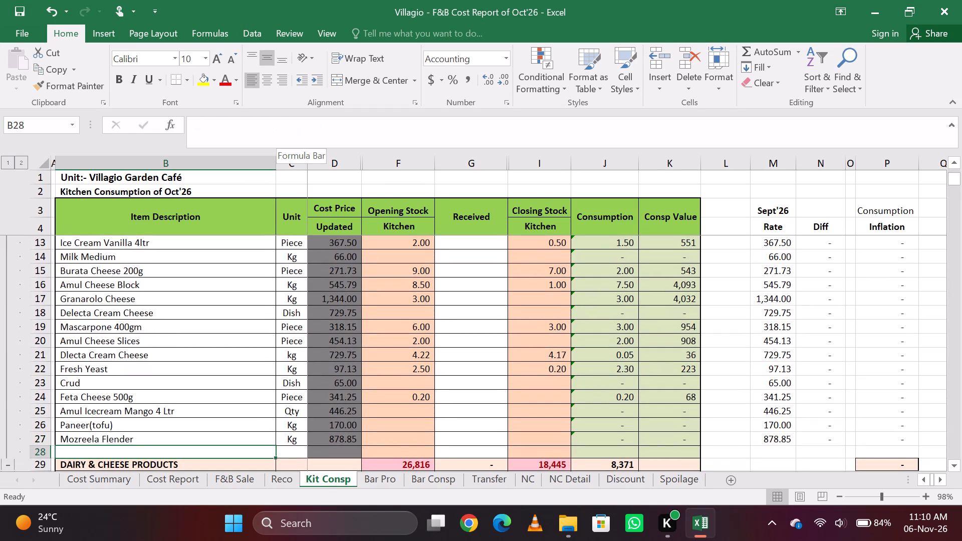
key("shift+space")
key("ctrl+shift+equal")
key("Down")
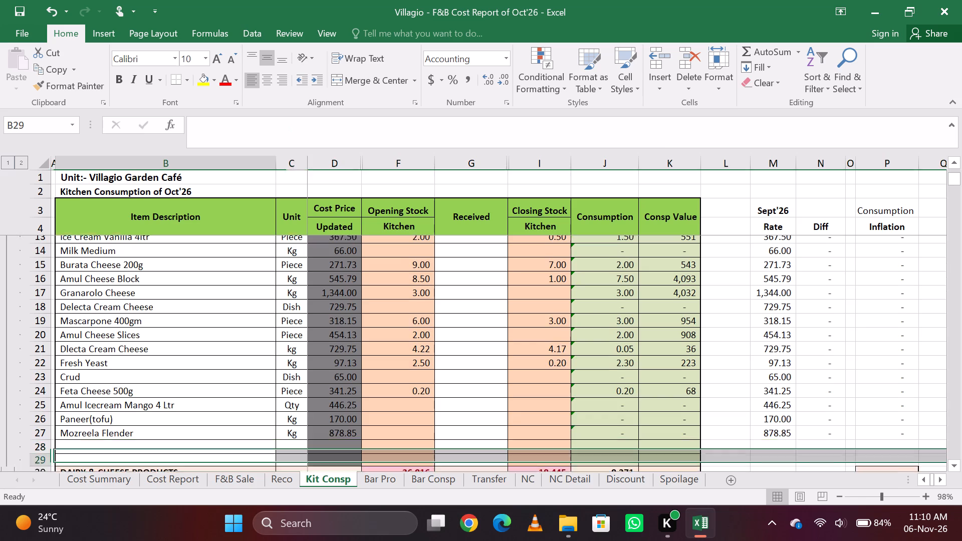
Add Parmesan Cheese in the blank row directly below Mozreela Flender, with unit kg.
key("Up")
key("shift+p")
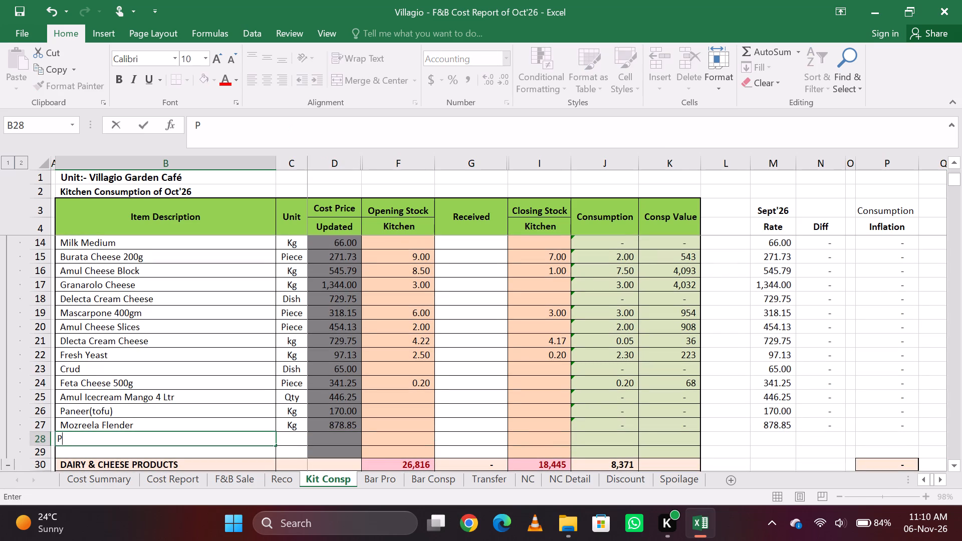
key("a")
key("r")
type("mesan")
key("Tab")
key("Left")
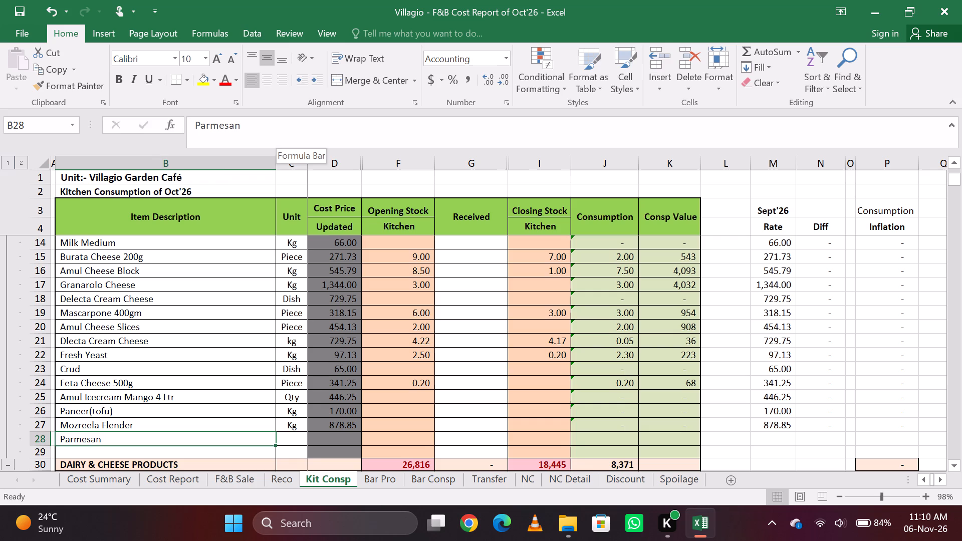
left_click(284, 129)
key("space")
type("Cheese")
key("Tab")
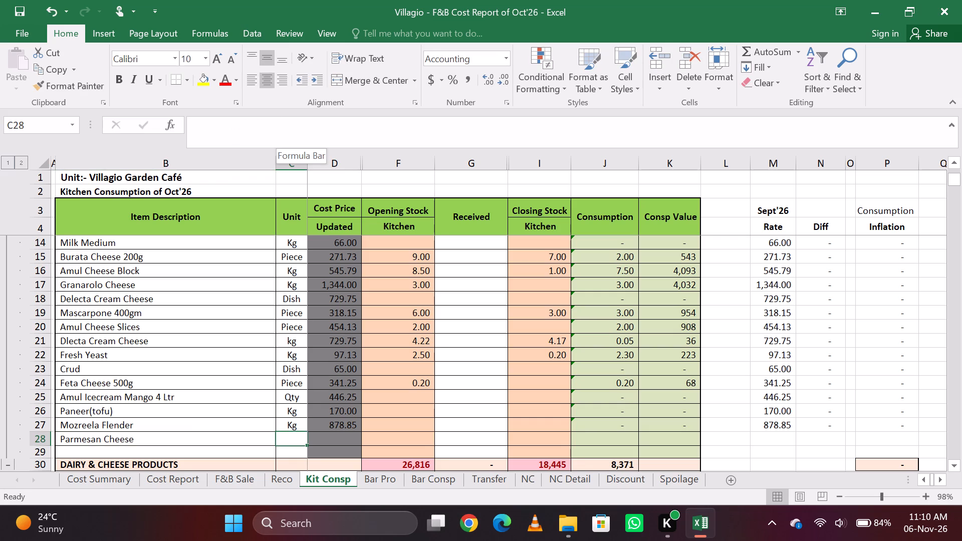
type("gm")
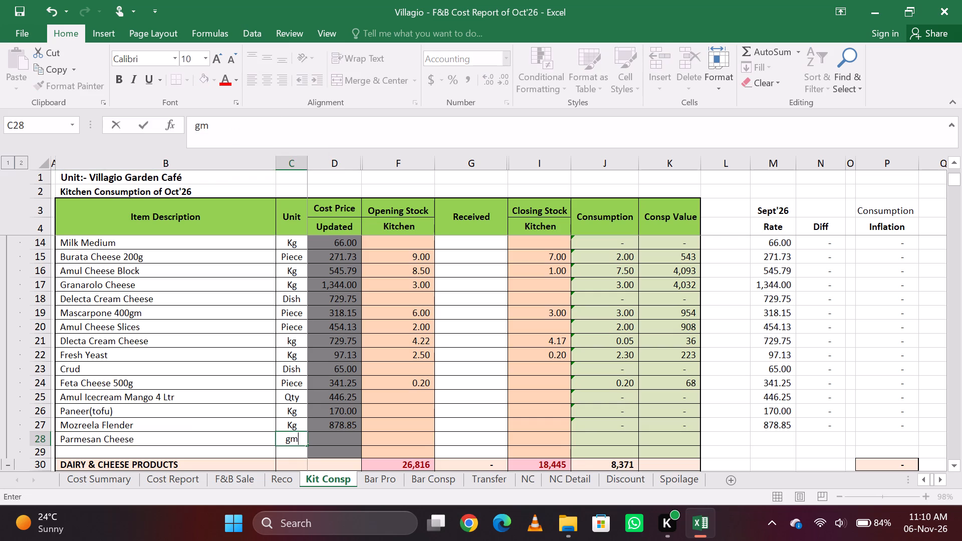
key("Tab")
key("Tab")
key("Tab")
key("Tab")
key("Left")
key("Left")
key("Left")
key("Left")
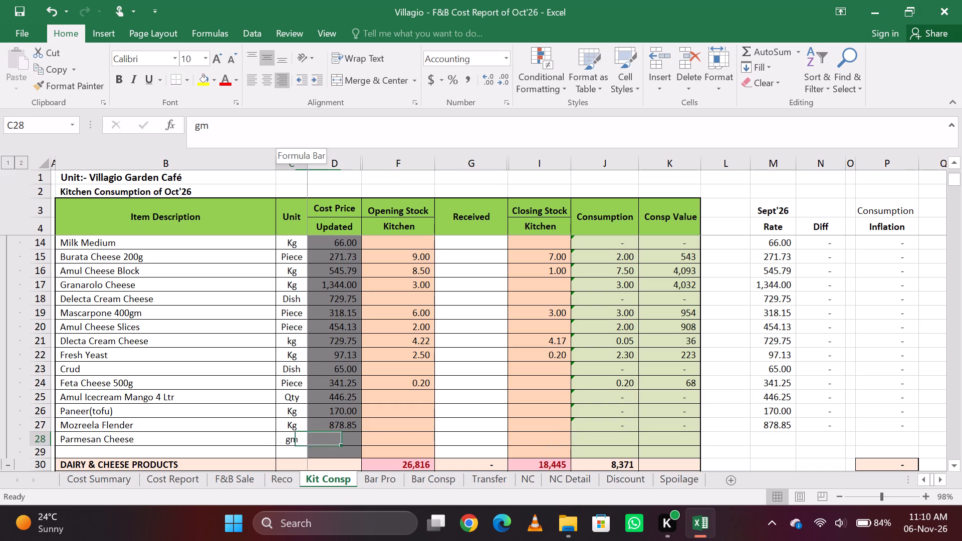
type("kg")
Fill the consumption and consumption value formulas down from the Mozreela Flender row into the Parmesan Cheese row.
key("Right")
key("Right")
key("Right")
key("Right")
key("Right")
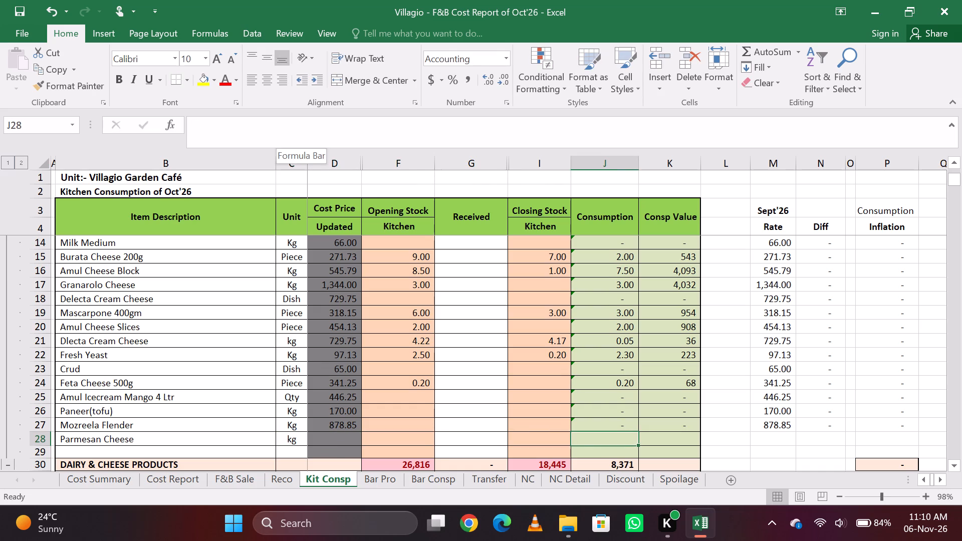
key("Right")
key("Left")
key("ctrl+d")
key("Right")
key("ctrl+d")
key("Left")
Set Parmesan Cheese's kitchen closing stock to =.01 and save the workbook.
key("Left")
key("Left")
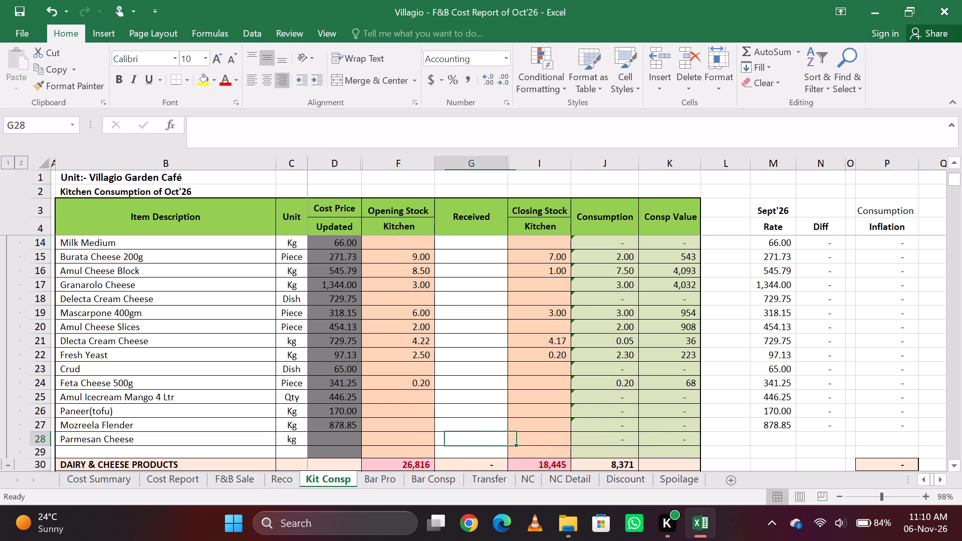
key("Right")
key("equal")
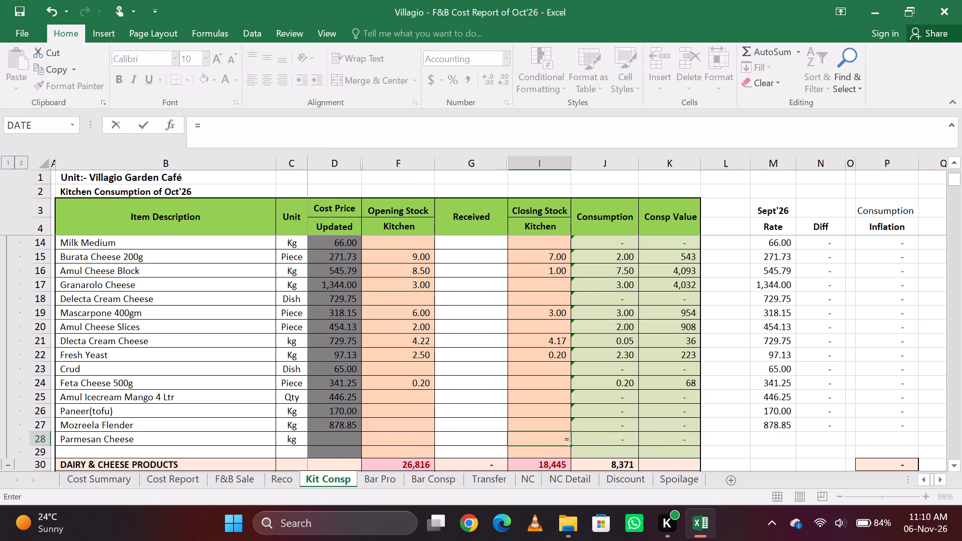
key("period")
key("1")
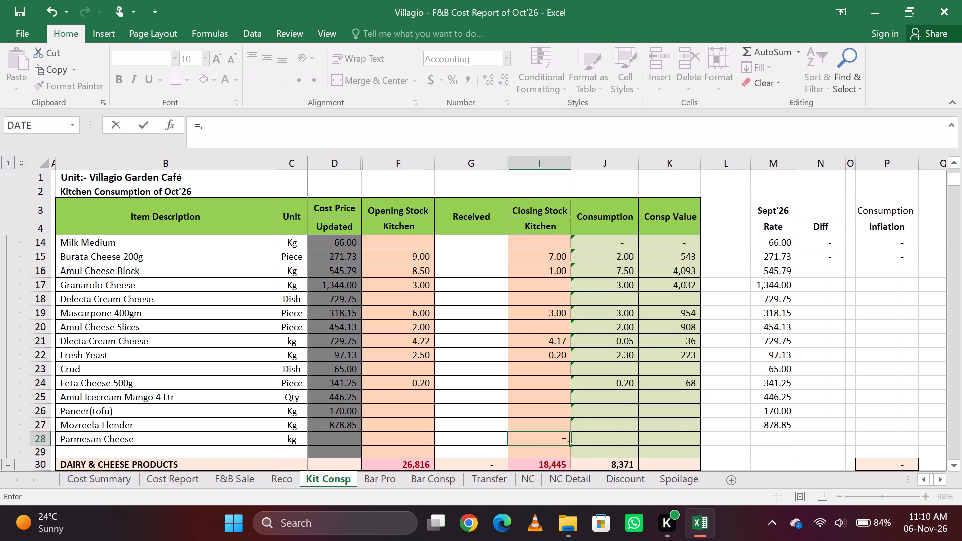
key("BackSpace")
type("01")
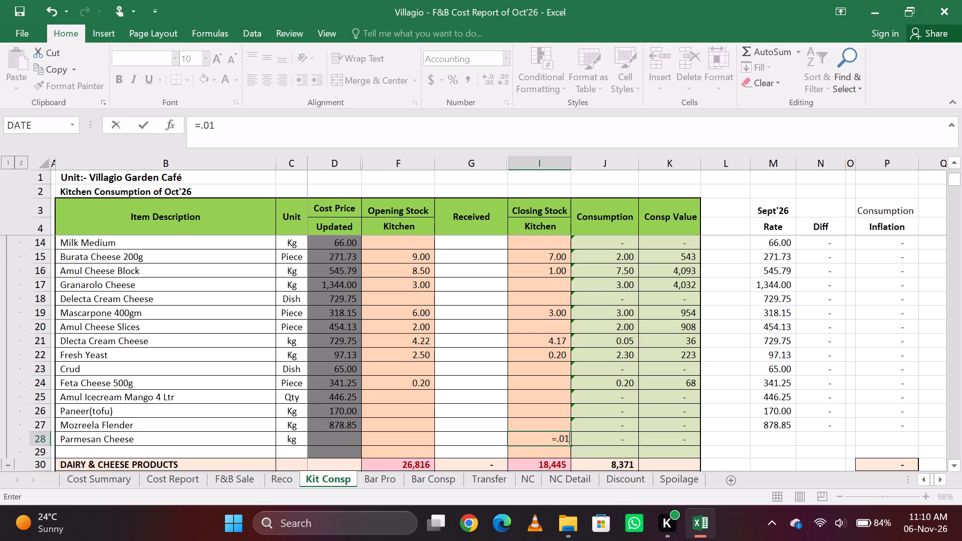
key("Return")
key("Up")
key("ctrl+s")
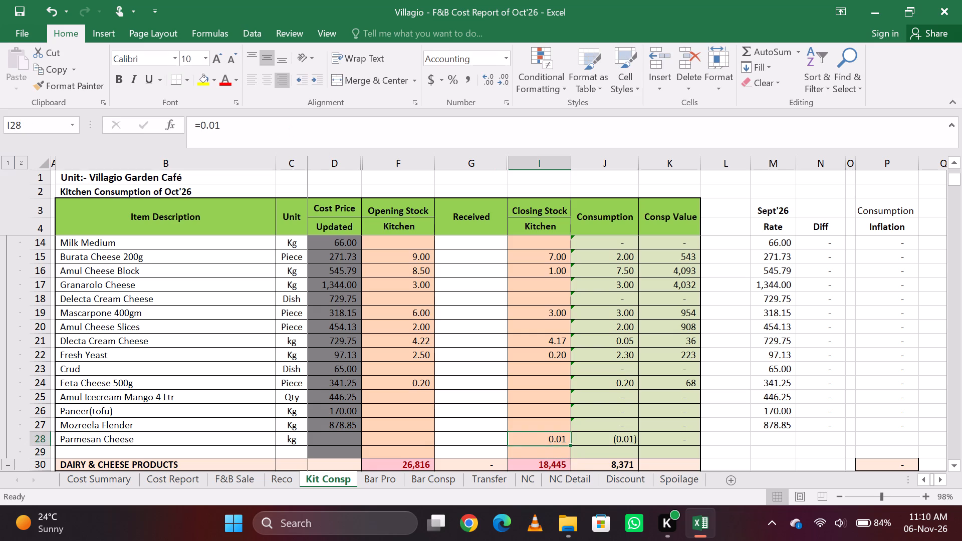
Search the sheet for "peri p", going through the matches to look for an existing entry.
key("Down")
key("Up")
key("ctrl+f")
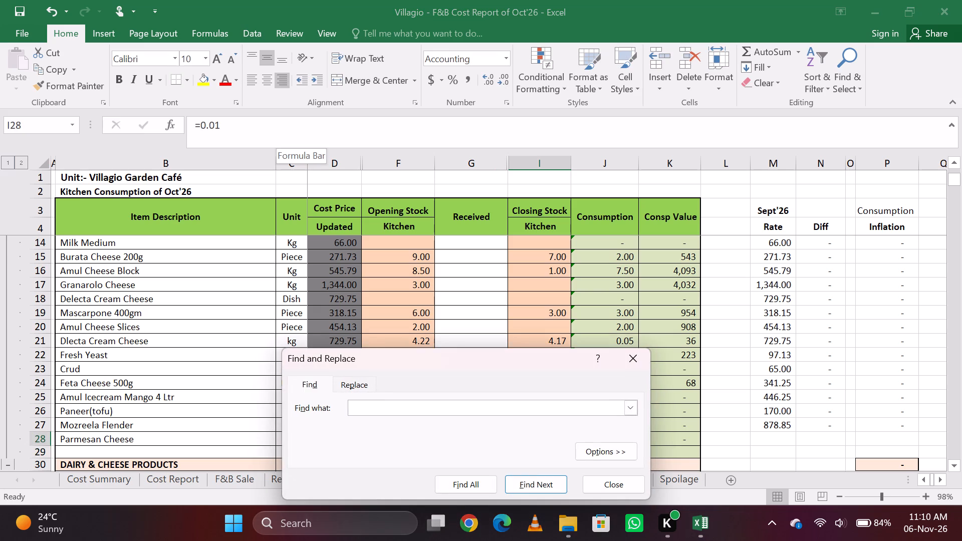
key("BackSpace")
key("BackSpace")
key("BackSpace")
type("peri p")
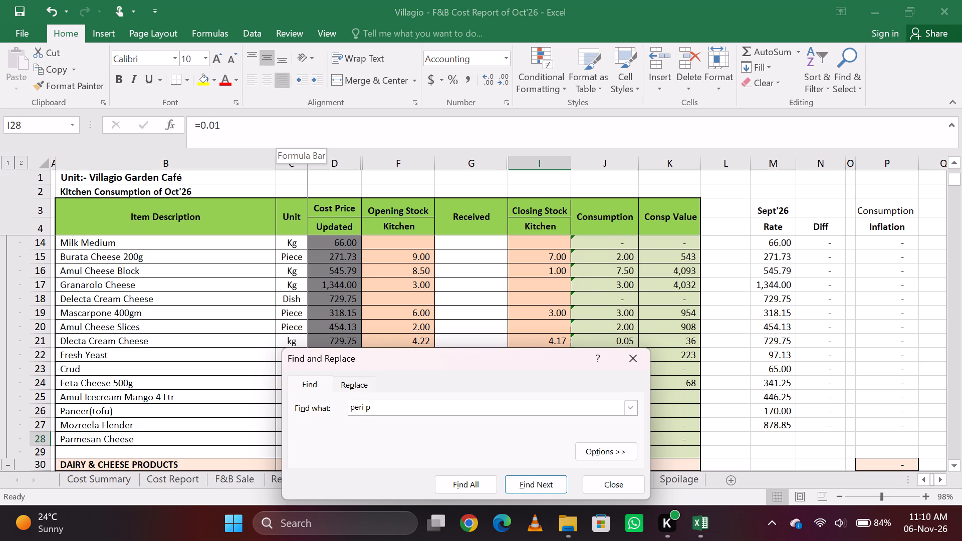
key("Return")
key("Return")
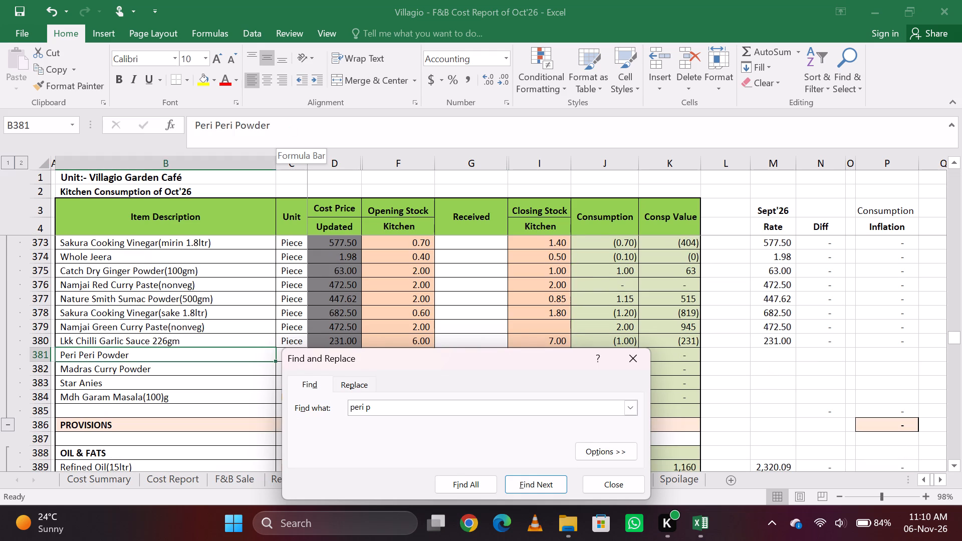
key("Return")
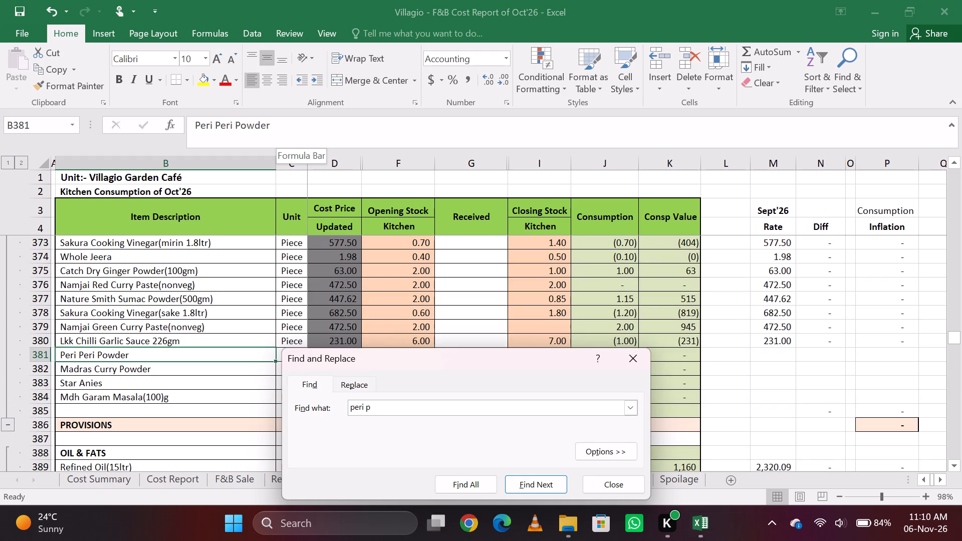
key("Return")
key("Return")
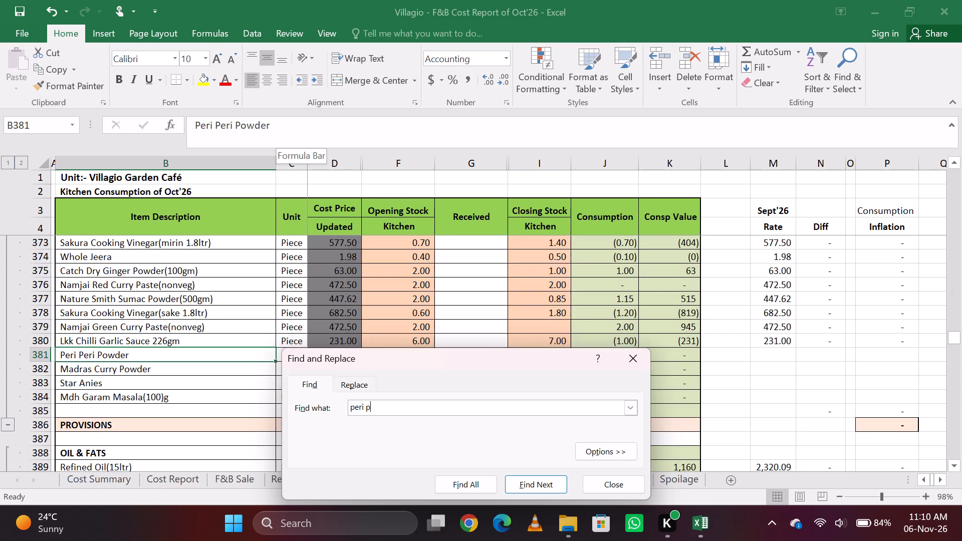
key("Return")
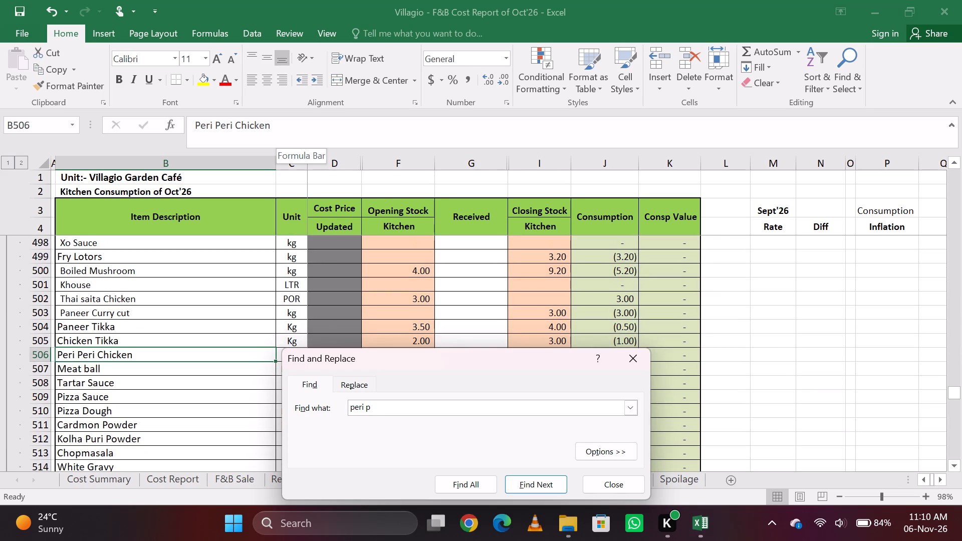
key("Return")
Search the sheet for "nand", shortening the term to "nan" and "na", to look for an existing entry.
key("BackSpace")
key("BackSpace")
key("BackSpace")
key("BackSpace")
key("BackSpace")
key("BackSpace")
key("BackSpace")
key("BackSpace")
key("BackSpace")
key("BackSpace")
key("BackSpace")
key("BackSpace")
key("BackSpace")
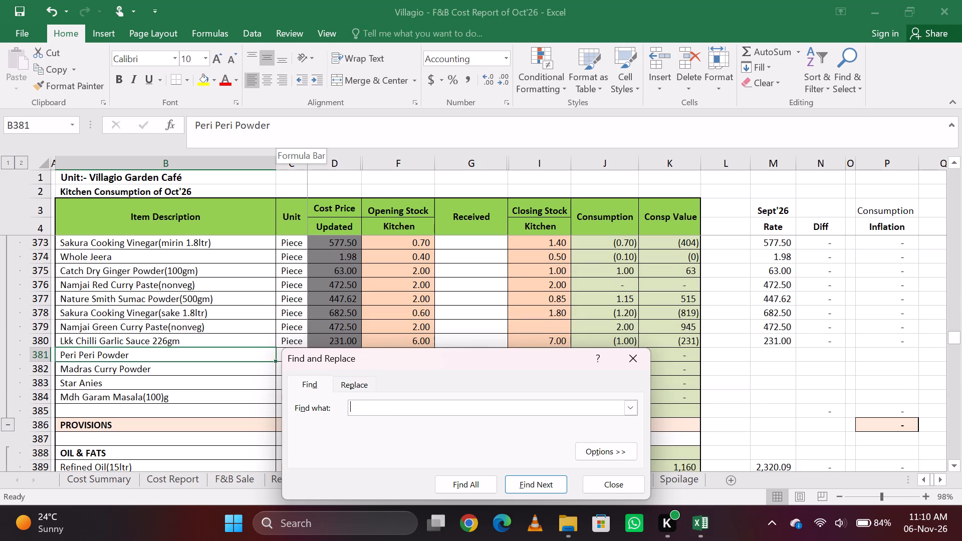
type("nand")
key("Return")
key("Return")
key("BackSpace")
key("Return")
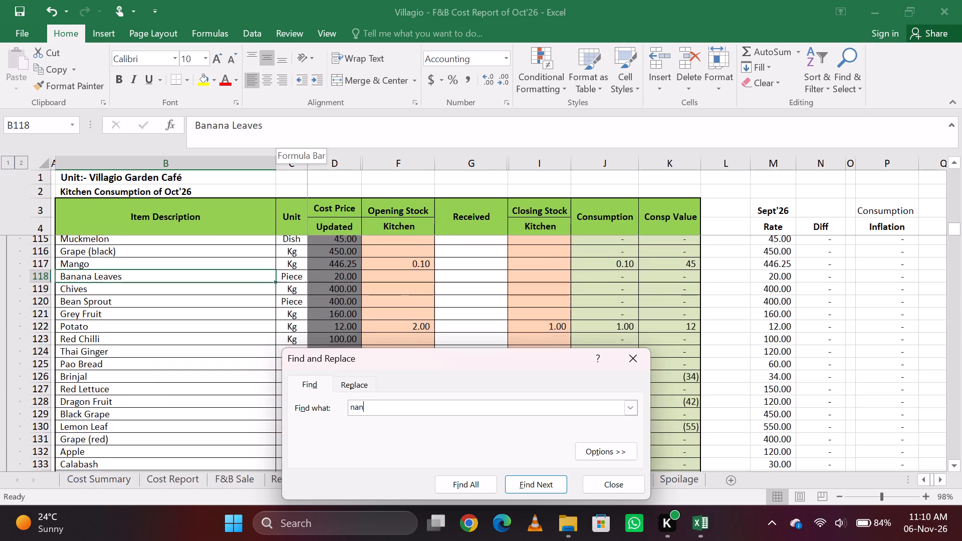
key("Return")
key("Return")
key("BackSpace")
key("Return")
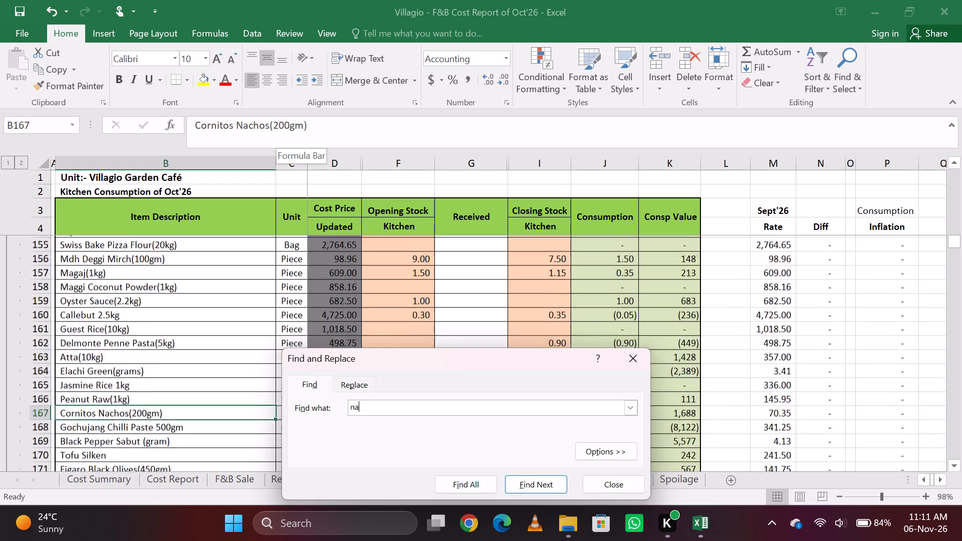
key("Return")
Search the sheet for "per" and "peri", going through the matches for an existing peri peri item.
key("BackSpace")
key("BackSpace")
key("BackSpace")
key("BackSpace")
key("BackSpace")
type("per")
key("Return")
key("Return")
key("Return")
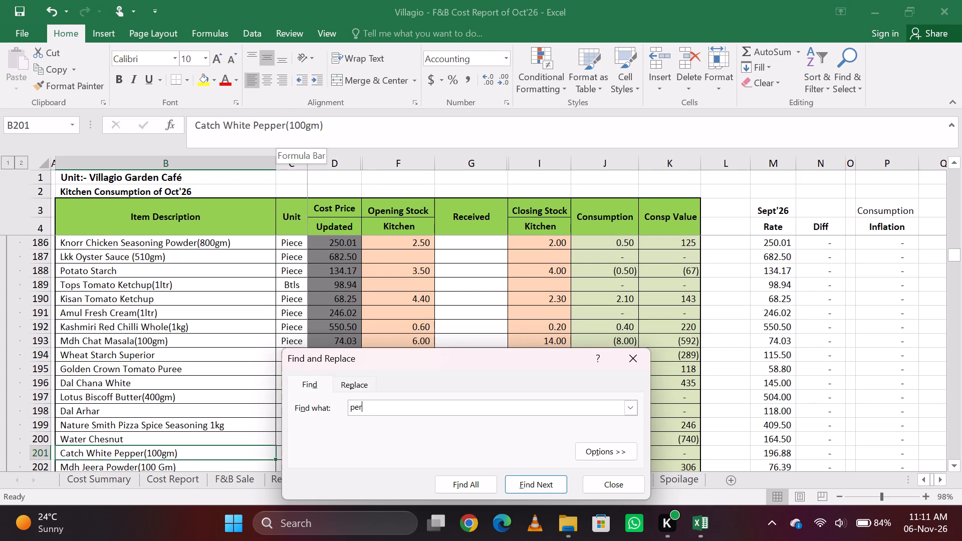
key("Return")
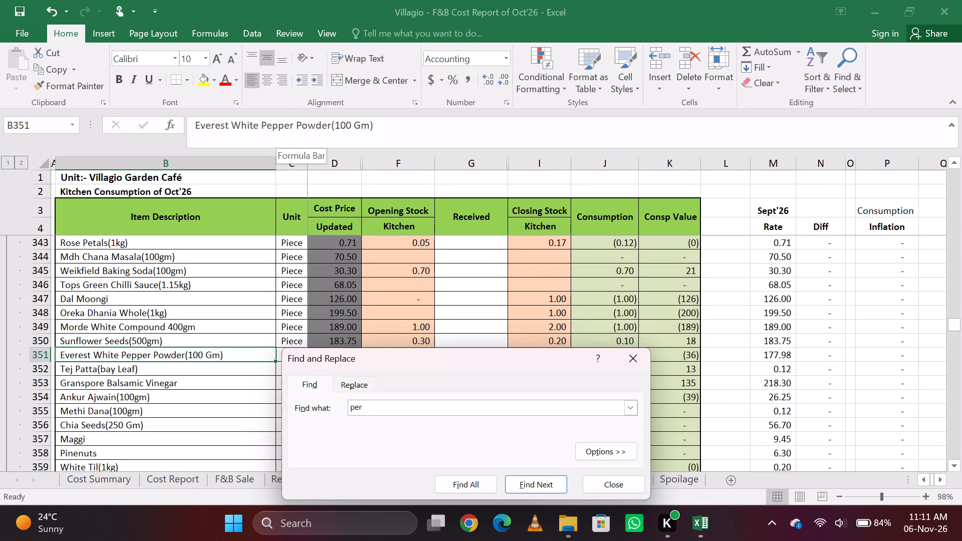
key("i")
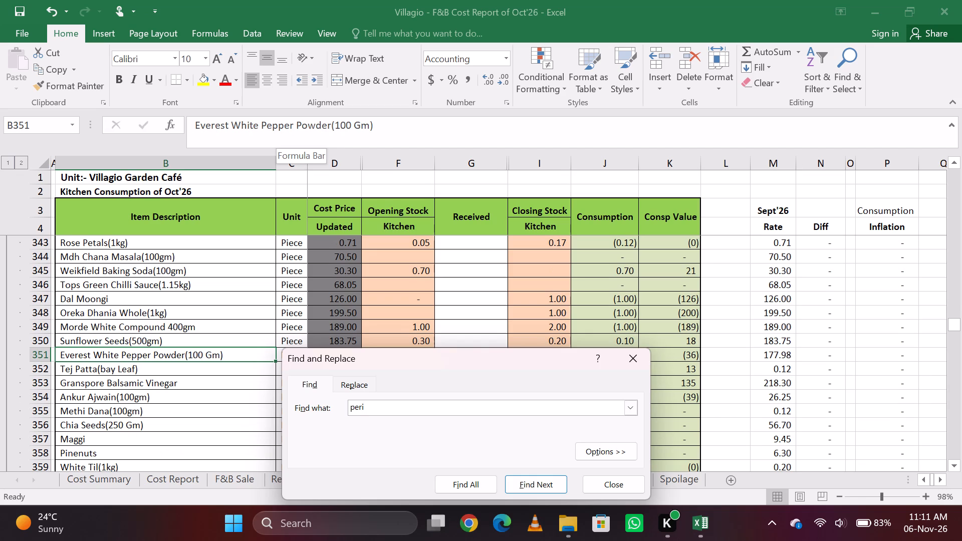
key("Return")
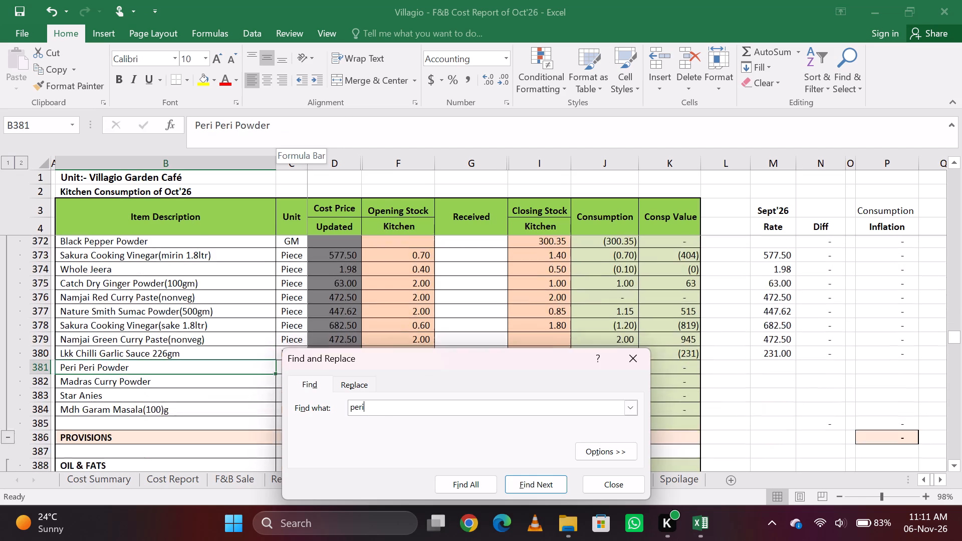
key("Return")
key("Escape")
Look through the semifinished item rows above Peri Peri Chicken for a matching entry.
key("Up")
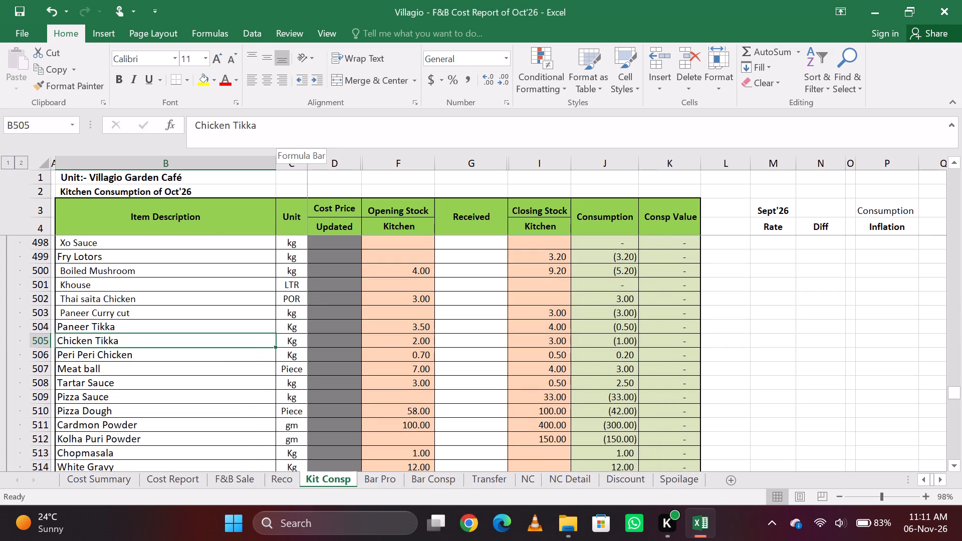
key("Up")
key("Down")
key("Up")
key("Up")
key("Up")
key("Up")
key("Up")
key("Up")
key("Up")
key("Up")
key("Up")
key("Up")
key("Up")
key("Up")
key("Up")
key("Up")
key("Up")
key("Up")
key("Up")
key("Up")
key("Up")
key("Up")
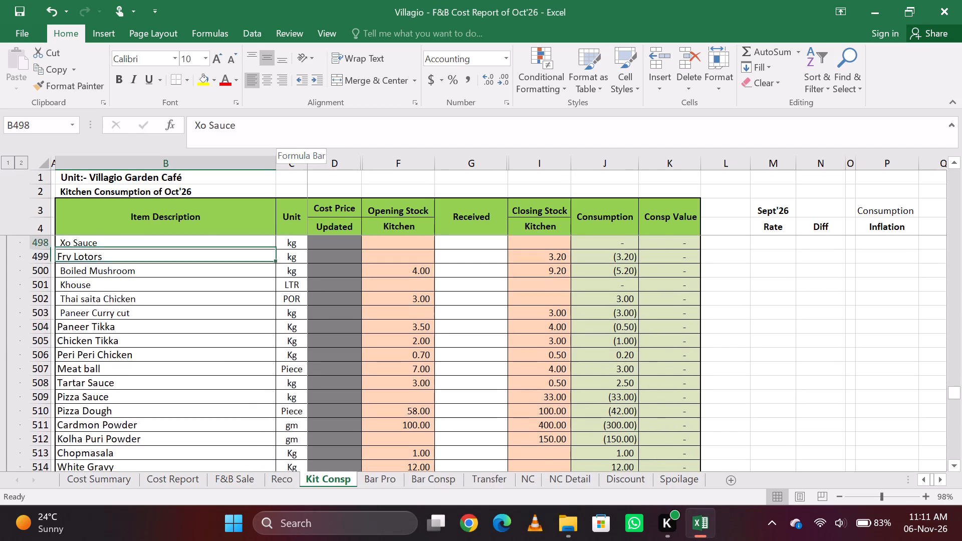
key("Page_Up")
Search the sheet for the alternative spelling "piri" and check the matching item.
key("ctrl+f")
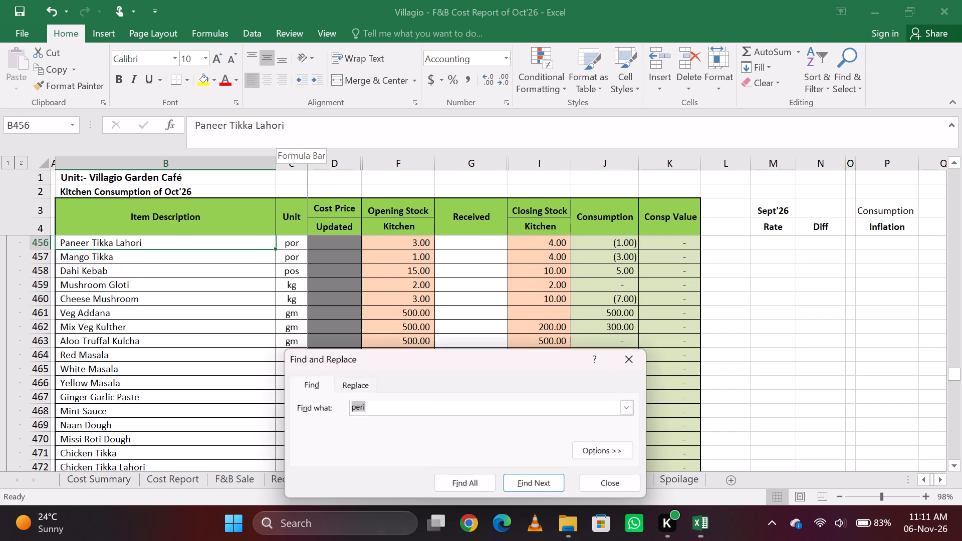
type("piri")
key("Return")
key("Return")
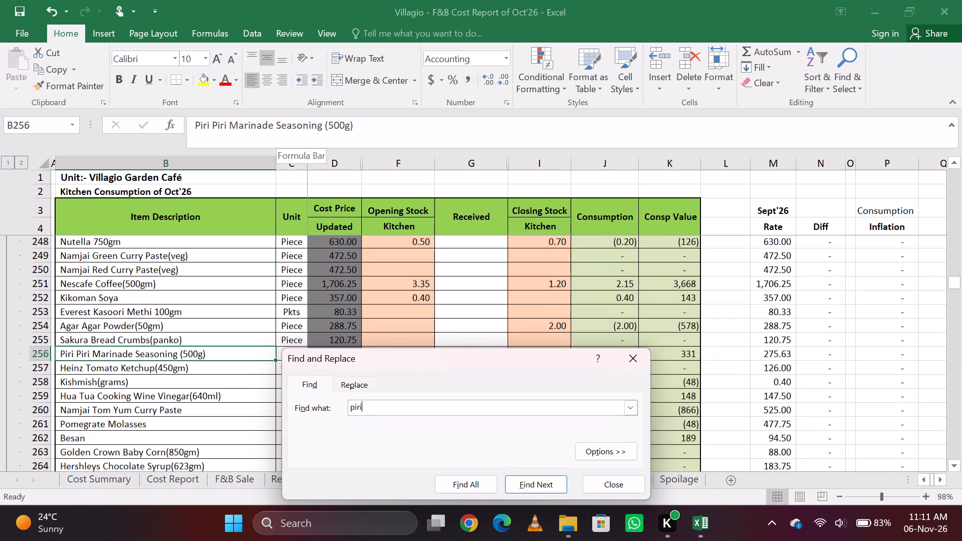
key("Return")
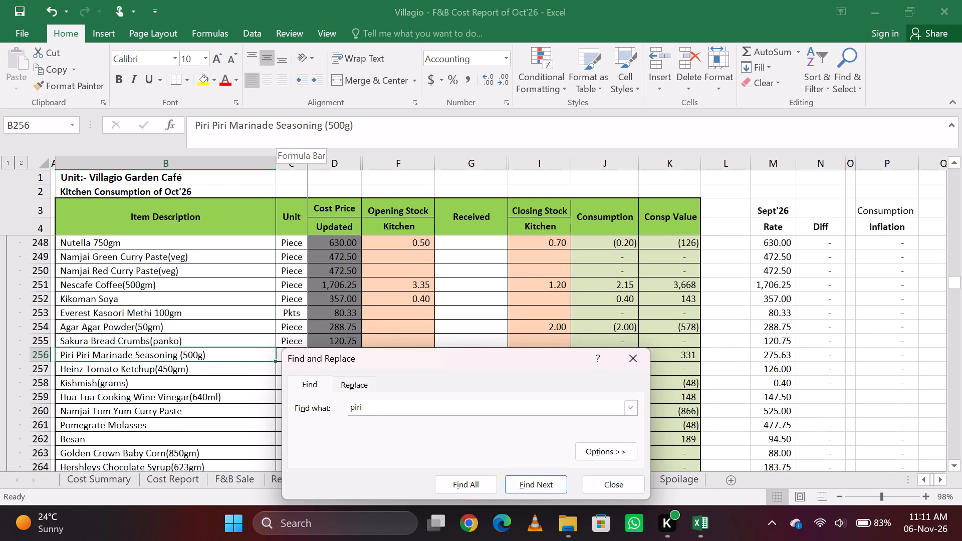
key("Return")
key("Return")
key("BackSpace")
key("Escape")
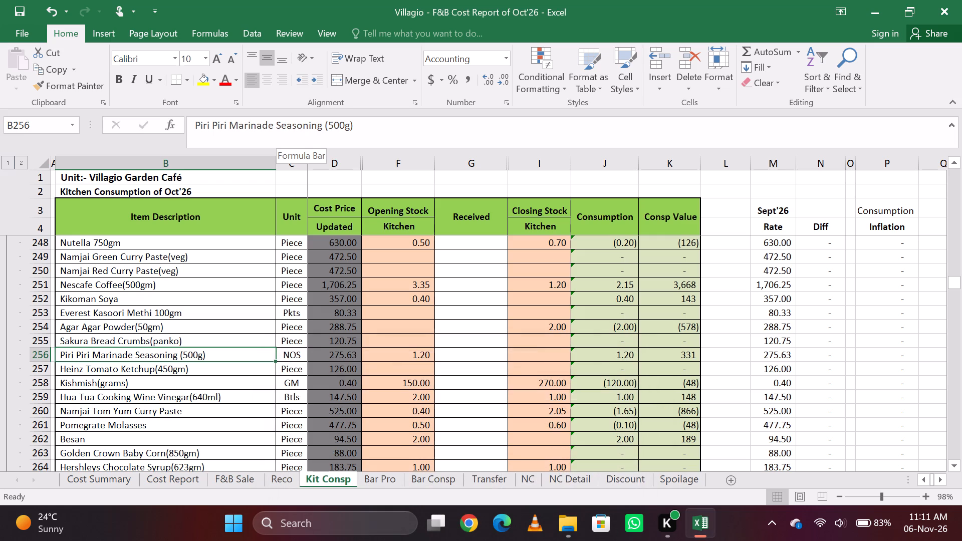
key("Down")
key("Up")
key("ctrl+f")
key("Escape")
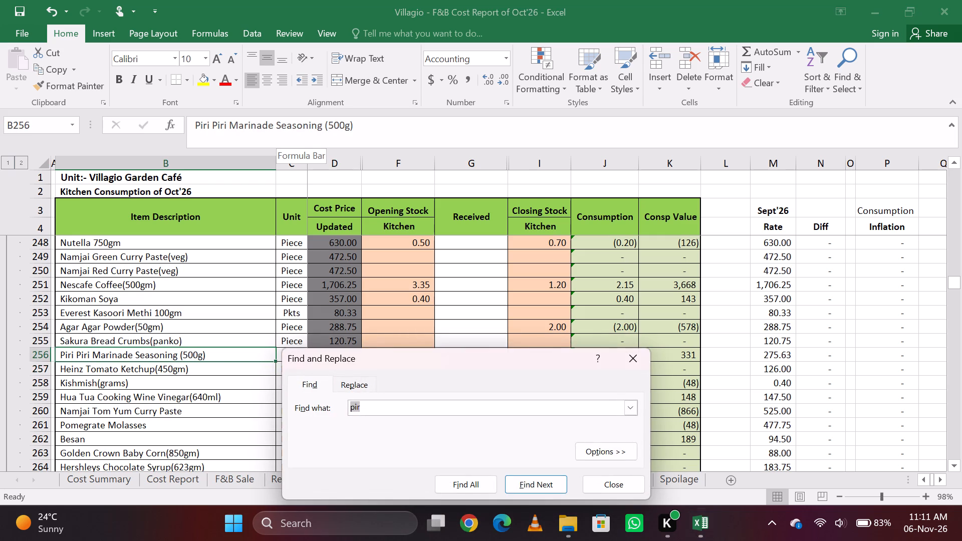
Insert a row directly below Mdh Garam Masala(100)g at the end of the provisions list.
key("Down")
key("Page_Down")
key("Page_Down")
key("Page_Down")
key("Page_Down")
key("Page_Down")
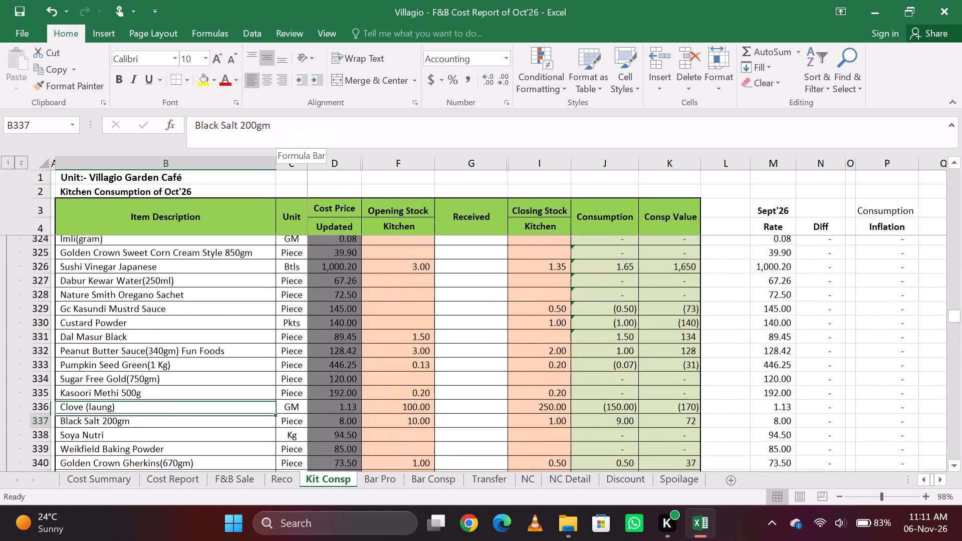
key("Page_Down")
key("Page_Down")
key("Page_Down")
key("Page_Down")
key("Page_Up")
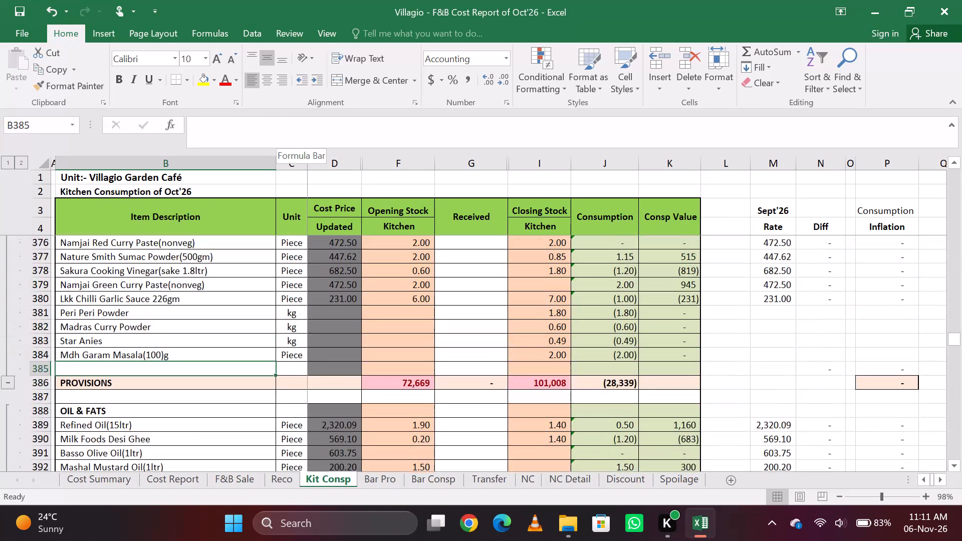
key("Up")
key("Down")
key("shift+space")
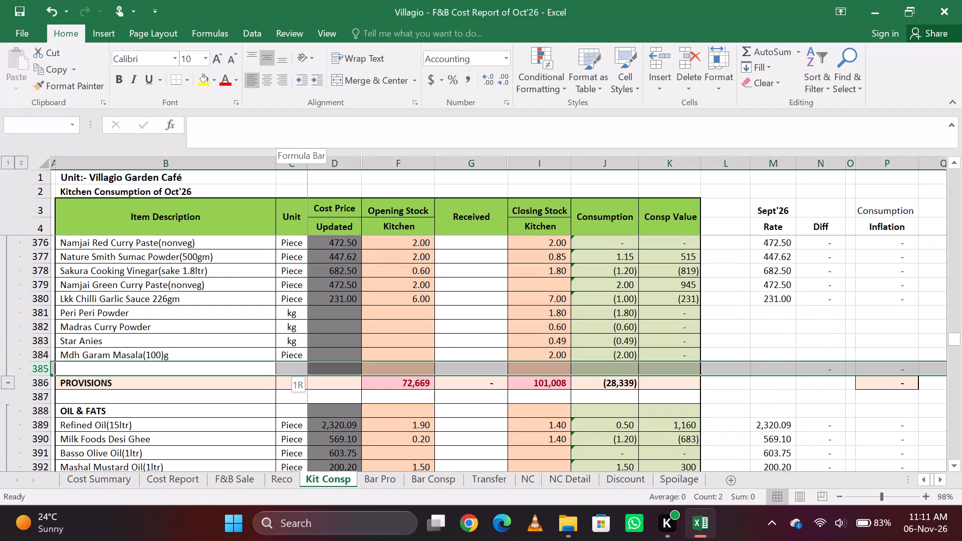
key("ctrl+shift+equal")
Enter Peri Peri Sauce as the item in the new provisions row, with unit kg.
key("Down")
key("Up")
type("Peri")
key("space")
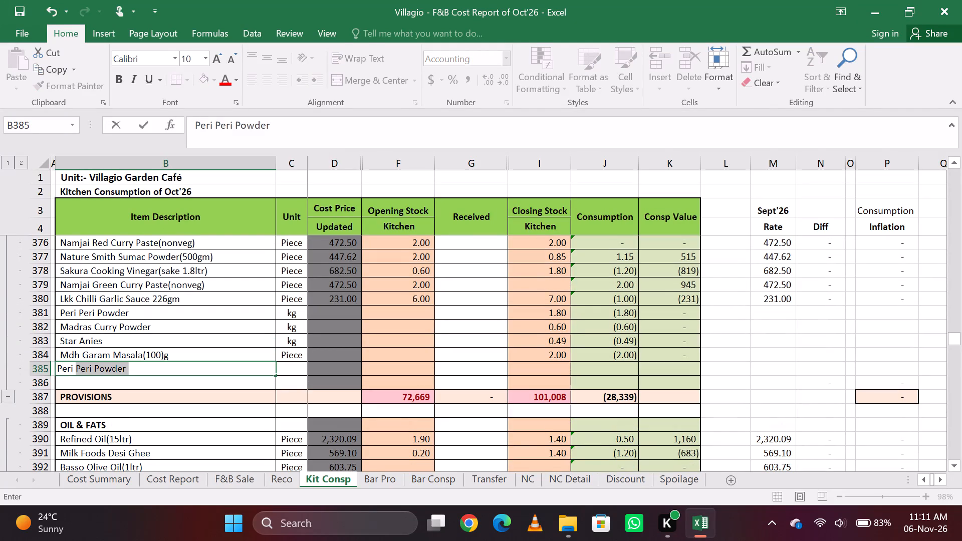
type("Peri SA")
key("BackSpace")
key("BackSpace")
key("BackSpace")
key("space")
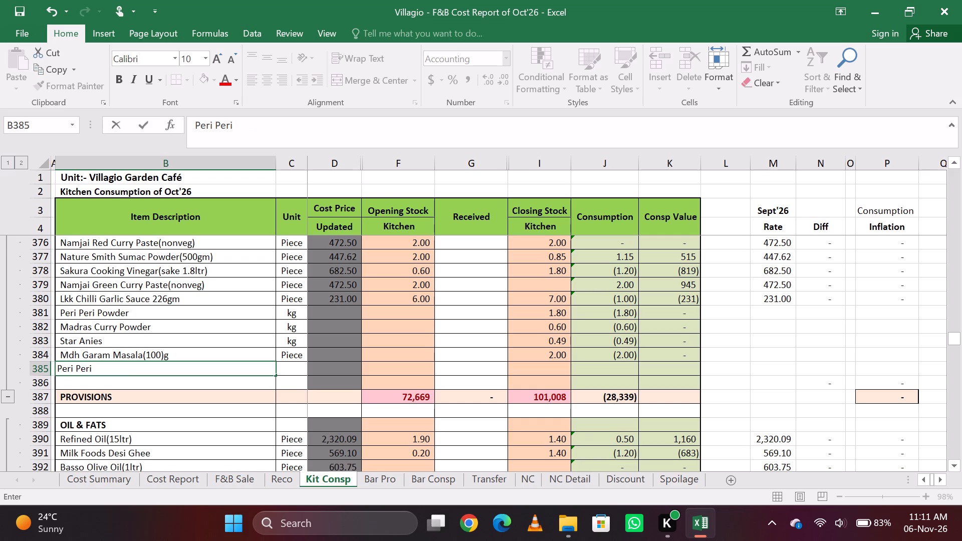
type("Sauce")
key("Tab")
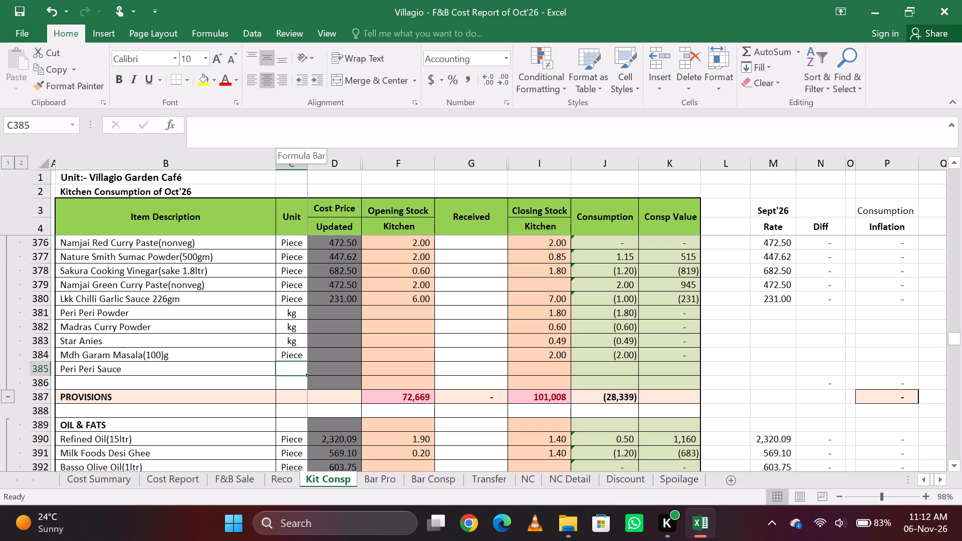
type("gm")
key("Tab")
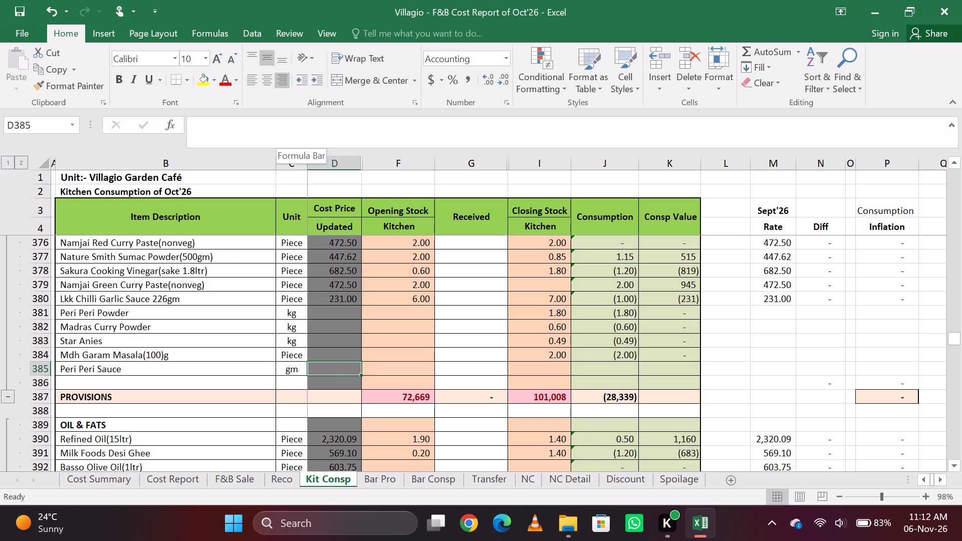
key("Left")
type("kg")
key("Return")
key("Up")
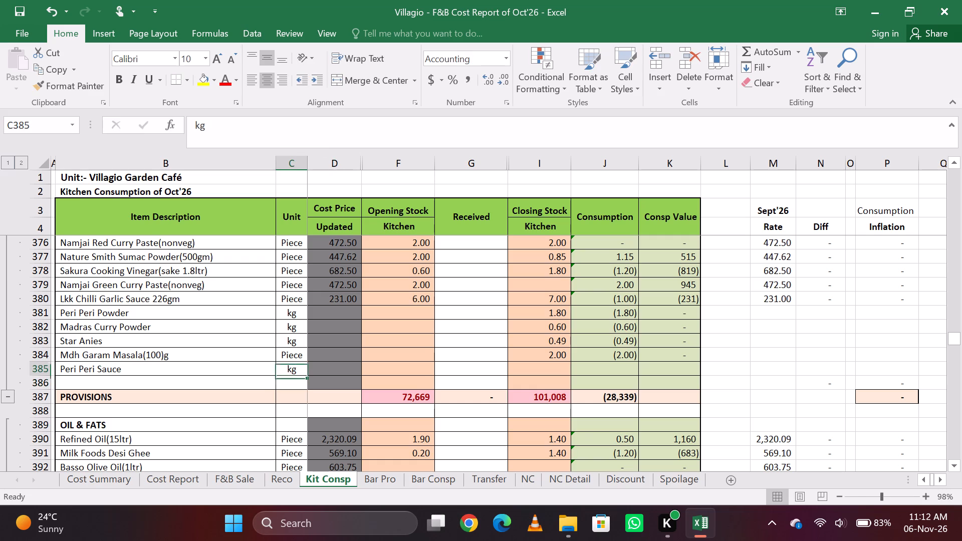
key("Right")
key("Left")
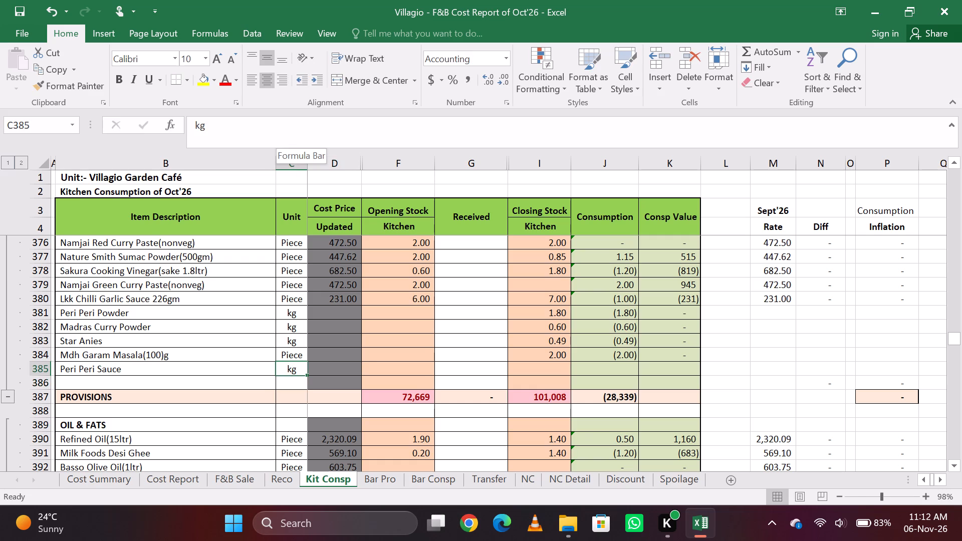
key("Right")
key("Left")
Set Peri Peri Sauce's kitchen closing stock to .25 and save the workbook.
key("Right")
key("Right")
key("Right")
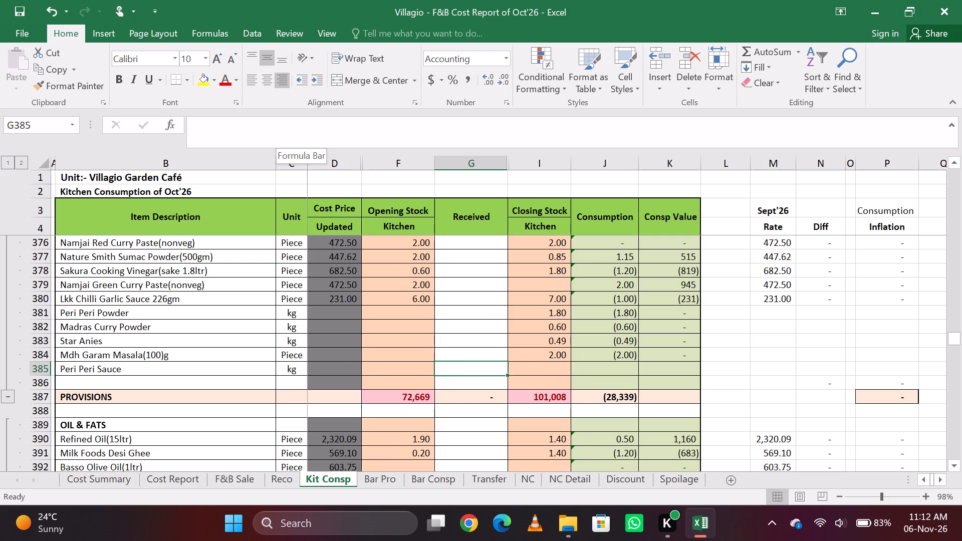
key("Right")
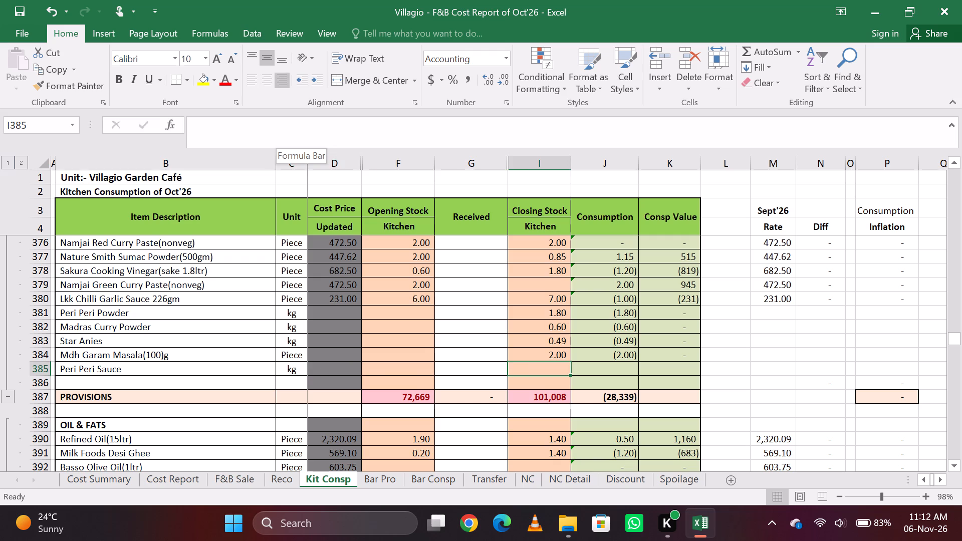
type(".25")
key("Return")
key("ctrl+s")
key("Up")
Check the kitchen closing stock entries in the OIL & FATS section, from Refined Oil(15ltr) to Extra Virgin Coconut Oil(350 Ml).
key("Down")
key("Down")
key("Down")
key("Down")
key("Down")
key("Down")
key("Down")
key("Down")
key("Down")
key("Down")
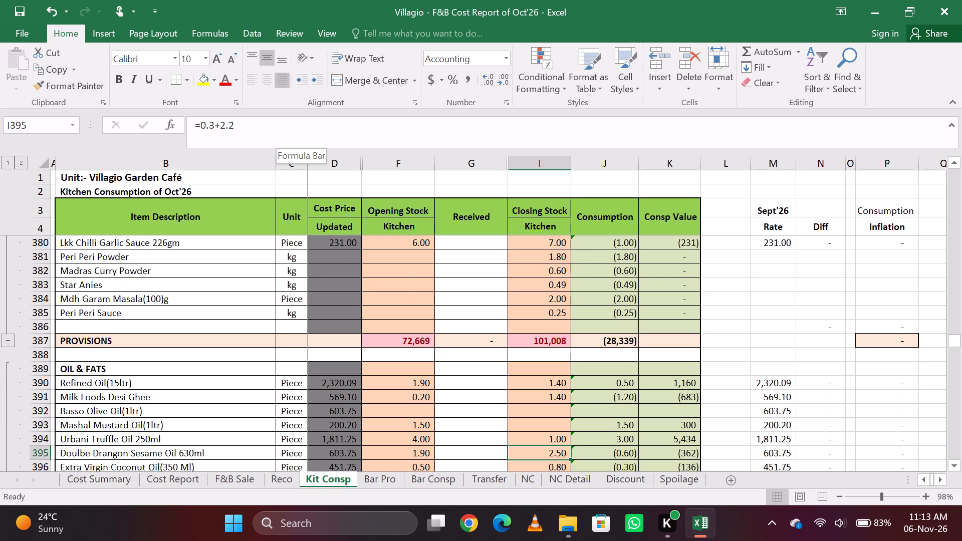
key("Down")
key("Up")
key("Up")
key("Up")
key("Up")
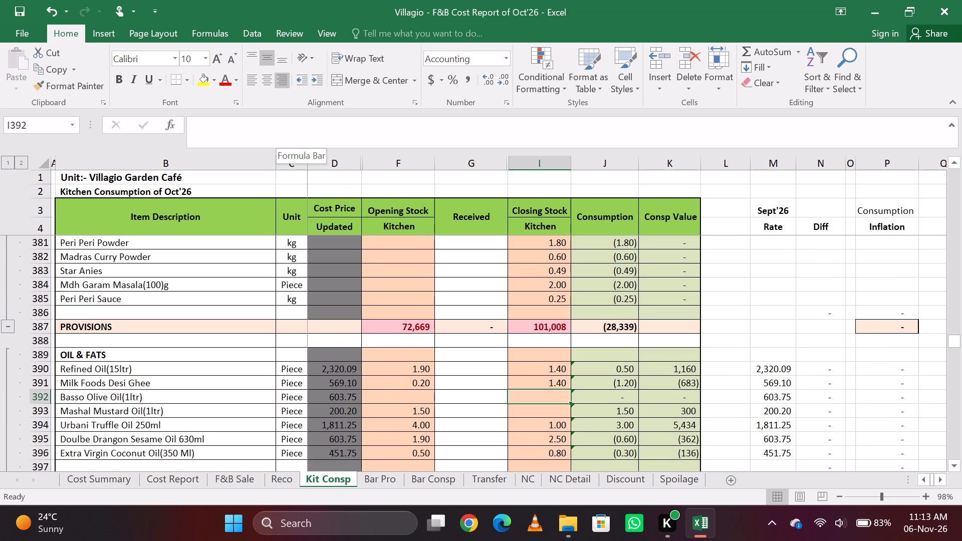
key("Up")
key("Up")
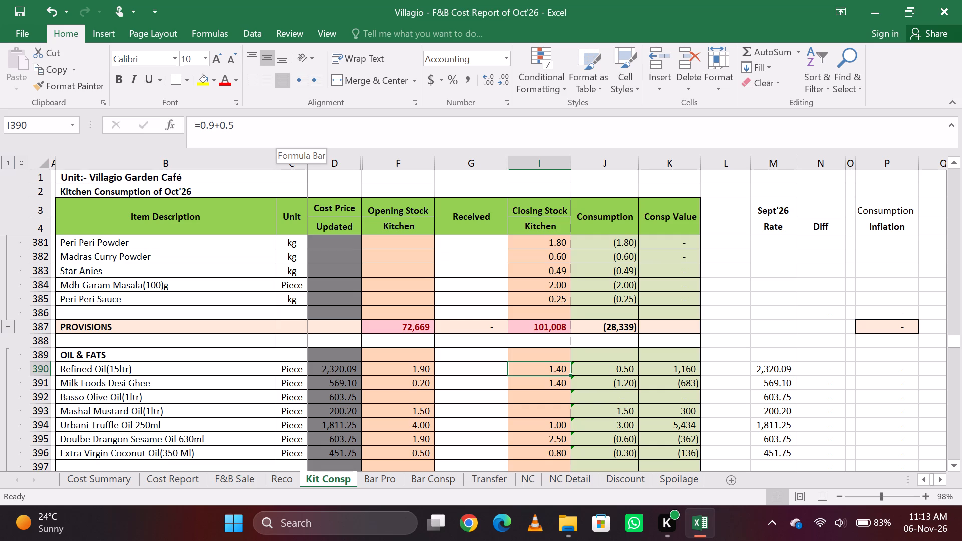
key("Down")
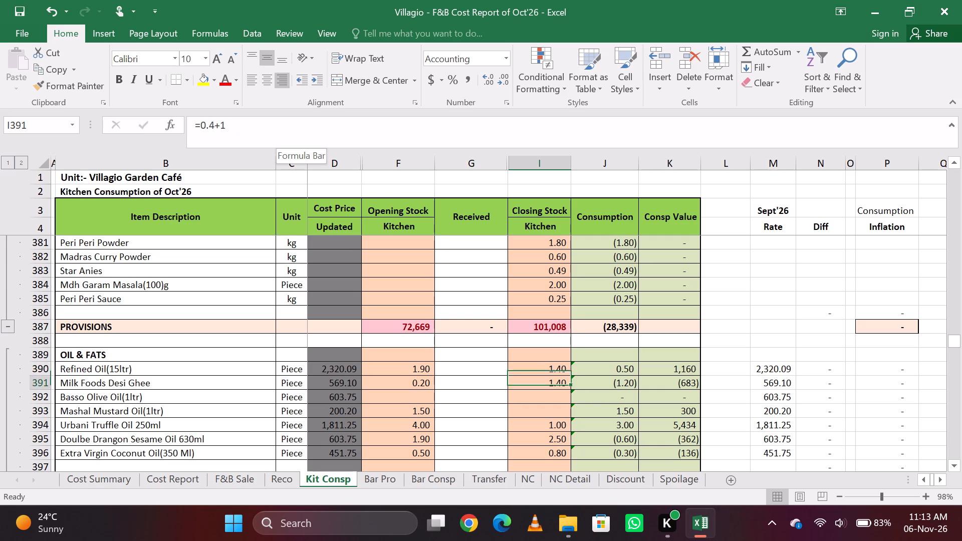
key("Up")
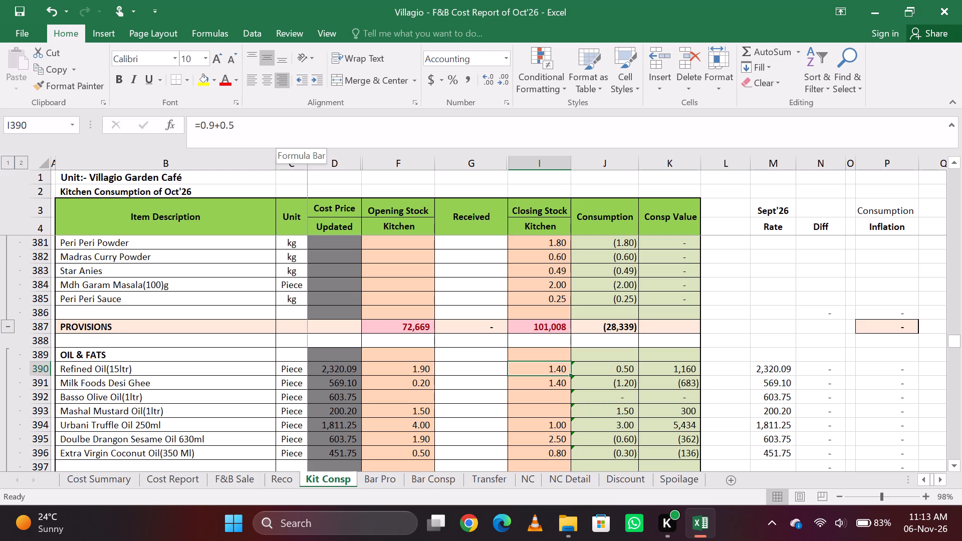
Add 3.5 to Parmesan Cheese's kitchen closing stock in the DAIRY & CHEESE PRODUCTS section, as =0.01+3.5.
key("Page_Up")
key("Page_Up")
key("Page_Up")
key("Page_Up")
key("Page_Up")
key("Page_Up")
key("Page_Up")
key("Page_Up")
key("Page_Up")
key("Page_Up")
key("Page_Up")
key("Page_Up")
key("Page_Up")
key("Page_Up")
key("Page_Up")
key("Page_Up")
key("Page_Up")
key("Page_Up")
key("Page_Up")
key("Page_Up")
key("Page_Up")
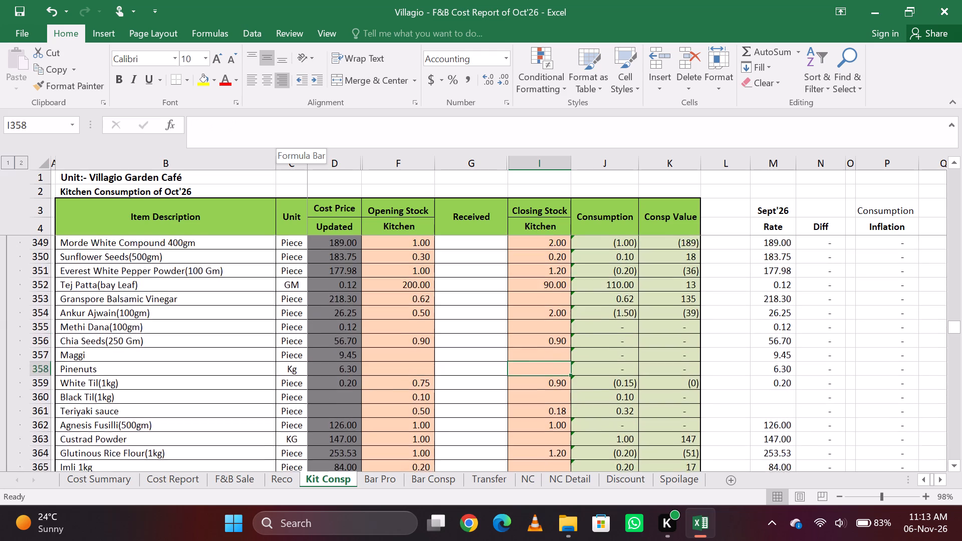
key("Down")
key("Down")
key("Down")
key("Down")
key("Down")
key("Down")
key("Down")
key("Down")
key("Down")
key("Down")
key("Down")
key("Down")
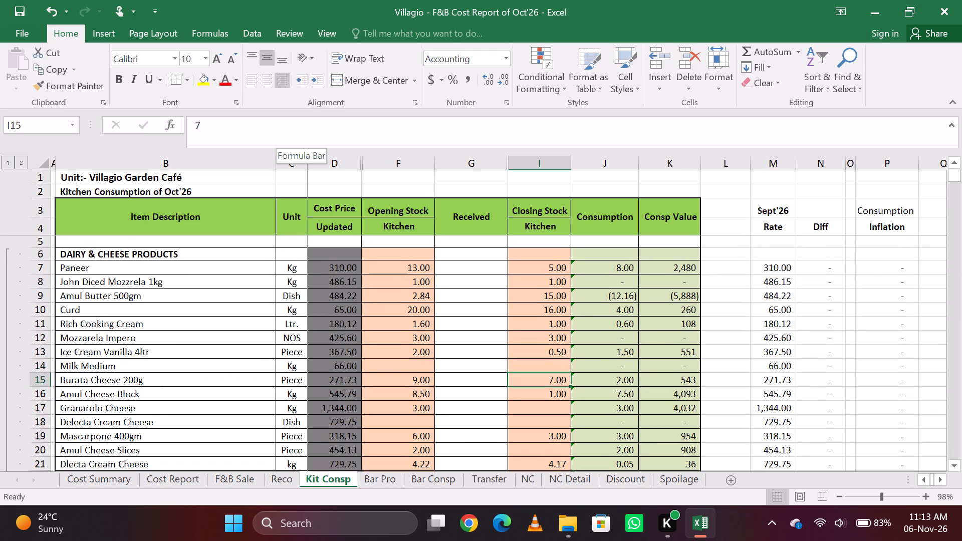
key("Down")
key("Down")
key("Down")
key("Down")
key("Up")
key("Up")
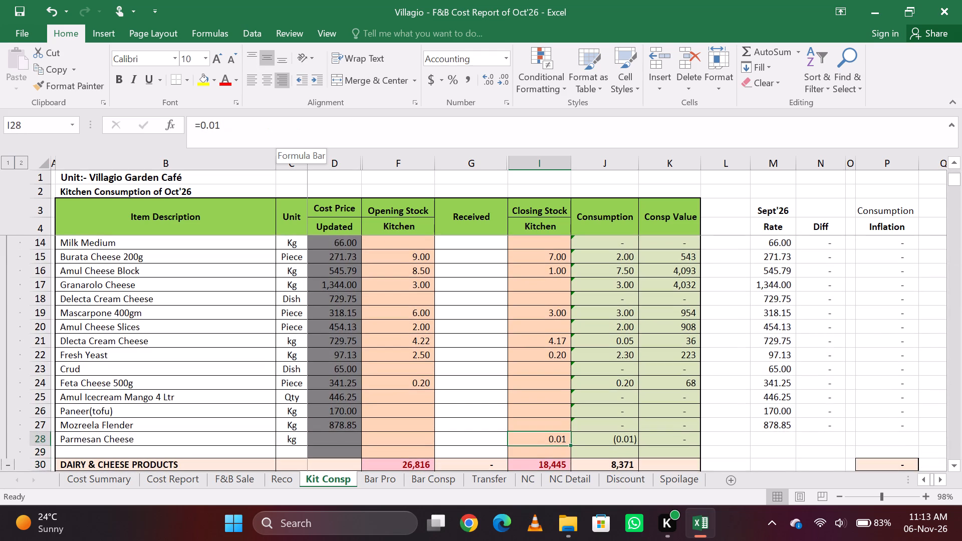
left_click(282, 128)
key("shift+plus")
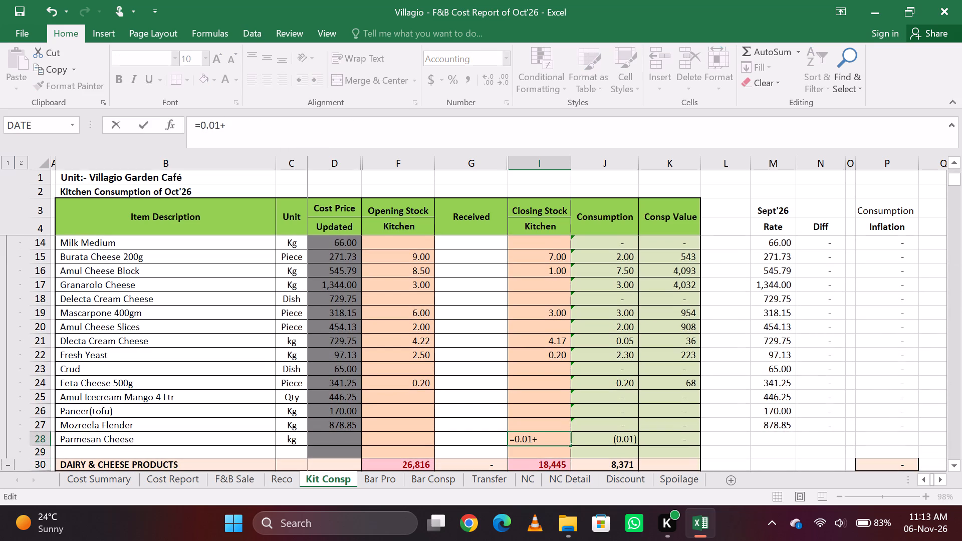
type("3.5")
key("Return")
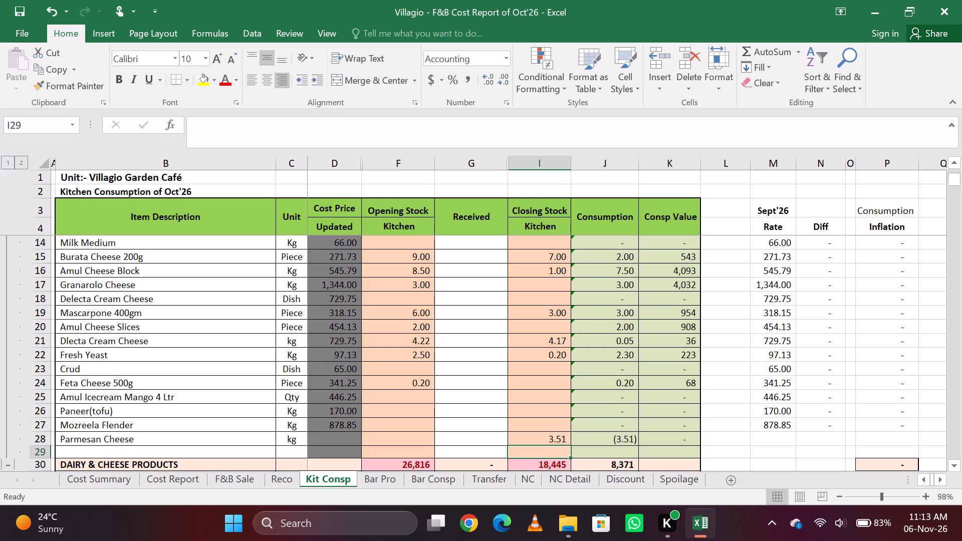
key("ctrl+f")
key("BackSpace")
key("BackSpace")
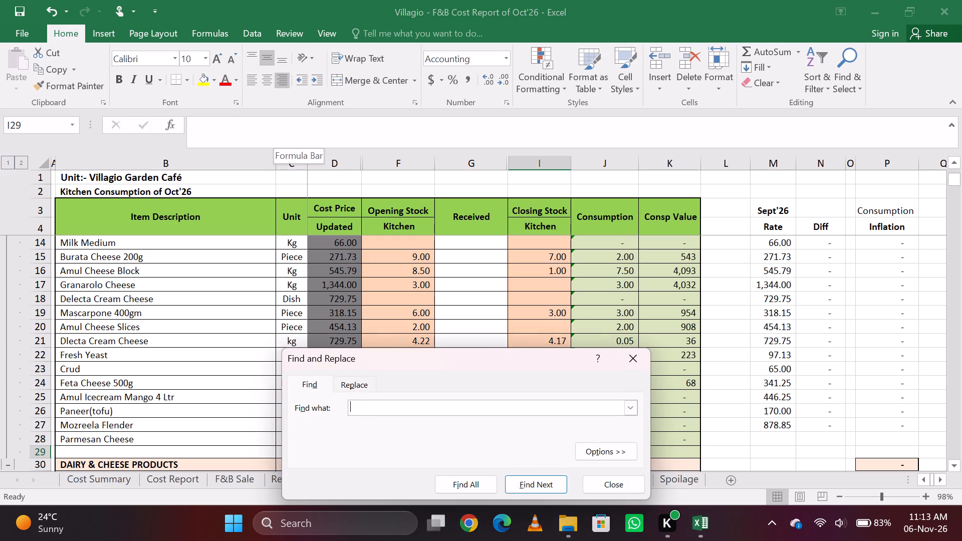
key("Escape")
Add 2 to John Diced Mozzrela 1kg's kitchen closing stock in the dairy section, as the formula =1+2.
key("Down")
key("Up")
key("Up")
key("Up")
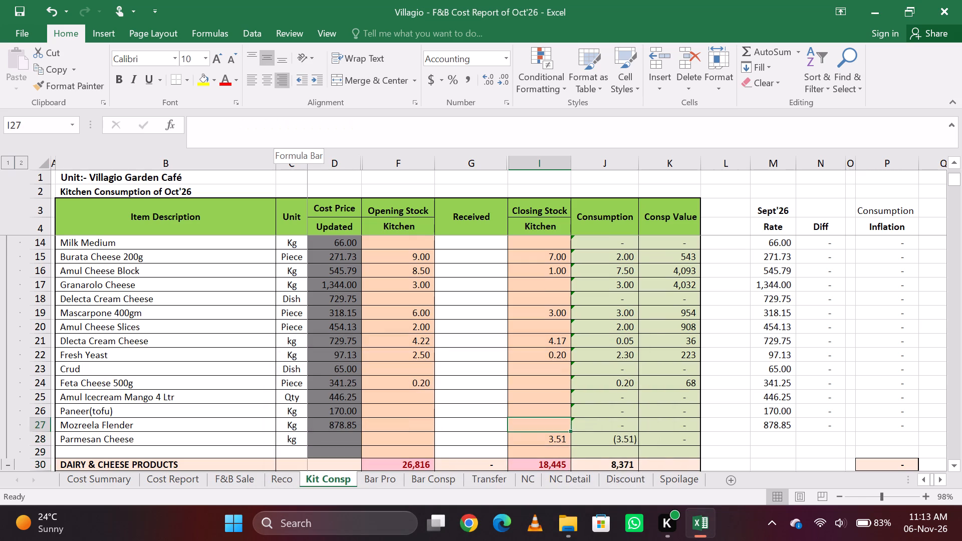
key("Down")
key("Up")
key("Up")
key("Up")
key("Up")
key("Up")
key("Up")
key("Up")
key("Up")
key("Up")
key("Up")
key("Up")
key("Up")
key("Up")
key("Up")
key("Up")
key("Up")
key("Up")
key("Up")
key("Up")
key("Up")
key("Down")
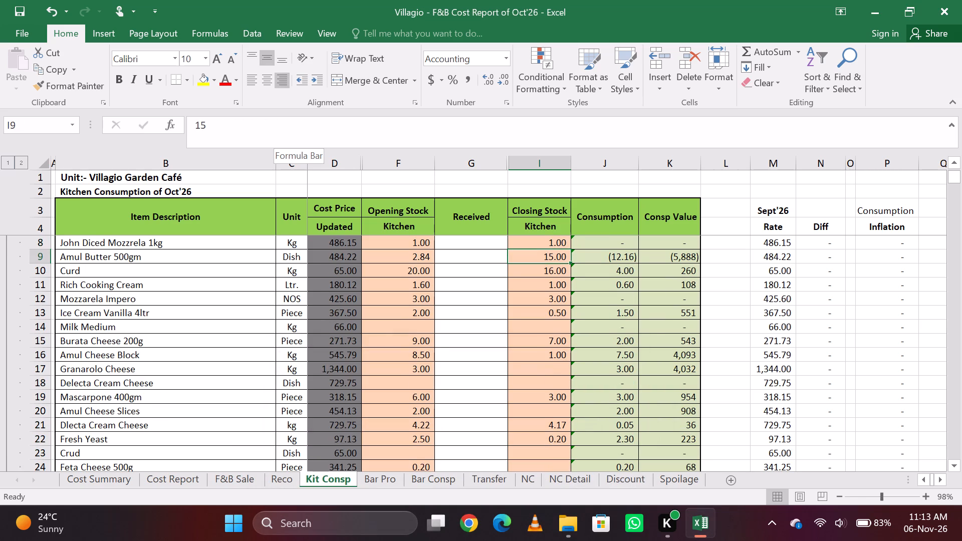
key("Down")
key("Down")
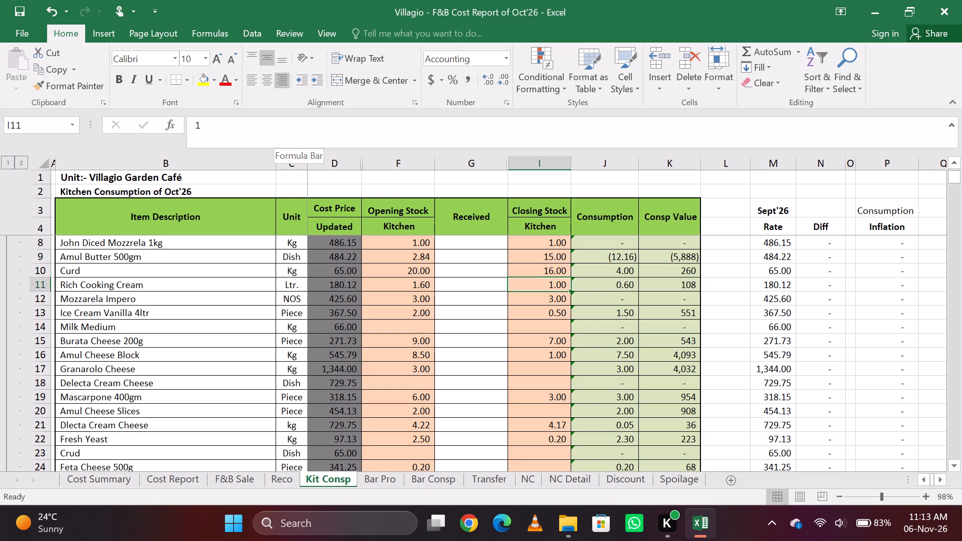
key("Up")
key("Up")
key("Up")
key("Up")
key("Up")
key("Up")
key("Up")
key("Up")
key("Down")
key("Down")
key("Down")
key("Down")
key("Down")
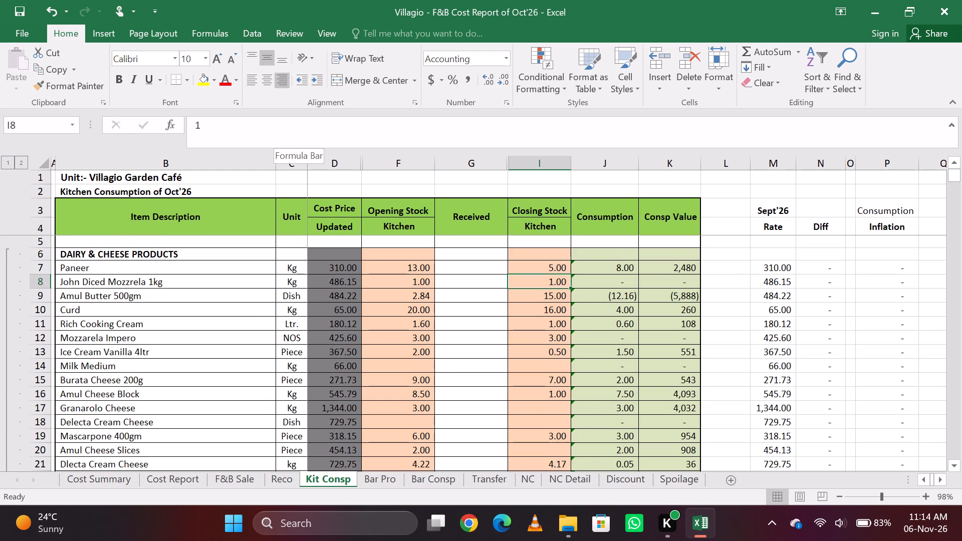
left_click(282, 128)
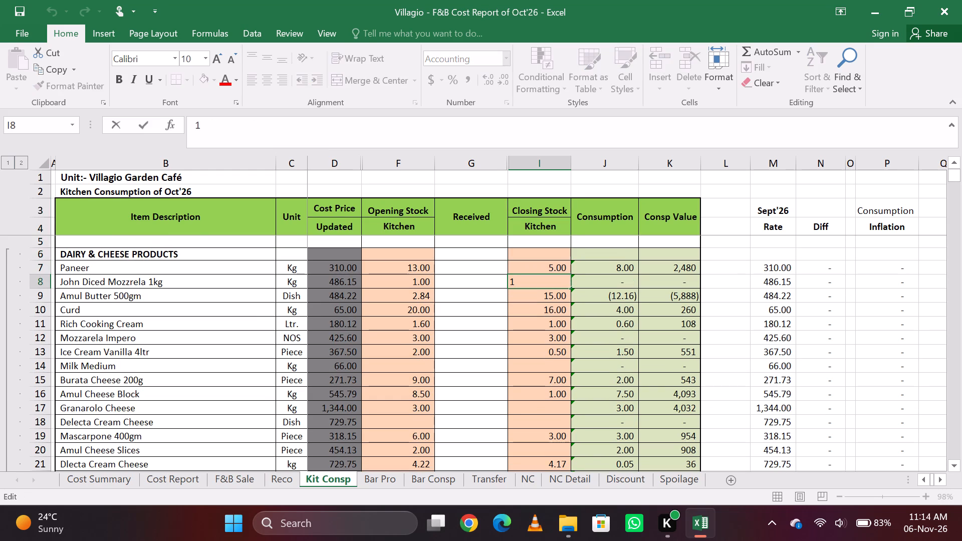
type("+2")
key("Page_Up")
key("Left")
key("Left")
key("Left")
key("Left")
key("Left")
key("Left")
key("Left")
key("Left")
key("Left")
key("Left")
key("Left")
key("Left")
key("Left")
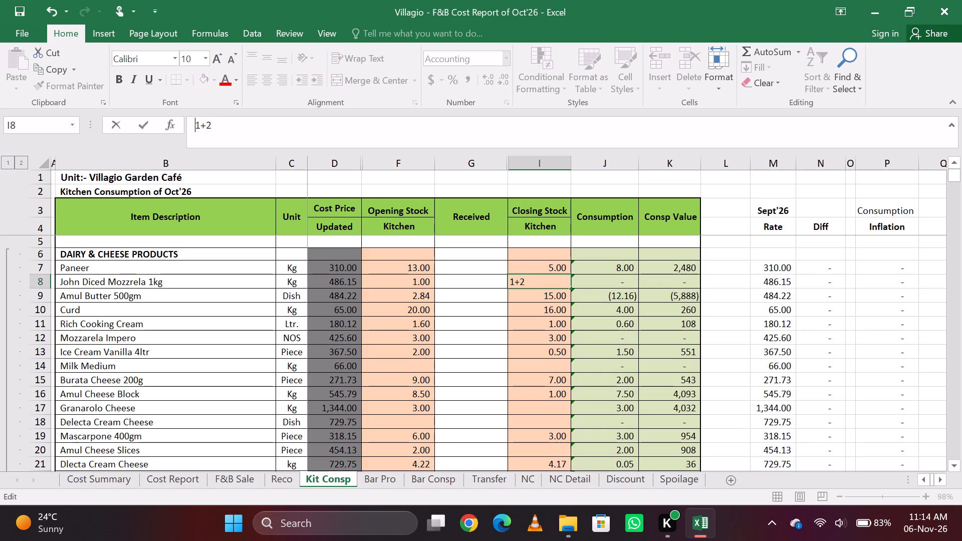
key("equal")
key("Return")
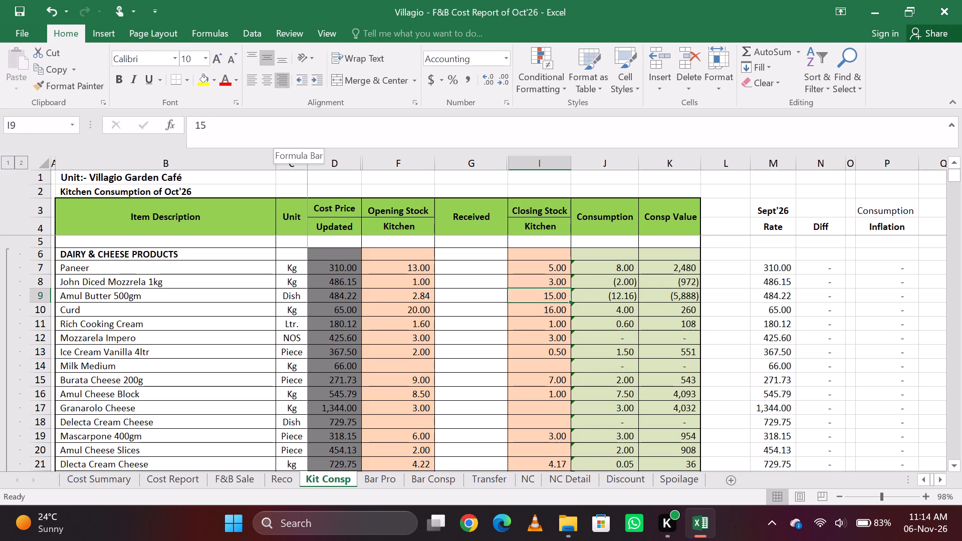
Search the sheet for "tat" to find Tatar Sauce and add 1 to its kitchen closing stock, as +1+1.
key("Down")
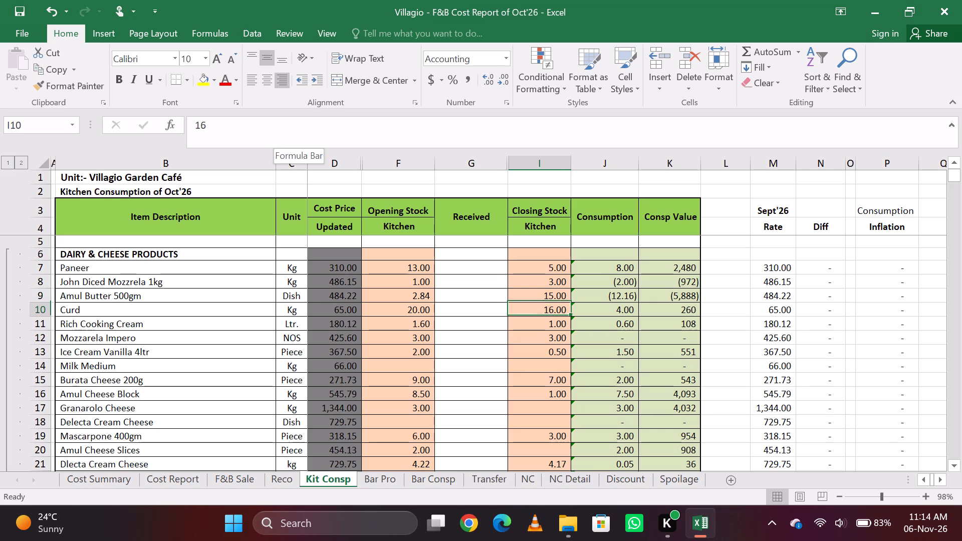
key("Up")
key("ctrl+f")
type("tat")
key("Return")
key("Return")
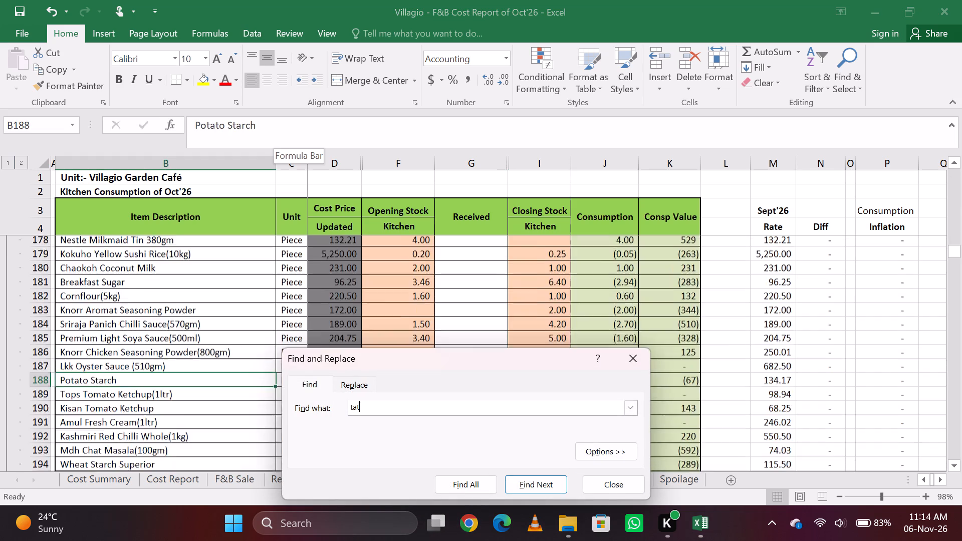
key("Return")
key("Return")
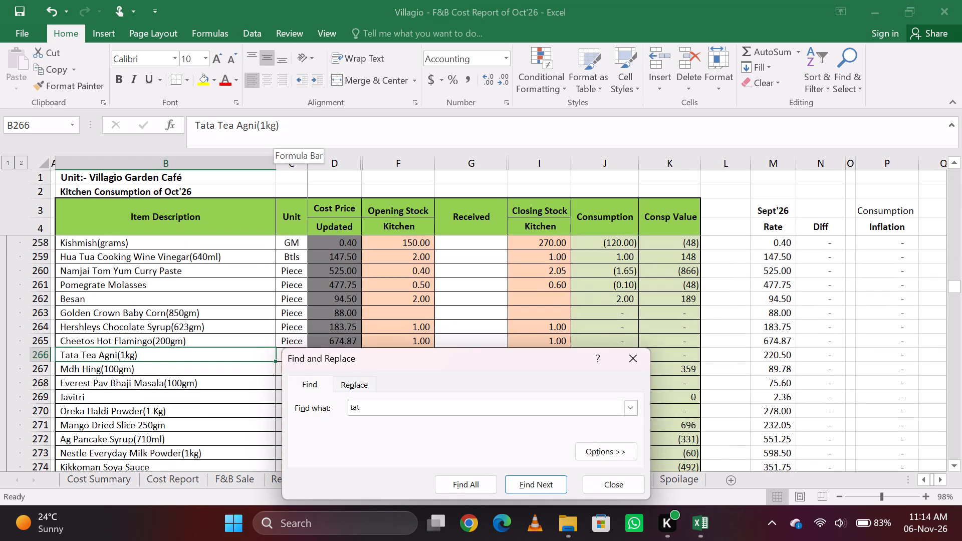
key("Return")
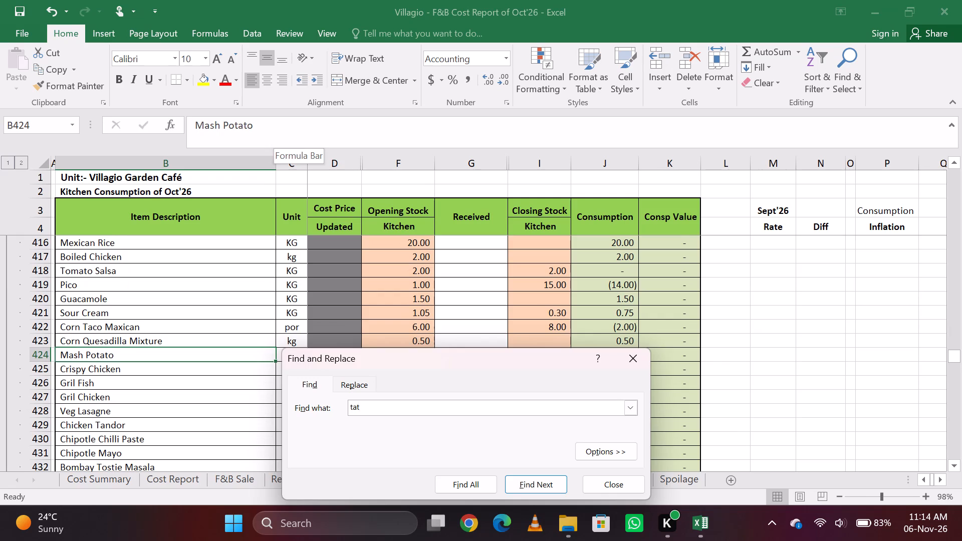
key("Return")
key("Escape")
key("Right")
key("Right")
key("Right")
key("Right")
key("Right")
key("Right")
key("Right")
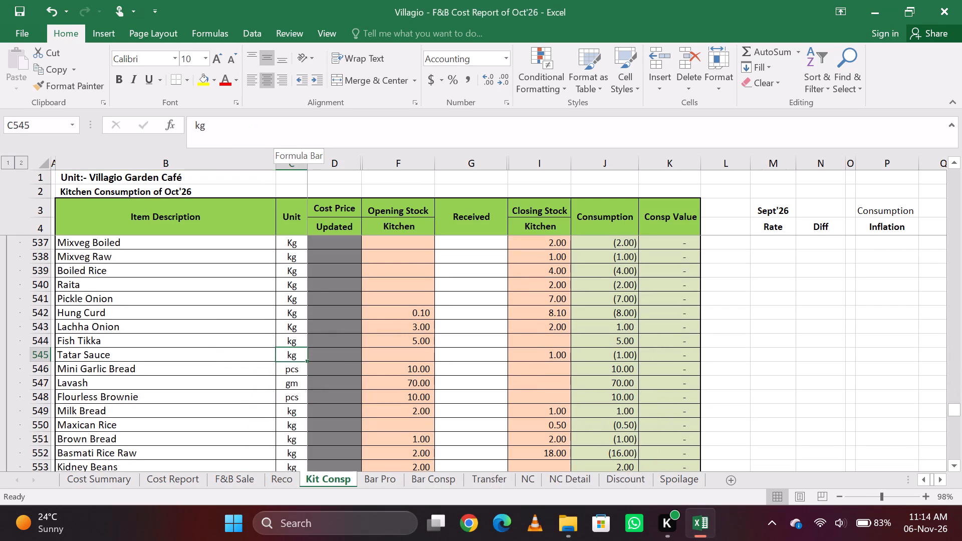
key("Left")
key("Left")
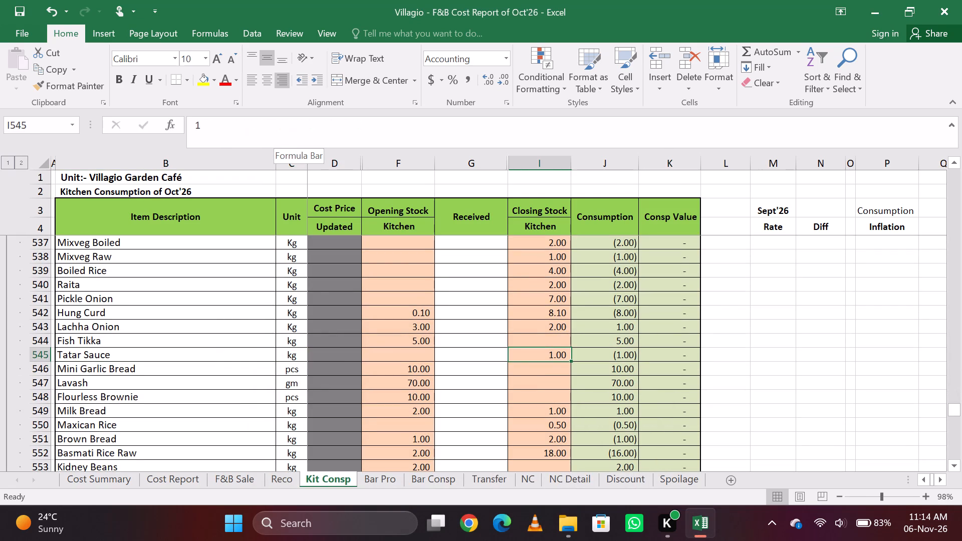
left_click(248, 117)
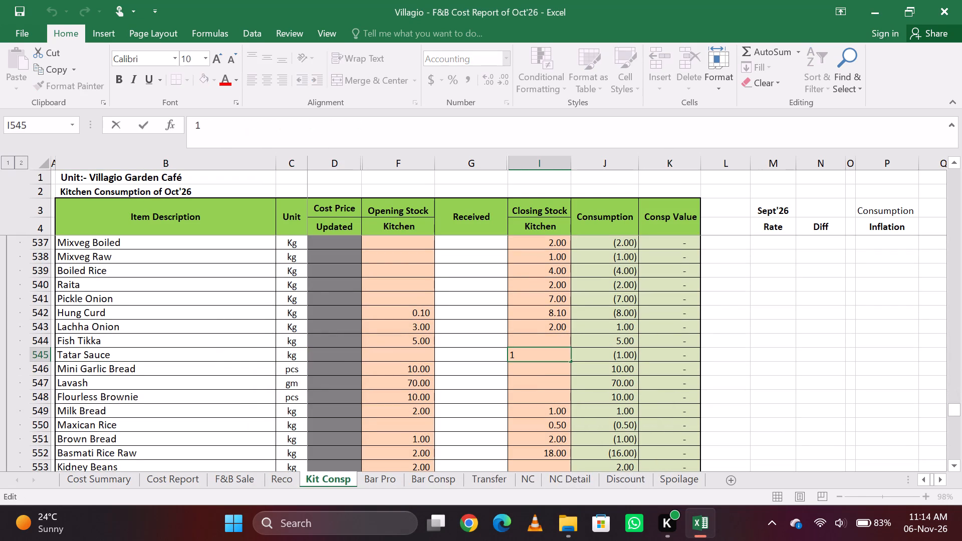
key("shift+plus")
key("Left")
key("Left")
key("Left")
key("Left")
key("Left")
key("Left")
key("Left")
key("Left")
key("Left")
key("Left")
key("Left")
key("Left")
key("Right")
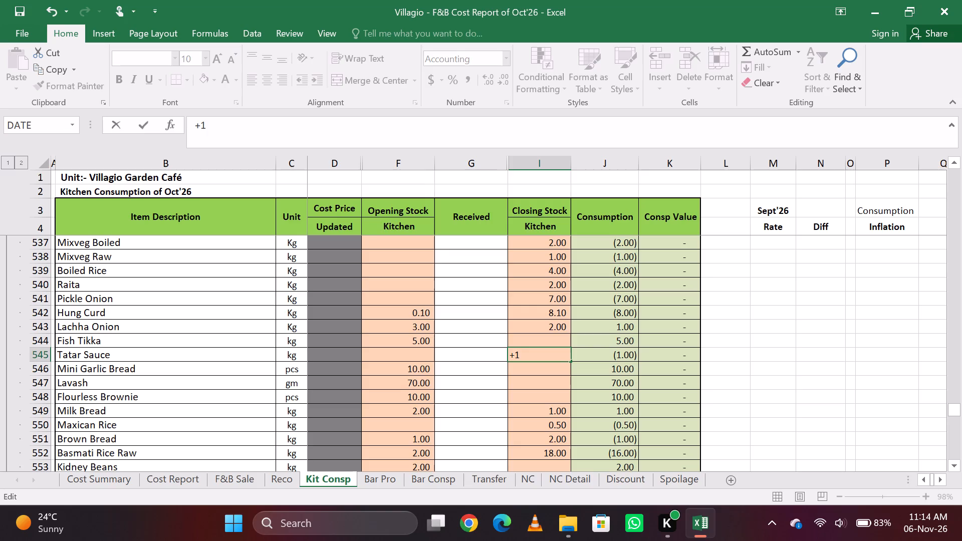
key("Right")
key("shift+plus")
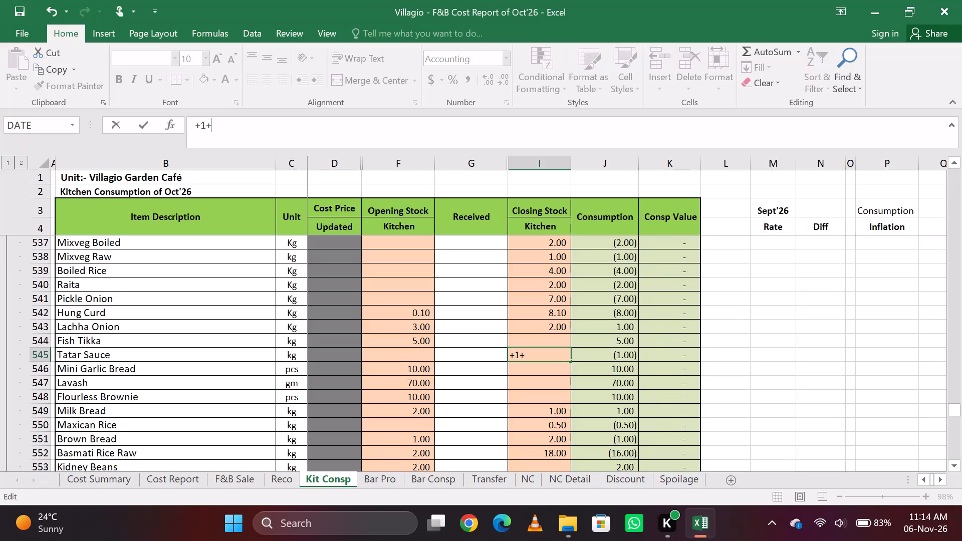
key("1")
key("Return")
Search the sheet for "mix" to find Mix Pickle 5kg and add 4 to its kitchen closing stock, as +0.3+4.
key("ctrl+f")
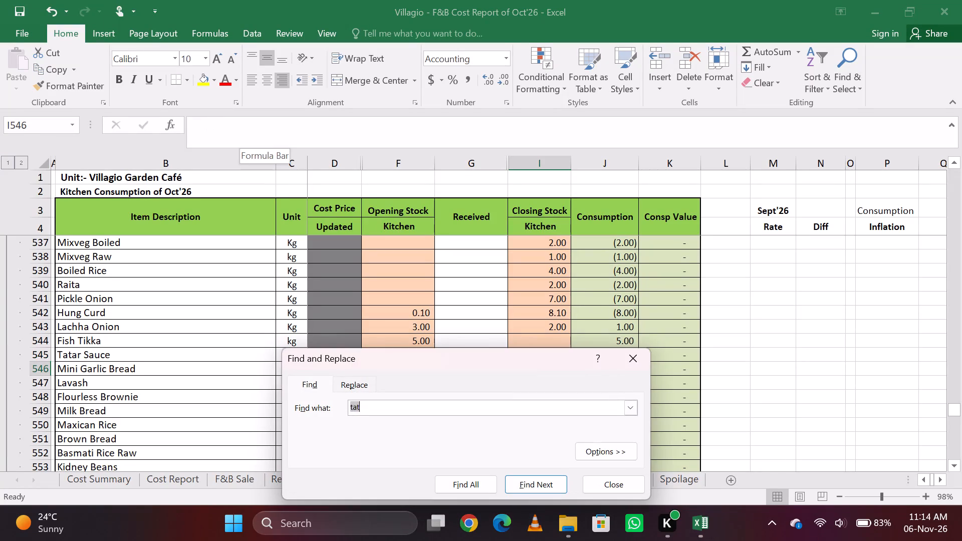
key("BackSpace")
key("BackSpace")
key("BackSpace")
key("BackSpace")
key("BackSpace")
type("mic")
key("BackSpace")
key("x")
key("p")
key("Return")
key("Return")
key("BackSpace")
key("Return")
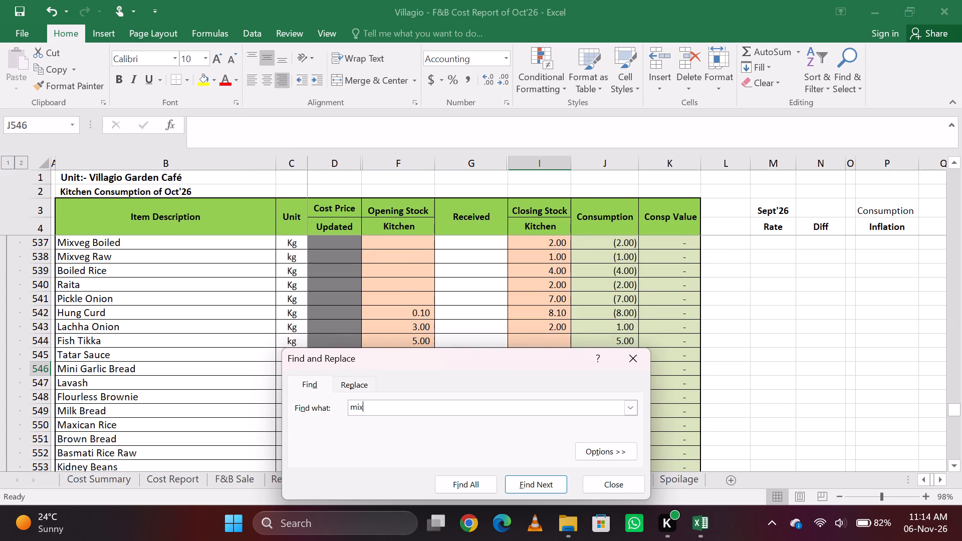
key("Return")
key("Return")
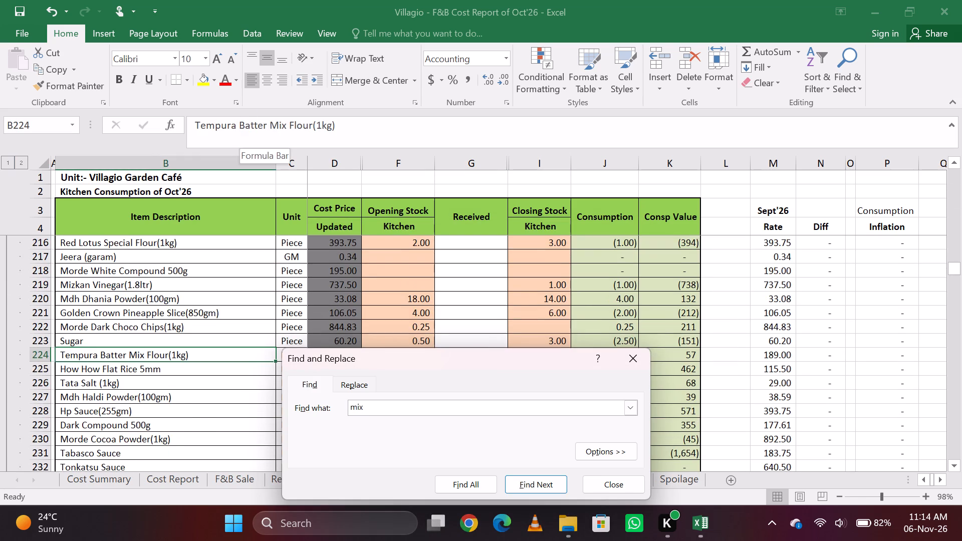
key("Escape")
key("Right")
key("Right")
key("Right")
key("Right")
key("Right")
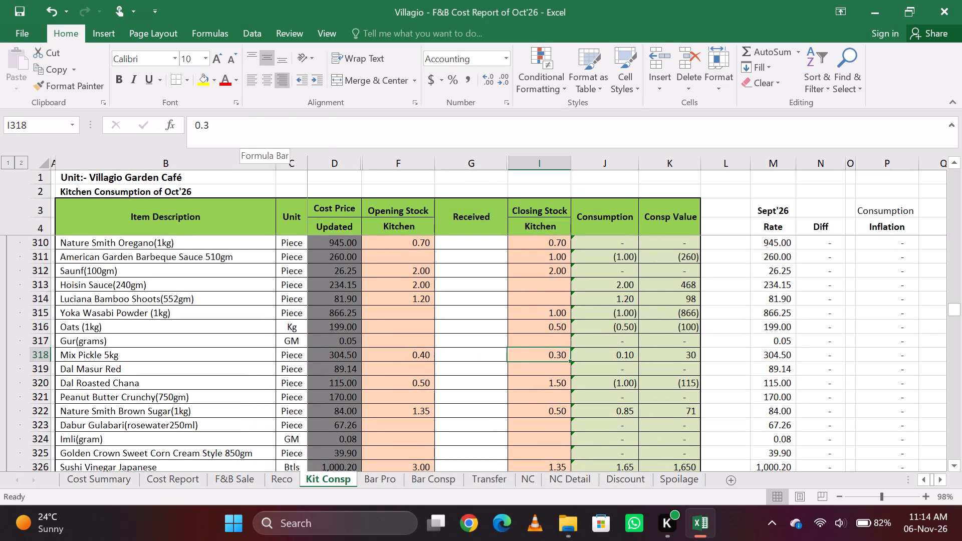
left_click(248, 117)
key("shift+plus")
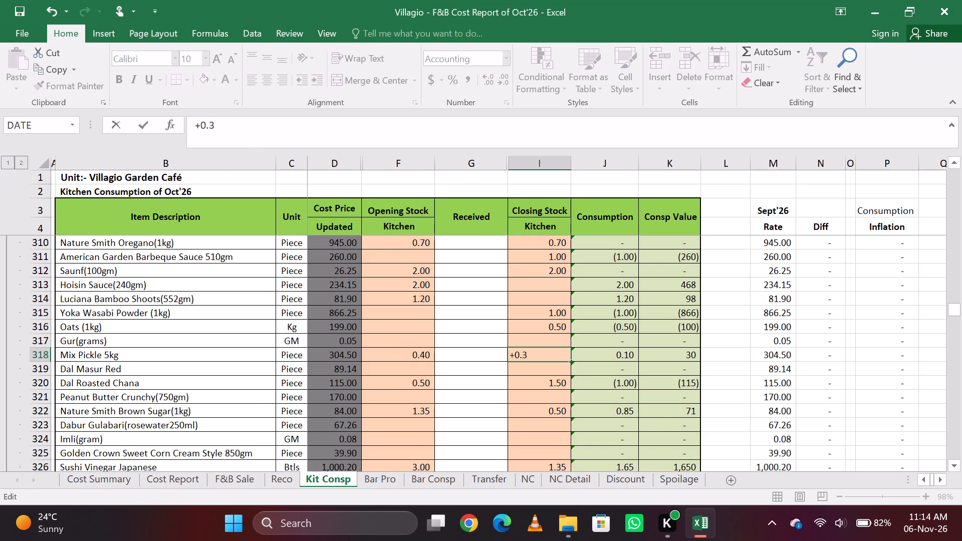
key("Right")
key("Right")
key("Right")
key("shift+plus")
key("4")
key("Return")
key("Up")
key("Down")
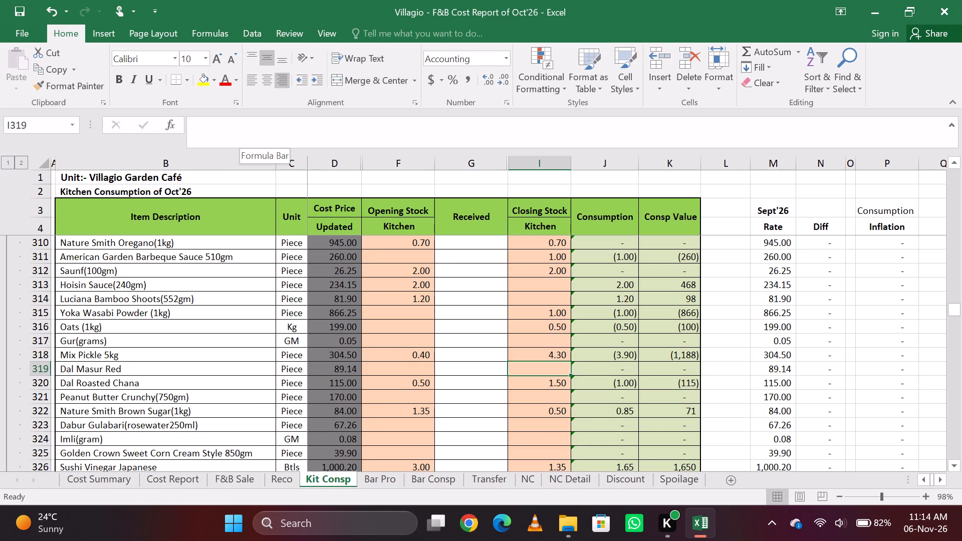
Check the formula entered in Mix Pickle 5kg's kitchen closing stock cell.
key("Up")
left_click(248, 117)
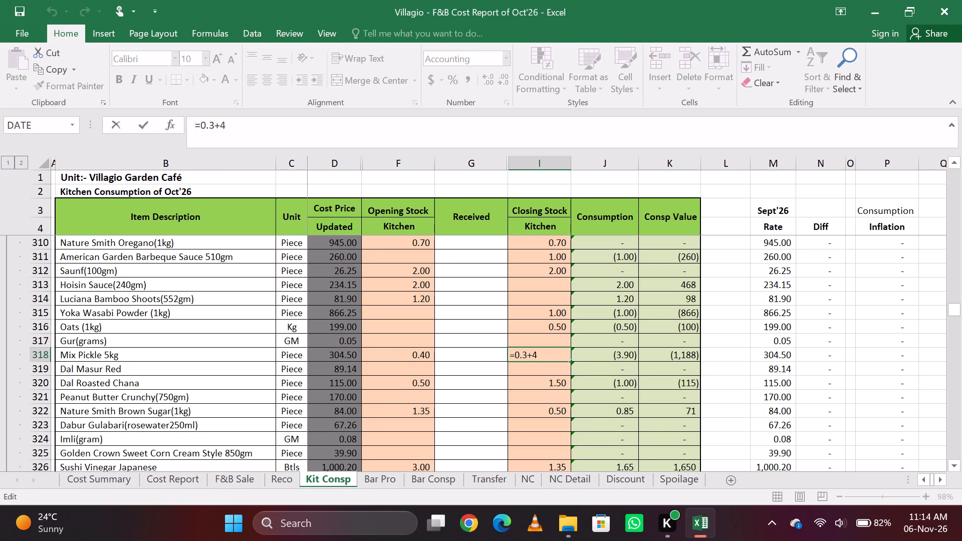
left_click(264, 128)
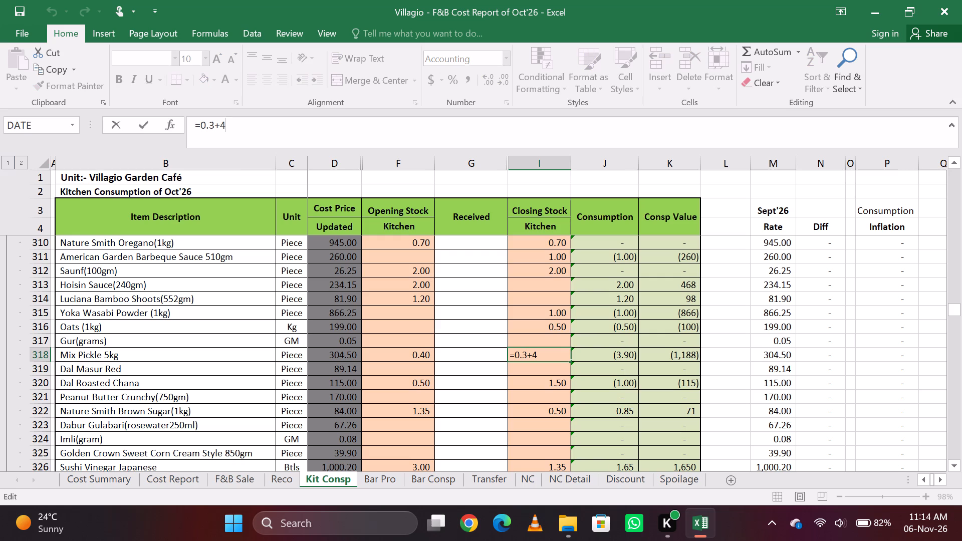
key("Escape")
key("Down")
key("Up")
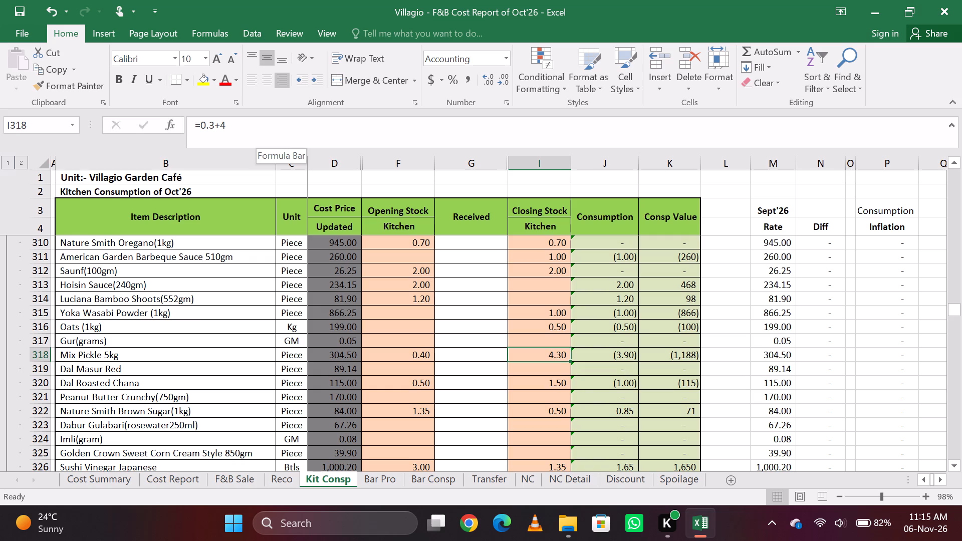
key("Down")
key("Up")
Search the sheet for "pine" and examine the Pineapple row's stock entries.
key("ctrl+f")
type("pine")
key("Return")
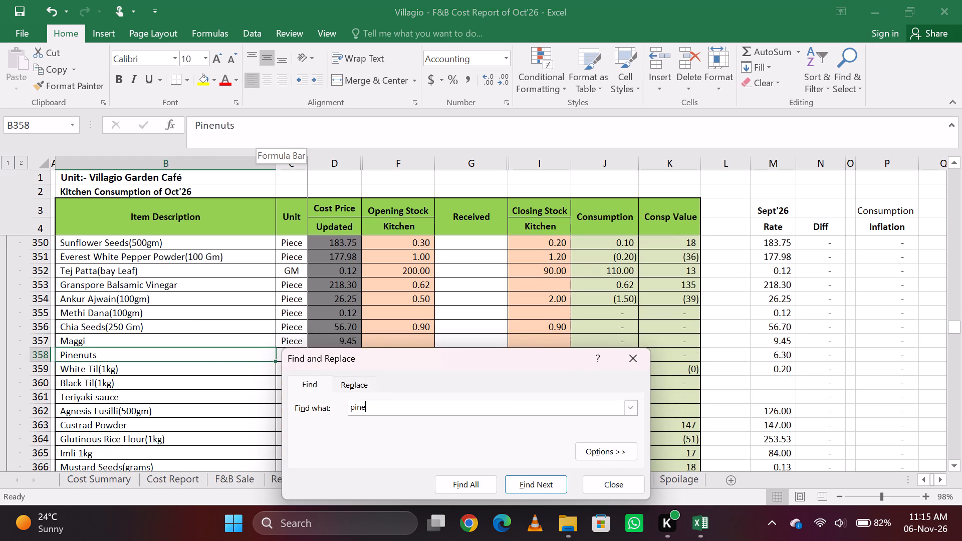
key("Return")
key("Escape")
key("Right")
key("Right")
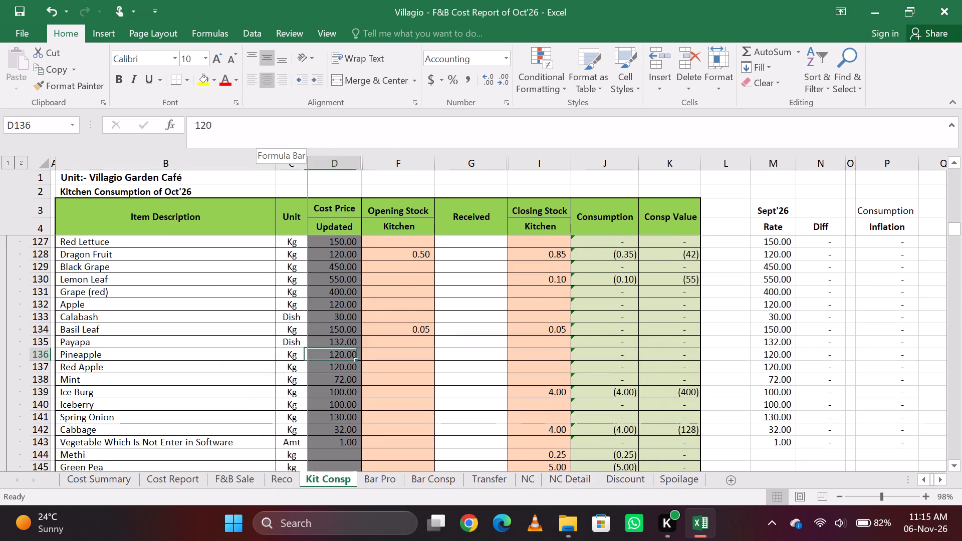
key("Right")
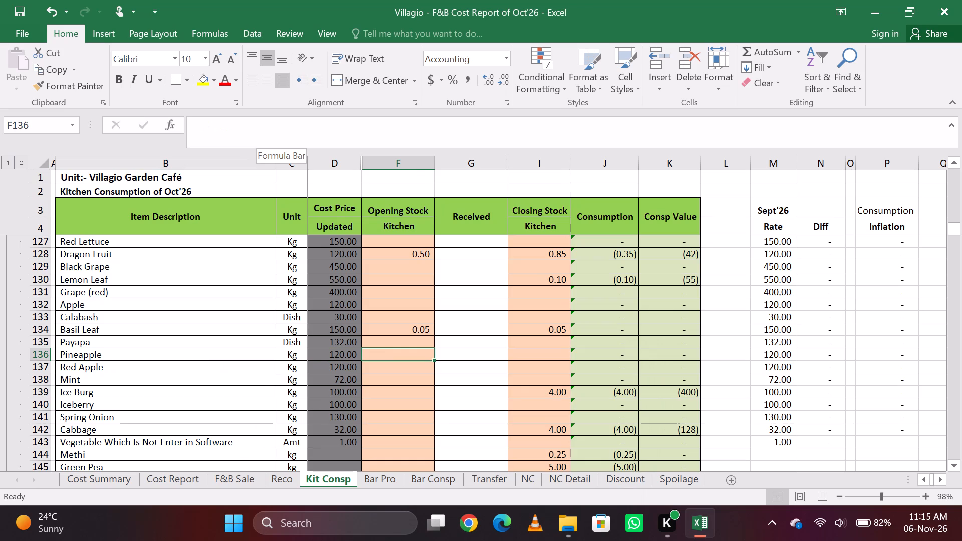
key("Down")
key("Up")
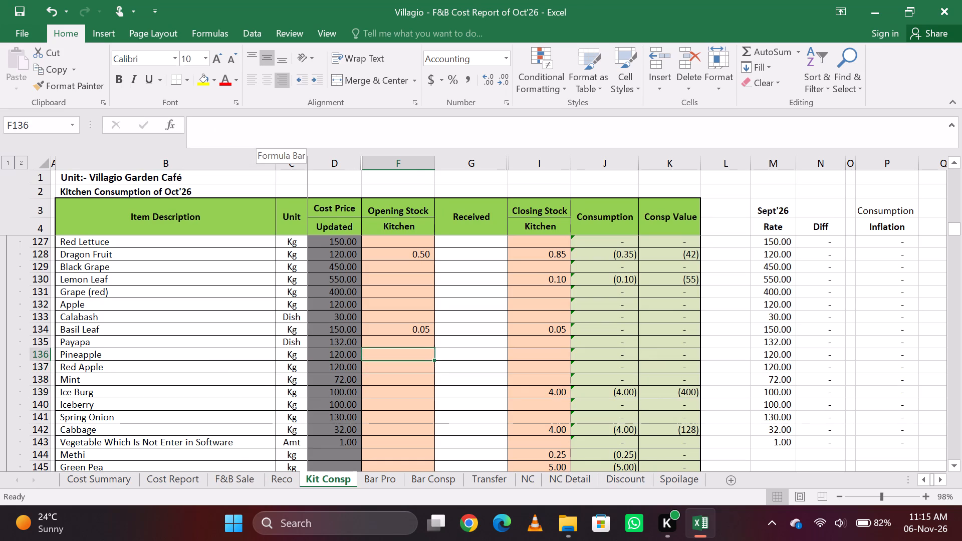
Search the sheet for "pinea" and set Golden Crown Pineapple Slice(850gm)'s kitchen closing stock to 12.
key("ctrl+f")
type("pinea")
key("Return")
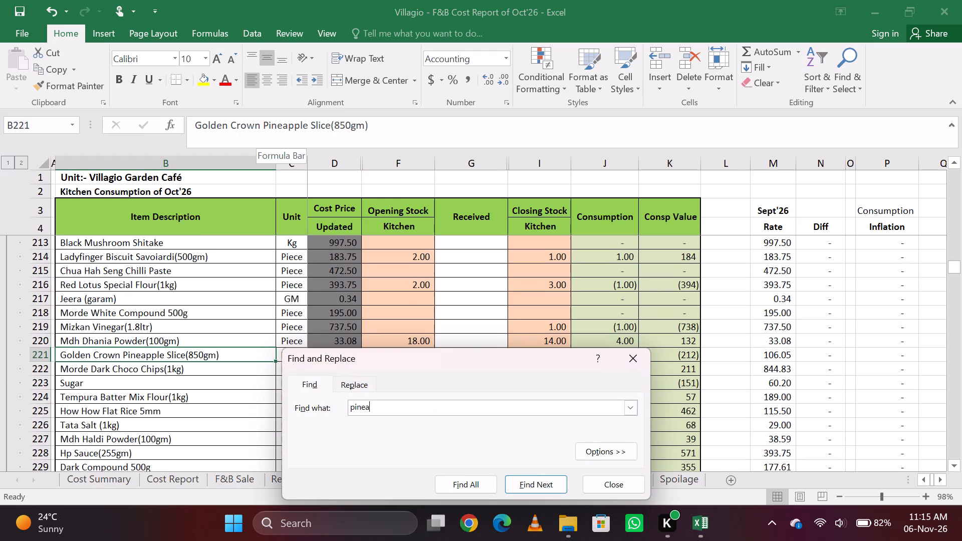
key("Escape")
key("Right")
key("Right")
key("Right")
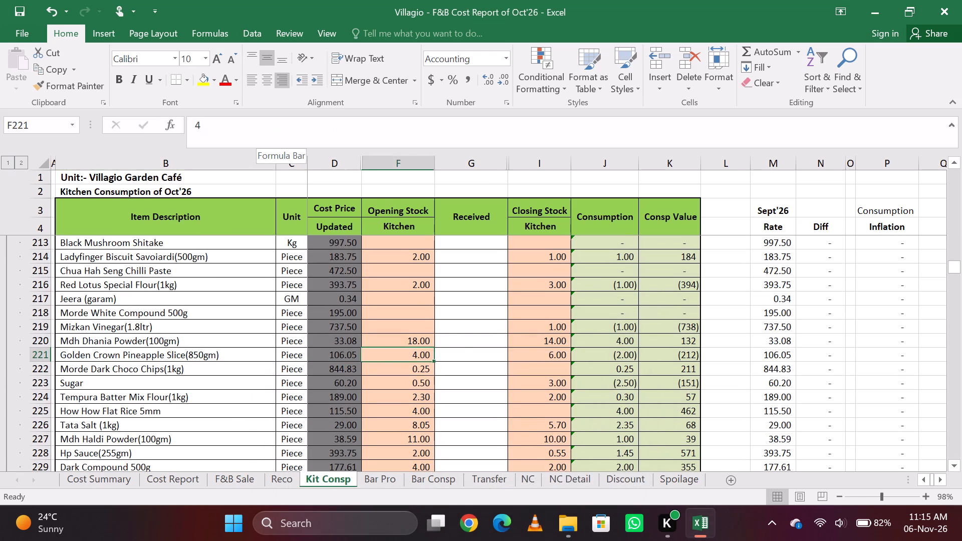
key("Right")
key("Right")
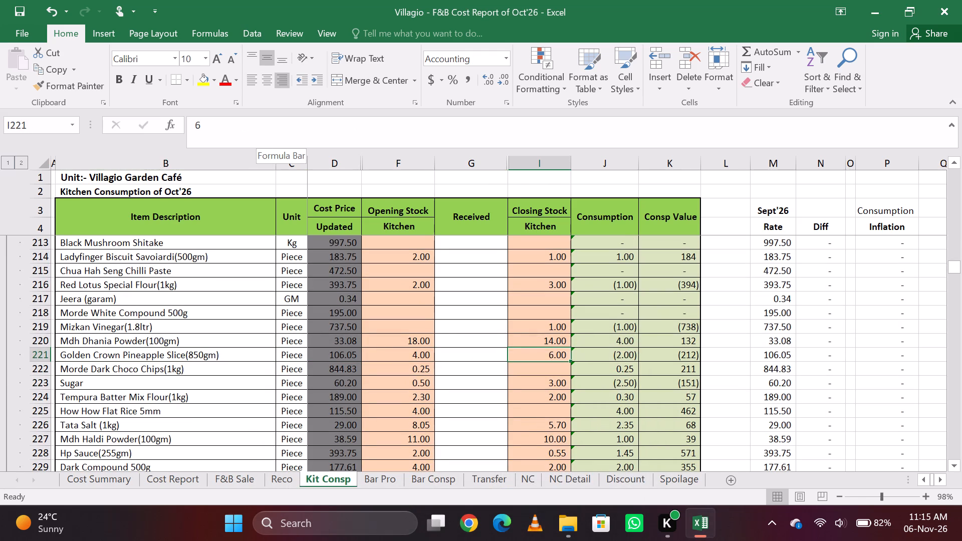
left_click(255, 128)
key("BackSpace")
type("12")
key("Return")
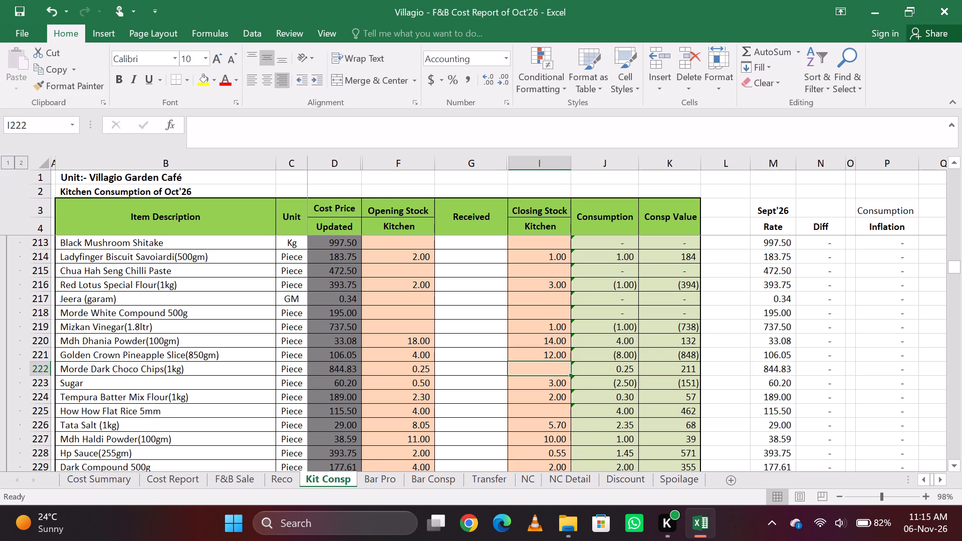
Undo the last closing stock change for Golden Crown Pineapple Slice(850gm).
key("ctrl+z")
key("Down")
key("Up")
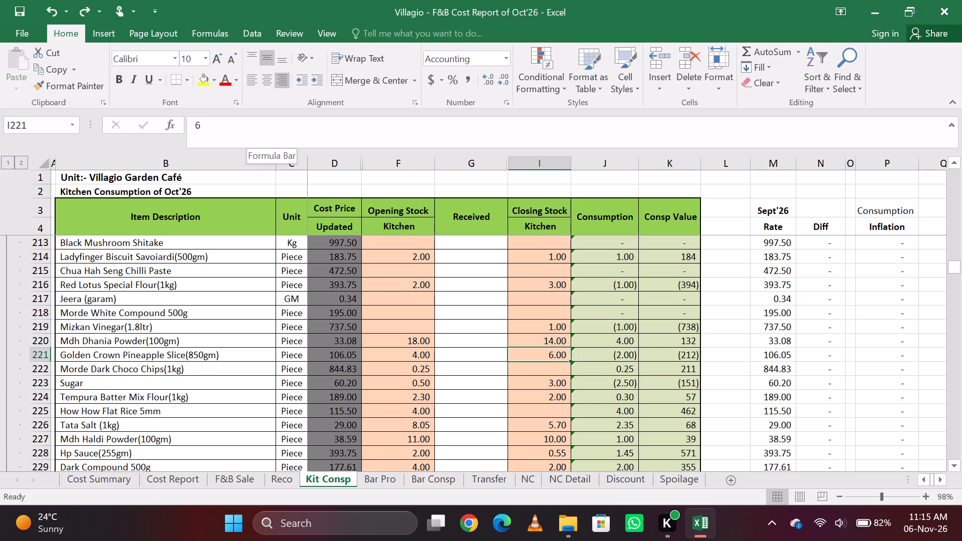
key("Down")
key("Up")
Search the sheet for "apple" and go through the successive matching items.
key("ctrl+f")
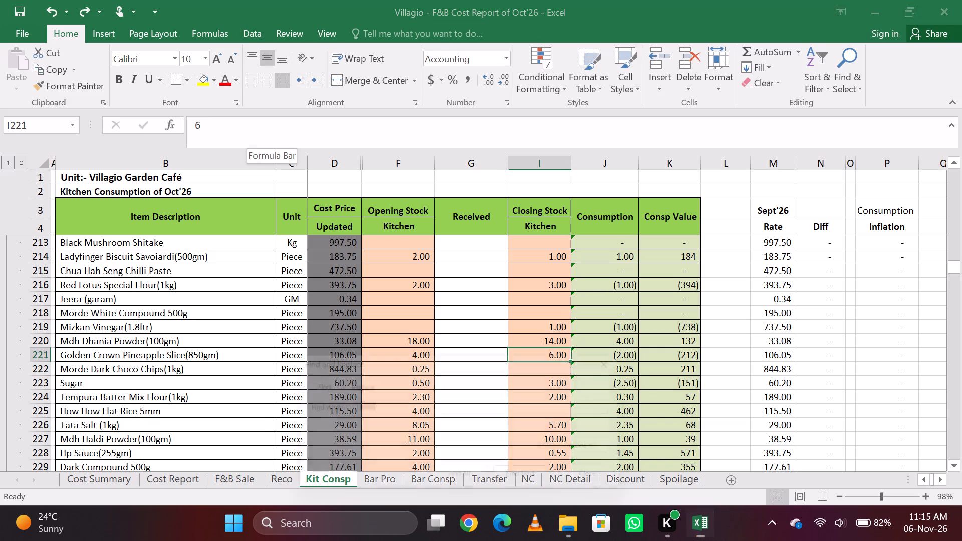
type("apple")
key("Return")
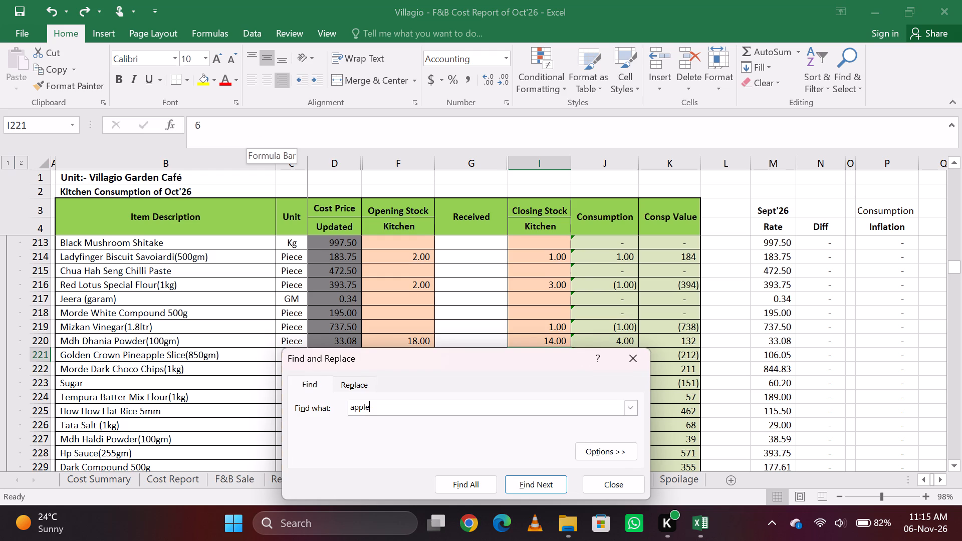
key("Return")
key("Return")
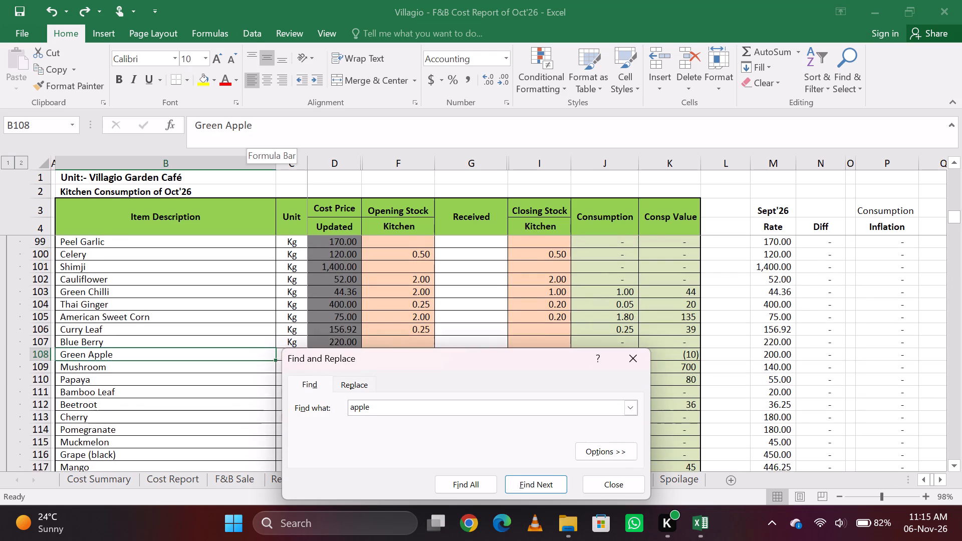
key("Return")
key("Return")
key("Return")
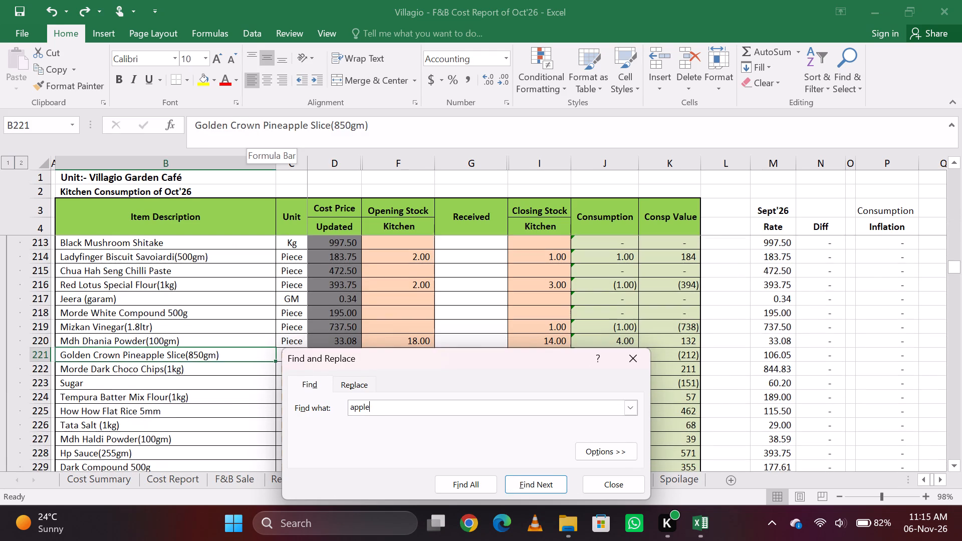
Search the sheet for "cider", shortening the search text to "cide", "cid" and "ci".
key("BackSpace")
key("BackSpace")
key("BackSpace")
key("BackSpace")
key("BackSpace")
key("BackSpace")
type("cida")
key("BackSpace")
type("er")
key("Return")
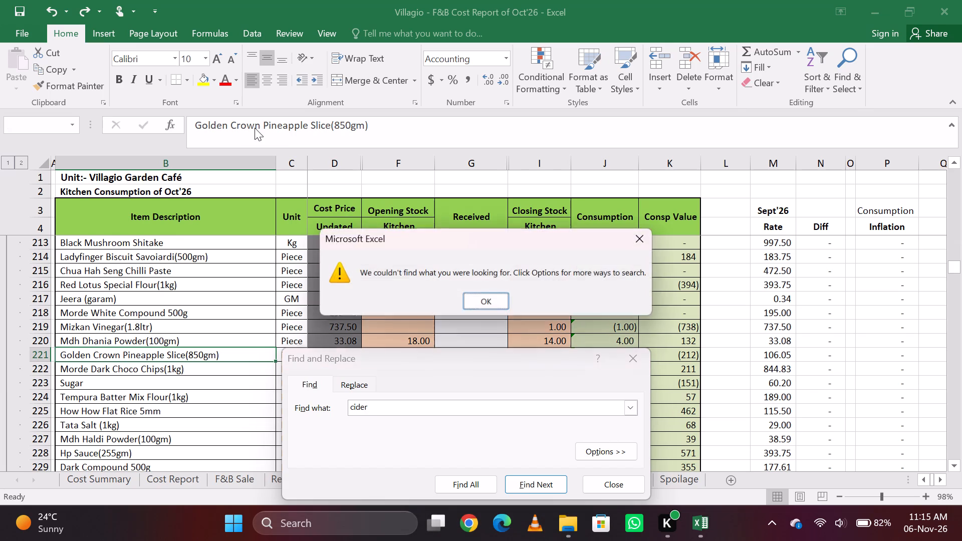
key("Return")
key("BackSpace")
key("Return")
key("Return")
key("BackSpace")
key("Return")
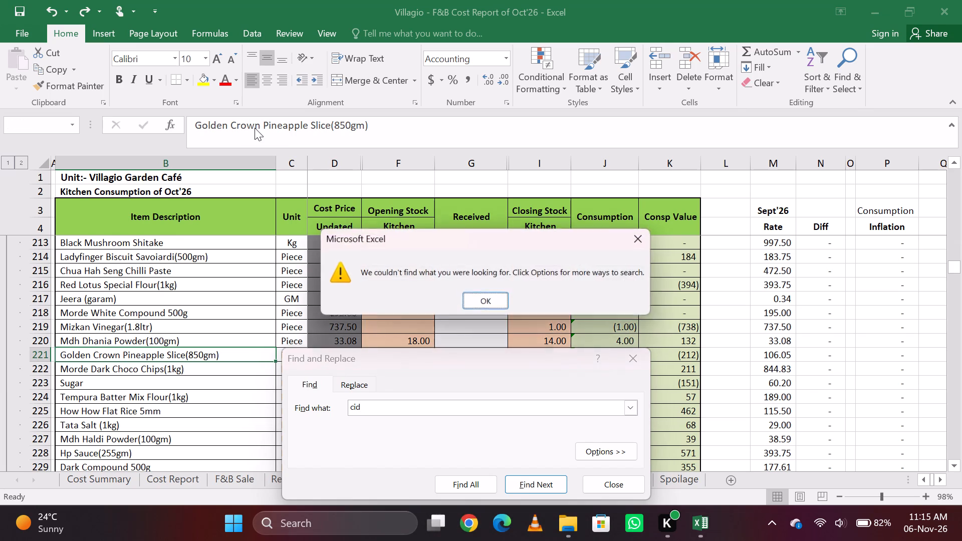
key("Return")
key("BackSpace")
key("Return")
key("Return")
Search the sheet again with the spelling variants "cide", "cida" and "cid".
key("BackSpace")
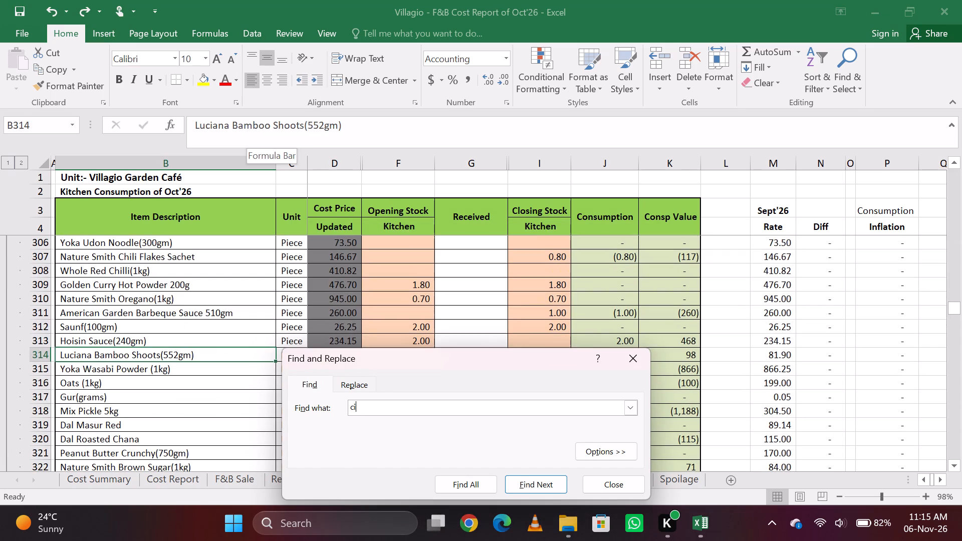
key("BackSpace")
key("BackSpace")
key("BackSpace")
key("BackSpace")
type("cide")
key("Return")
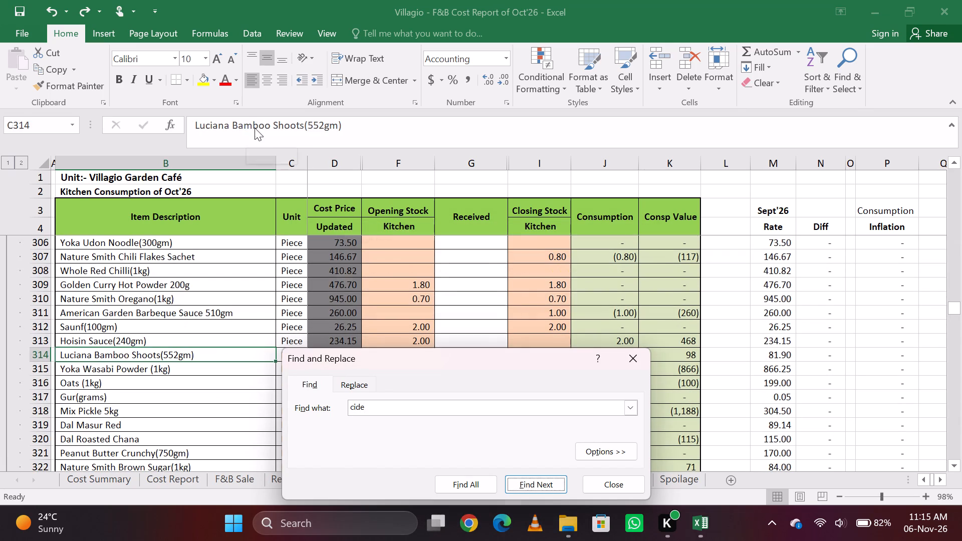
key("Return")
key("BackSpace")
key("a")
key("Return")
key("Return")
key("BackSpace")
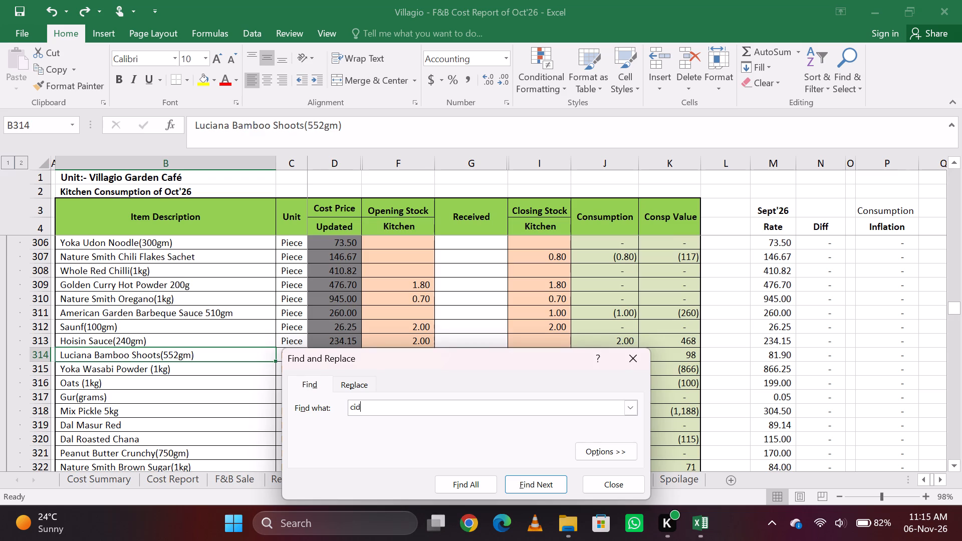
key("Return")
key("Return")
Search the sheet for "apple" again and go through the successive matching items.
key("BackSpace")
key("BackSpace")
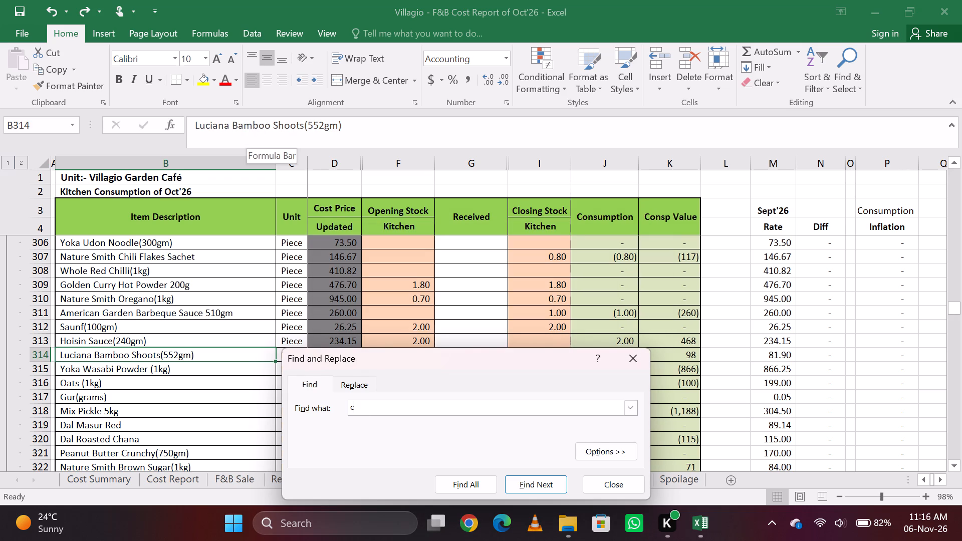
key("BackSpace")
key("BackSpace")
key("BackSpace")
key("BackSpace")
key("BackSpace")
type("vi")
key("BackSpace")
key("BackSpace")
key("BackSpace")
type("apl")
key("BackSpace")
type("ple")
key("Return")
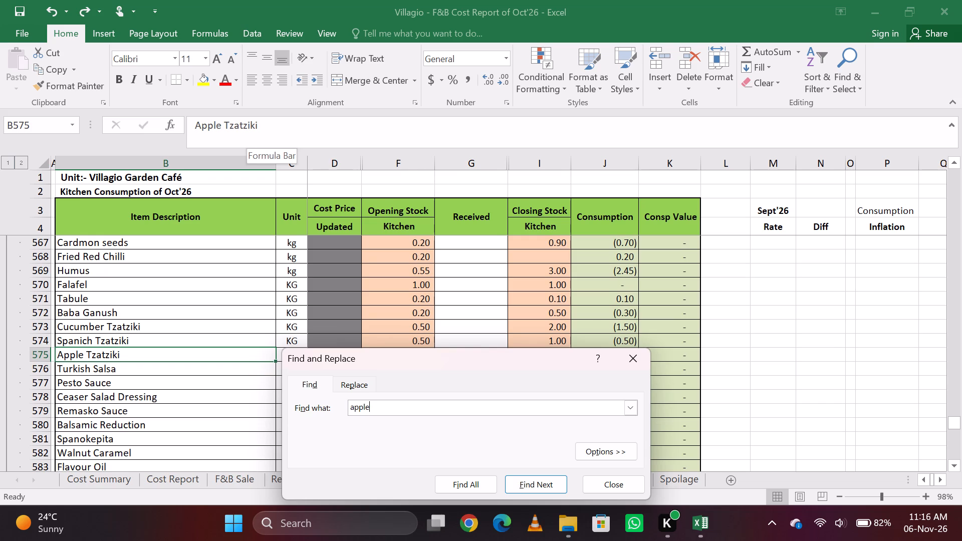
key("Return")
key("Return")
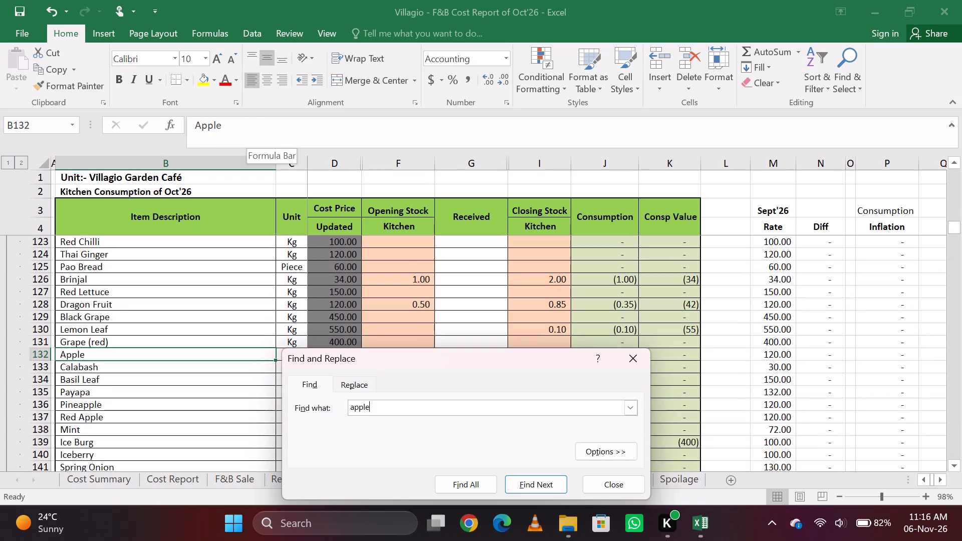
key("Return")
key("Return")
key("Return")
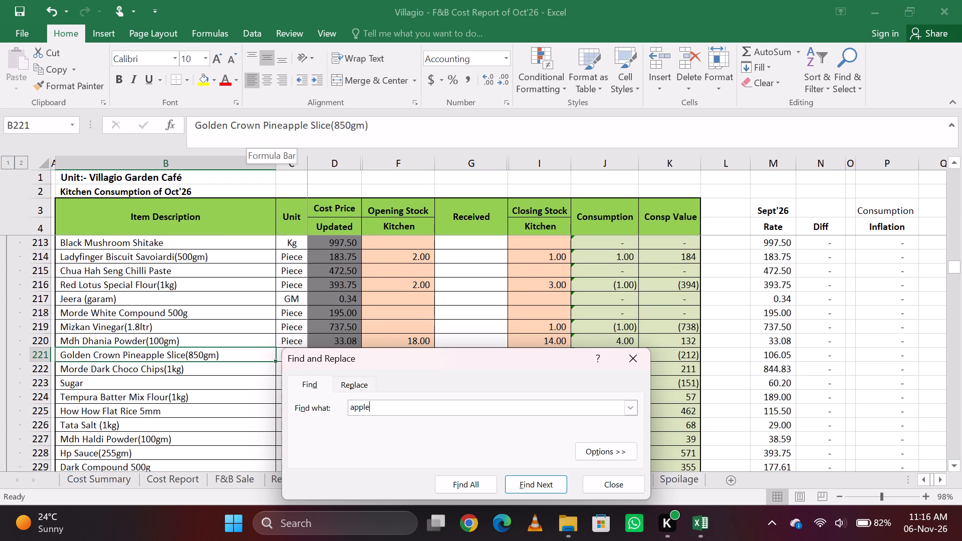
key("Return")
key("Return")
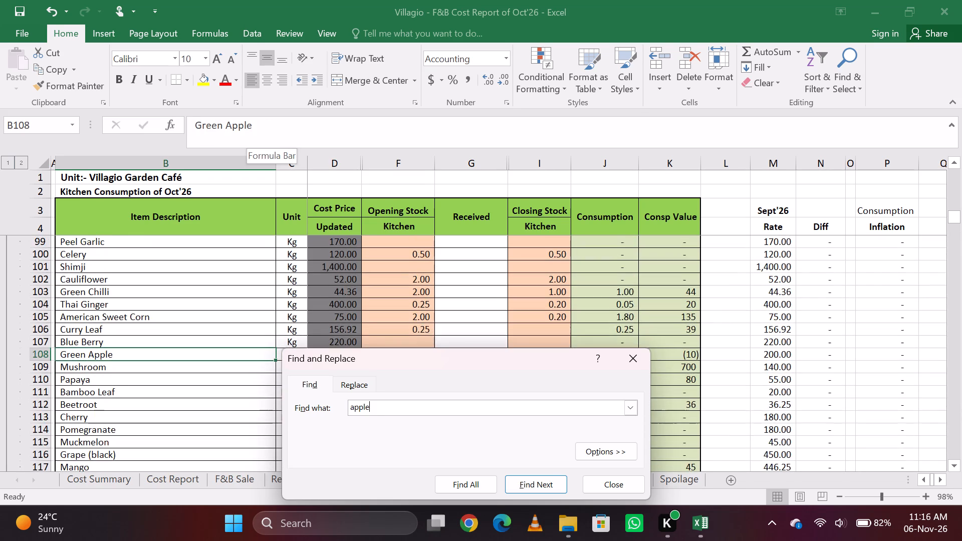
key("Return")
key("Return")
key("Return")
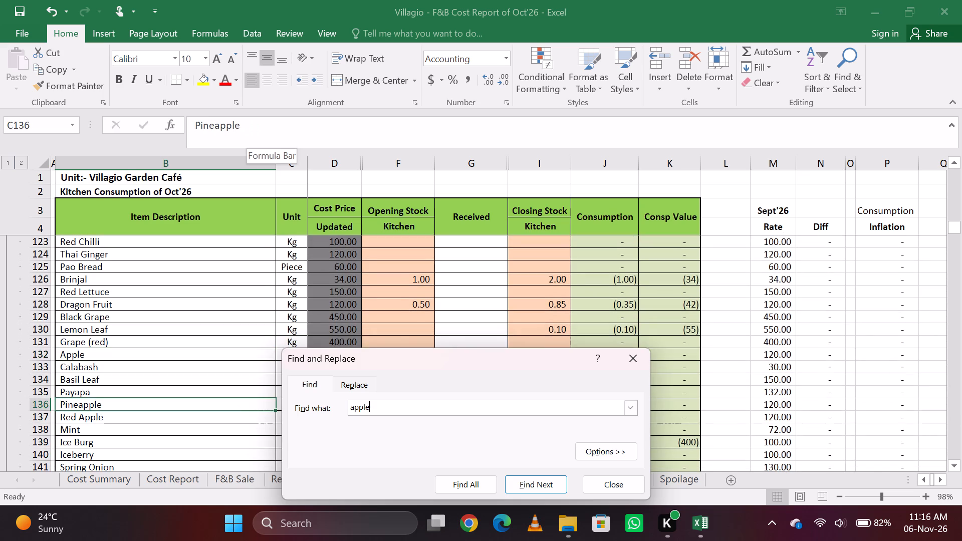
key("Return")
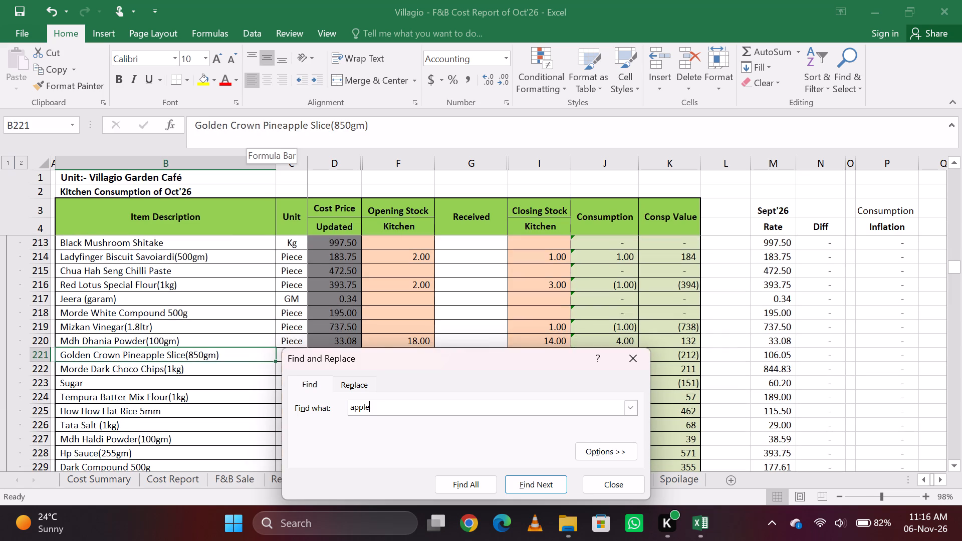
key("Escape")
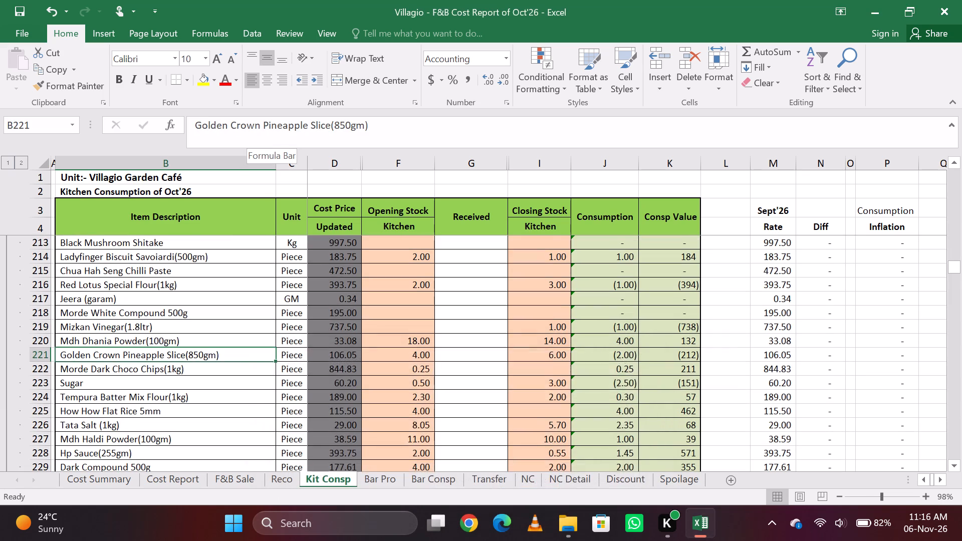
Check the closing stock entry for Golden Crown Pineapple Slice(850gm).
key("Page_Down")
key("Page_Up")
key("Right")
key("Right")
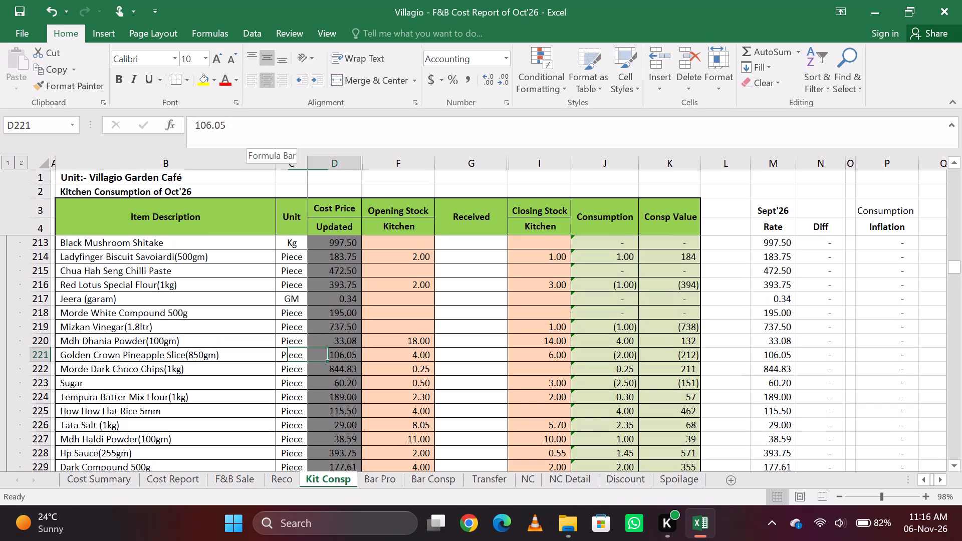
key("Right")
key("Right")
key("Right")
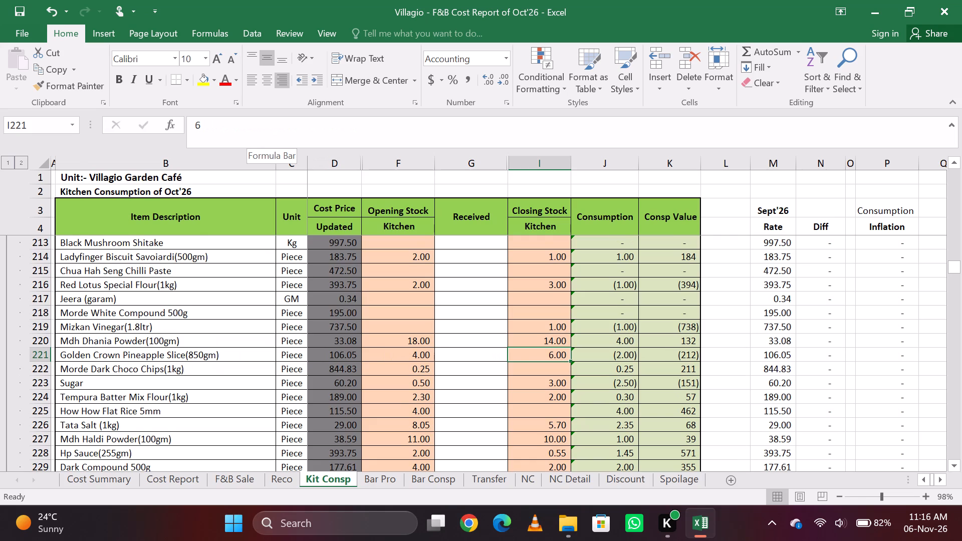
key("Left")
key("Left")
key("Left")
key("Left")
key("Left")
key("Left")
key("Left")
key("Right")
Insert a blank row directly below Peri Peri Sauce at the end of the Provisions section.
key("Page_Down")
key("Page_Down")
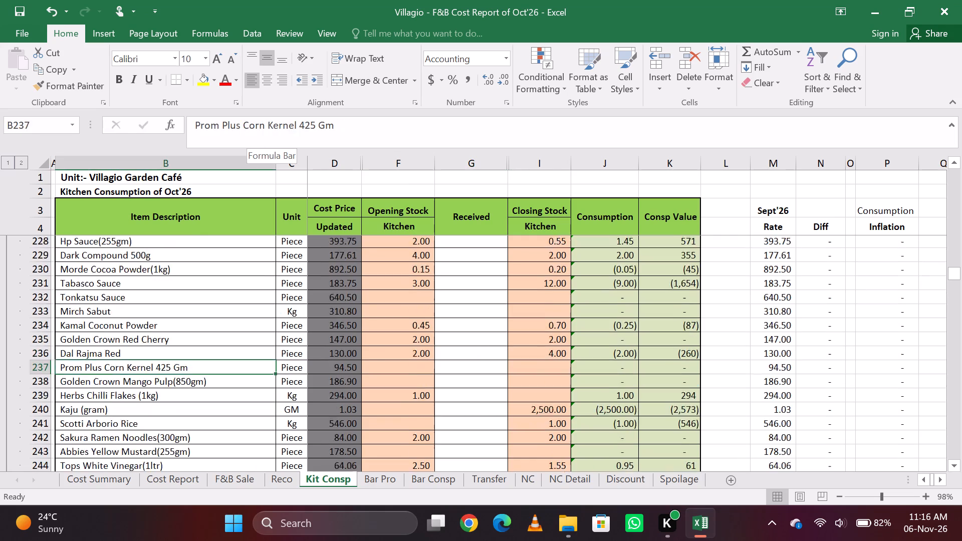
key("Page_Down")
key("Page_Down")
key("Page_Down")
key("Page_Down")
key("Page_Down")
key("Page_Down")
key("Page_Down")
key("Page_Down")
key("Page_Down")
key("Page_Down")
key("Page_Up")
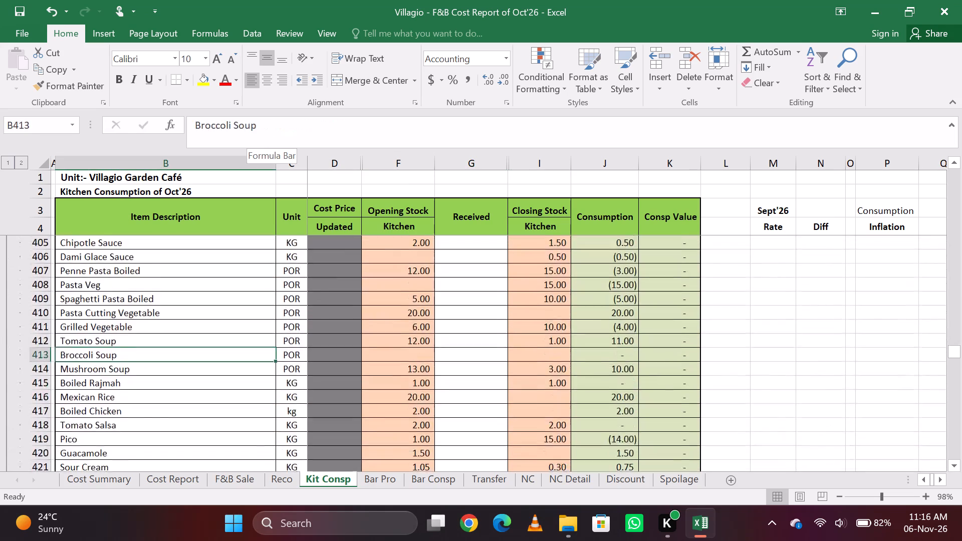
key("Up")
key("Down")
key("Up")
key("Up")
key("Up")
key("Up")
key("Up")
key("Up")
key("Up")
key("Up")
key("Up")
key("Up")
key("Up")
key("Up")
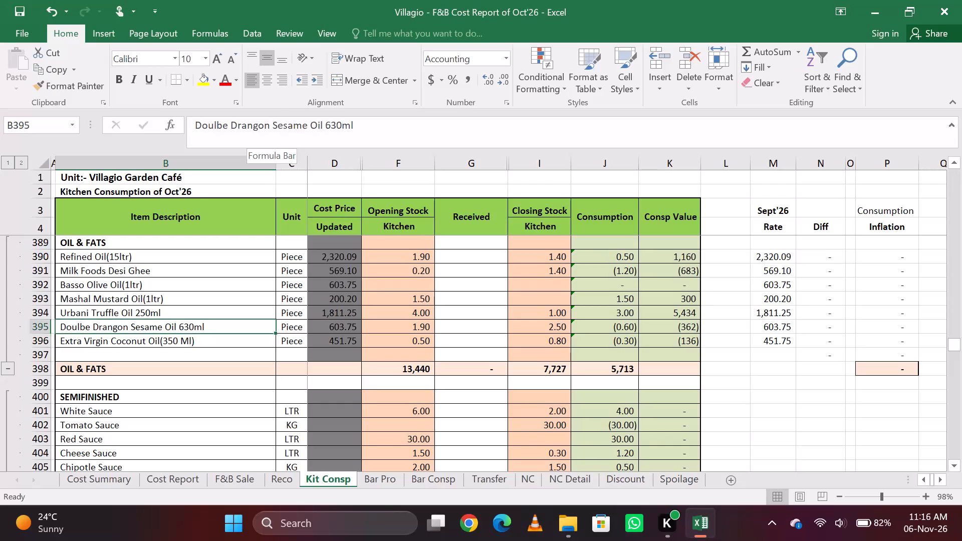
key("Up")
key("Down")
key("Down")
key("Down")
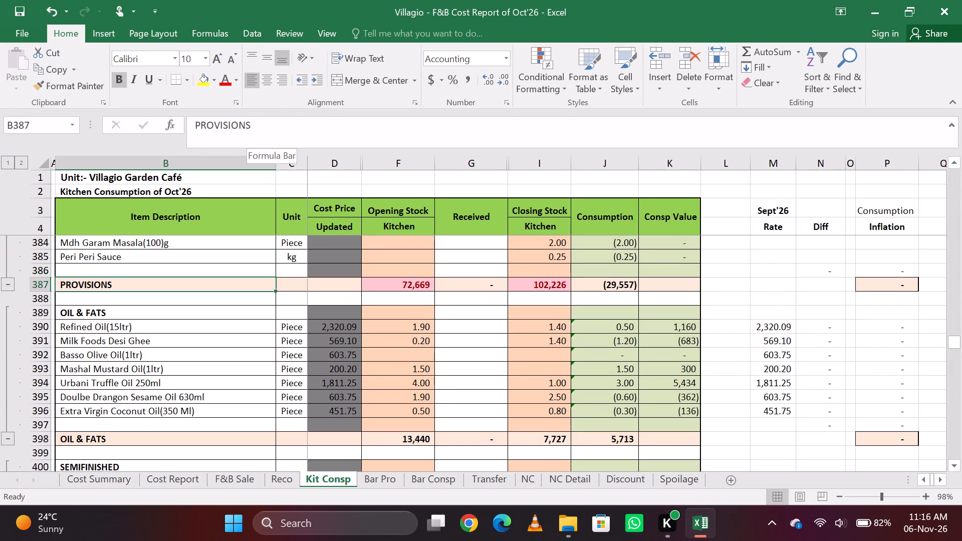
key("Up")
key("shift+space")
key("ctrl+shift+equal")
Enter the item "Apple Vineger" with unit kg in the new Provisions row.
key("Down")
key("Up")
type("Apple")
key("space")
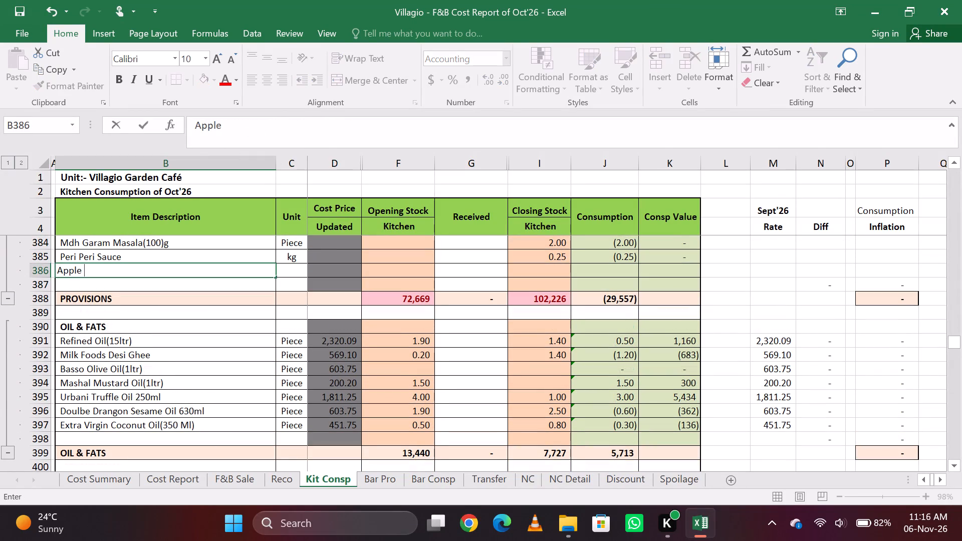
type("Vine")
key("g")
type("er")
key("Tab")
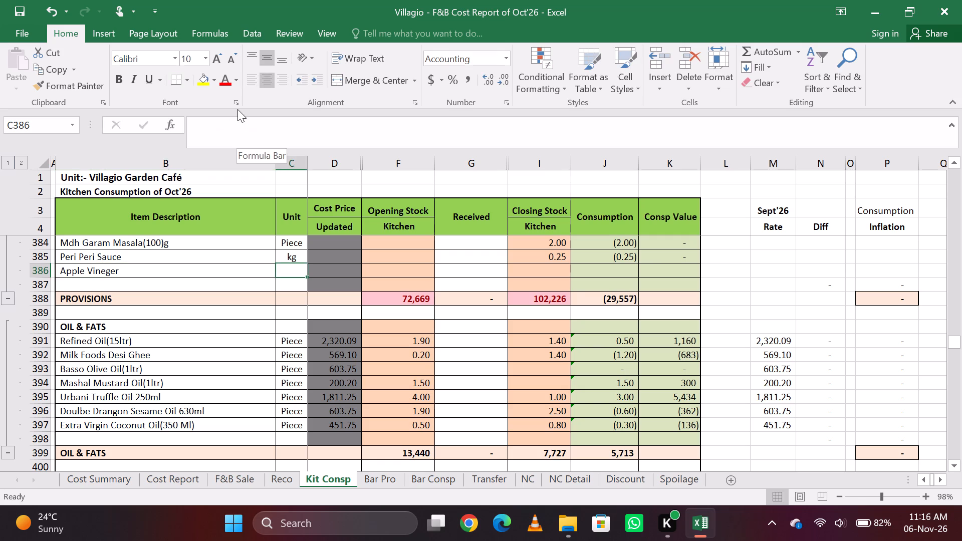
type("kg")
key("Tab")
key("Tab")
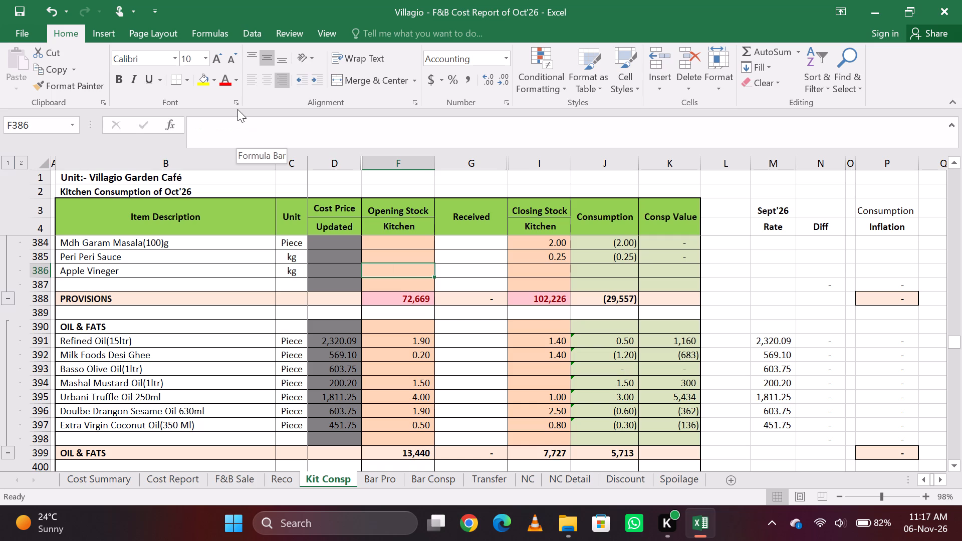
Set the kitchen closing stock for Apple Vineger to 0.4.
key("Page_Down")
key("Page_Down")
key("Page_Up")
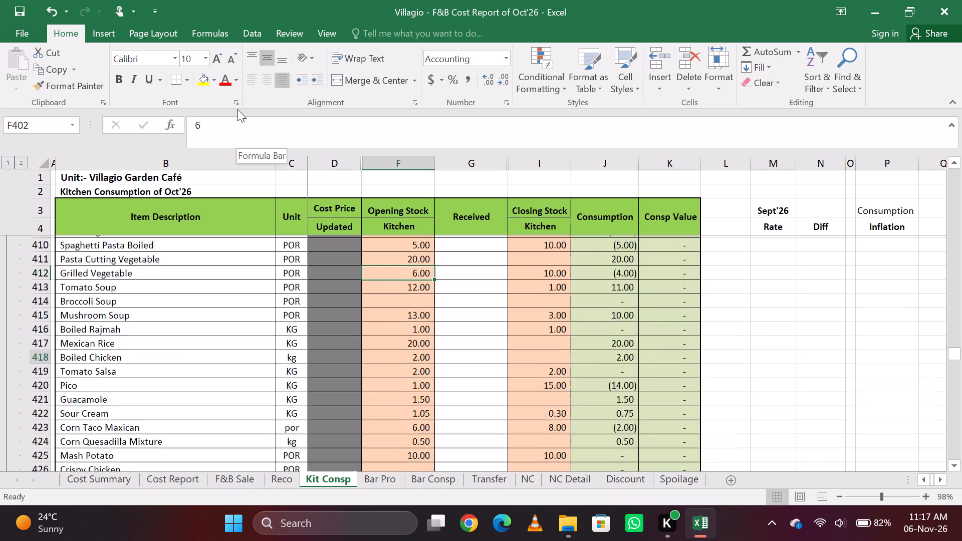
key("Page_Up")
key("Right")
key("Right")
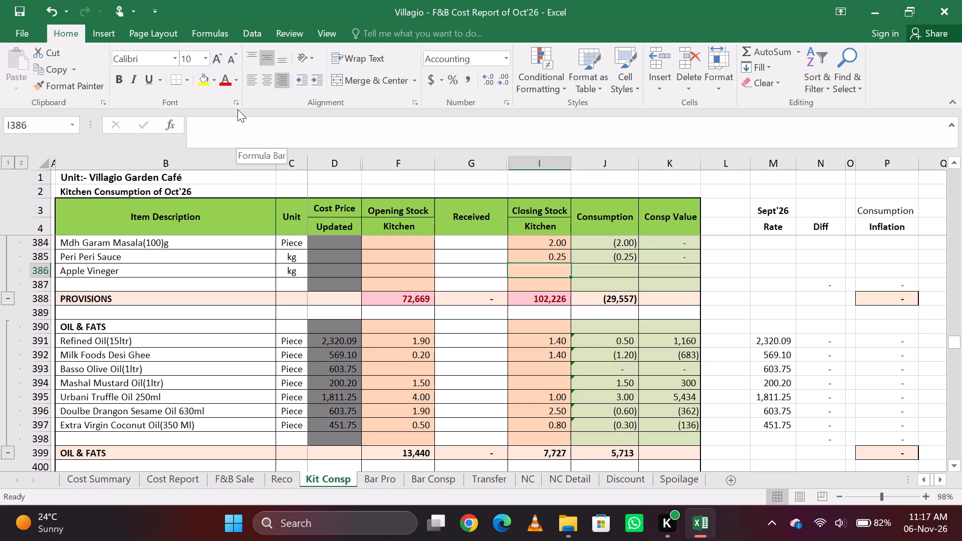
key("Right")
key("Left")
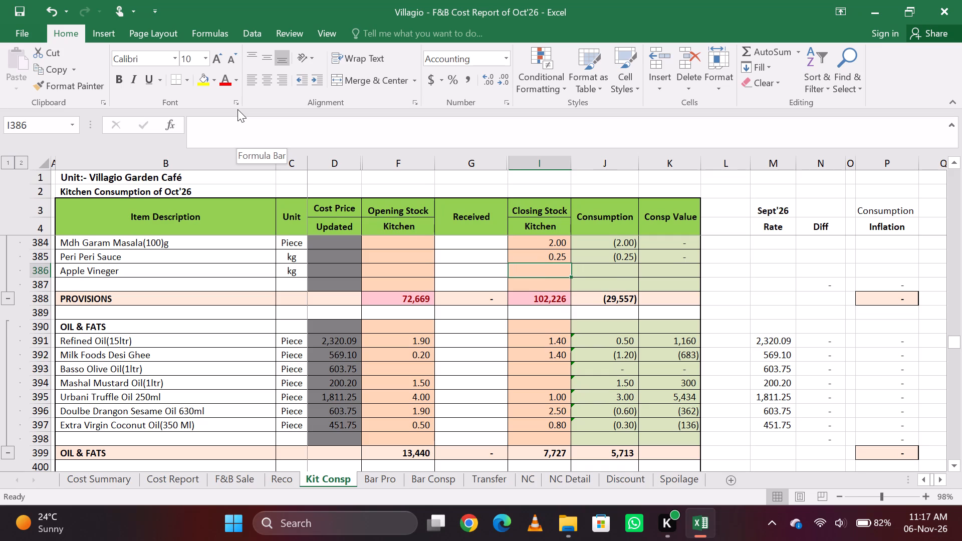
type(".5")
key("BackSpace")
key("4")
key("Return")
key("Up")
Save the workbook.
key("ctrl+s")
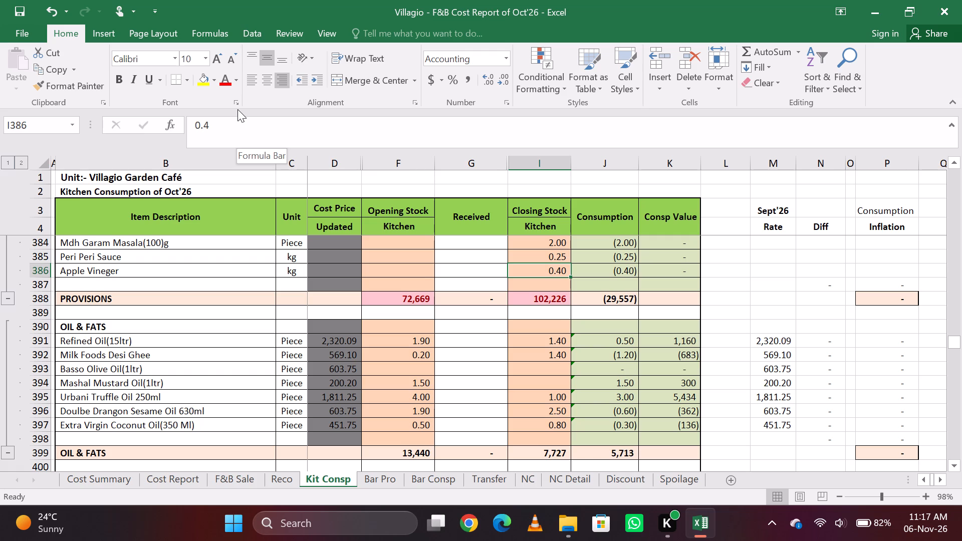
key("Down")
key("Up")
key("Down")
key("Up")
key("ctrl+s")
key("Down")
key("Up")
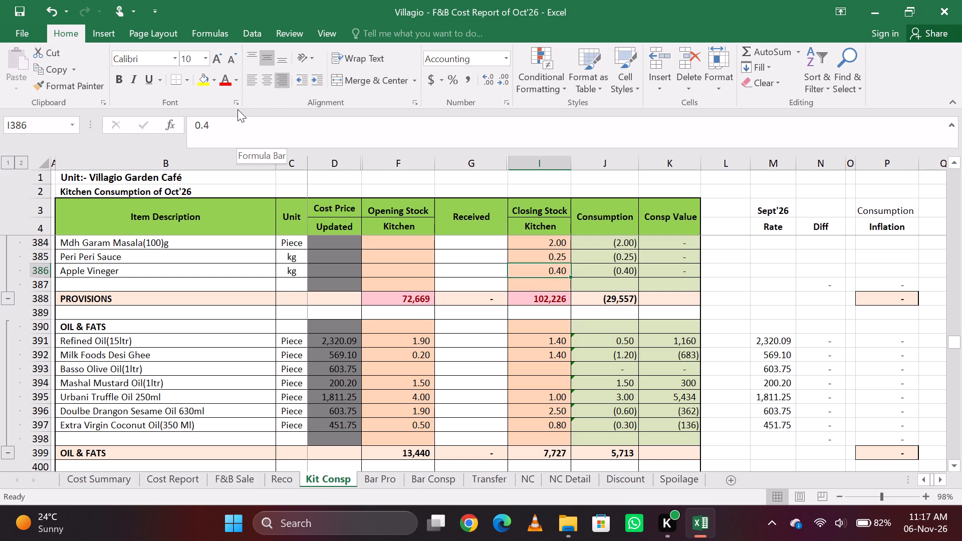
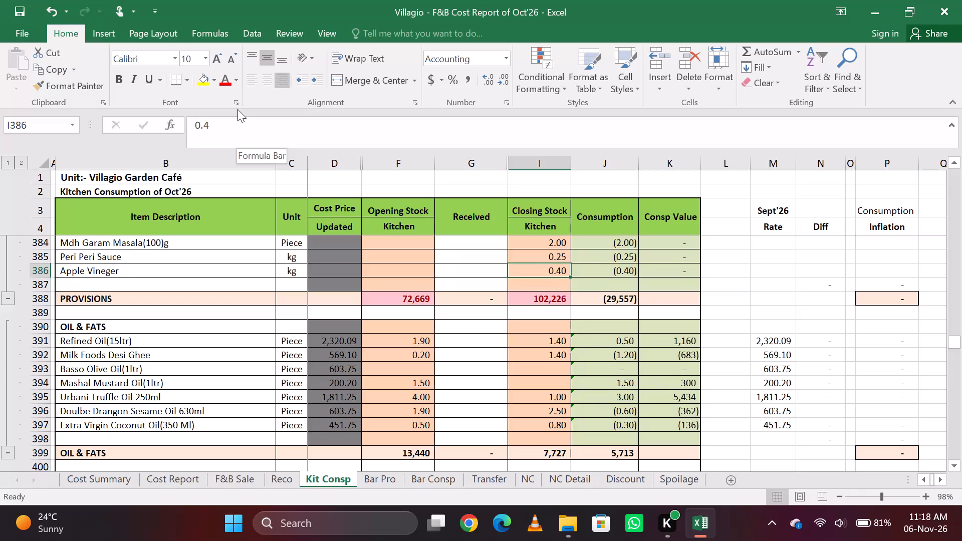
Find the Salmon Fish Fillet row by searching "salm" and enter 0.32 as its kitchen closing stock.
key("ctrl+f")
type("fi")
key("BackSpace")
key("BackSpace")
key("BackSpace")
type("fish")
key("BackSpace")
key("BackSpace")
key("BackSpace")
key("BackSpace")
key("a")
key("BackSpace")
type("sal")
key("Return")
key("Return")
key("Return")
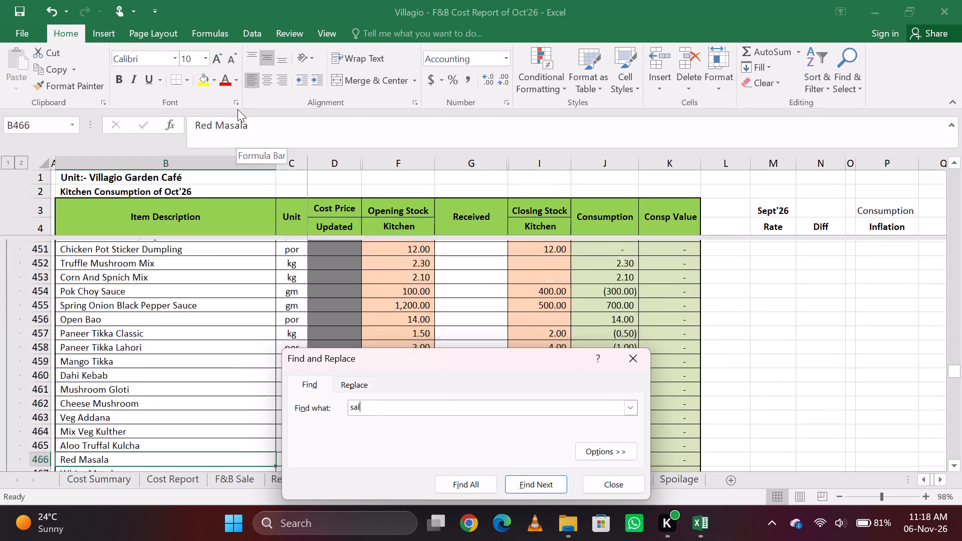
key("m")
key("Return")
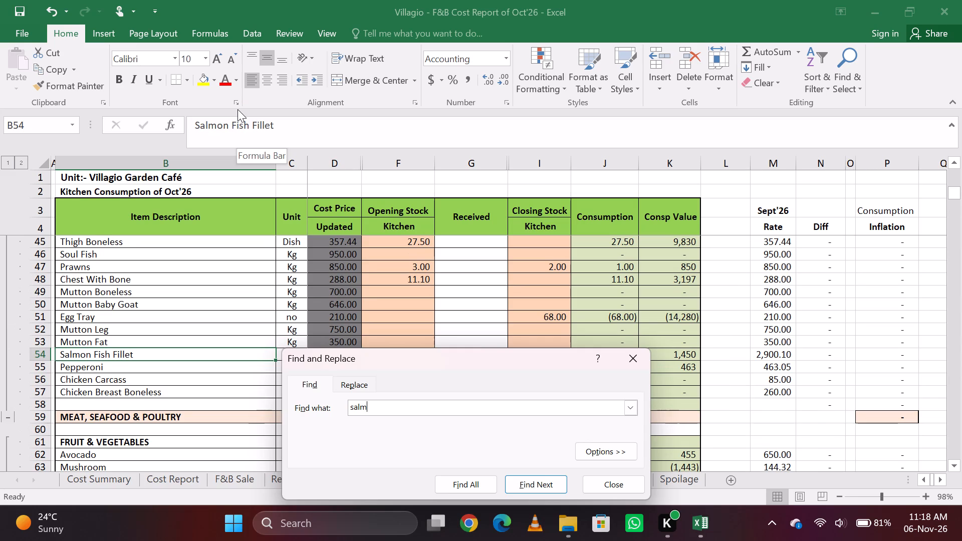
key("Escape")
key("Right")
key("Right")
key("Right")
key("Right")
key("Right")
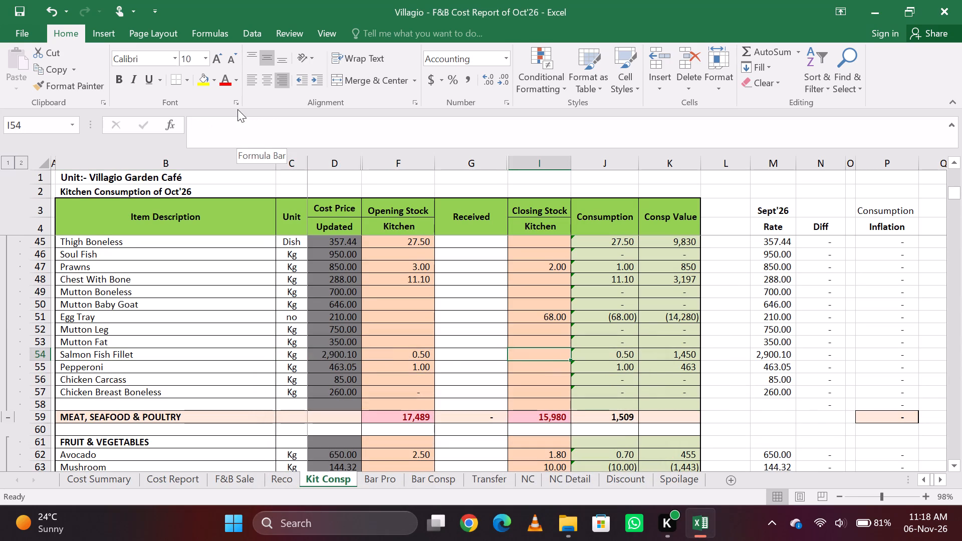
key("period")
type("32")
key("Return")
Search the sheet for "spin" to find the Spinach row and select its kitchen closing stock cell.
key("ctrl+f")
key("BackSpace")
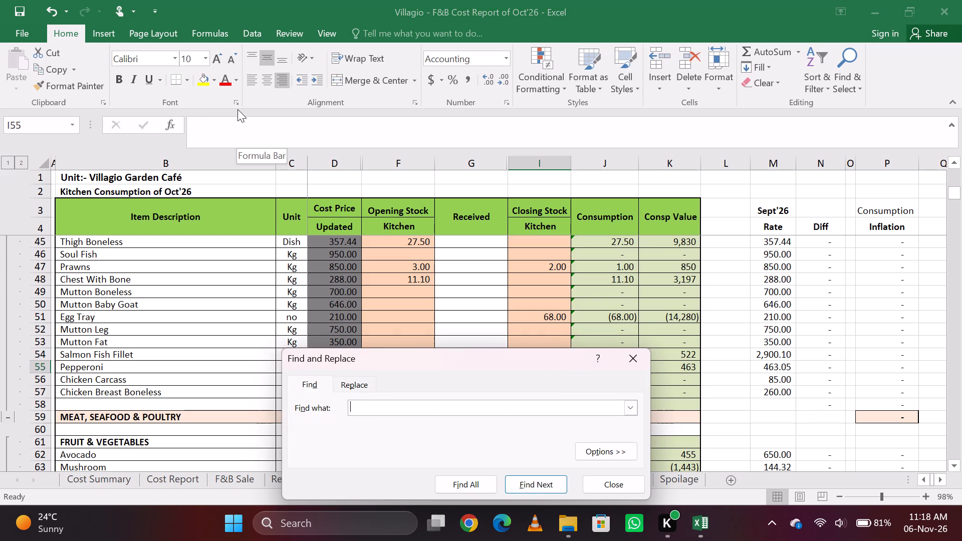
key("BackSpace")
key("BackSpace")
key("BackSpace")
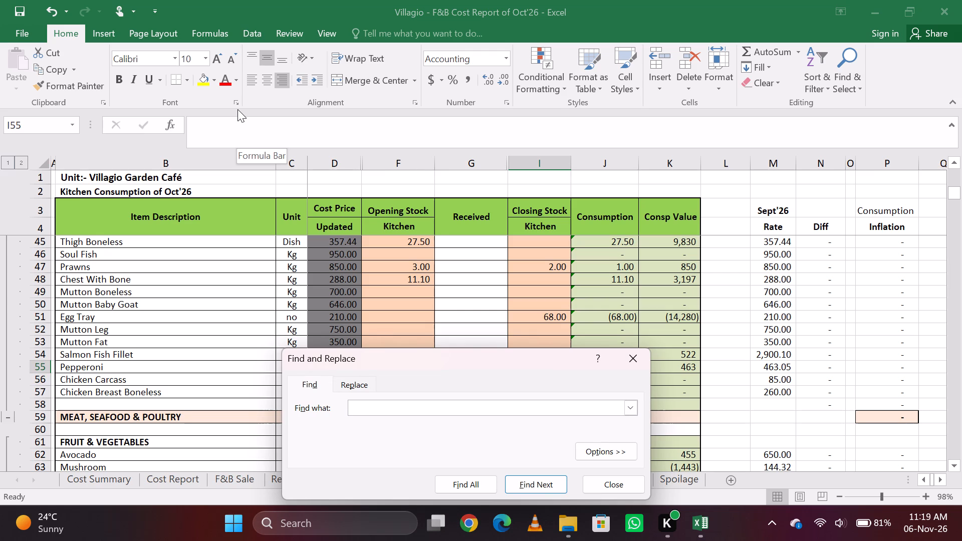
key("BackSpace")
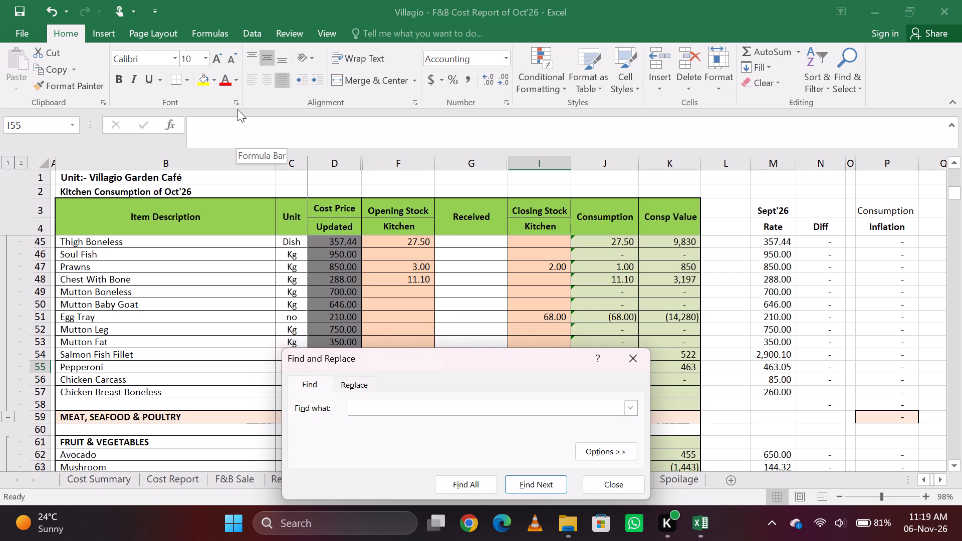
type("spo")
key("BackSpace")
key("BackSpace")
key("BackSpace")
type("spin")
key("Return")
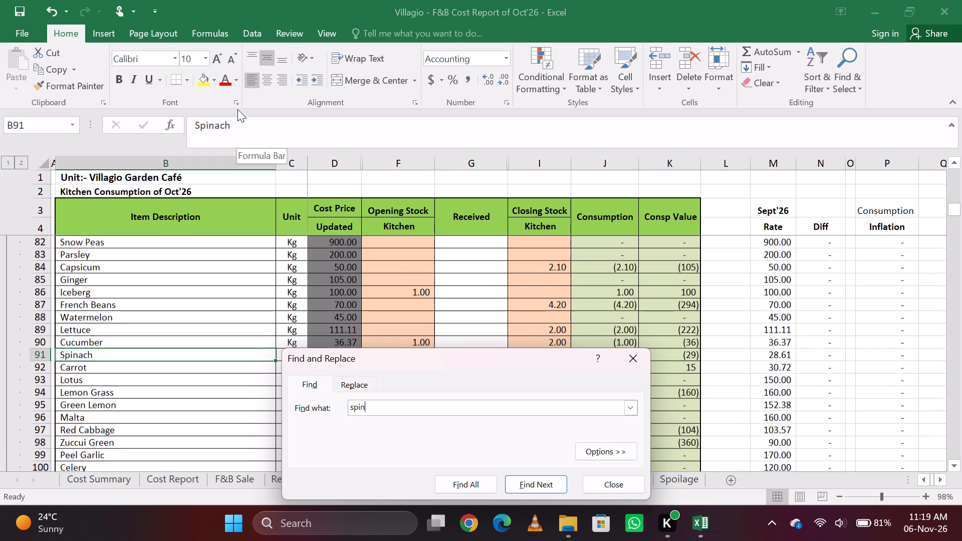
key("Escape")
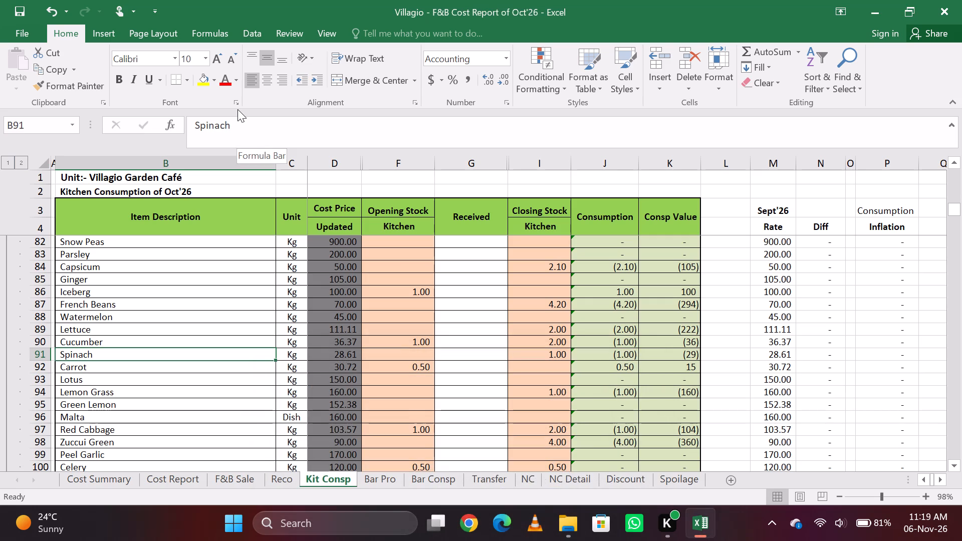
key("Right")
key("Right")
key("Right")
key("Right")
key("Right")
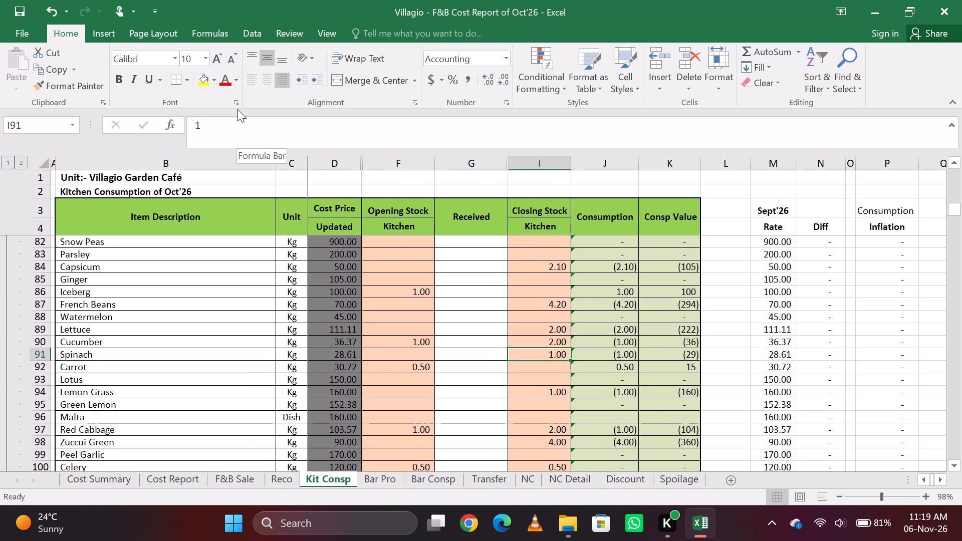
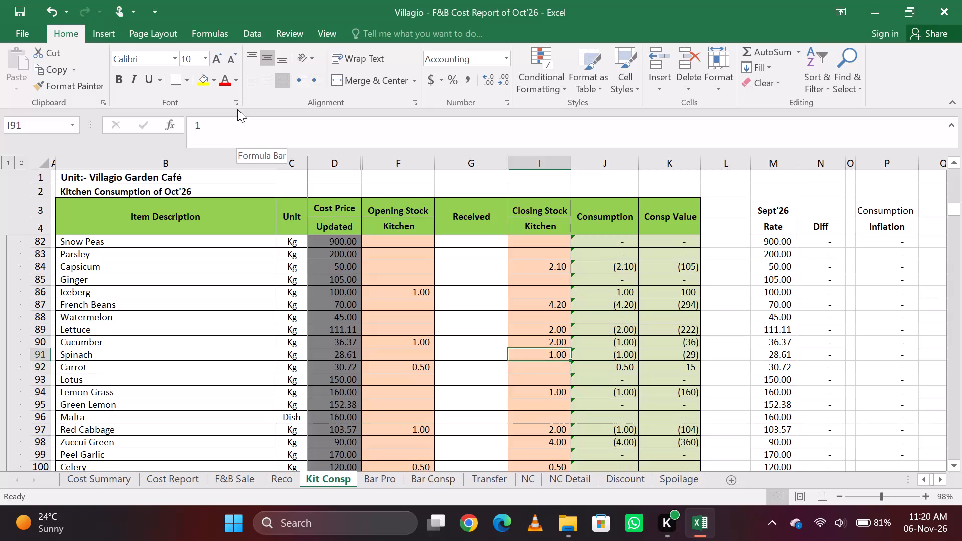
Search the sheet for "thai" and go through the matching item rows.
type("thai")
key("space")
key("Return")
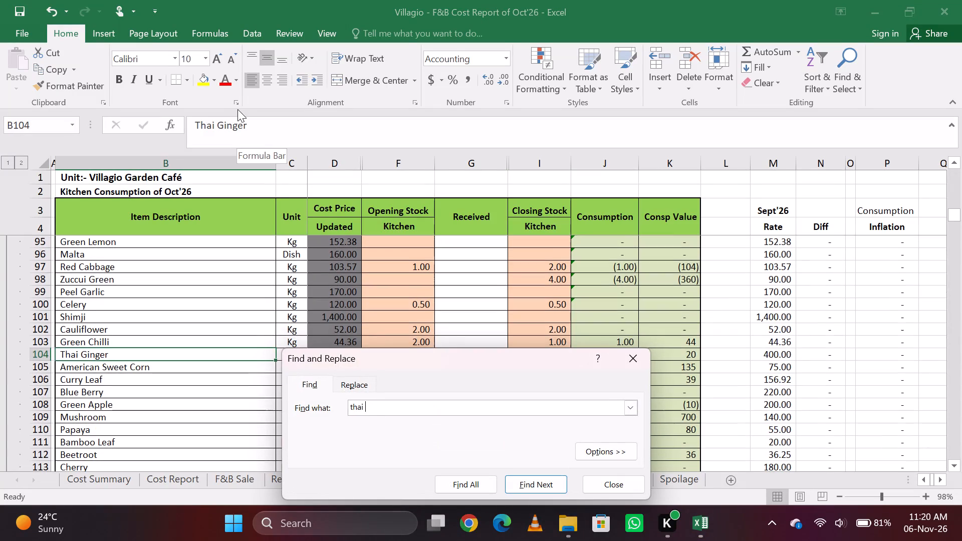
key("Return")
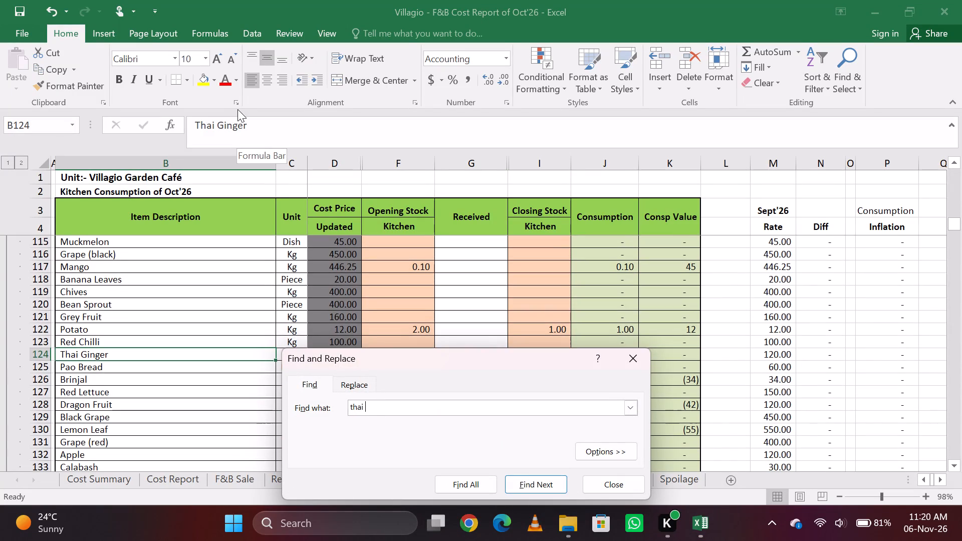
key("Return")
key("Return")
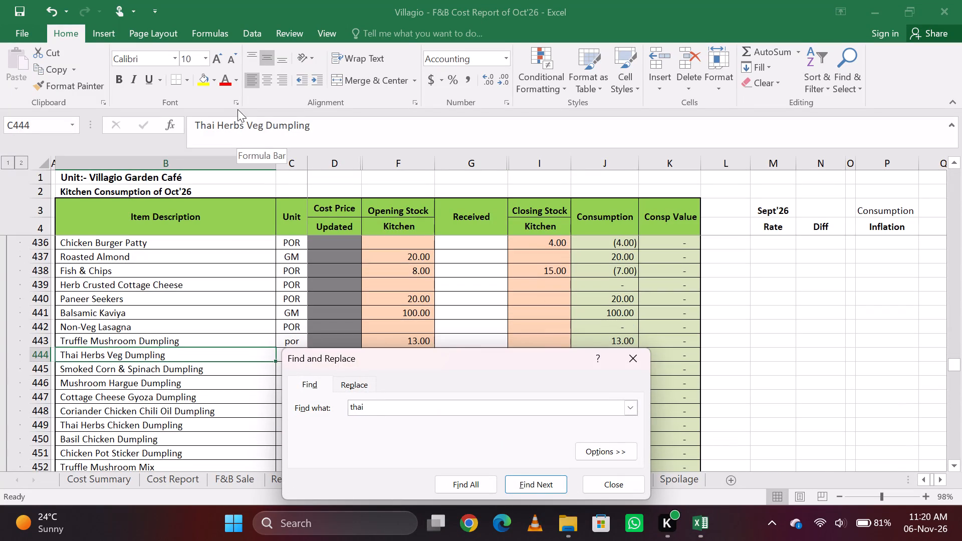
key("Return")
key("Return")
key("Return")
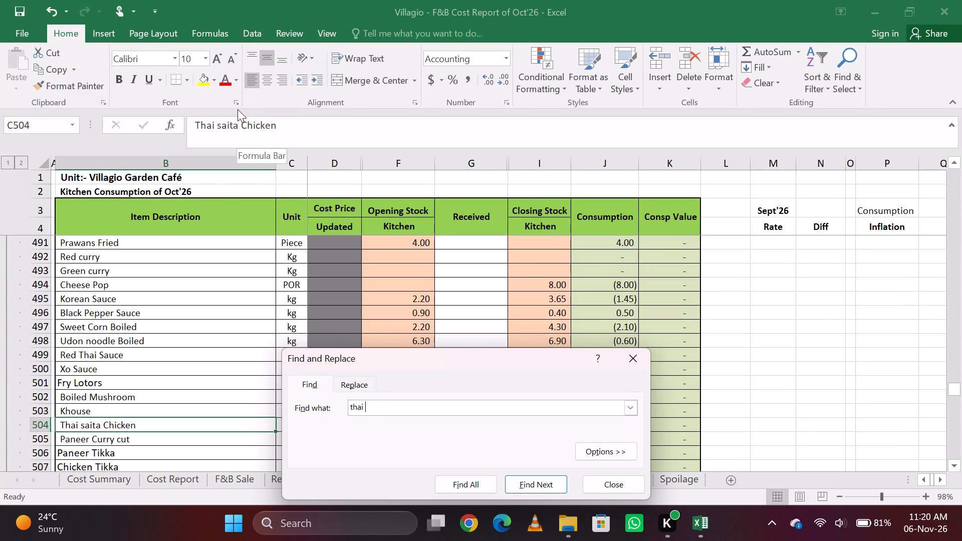
key("Return")
key("Return")
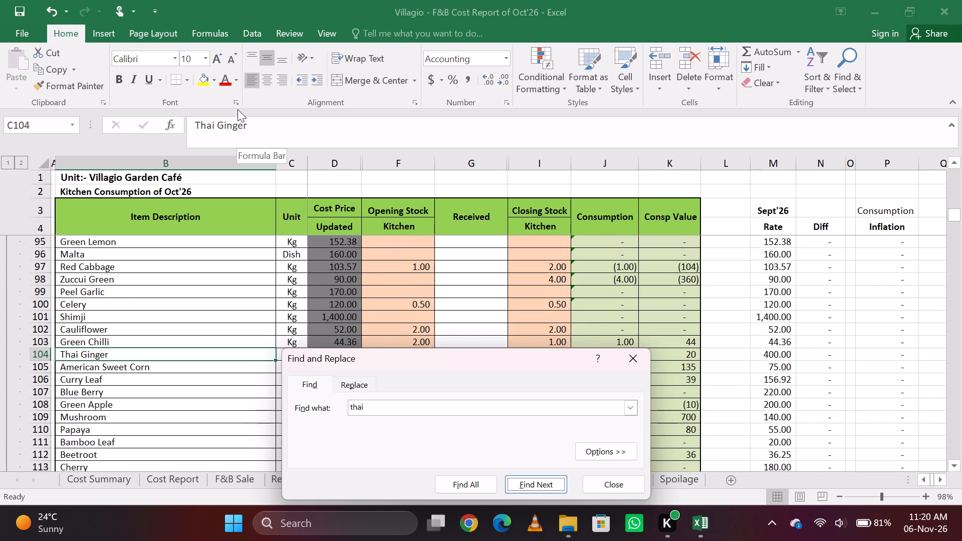
key("Return")
key("Return")
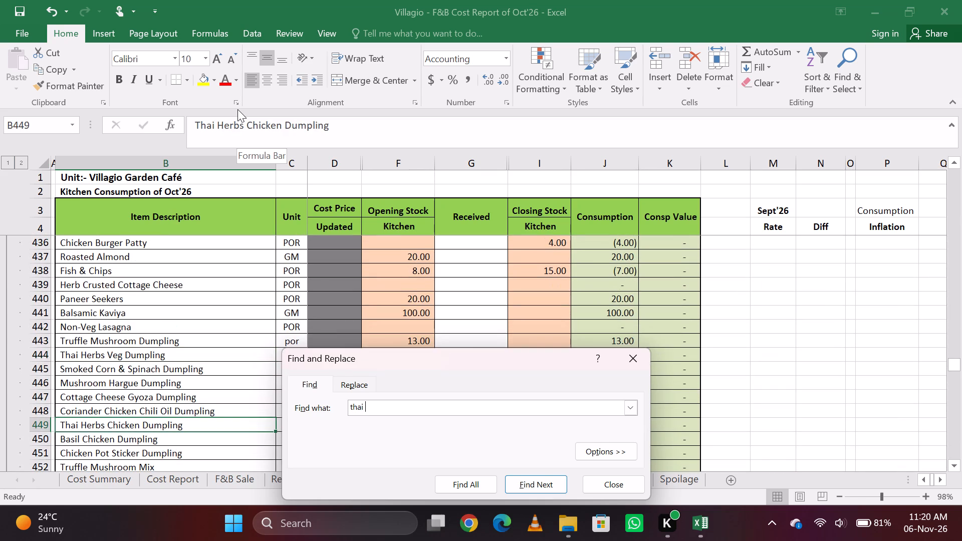
key("Return")
Find the Sakura Ramen Noodles(300gm) row by searching "nood" and set its kitchen closing stock to the formula =2+3.
key("BackSpace")
key("BackSpace")
key("BackSpace")
key("BackSpace")
key("BackSpace")
key("BackSpace")
key("BackSpace")
key("BackSpace")
key("BackSpace")
key("BackSpace")
key("BackSpace")
key("BackSpace")
key("BackSpace")
key("BackSpace")
key("BackSpace")
key("BackSpace")
key("BackSpace")
key("BackSpace")
key("BackSpace")
key("BackSpace")
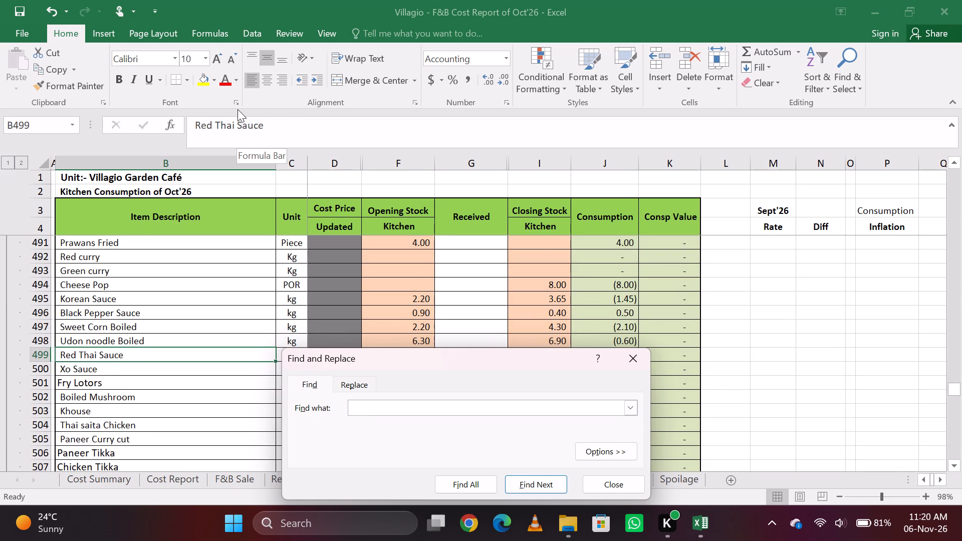
type("nood")
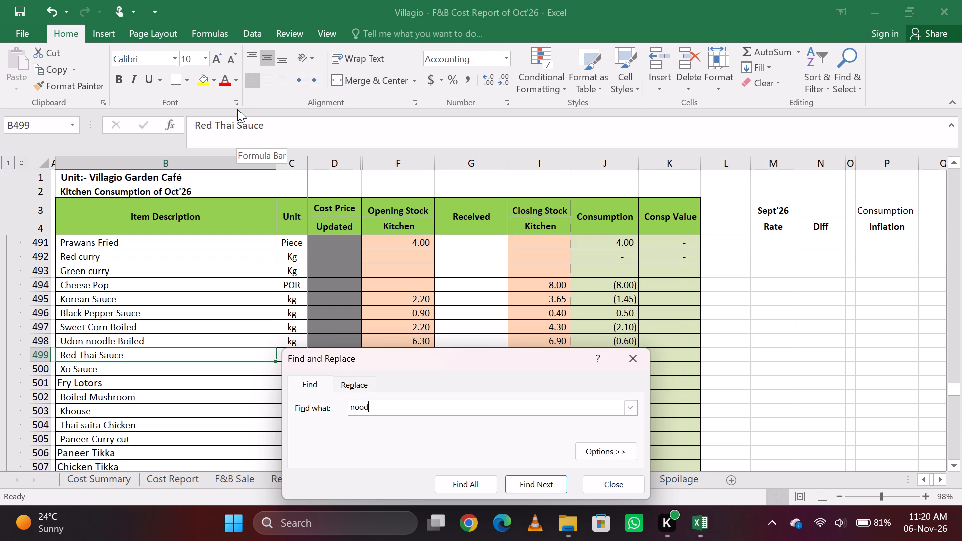
key("Return")
key("Return")
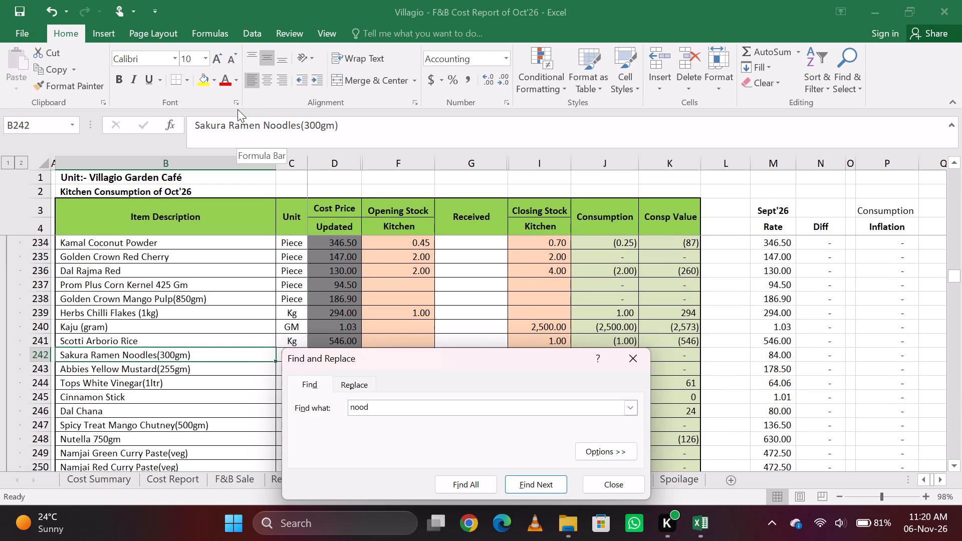
key("Return")
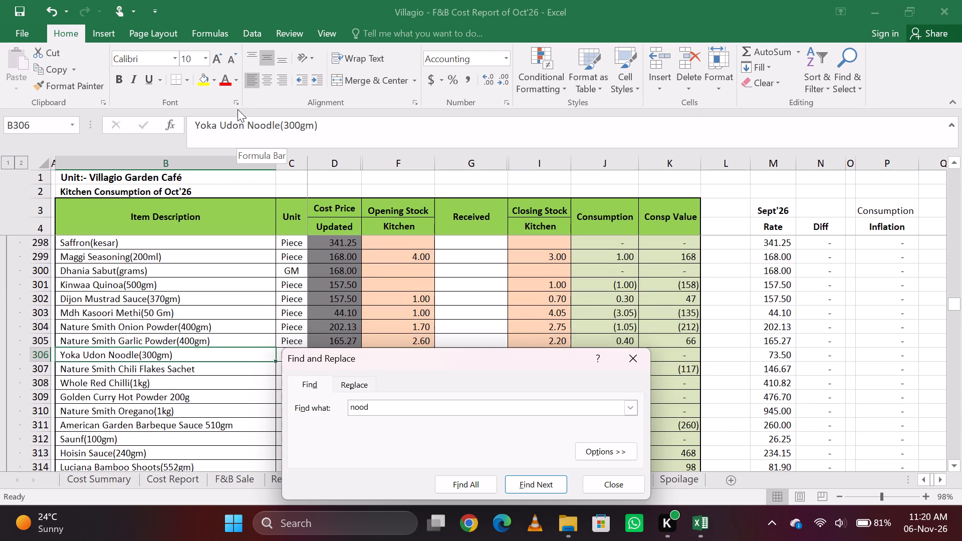
key("Return")
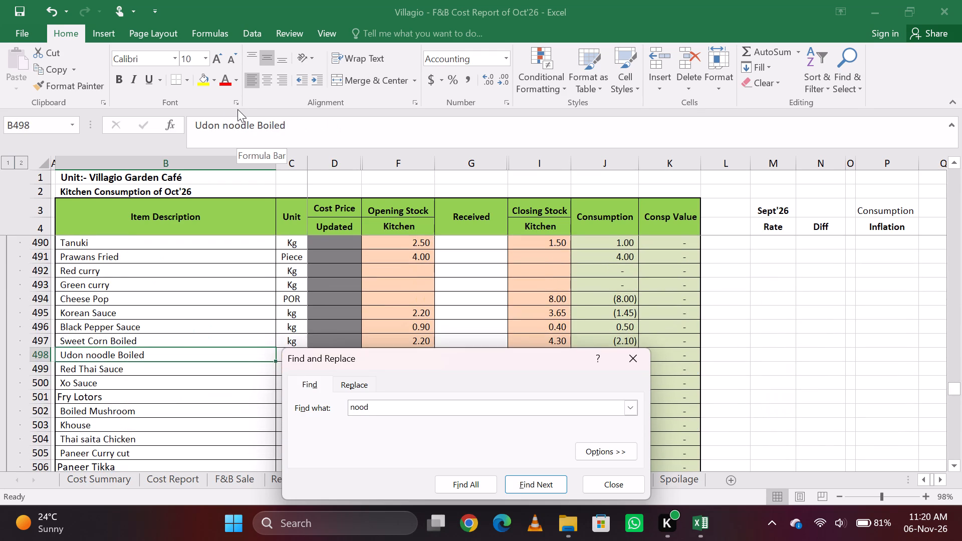
key("Return")
key("Return")
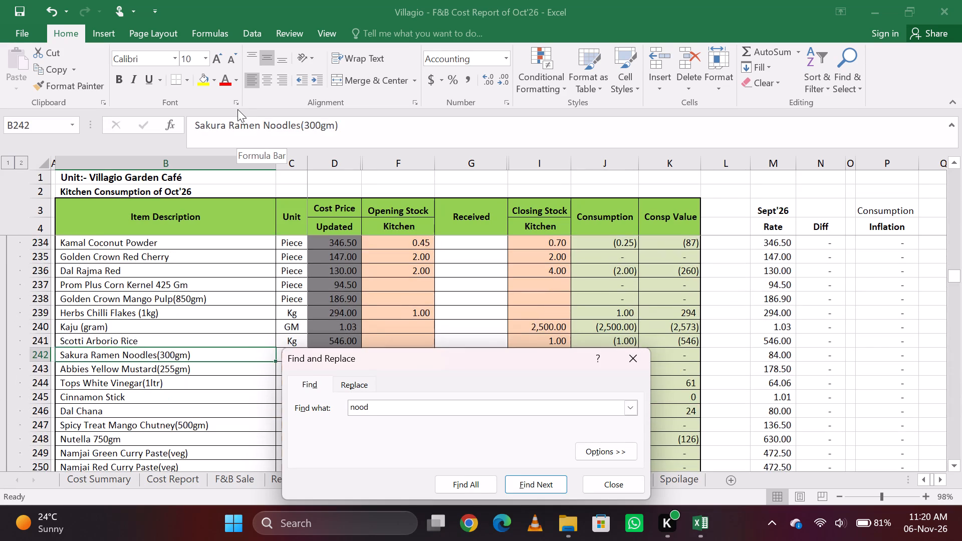
key("Return")
key("Return")
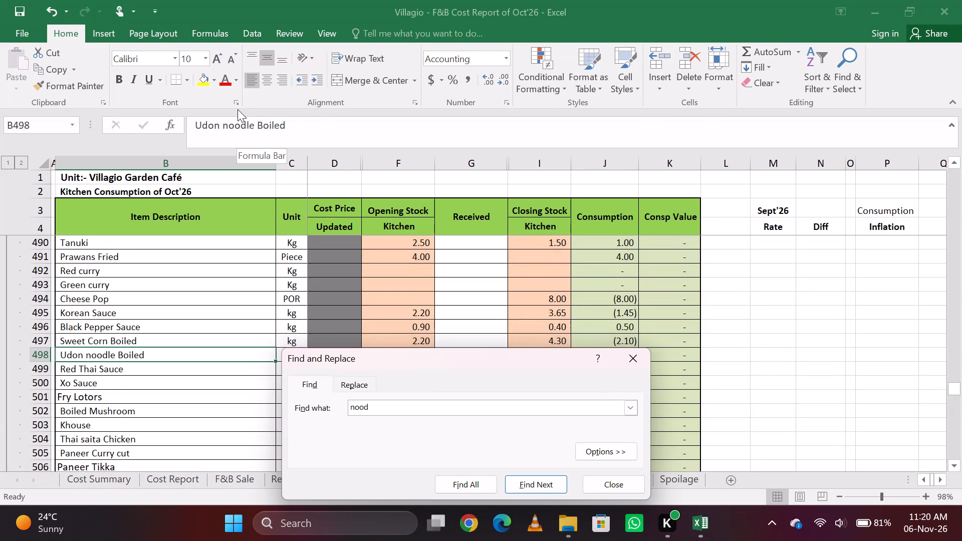
key("Return")
key("Return")
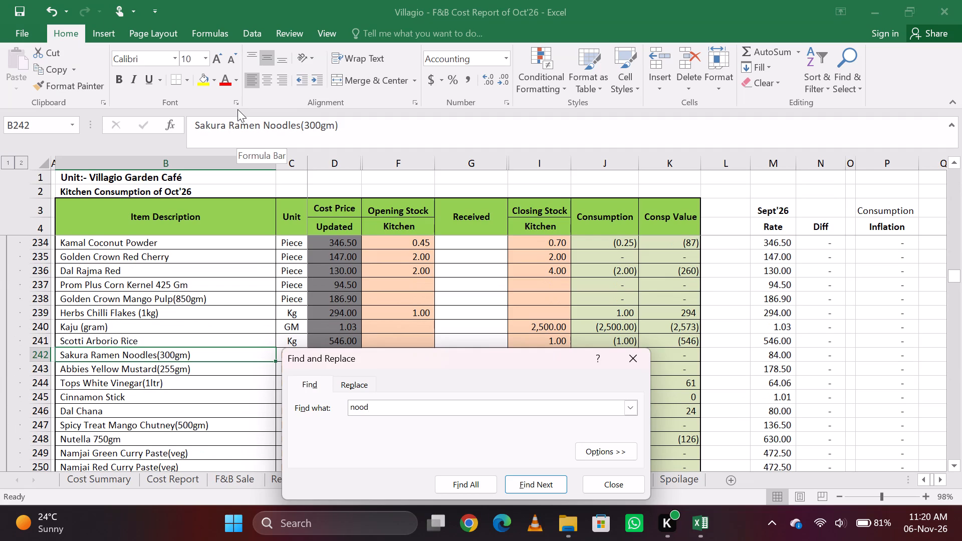
key("Escape")
key("Page_Down")
key("Page_Down")
key("Page_Down")
key("Page_Up")
key("Page_Up")
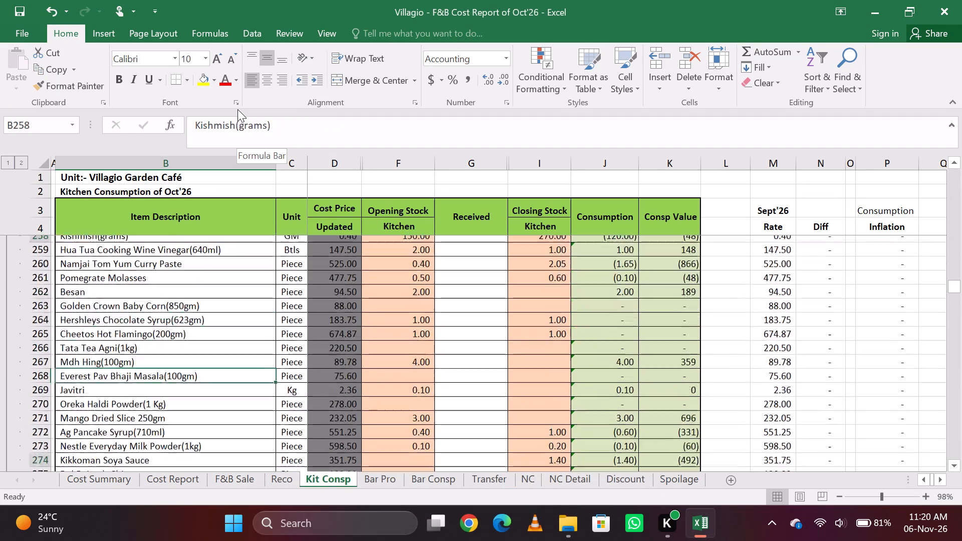
key("Page_Up")
key("Right")
key("Right")
key("Right")
key("Right")
key("Right")
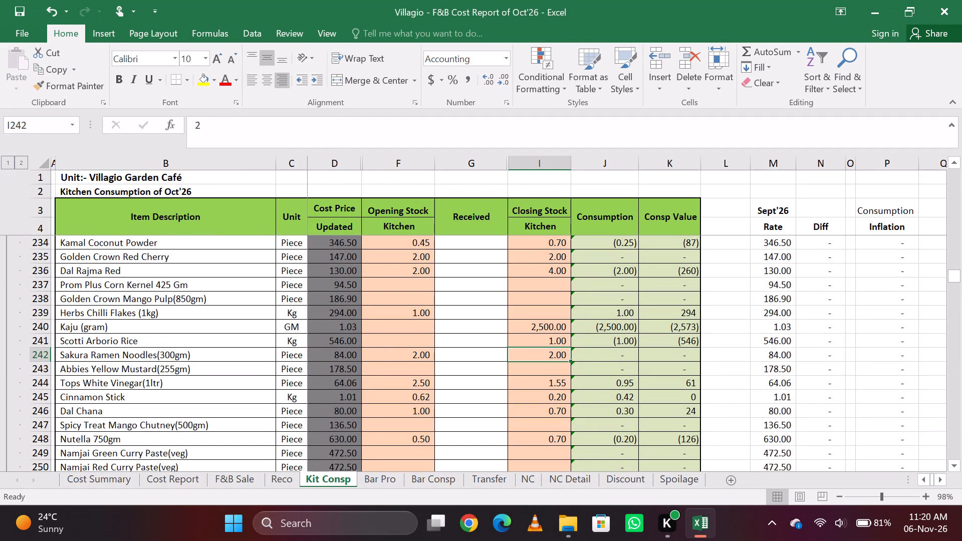
left_click(234, 131)
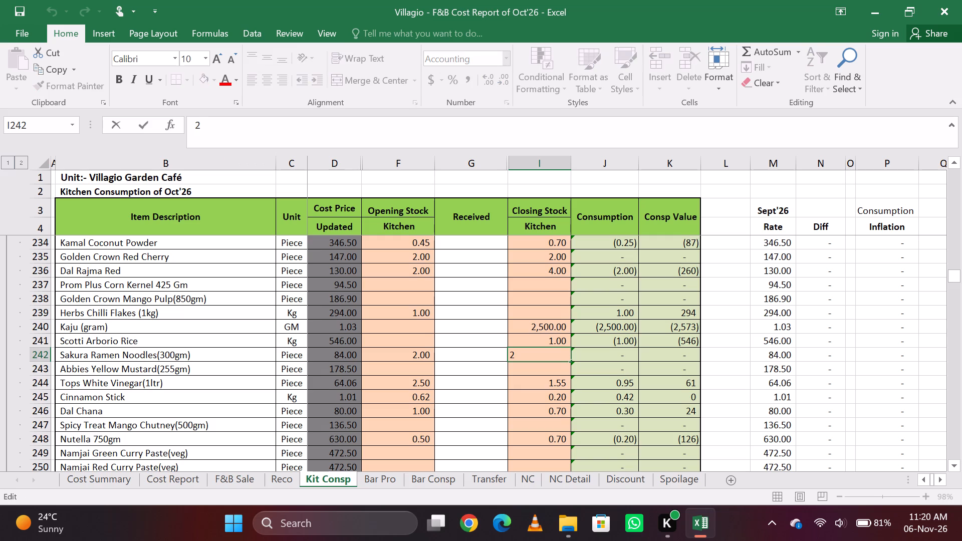
type("+3")
key("Page_Up")
key("Left")
key("Left")
key("Left")
key("Left")
key("Left")
key("Left")
key("Left")
key("Left")
key("Left")
key("Left")
key("Left")
key("equal")
key("Return")
Search the sheet for "sweet c", compare the sweet corn rows and select the kitchen closing stock cell of Sweet Corn Cream Style(450gm).
key("ctrl+f")
key("BackSpace")
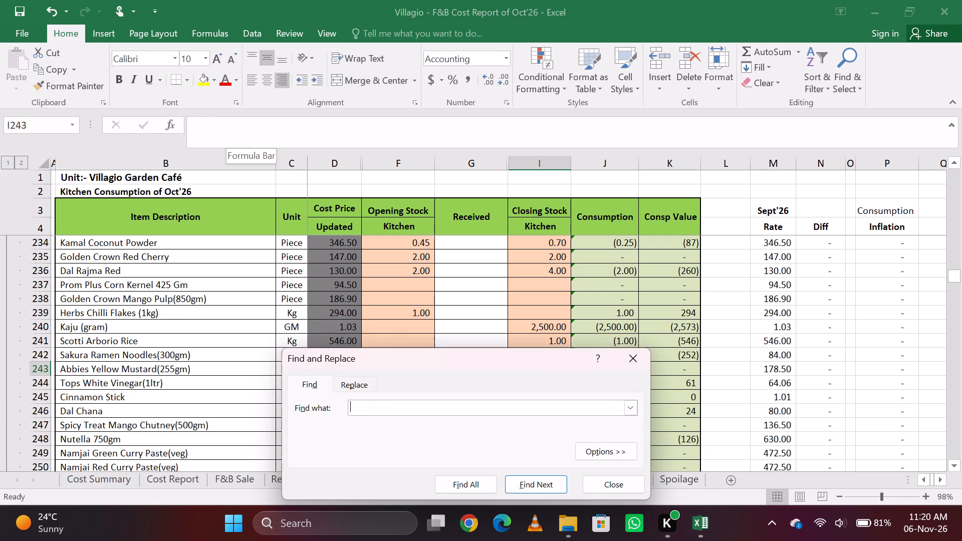
key("BackSpace")
key("BackSpace")
key("BackSpace")
type("sweet c")
key("Return")
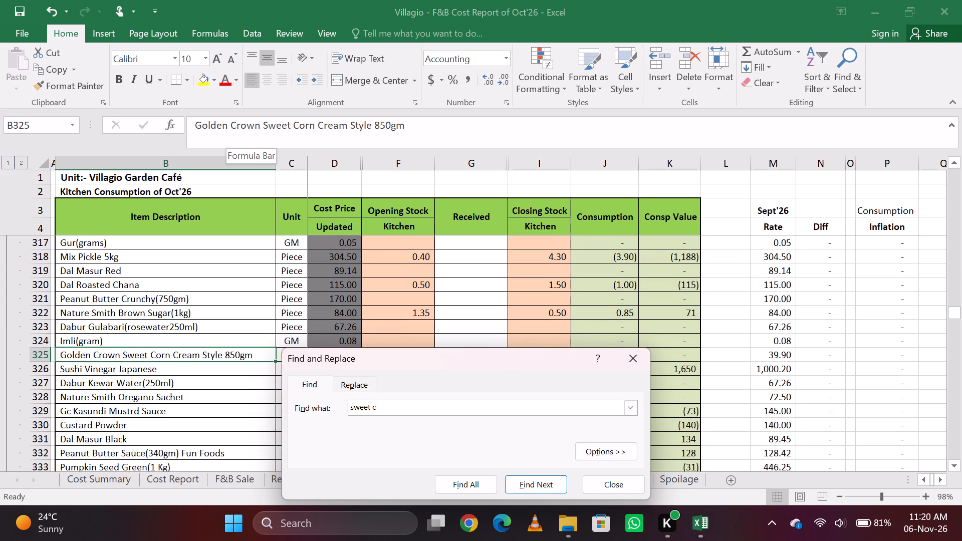
key("Return")
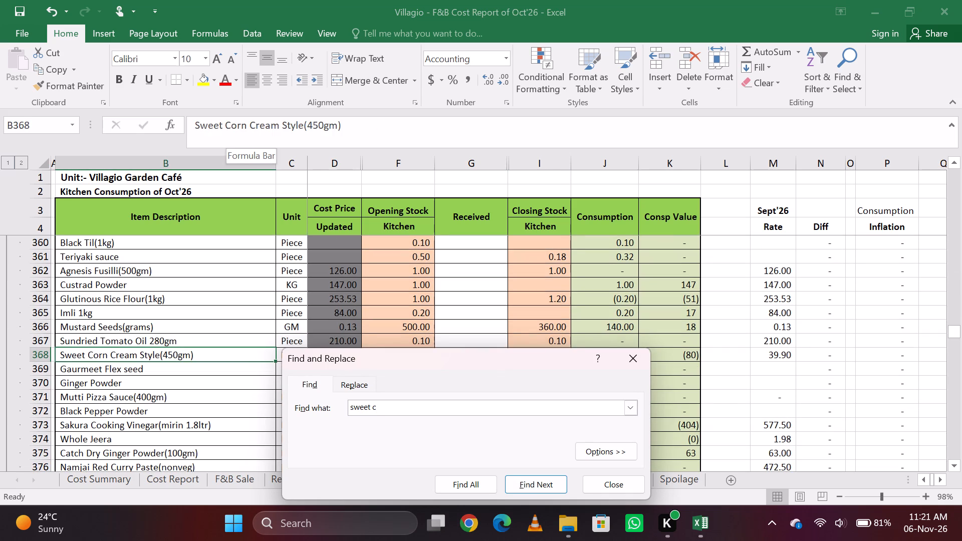
key("Escape")
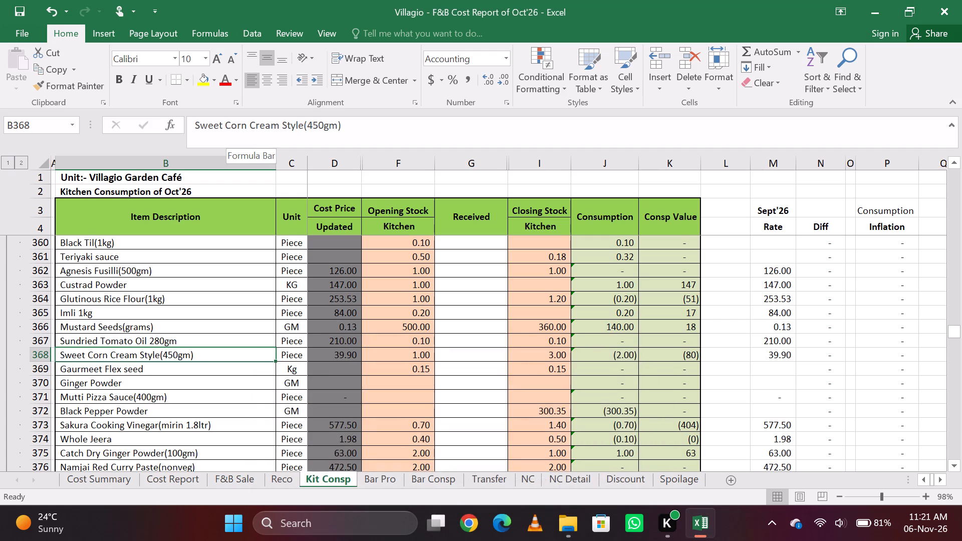
key("Right")
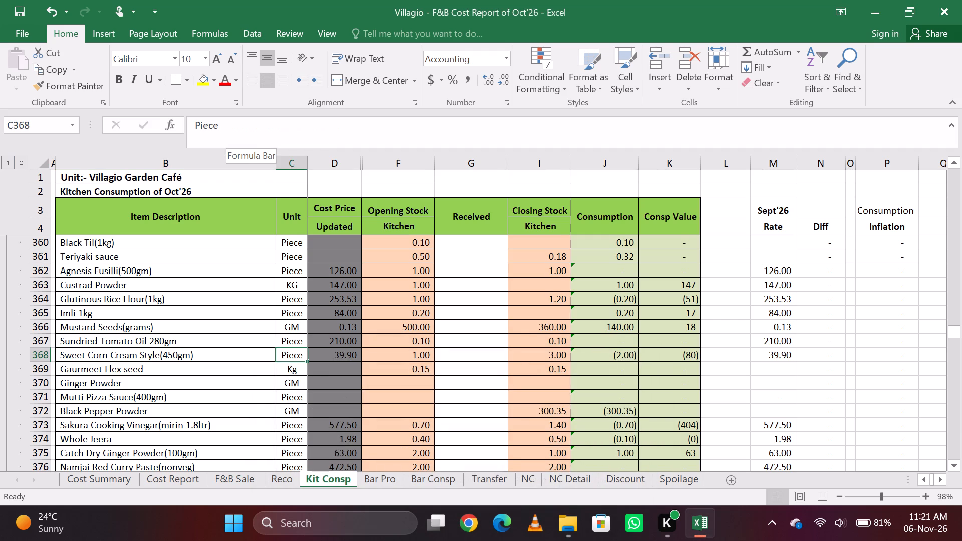
key("ctrl+f")
key("Return")
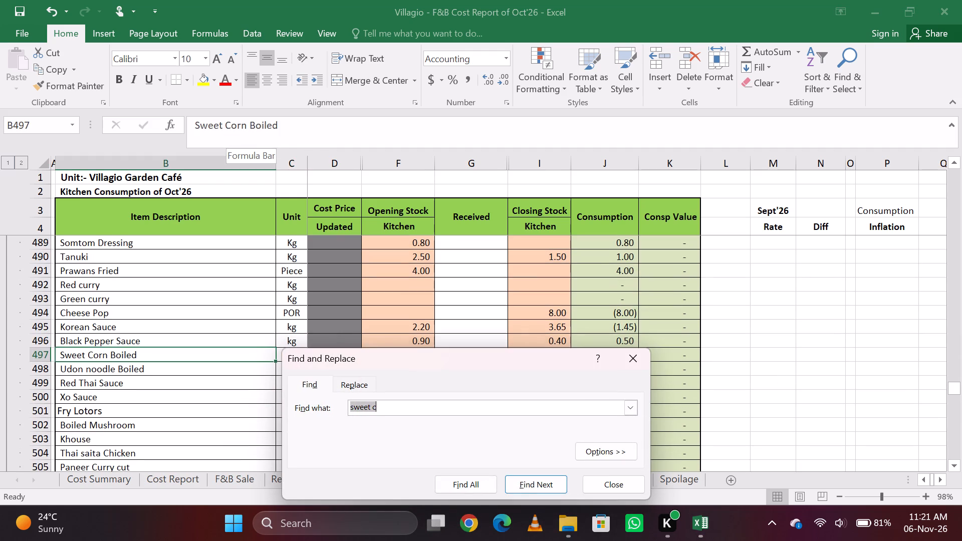
key("Return")
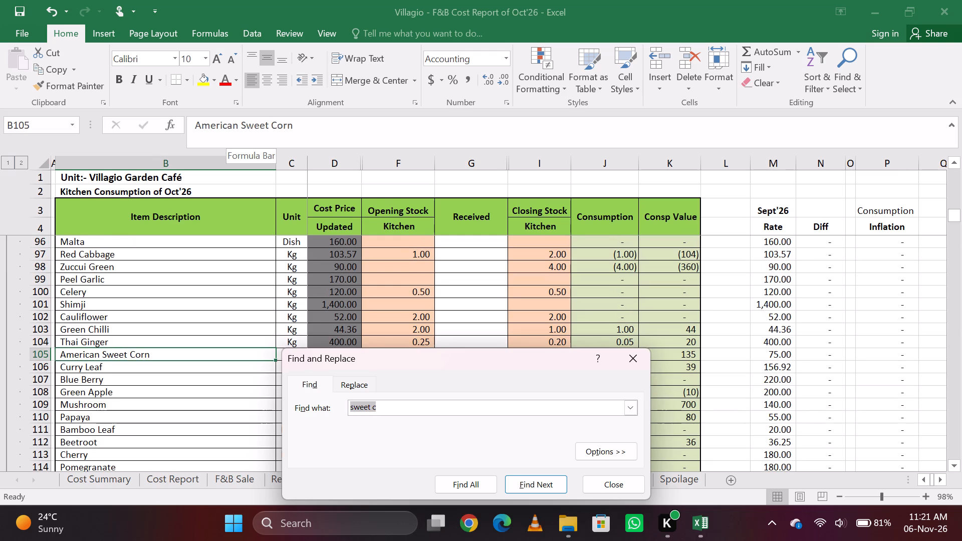
key("Return")
key("Return")
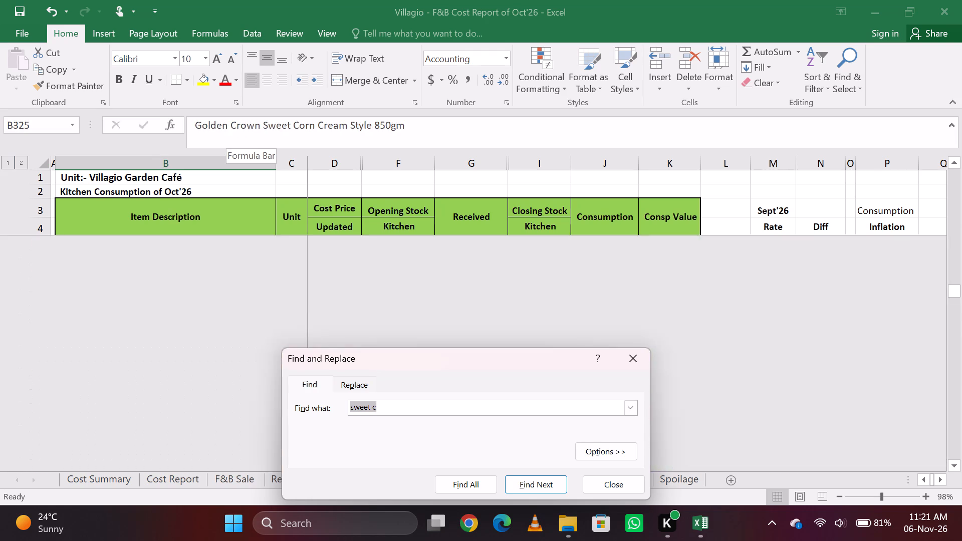
key("Return")
key("Return")
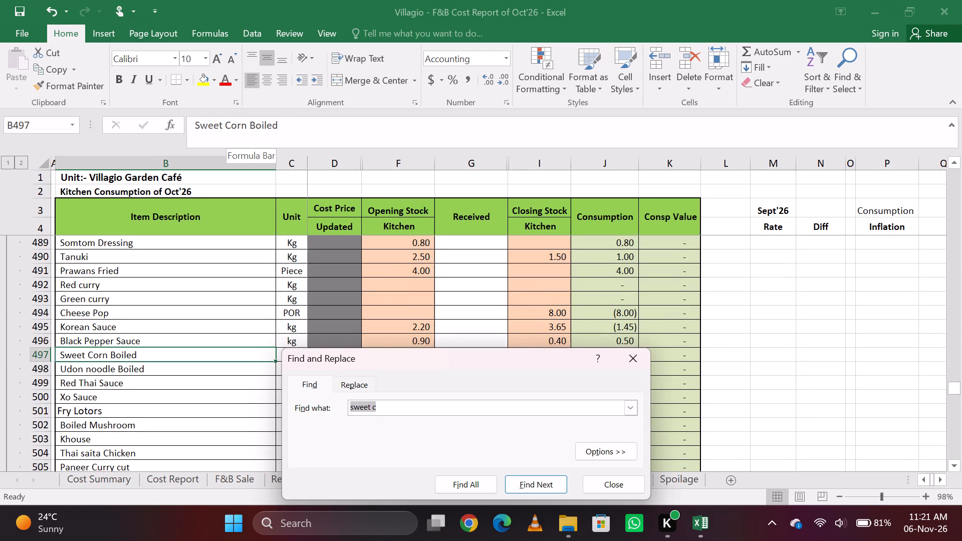
key("Return")
key("Escape")
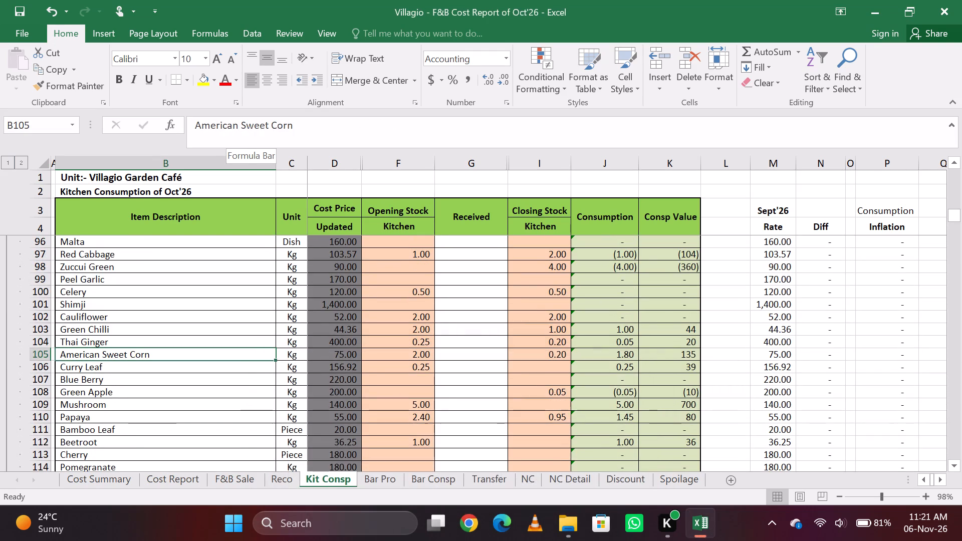
key("ctrl+f")
key("Return")
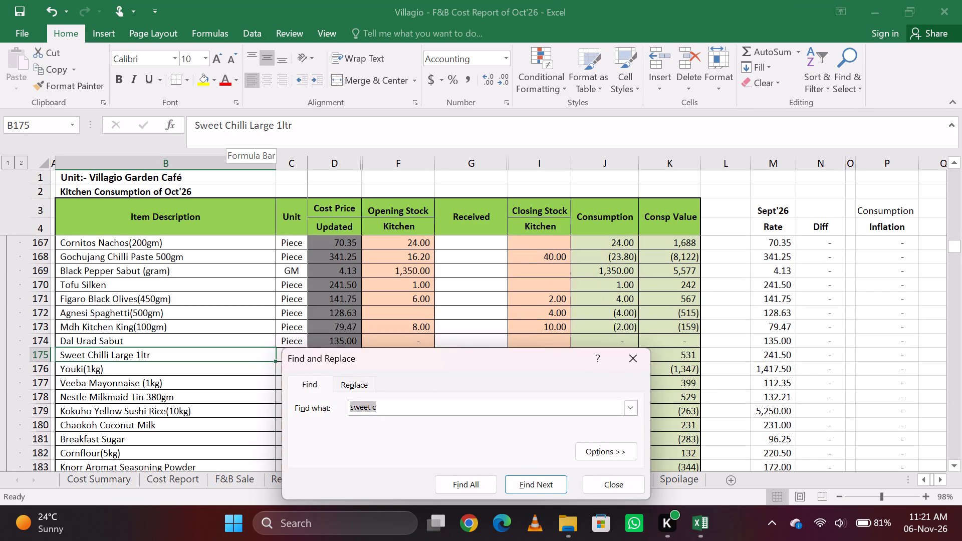
key("Return")
key("Escape")
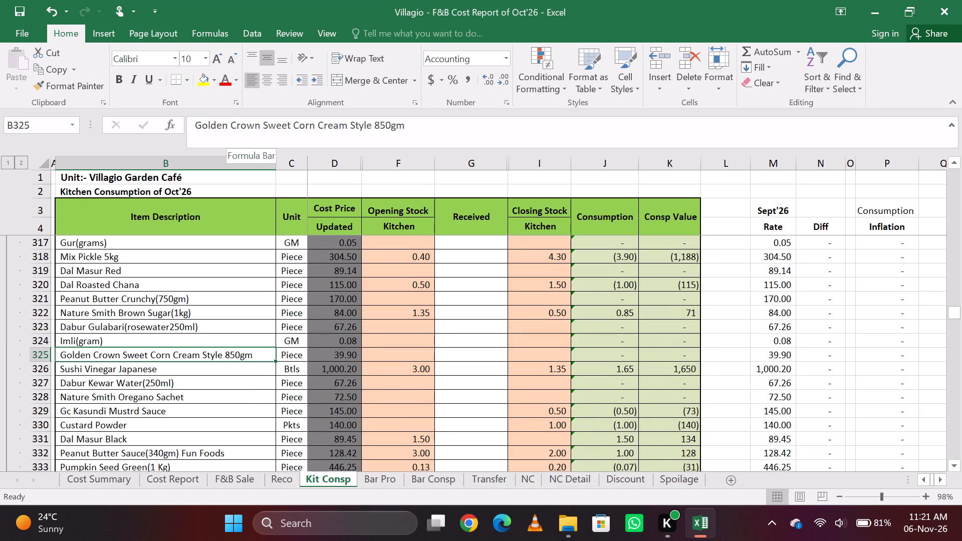
key("Right")
key("Left")
key("ctrl+f")
key("Return")
key("Escape")
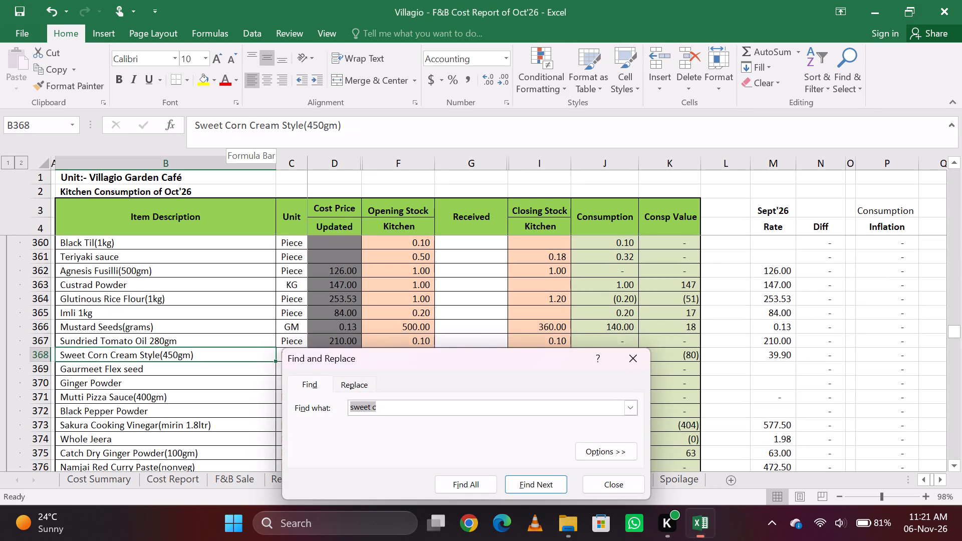
key("Right")
key("Right")
key("Right")
key("Right")
key("Right")
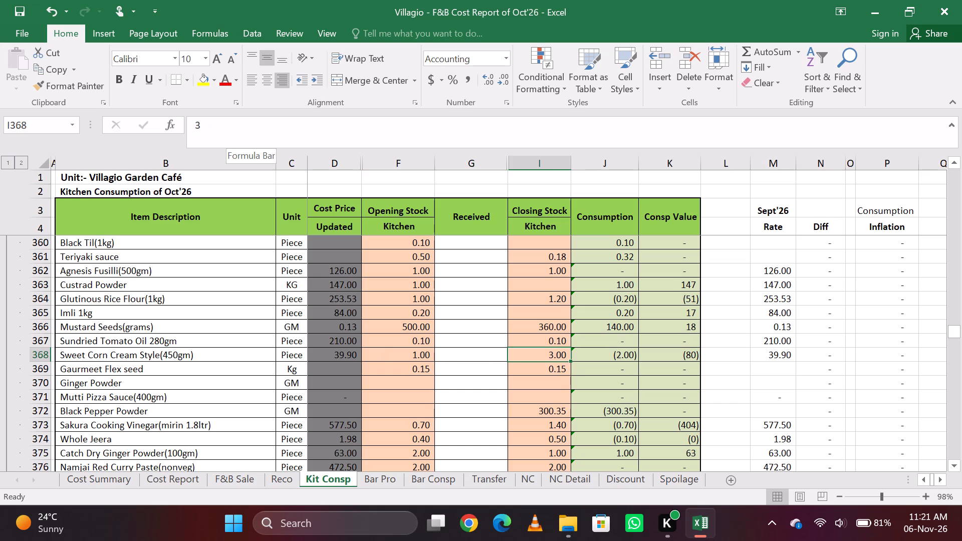
Go through the rows matching "sweet c" again and compare the sweet corn items.
key("ctrl+f")
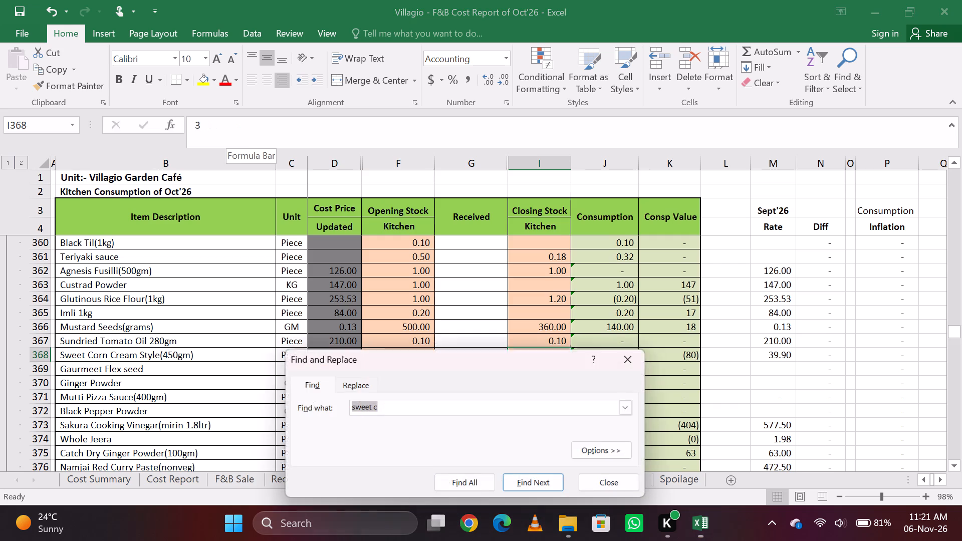
key("Return")
key("Return")
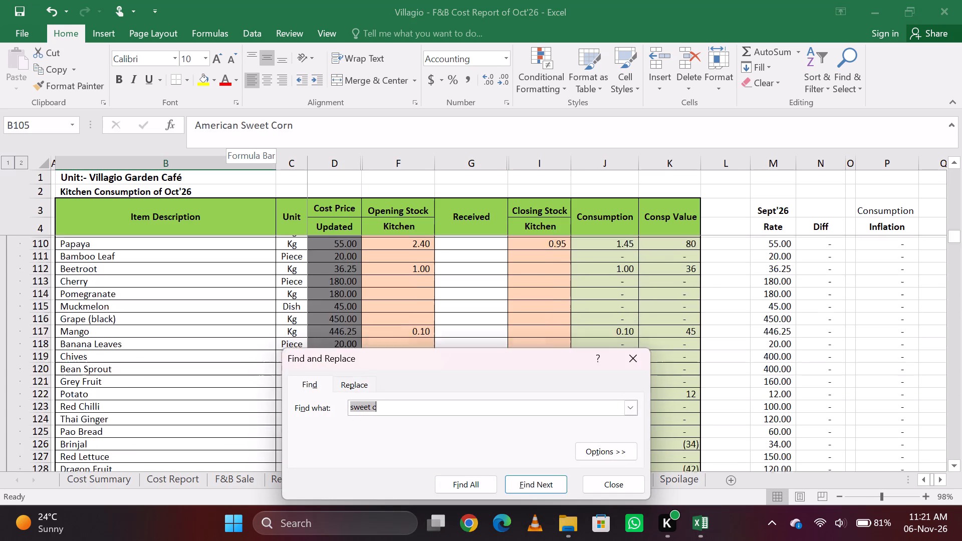
key("Return")
key("Return")
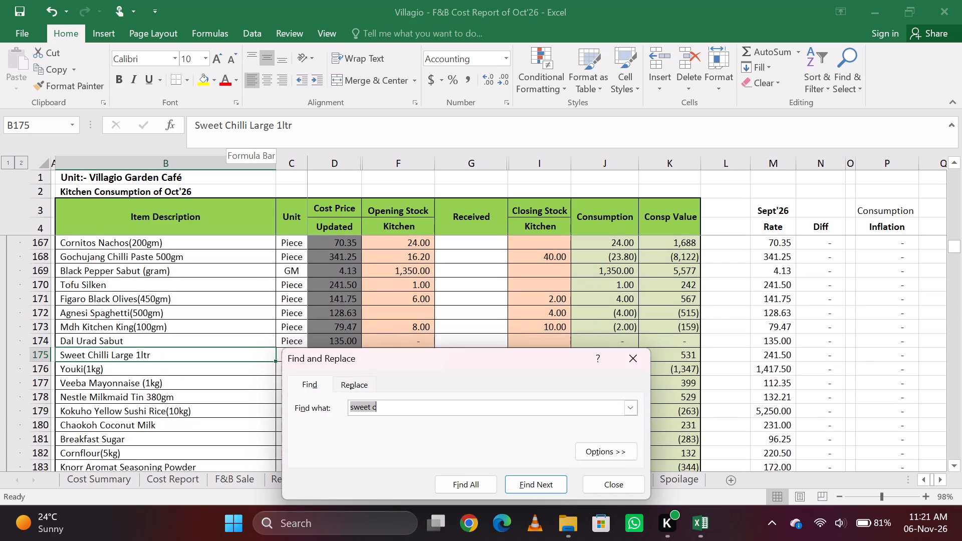
key("Escape")
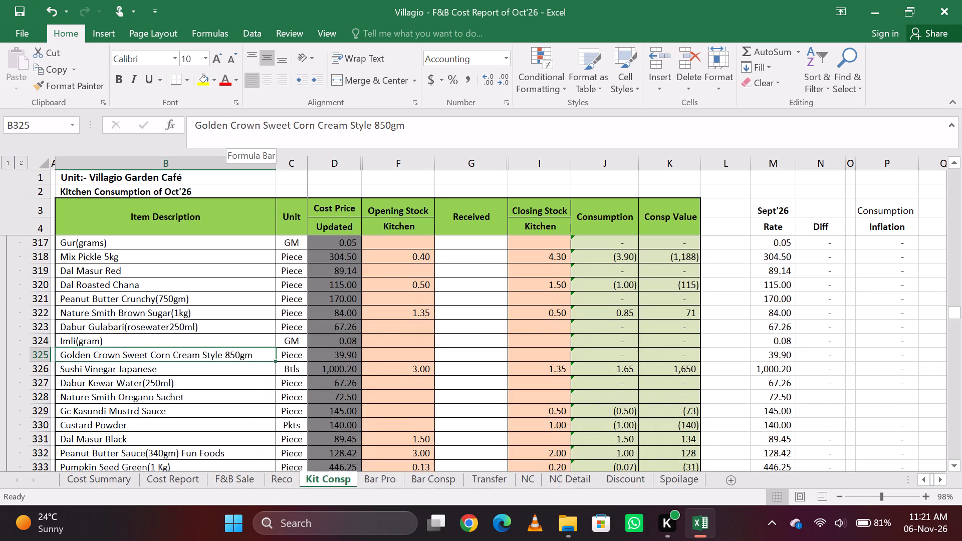
key("Right")
key("Left")
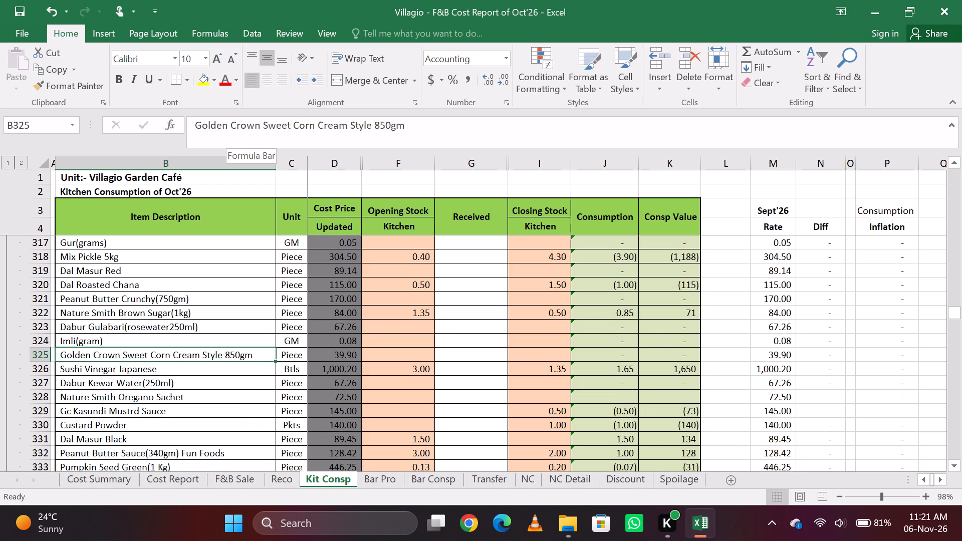
key("Right")
key("Right")
key("Left")
key("Left")
key("ctrl+f")
key("Return")
key("Return")
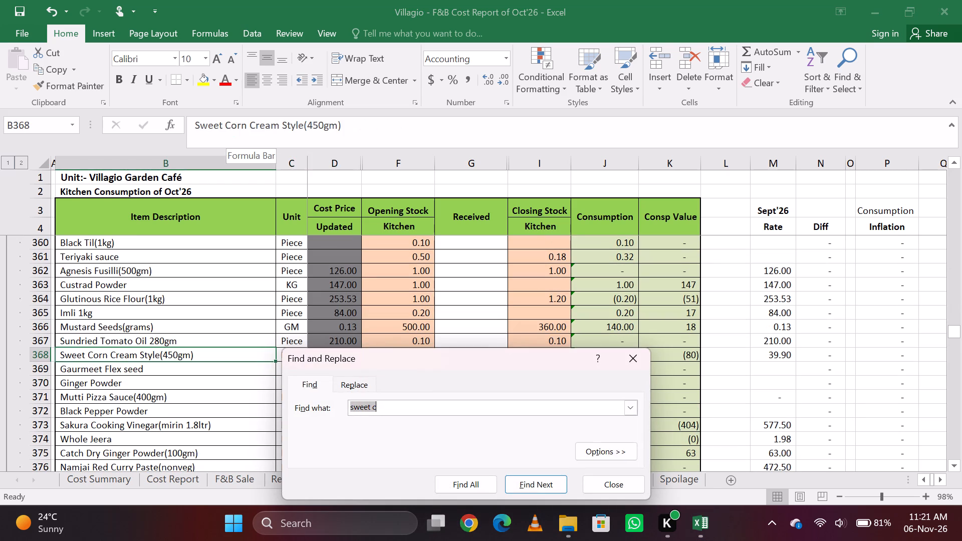
key("Return")
key("Return")
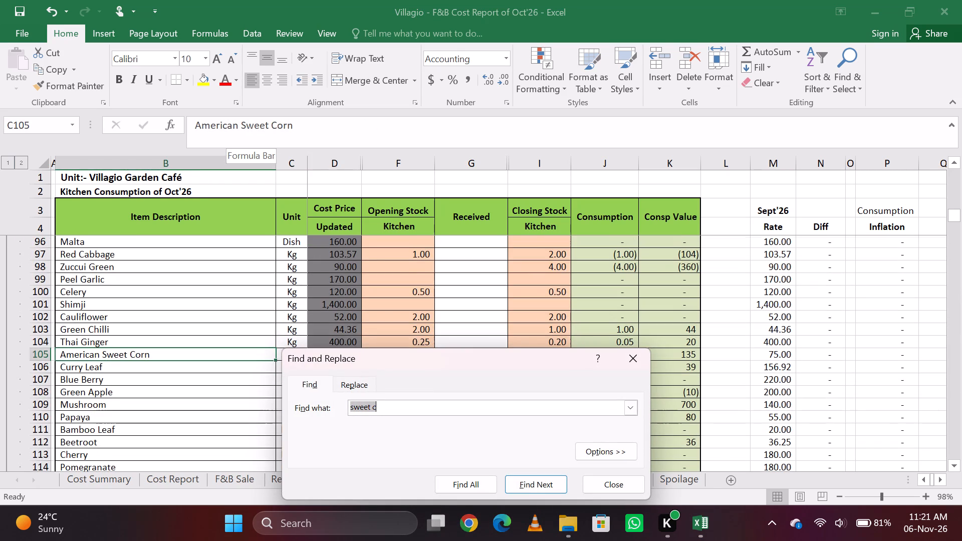
key("Return")
key("Return")
key("Return")
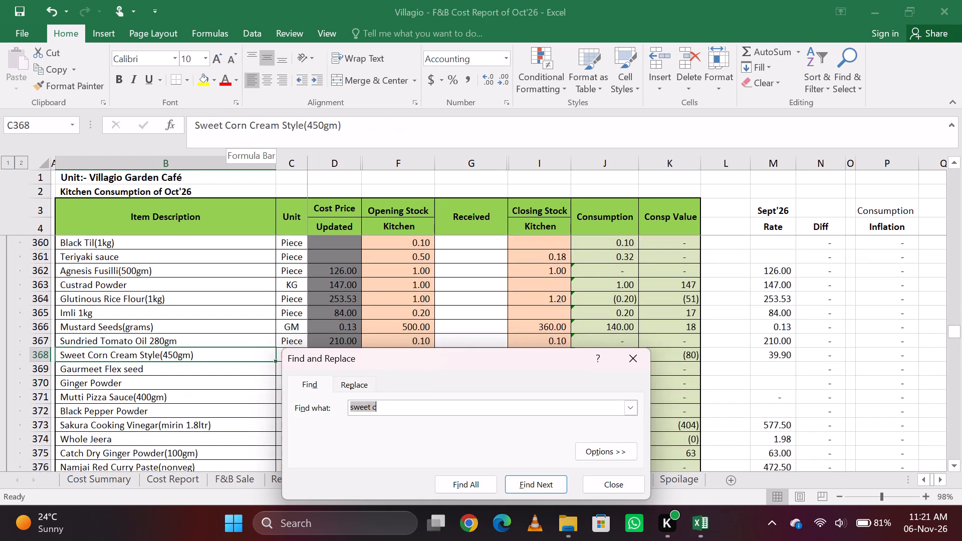
key("Return")
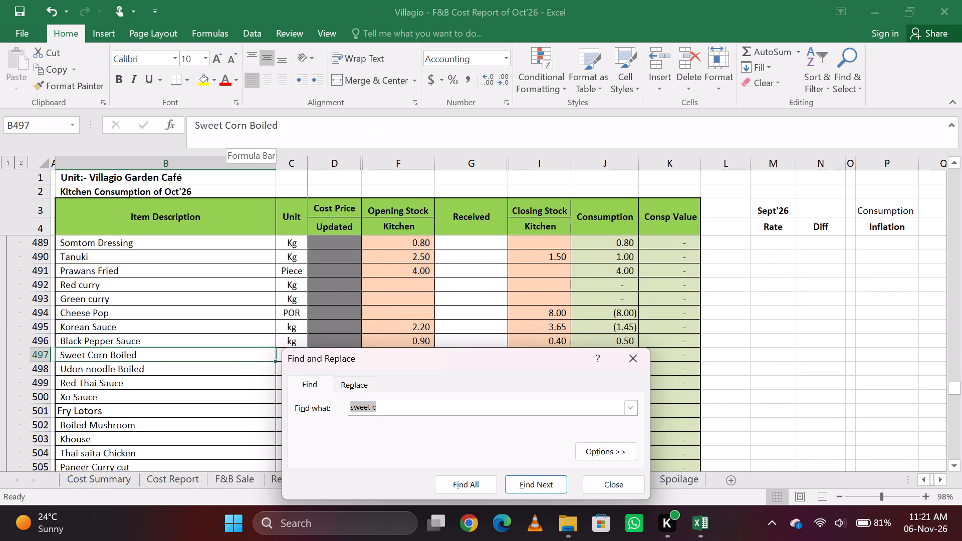
key("Return")
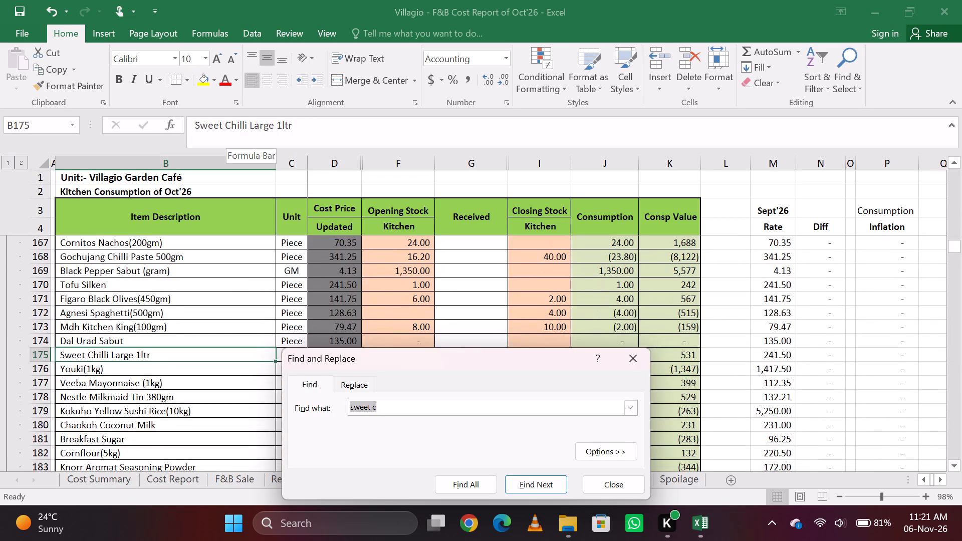
key("Return")
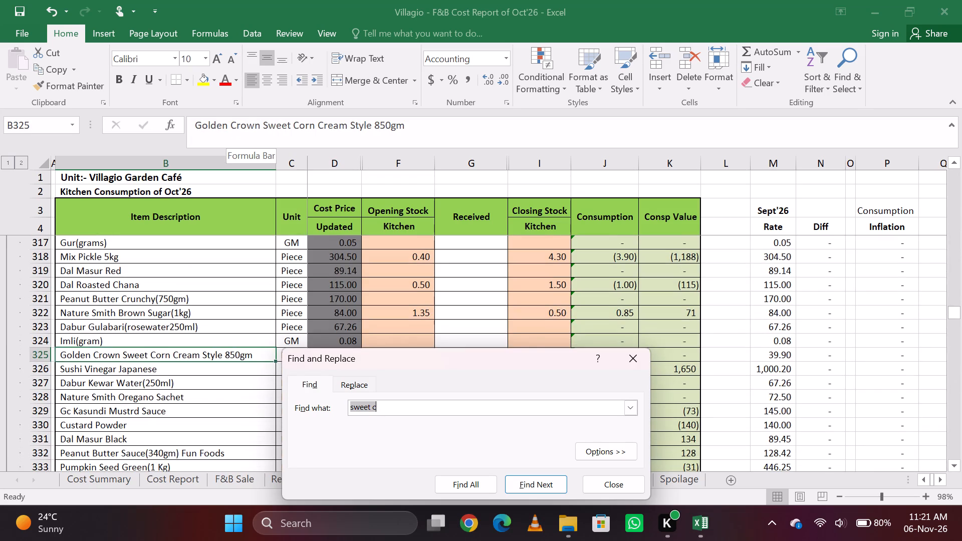
Set the kitchen closing stock of Sweet Corn Cream Style(450gm) to 5.
key("Return")
key("Escape")
key("Right")
key("Right")
key("Right")
key("Right")
key("Right")
key("Right")
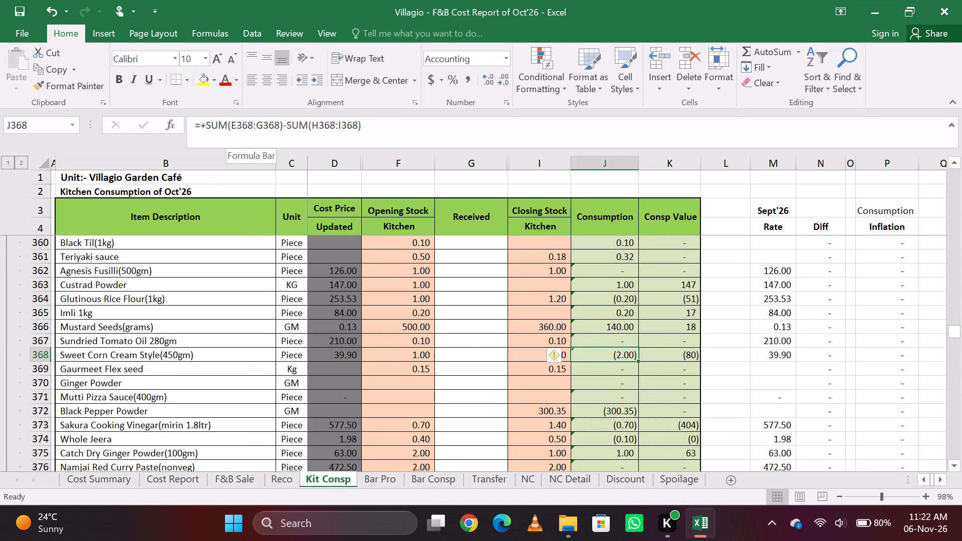
key("Left")
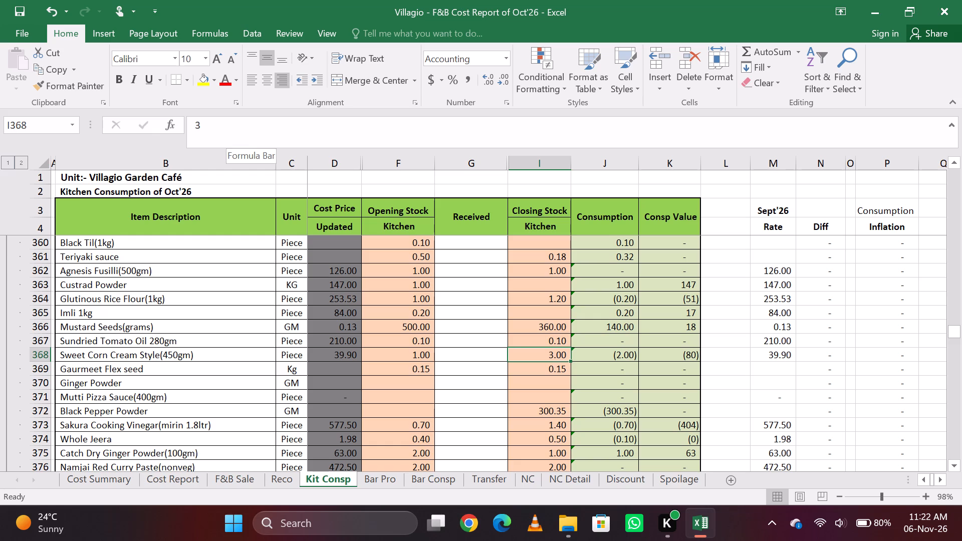
left_click(215, 131)
key("BackSpace")
key("5")
key("Return")
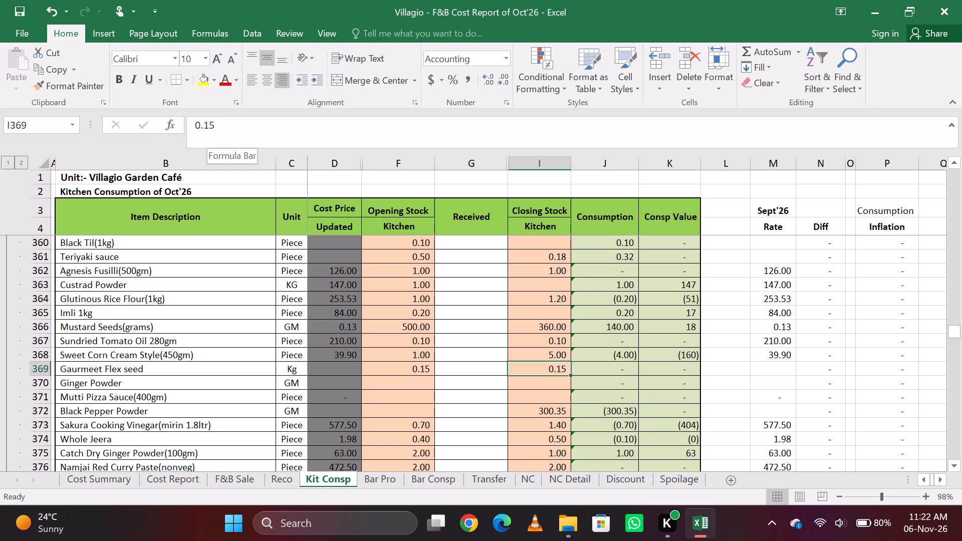
Search the sheet for the tamarind item under the spellings "emel" and "eml".
key("ctrl+f")
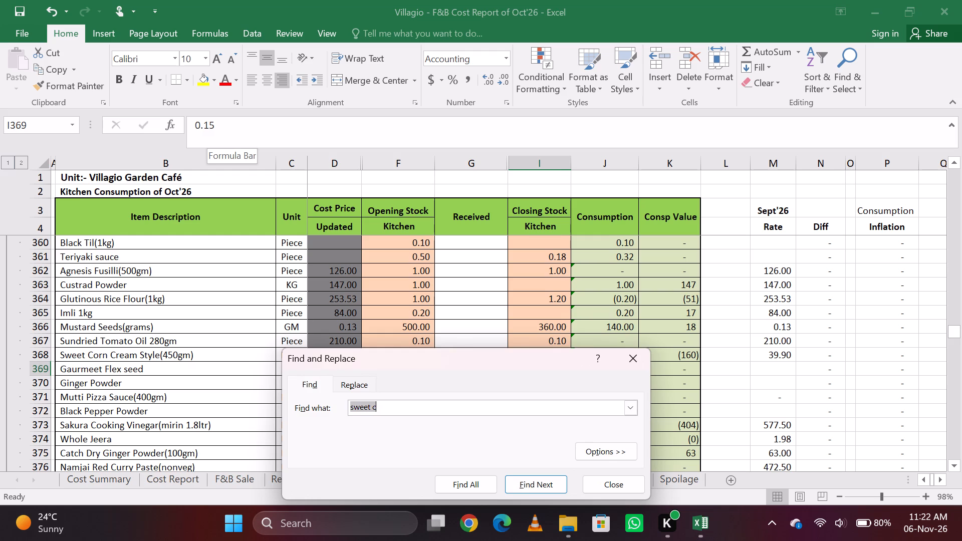
key("BackSpace")
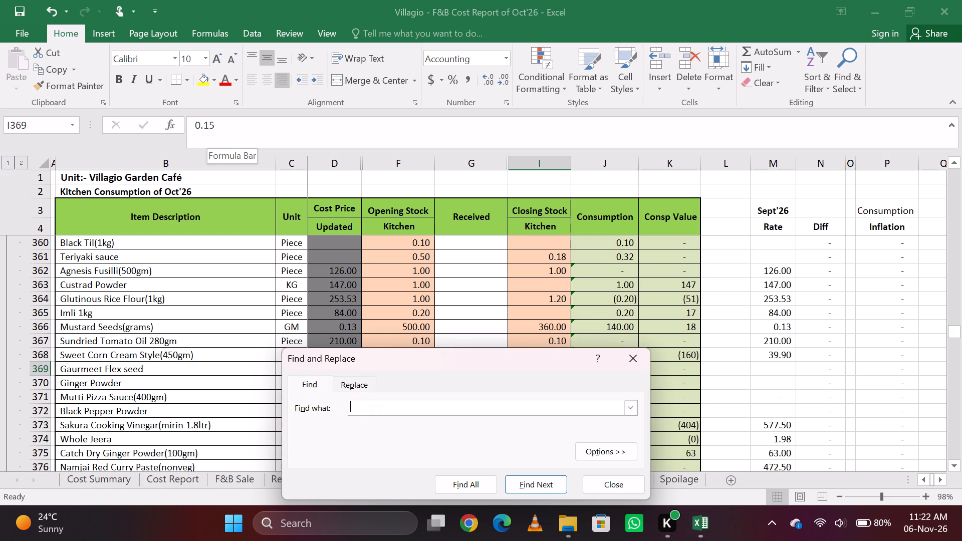
type("emel")
key("Return")
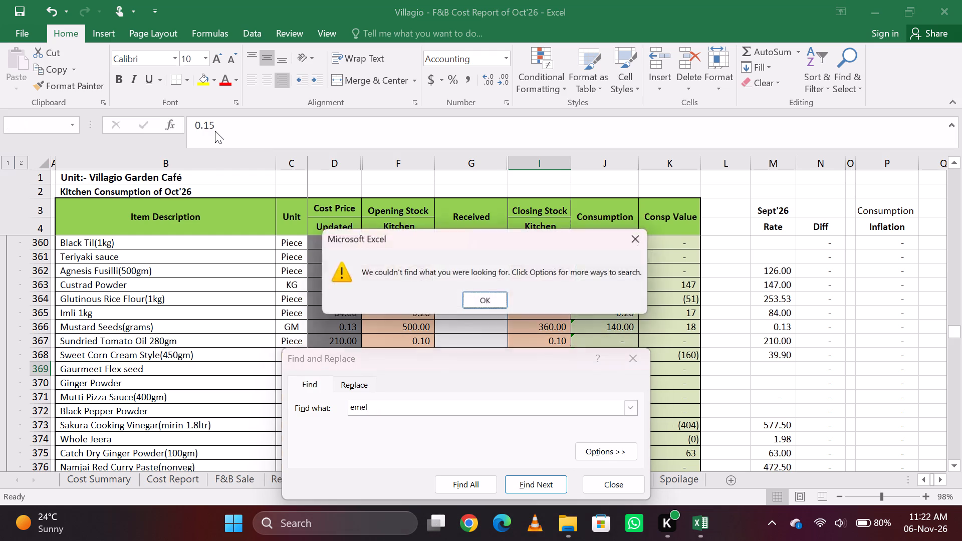
key("Return")
key("BackSpace")
key("BackSpace")
key("l")
key("Return")
key("Return")
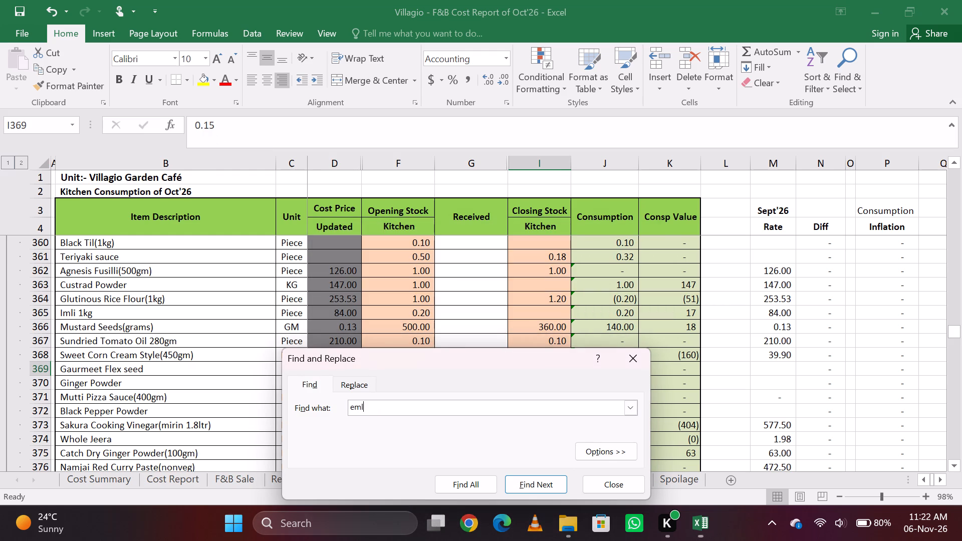
key("BackSpace")
key("BackSpace")
key("BackSpace")
key("BackSpace")
key("e")
key("BackSpace")
type("Eml")
key("Return")
key("Return")
key("BackSpace")
key("BackSpace")
key("BackSpace")
key("BackSpace")
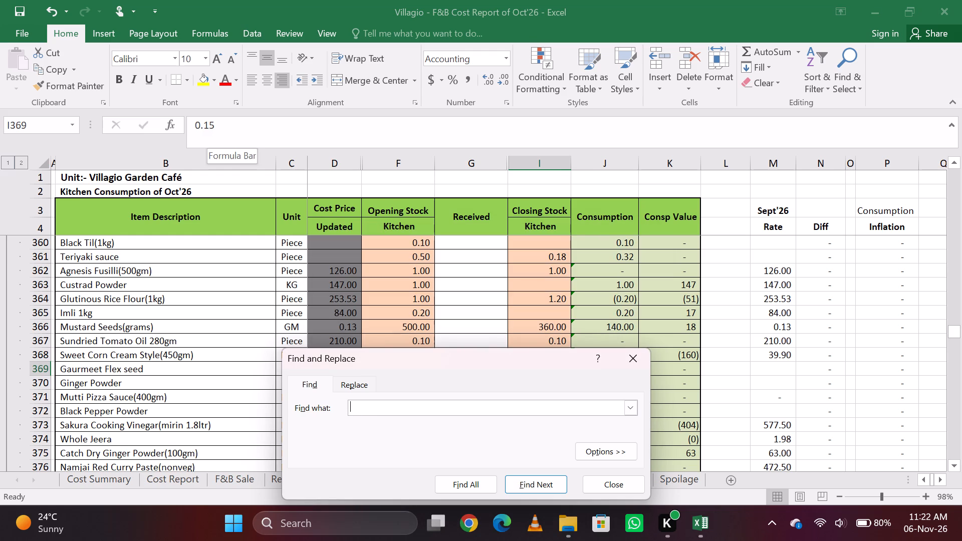
type("Emel")
key("Return")
key("Return")
Search the sheet for "li" and check the first matching item rows.
key("BackSpace")
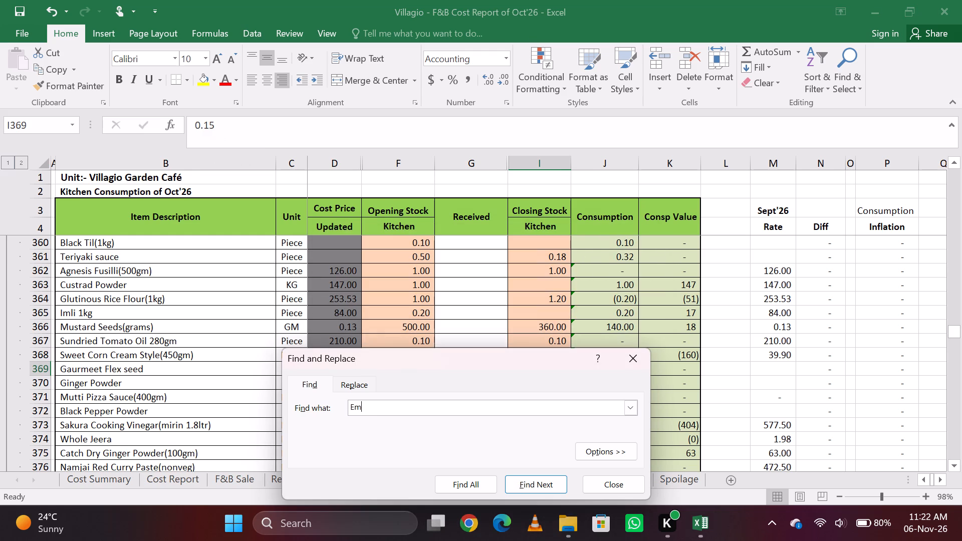
key("BackSpace")
key("BackSpace")
key("BackSpace")
key("BackSpace")
type("li")
key("Return")
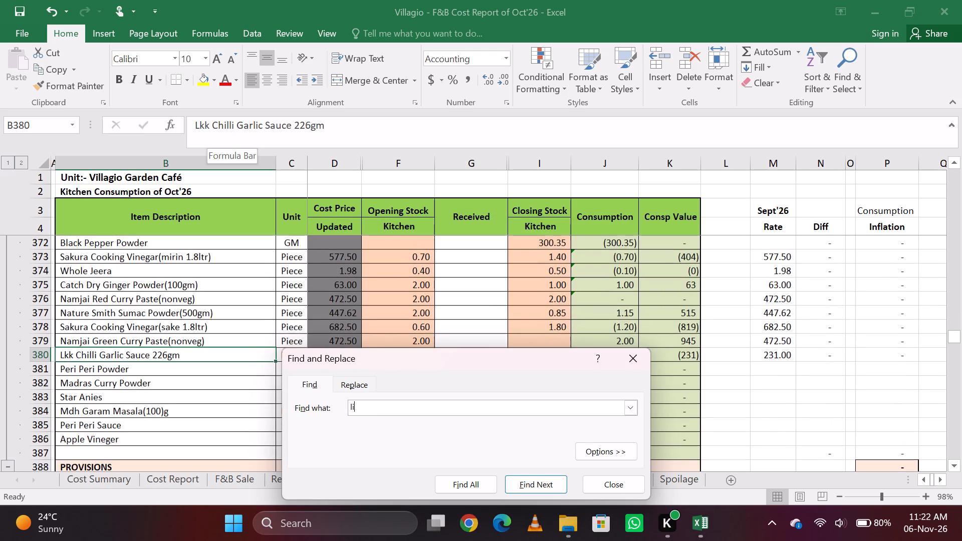
key("Return")
Search the sheet for the tamarind item under the spellings "Emloi", "Emli" and "Eml".
key("BackSpace")
key("BackSpace")
key("BackSpace")
key("BackSpace")
key("BackSpace")
key("BackSpace")
key("BackSpace")
key("BackSpace")
key("BackSpace")
key("BackSpace")
key("BackSpace")
key("BackSpace")
key("BackSpace")
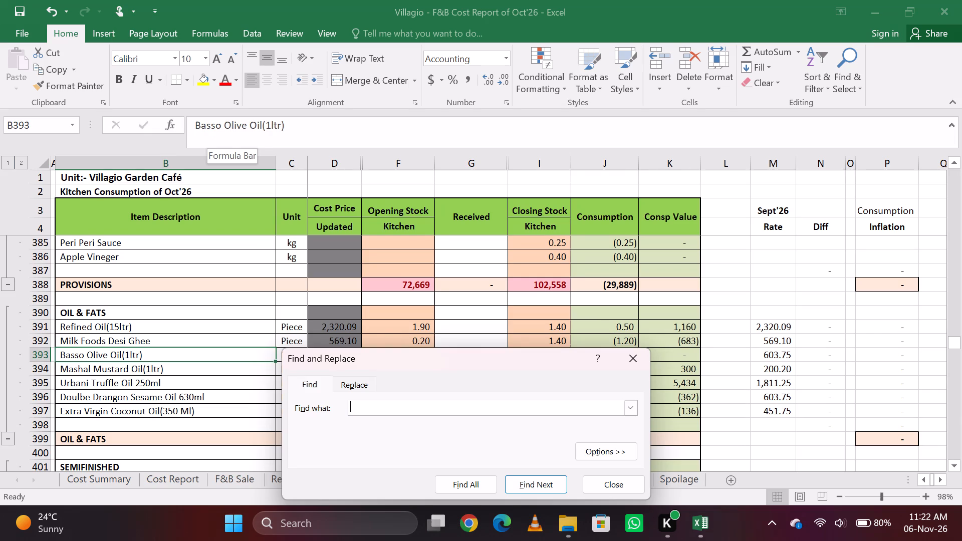
key("BackSpace")
key("shift+e")
type("mloi")
key("Return")
key("Return")
key("BackSpace")
key("BackSpace")
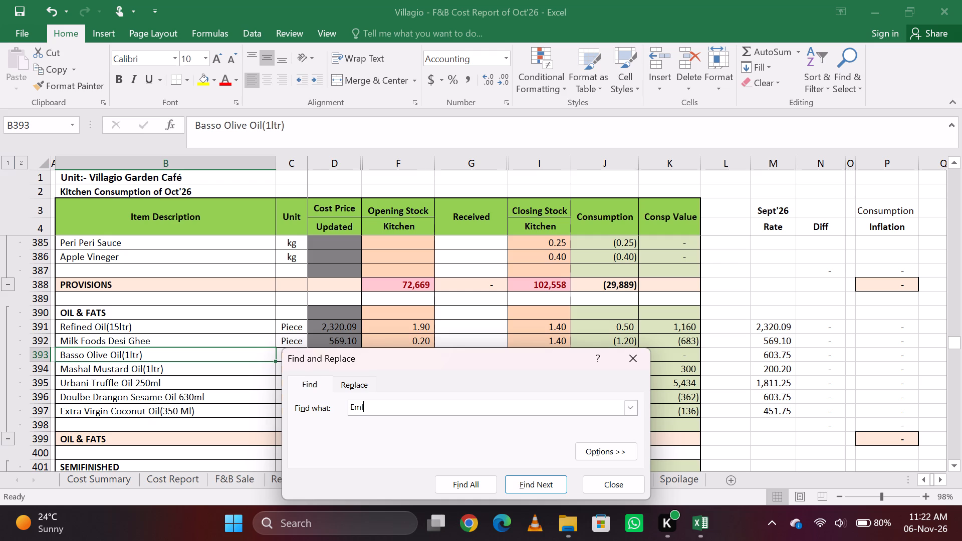
type("i]")
key("Return")
key("BackSpace")
key("BackSpace")
key("Return")
key("BackSpace")
key("Return")
key("Return")
key("BackSpace")
key("Return")
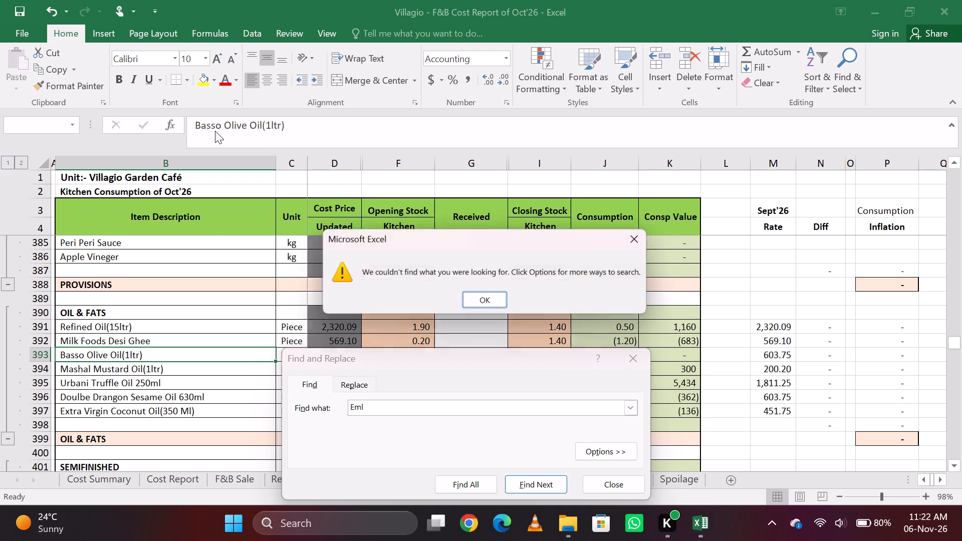
key("Return")
Shorten the search to "Em" and go through the matching rows of the sheet.
key("BackSpace")
key("Return")
key("Return")
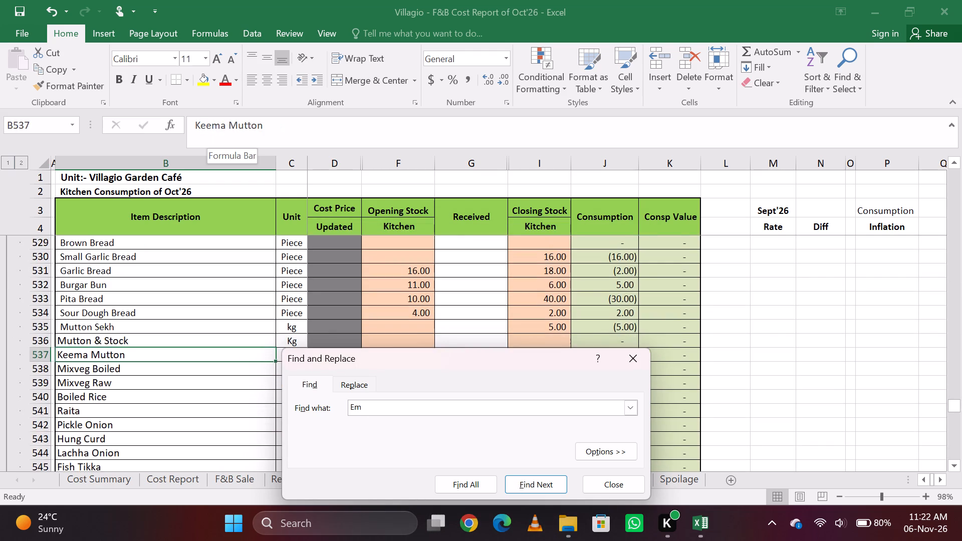
key("Return")
key("Return")
key("Return")
key("Return")
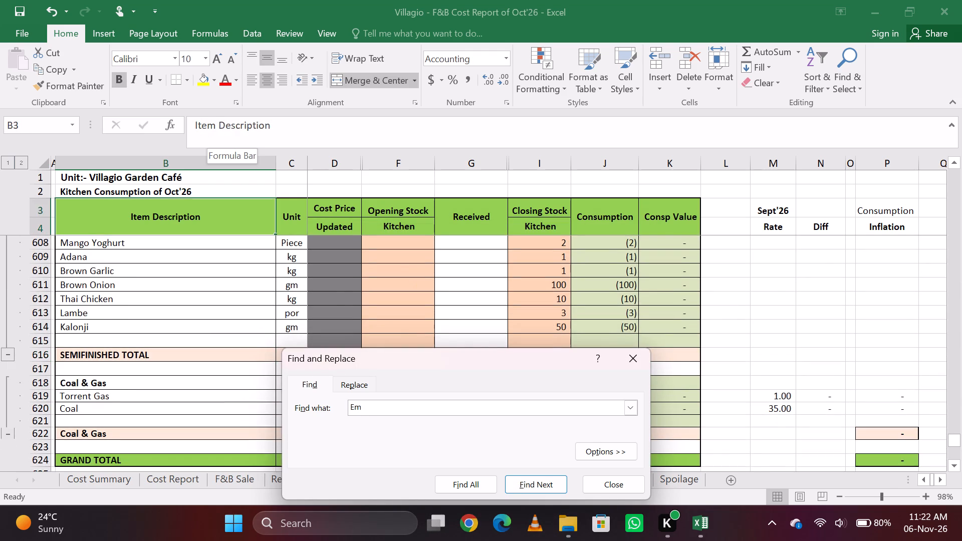
key("Return")
key("Return")
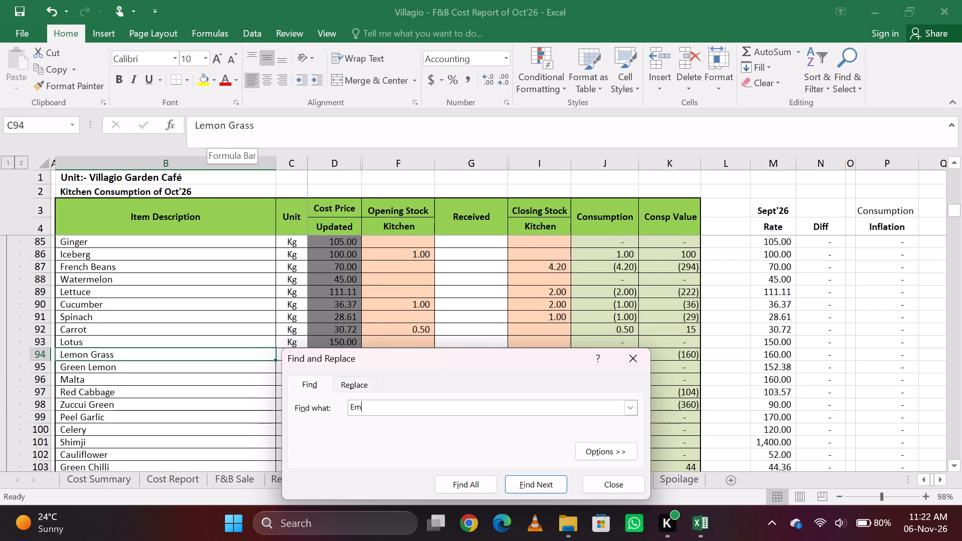
key("Return")
key("Return")
key("Return")
key("Return")
key("Return")
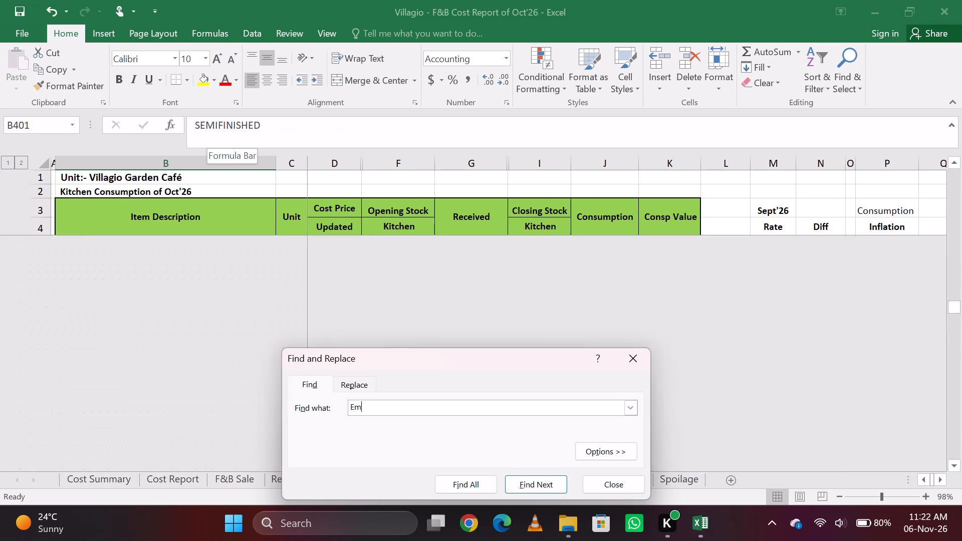
Search the sheet for the tamarind item with "Eml", "ilm" and "il".
key("l")
key("Return")
key("Return")
key("BackSpace")
key("BackSpace")
key("BackSpace")
key("BackSpace")
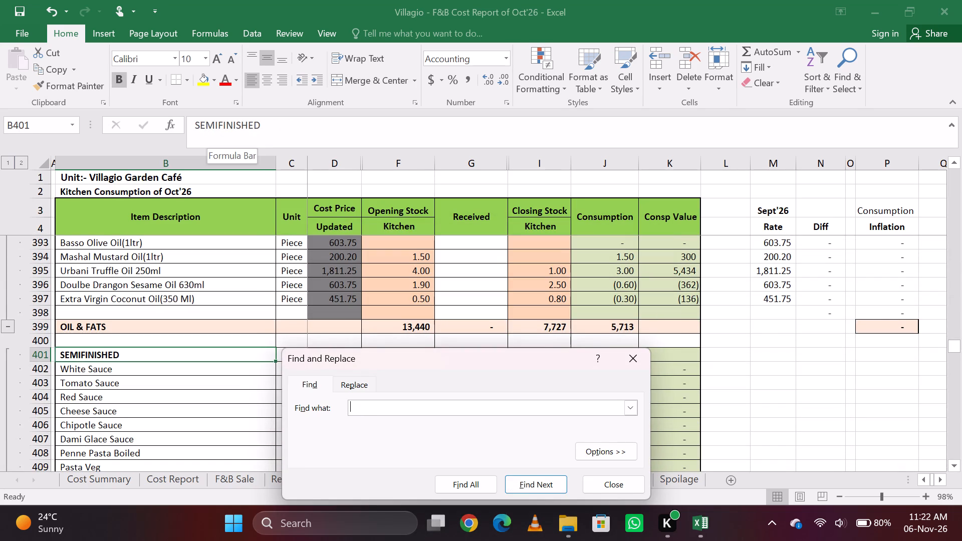
key("BackSpace")
type("ilm")
key("Return")
key("Return")
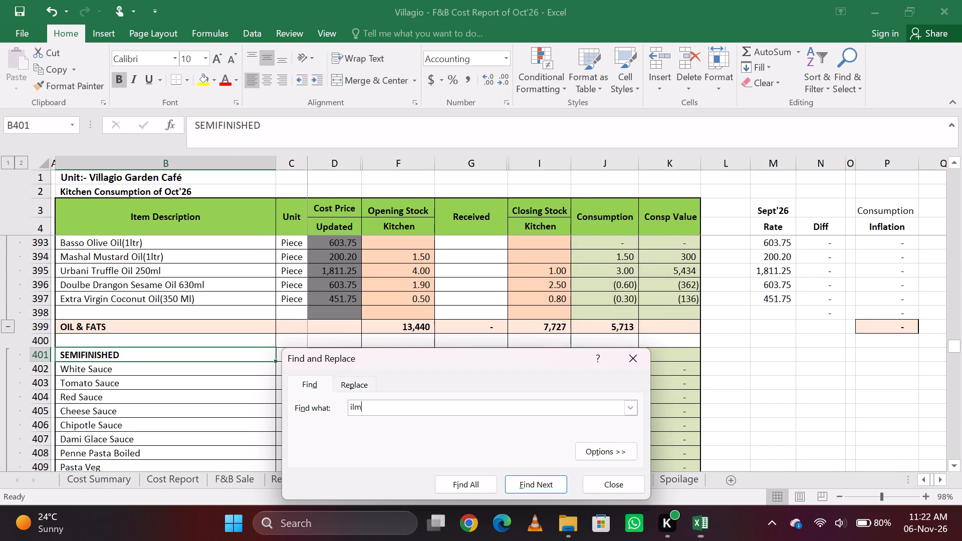
key("BackSpace")
key("Return")
key("Return")
Search the sheet for "imli" and enter 100 as the kitchen closing stock of Imli(gram).
key("BackSpace")
type("mli")
key("Return")
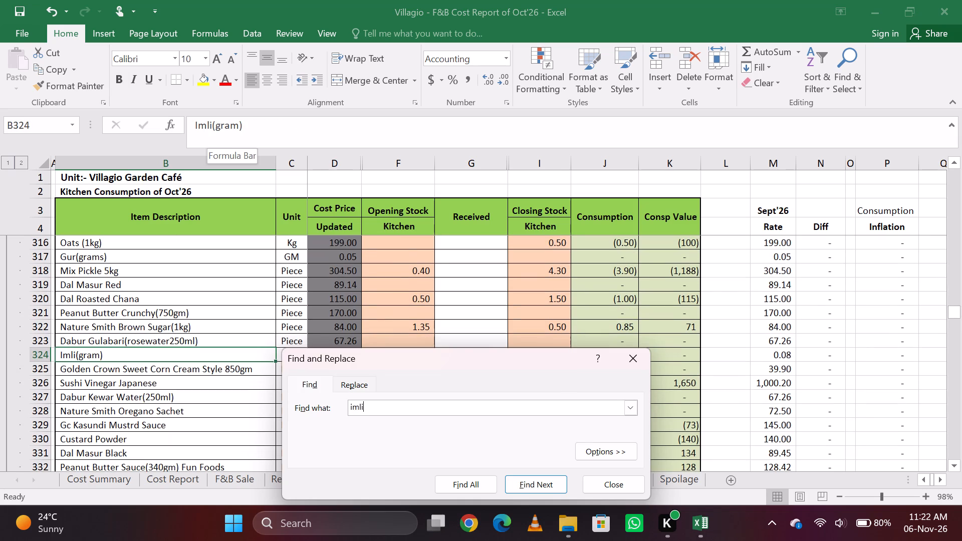
key("Escape")
key("Right")
key("Right")
key("Right")
key("Left")
key("Left")
key("Left")
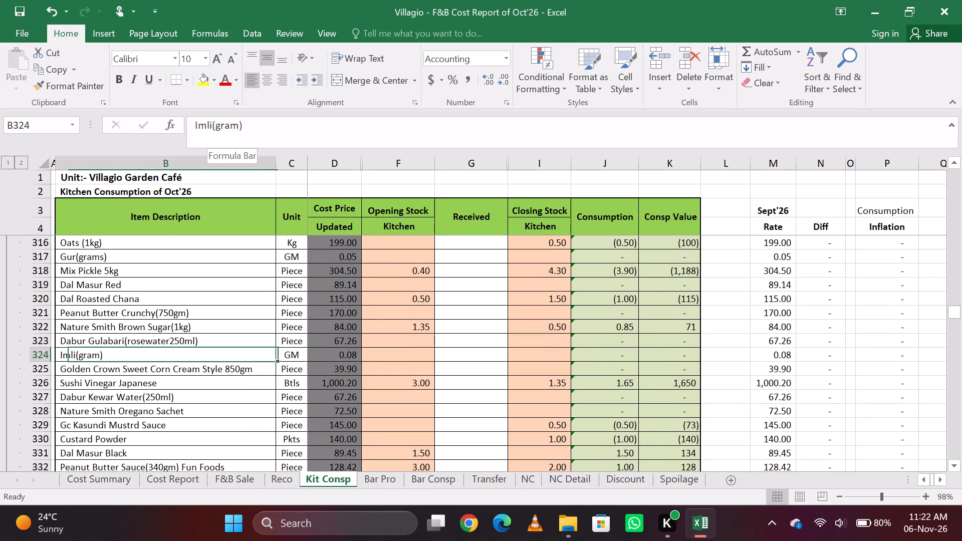
key("Left")
key("Right")
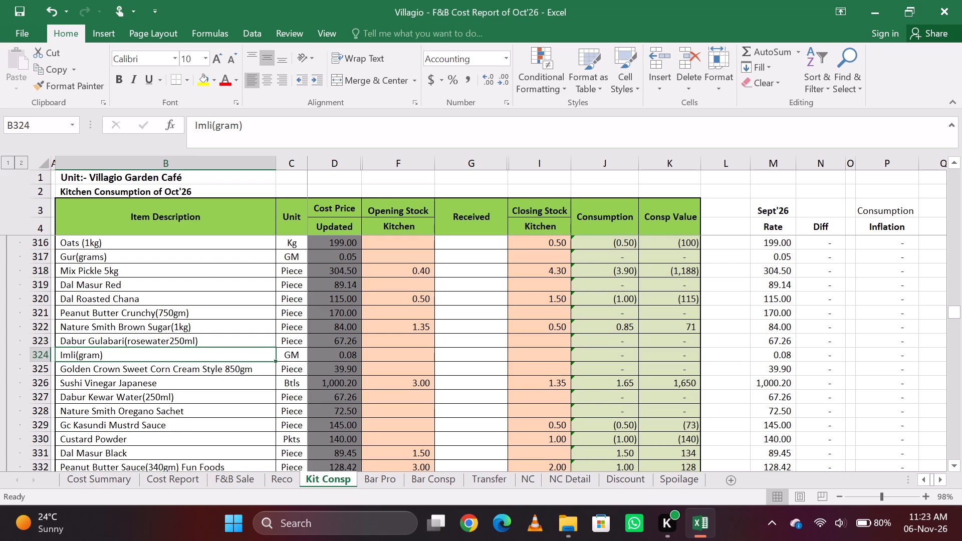
key("Right")
key("Right")
key("Right")
key("Right")
key("Right")
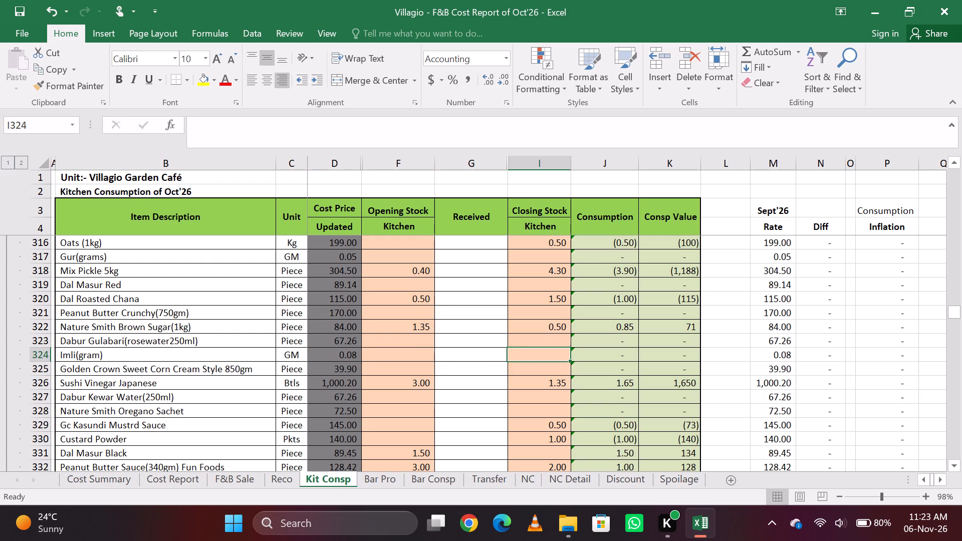
key("1")
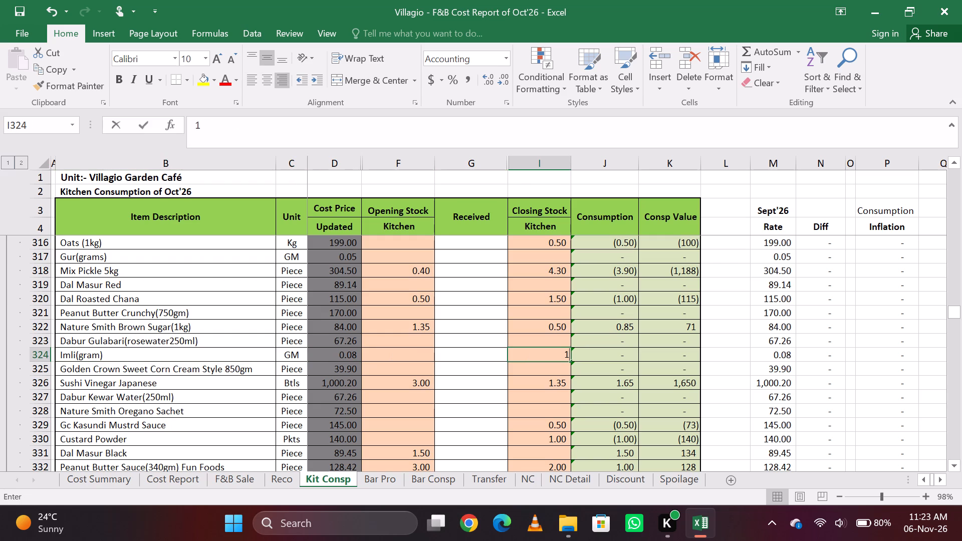
type("00")
key("Return")
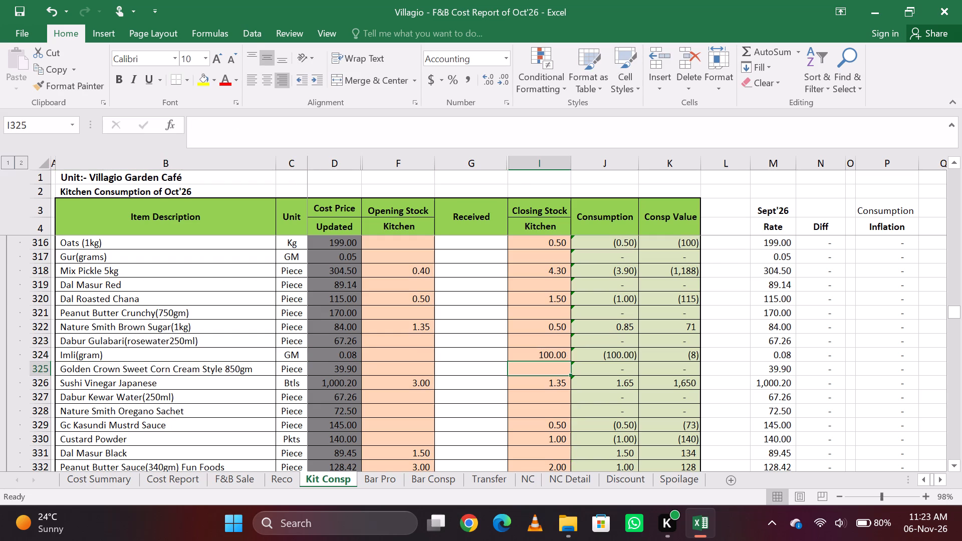
Search the sheet for "thai s" and go through the matching item rows.
key("ctrl+f")
key("BackSpace")
key("BackSpace")
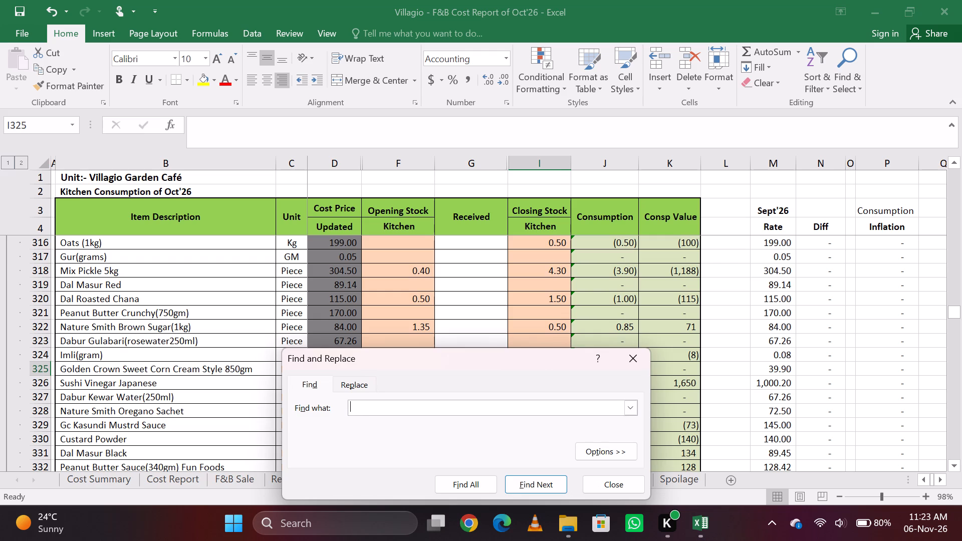
type("thai s")
key("Return")
key("Return")
key("Return")
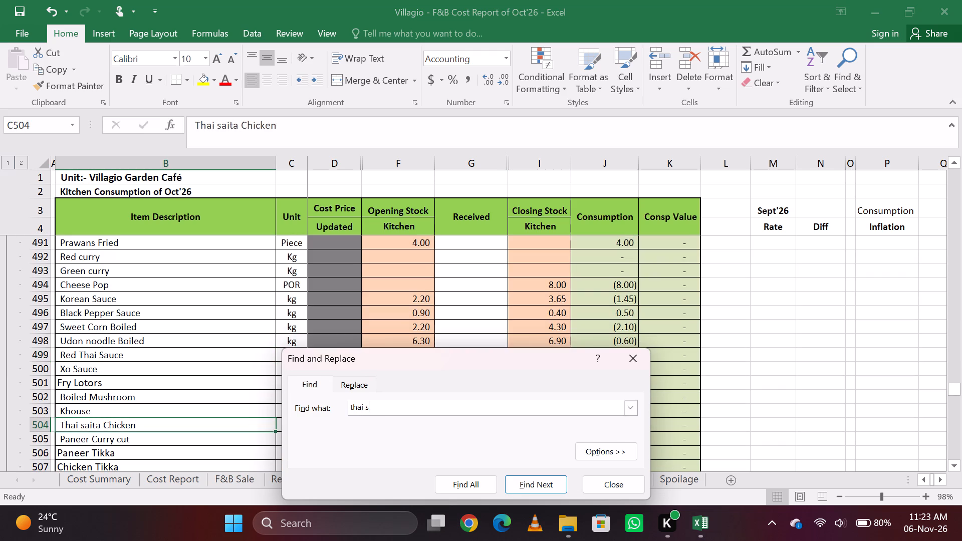
key("Return")
key("Return")
key("Return")
key("Escape")
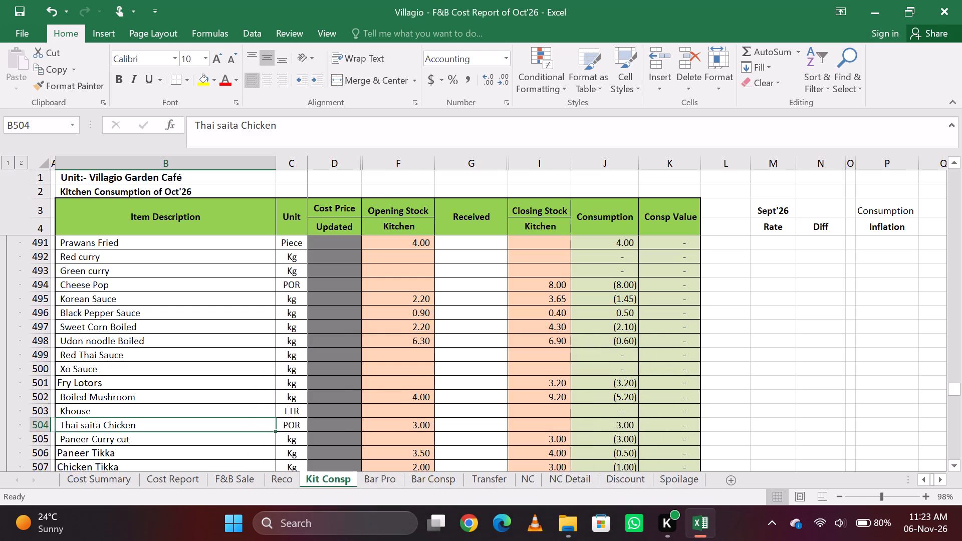
Insert a blank row directly above Xo Sauce, below Red Thai Sauce.
key("Up")
key("Up")
key("Up")
key("Up")
key("ctrl+shift+space")
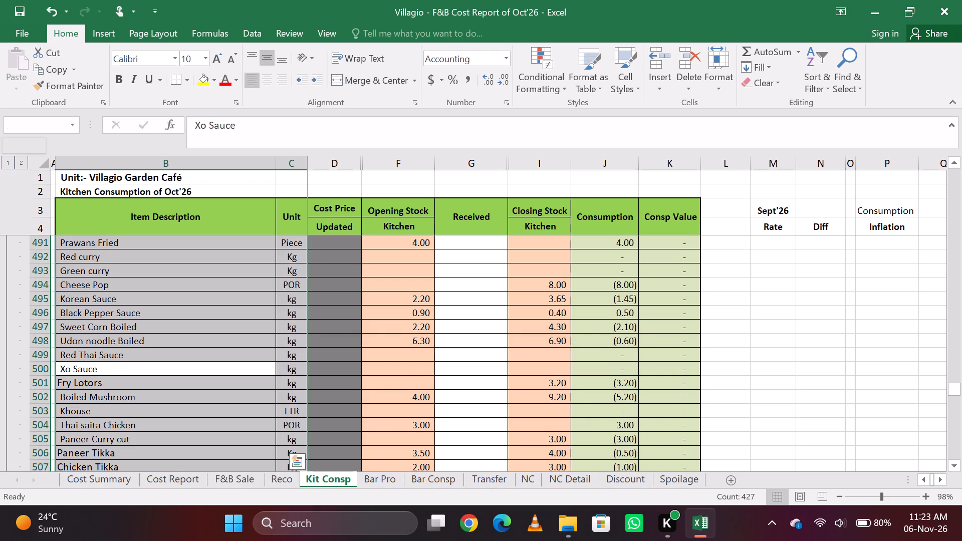
key("Down")
key("Up")
key("shift+space")
key("ctrl+shift+equal")
key("Up")
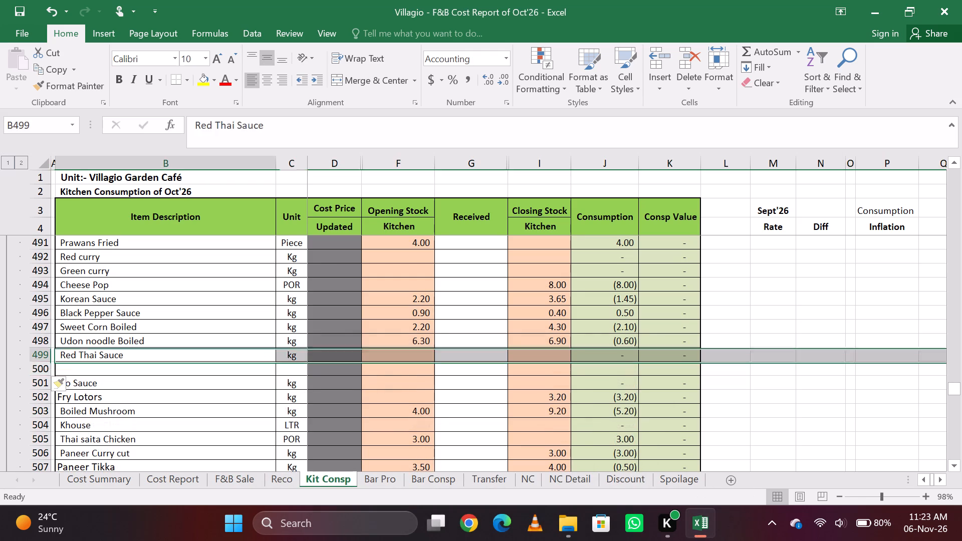
Name the new row's item "Pad Thai Sauce" and copy the unit kg from the row above.
key("Down")
type("Pad Thai s")
key("equal")
key("BackSpace")
key("BackSpace")
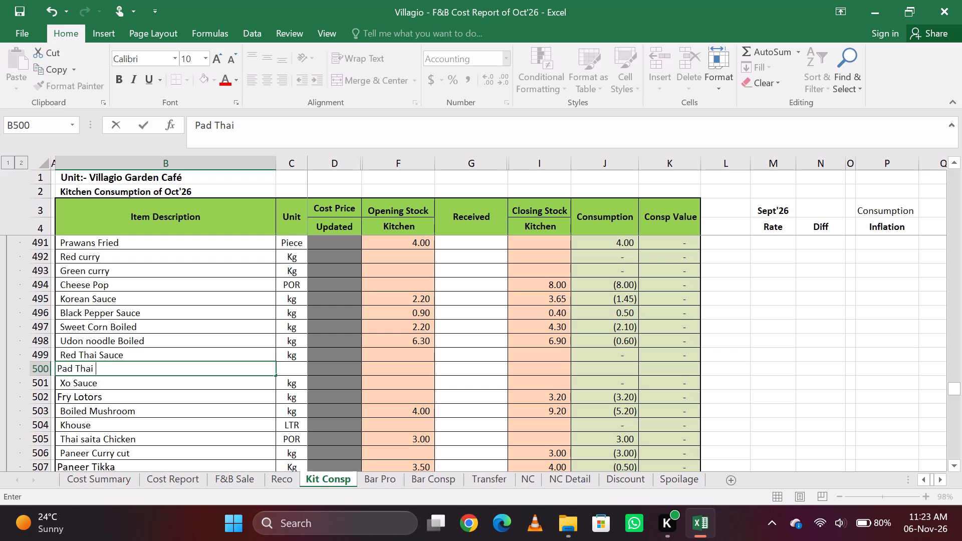
type("Sauce")
key("Tab")
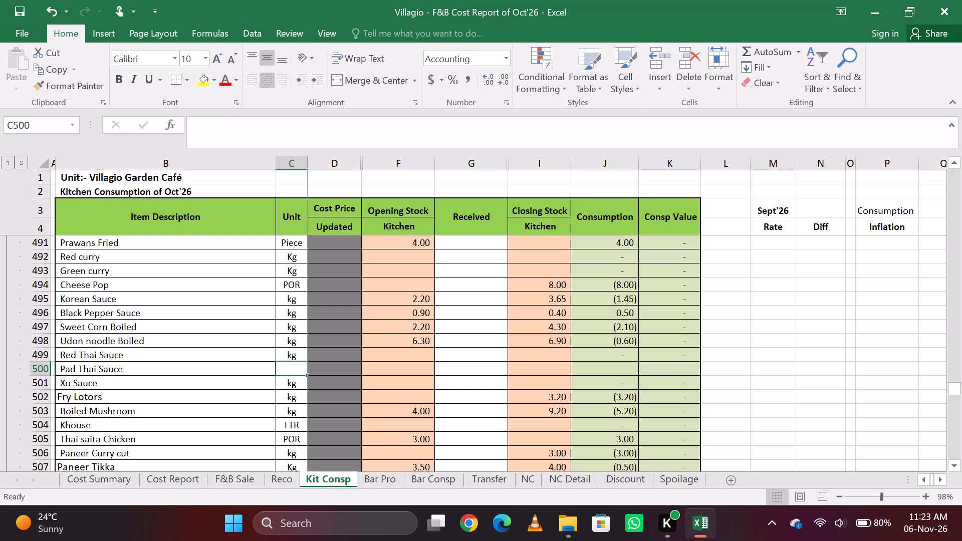
key("ctrl+d")
Enter 2 as Pad Thai Sauce's kitchen closing stock and copy down the Consumption and Consp Value formulas from the row above.
key("Right")
key("Right")
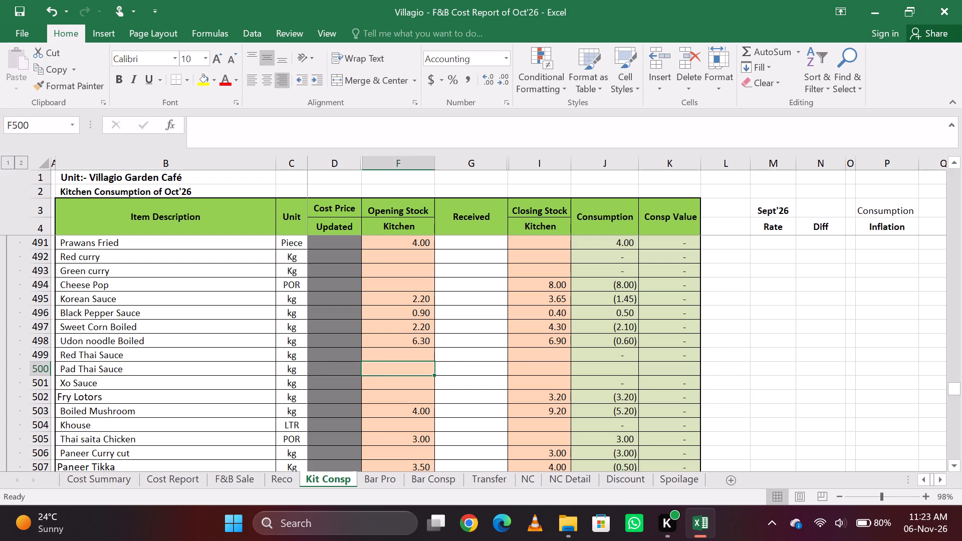
key("Right")
key("Right")
key("2")
key("Right")
key("ctrl+d")
key("Right")
key("ctrl+d")
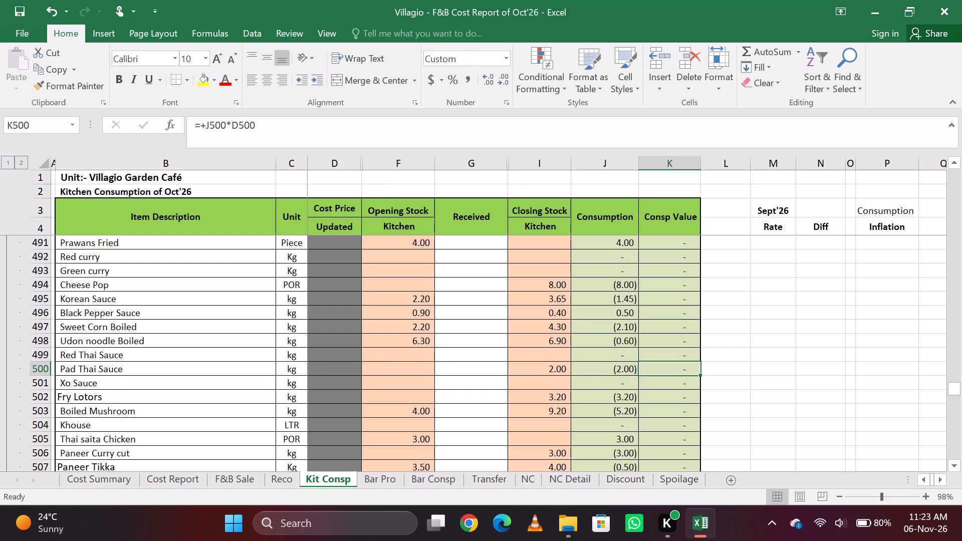
key("Left")
key("Left")
key("Left")
key("Left")
key("Left")
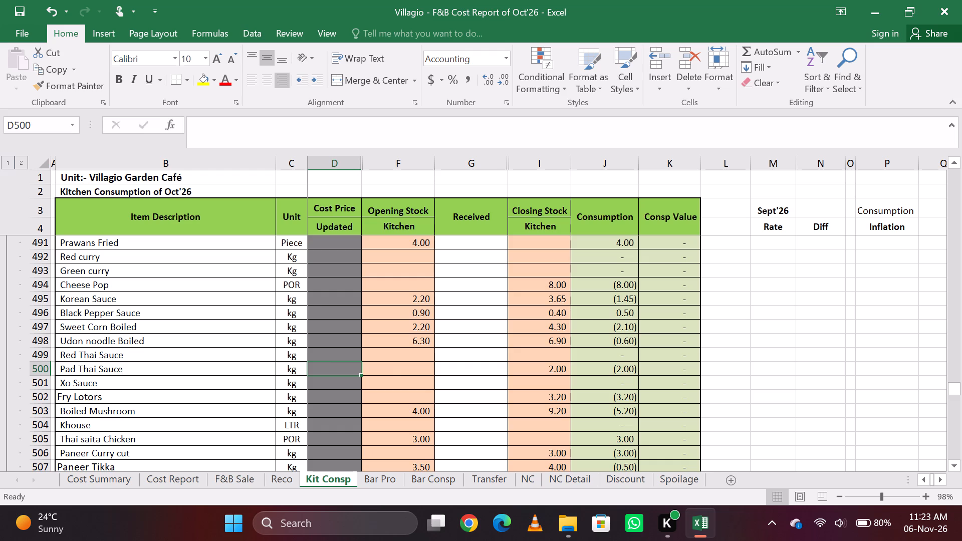
key("Left")
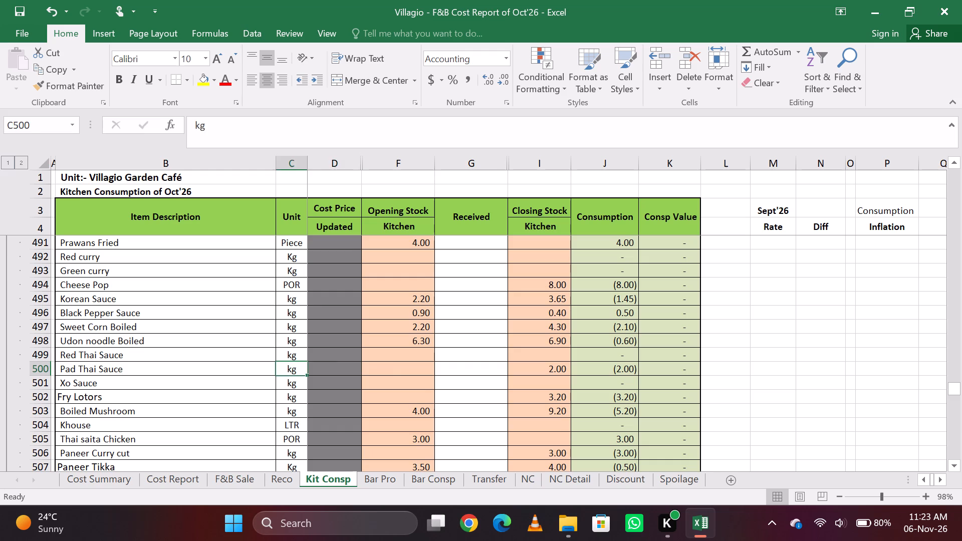
key("Left")
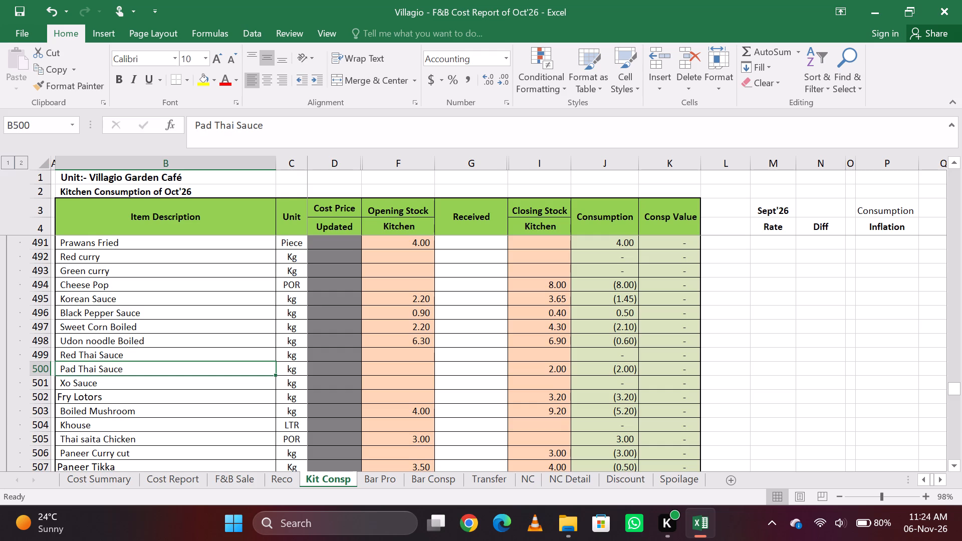
Search the sheet for the dry ginger item with "dry gi", "dry g" and "dry", checking the matching rows.
key("ctrl+f")
key("BackSpace")
type("dry f")
key("BackSpace")
type("gi")
key("Return")
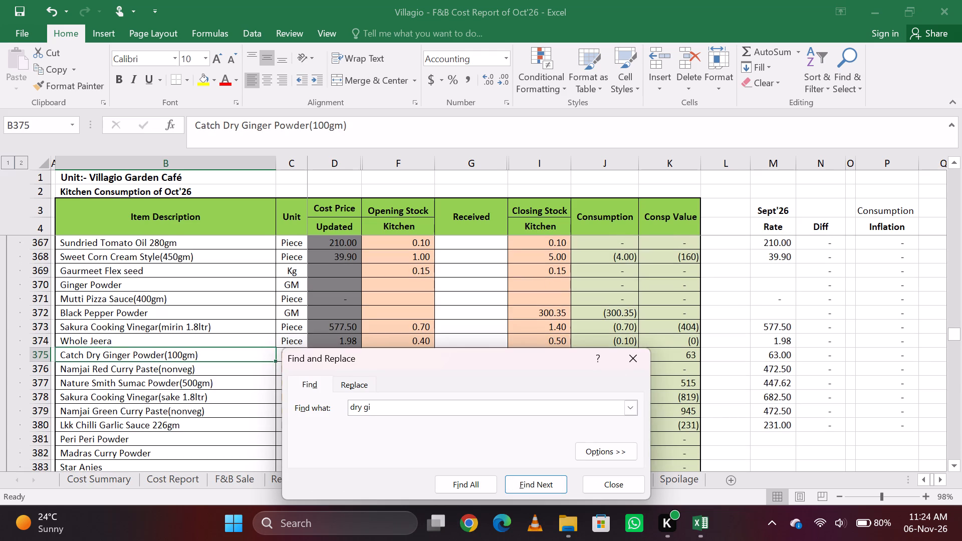
key("Return")
key("Return")
key("Return")
key("Return")
key("BackSpace")
key("Return")
key("Return")
key("BackSpace")
key("Return")
key("Return")
Search the sheet for "ginger" and go through all matching item rows, stopping at Ginger Powder.
key("BackSpace")
key("BackSpace")
key("BackSpace")
key("BackSpace")
key("BackSpace")
key("BackSpace")
key("BackSpace")
key("BackSpace")
key("BackSpace")
key("BackSpace")
key("BackSpace")
key("BackSpace")
key("BackSpace")
key("BackSpace")
key("BackSpace")
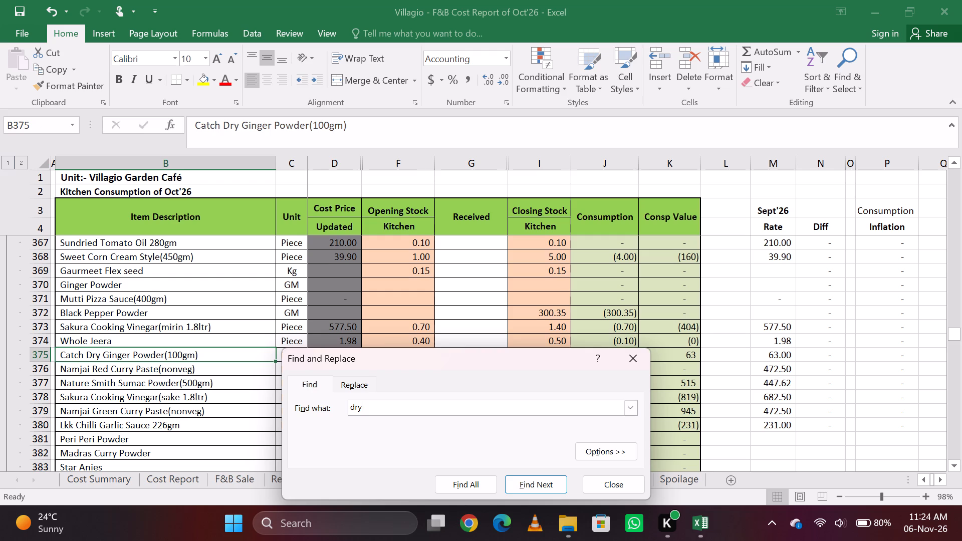
type("gingrt")
key("BackSpace")
key("BackSpace")
type("er")
key("Return")
key("Return")
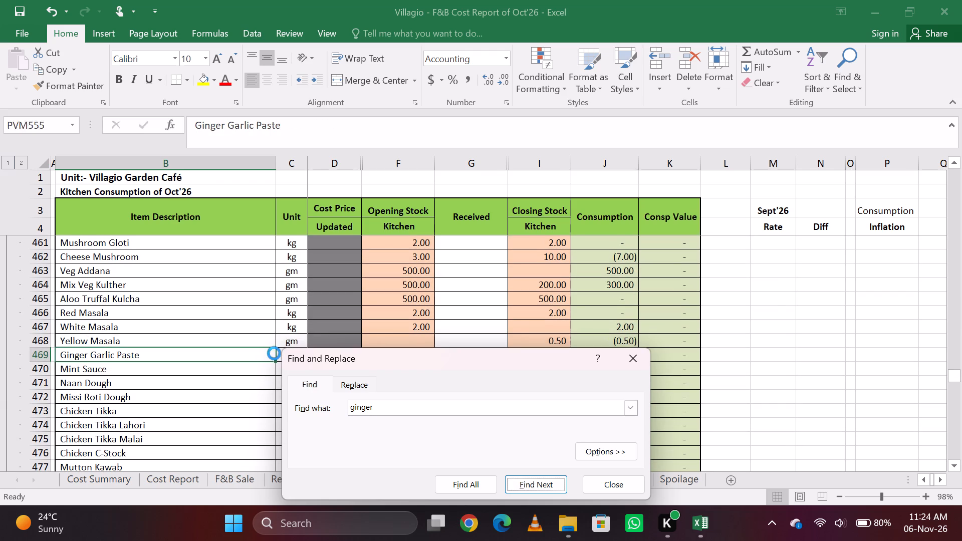
key("Return")
key("Return")
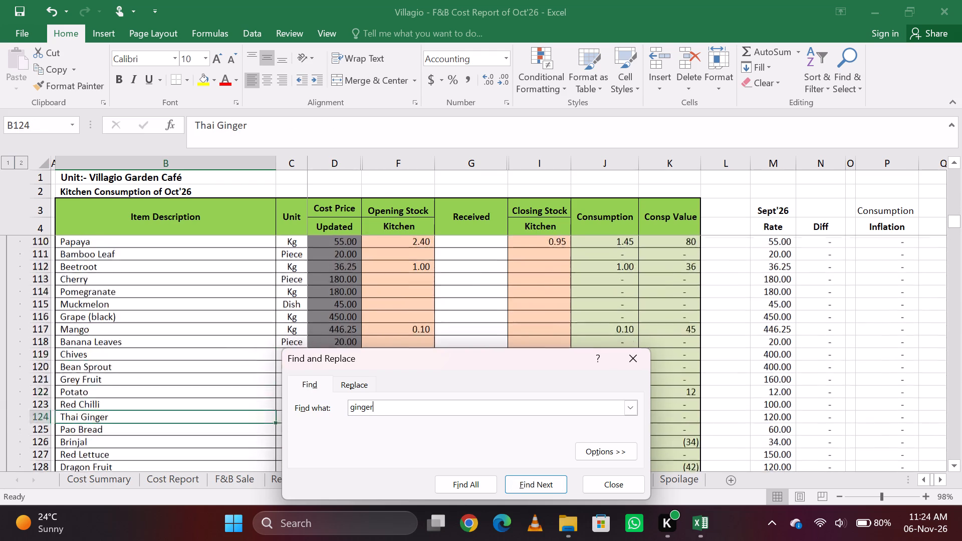
key("Return")
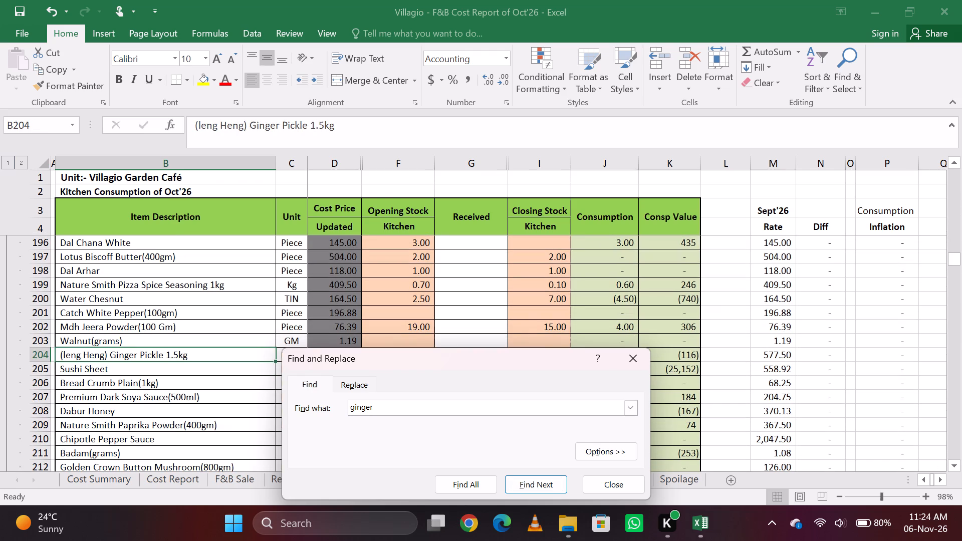
key("Return")
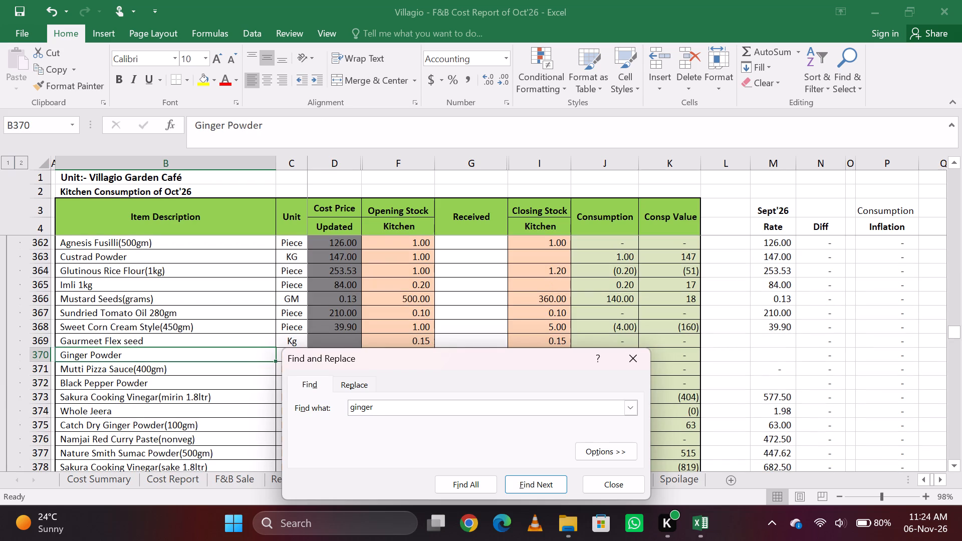
key("Return")
key("Return")
key("Return")
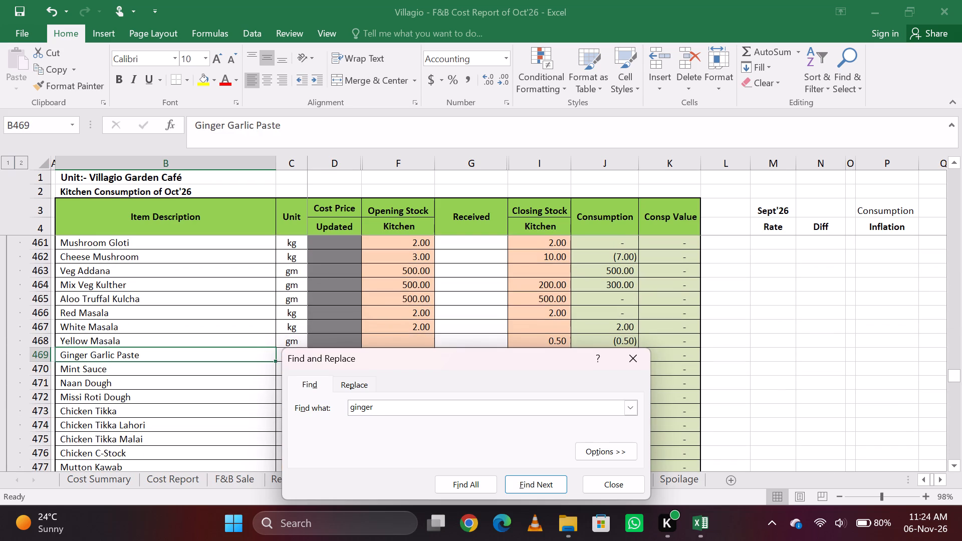
key("Return")
key("Return")
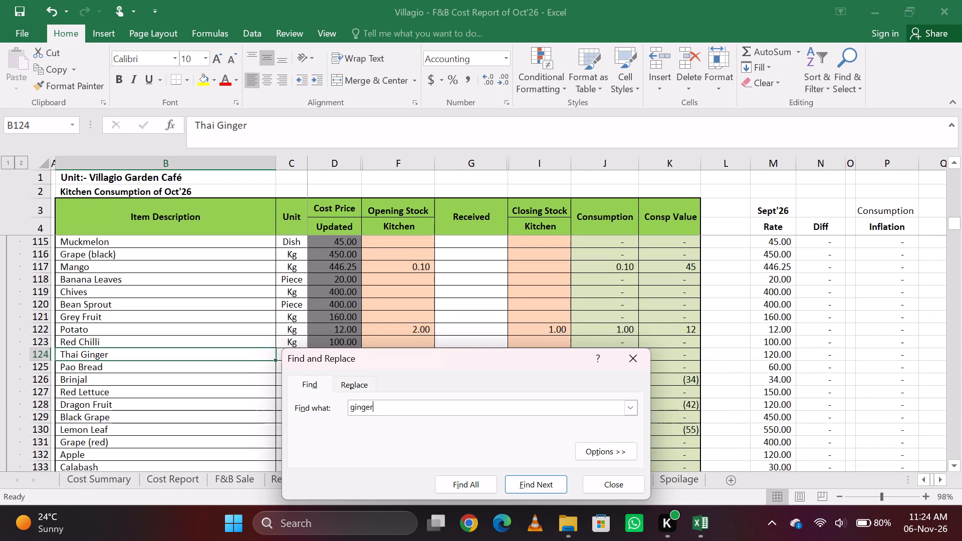
key("Return")
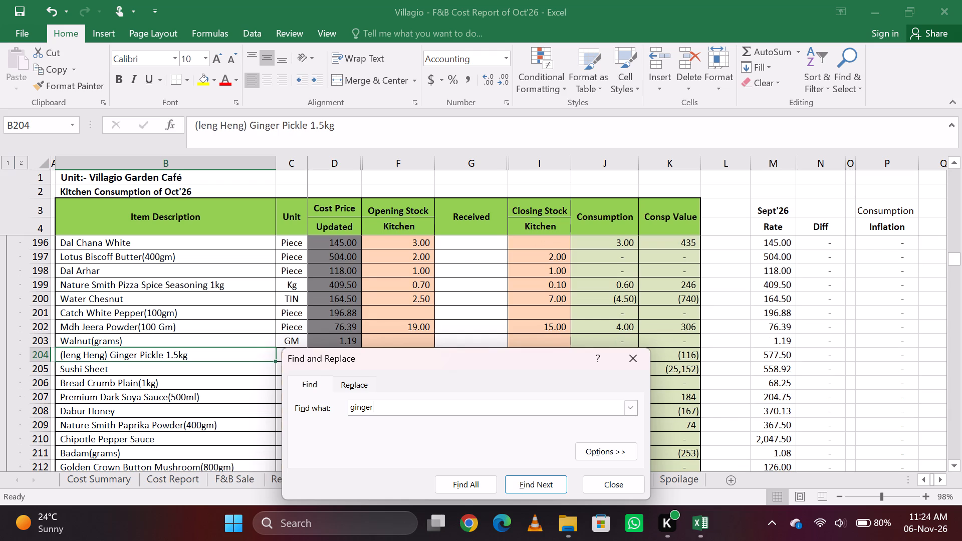
key("Return")
key("Escape")
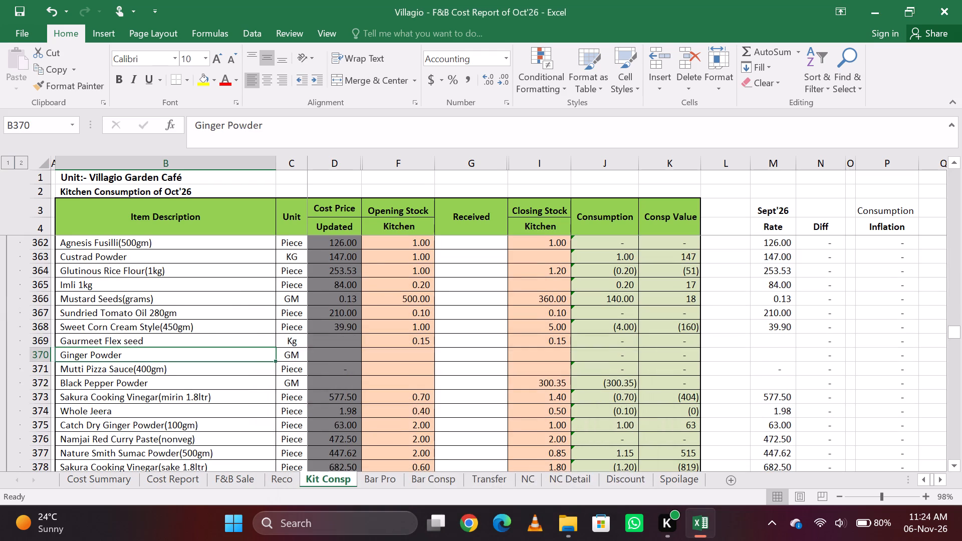
key("Right")
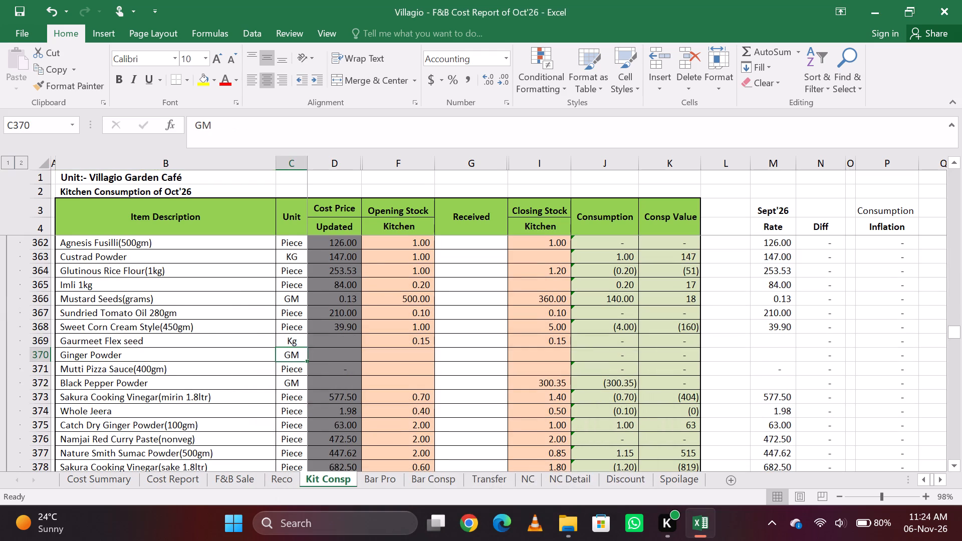
key("Left")
Insert a blank row at the end of the Provisions section, directly below Apple Vineger.
key("Page_Down")
key("Page_Down")
key("Page_Down")
key("Page_Up")
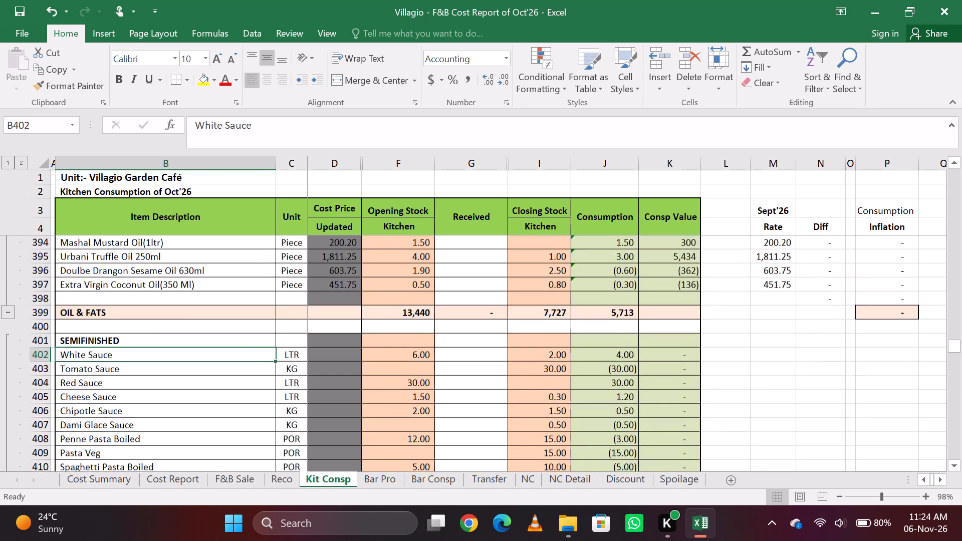
key("Page_Down")
key("Page_Down")
key("Page_Down")
key("Page_Down")
key("Page_Down")
key("Page_Down")
key("Page_Down")
key("Page_Down")
key("Page_Down")
key("Page_Down")
key("Page_Down")
key("Page_Down")
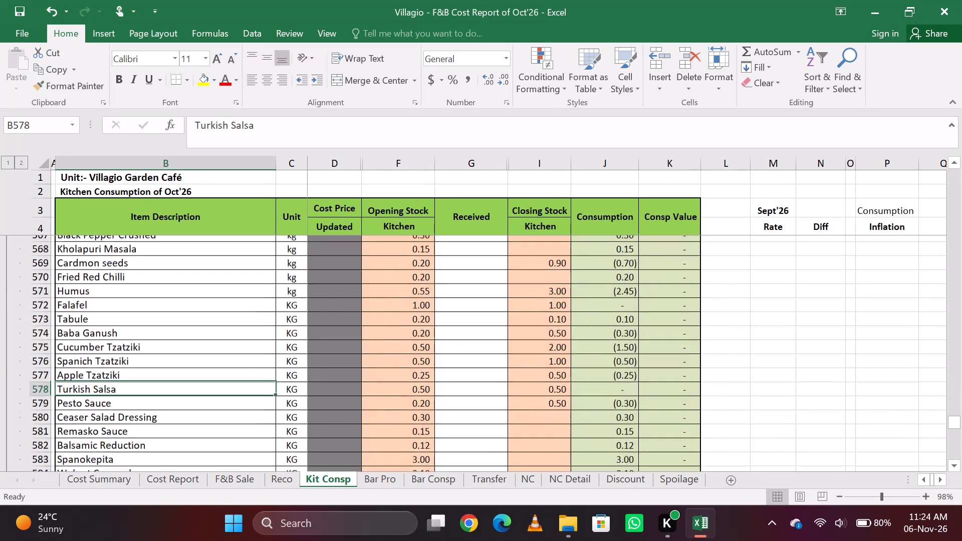
key("Page_Down")
key("Page_Down")
key("Page_Down")
key("Page_Down")
key("Page_Up")
key("Page_Up")
key("Page_Up")
key("Page_Up")
key("Page_Up")
key("Page_Up")
key("Page_Up")
key("Page_Up")
key("Page_Up")
key("Page_Up")
key("Page_Up")
key("Page_Up")
key("Page_Up")
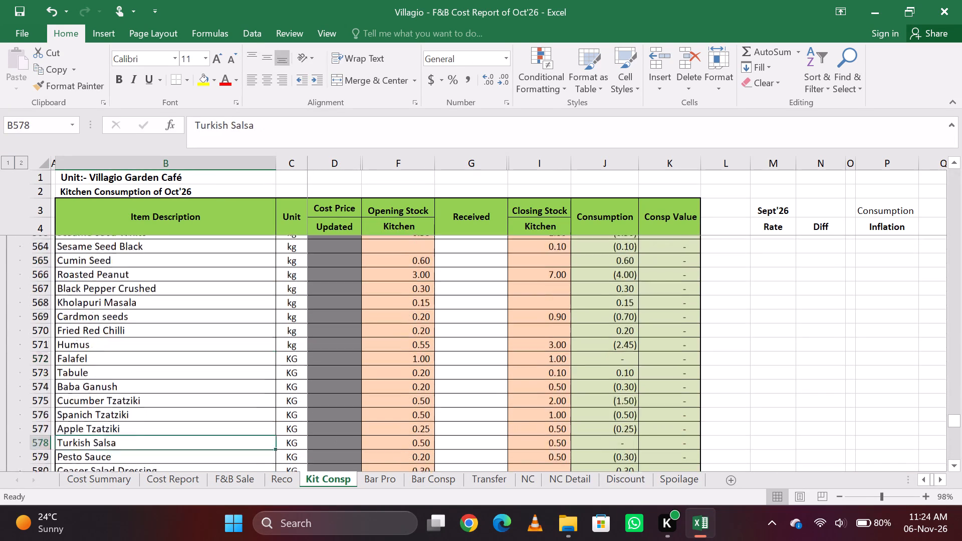
key("Page_Up")
key("Page_Up")
key("Page_Up")
key("Page_Up")
key("Page_Up")
key("Page_Up")
key("Page_Up")
key("Page_Up")
key("Page_Up")
key("Page_Up")
key("Page_Up")
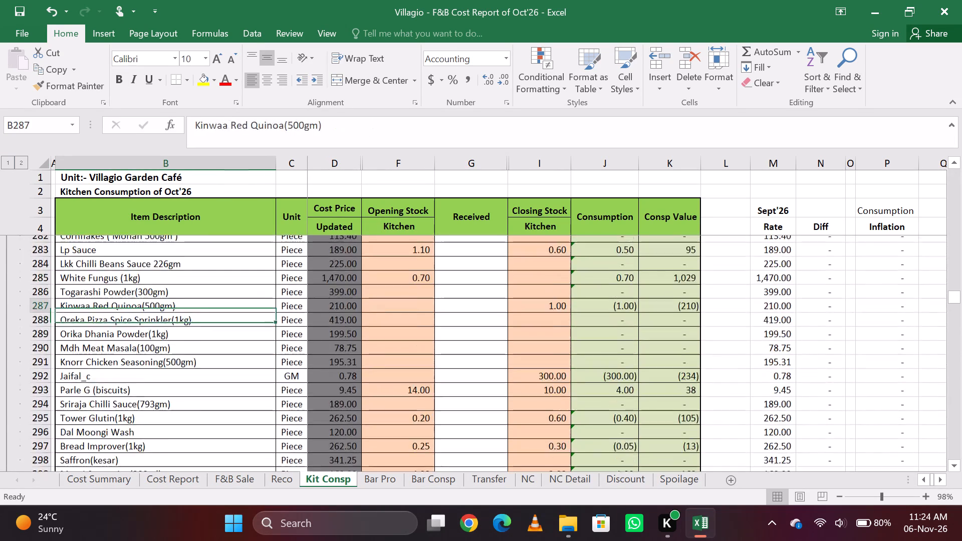
key("Page_Up")
key("Page_Up")
key("Page_Down")
key("Page_Down")
key("Page_Down")
key("Page_Down")
key("Page_Down")
key("Page_Down")
key("Page_Down")
key("Page_Down")
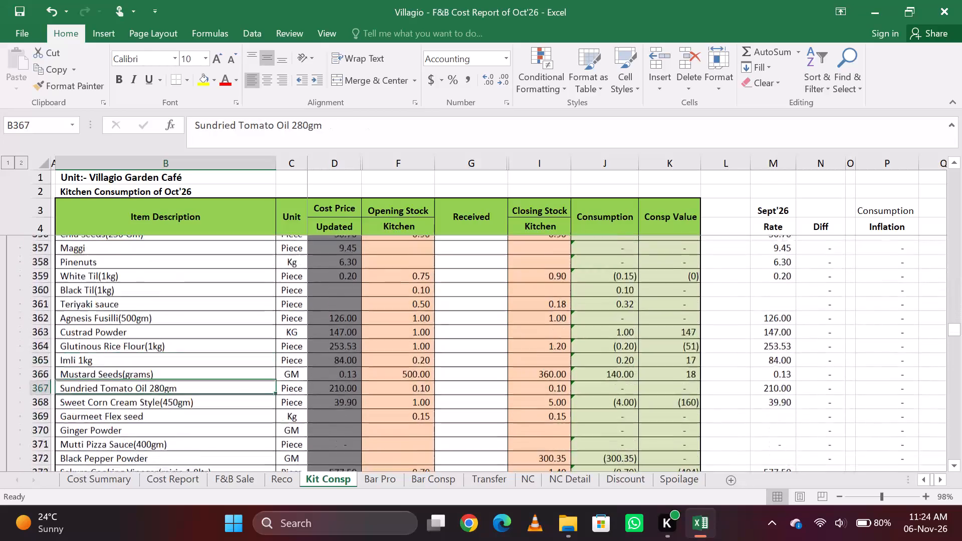
key("Page_Down")
key("Page_Down")
key("Up")
key("Up")
key("Up")
key("Up")
key("Up")
key("Up")
key("Up")
key("Up")
key("Up")
key("Up")
key("Up")
key("Up")
key("Up")
key("Up")
key("Up")
key("Up")
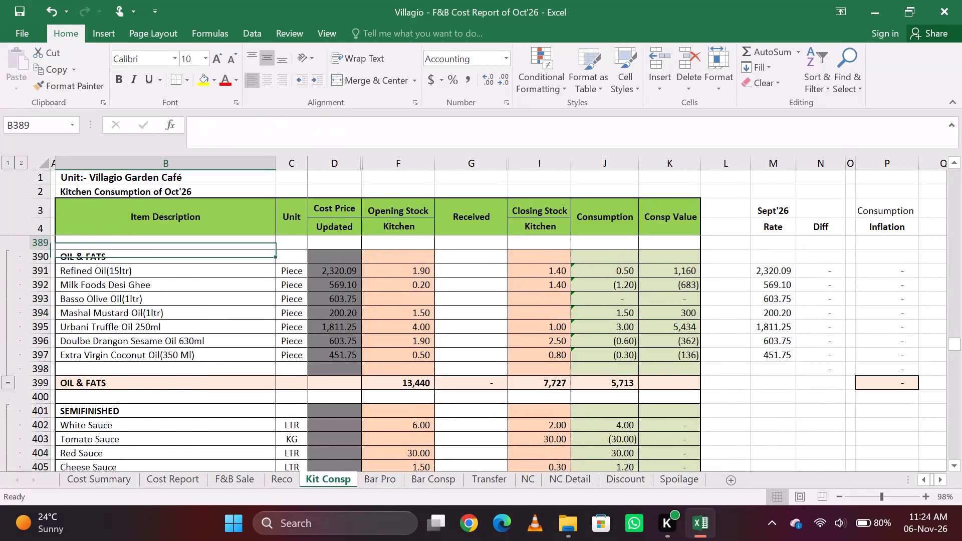
key("Down")
key("Down")
key("Down")
key("Down")
key("shift+space")
key("ctrl+shift+equal")
key("Down")
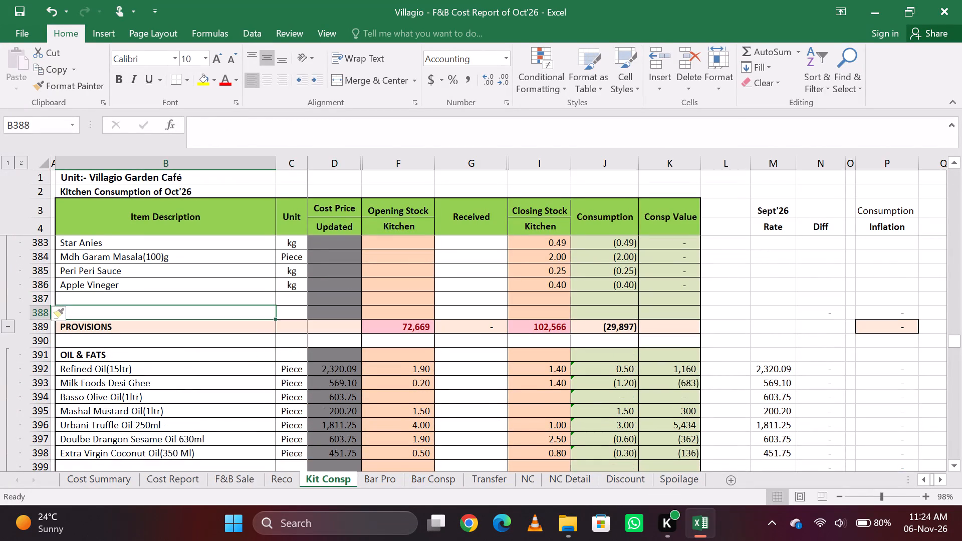
Name the new Provisions row's item "Dry Ginger" and set its unit to Pkts.
key("Up")
type("Dry")
key("space")
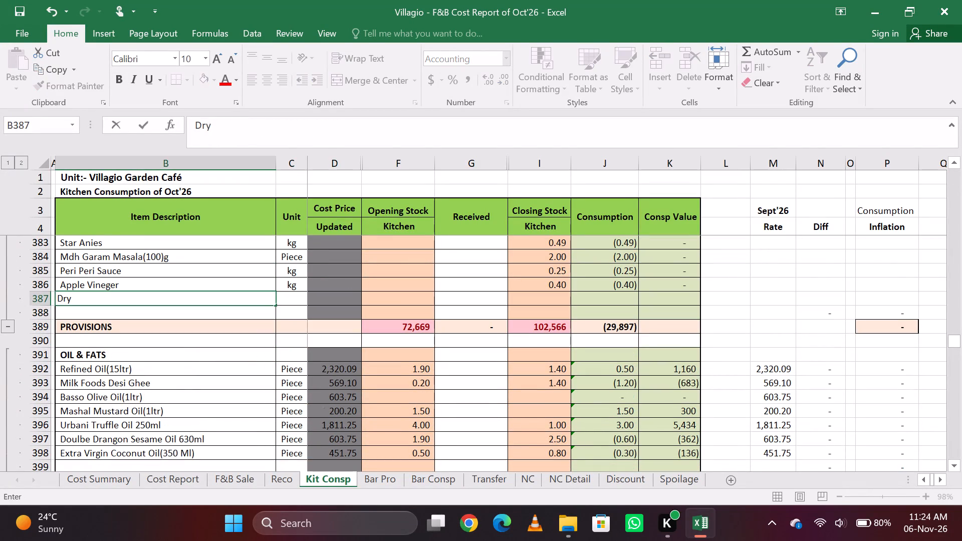
type("Ginger")
key("Tab")
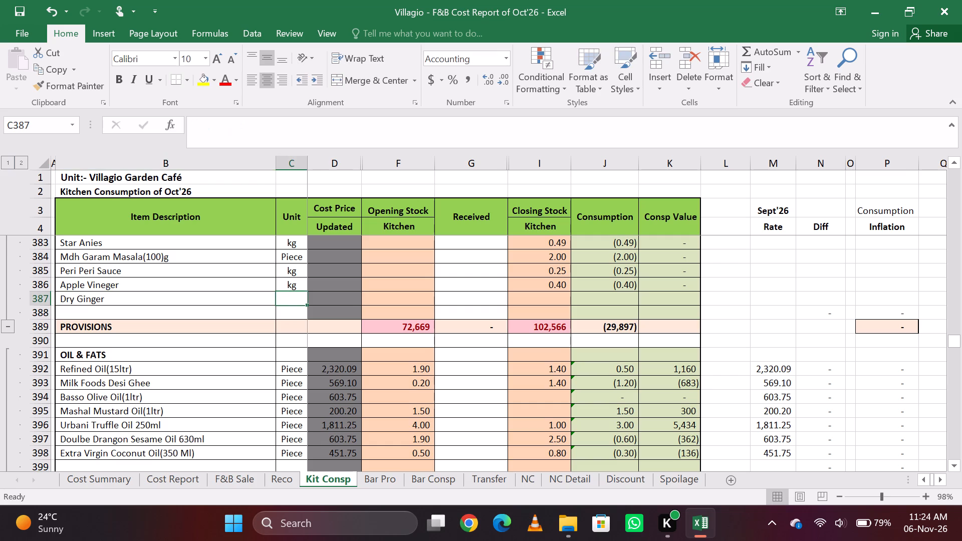
type("pkt")
key("Tab")
Enter 1 as Dry Ginger's kitchen closing stock.
key("Tab")
key("Tab")
key("Tab")
key("1")
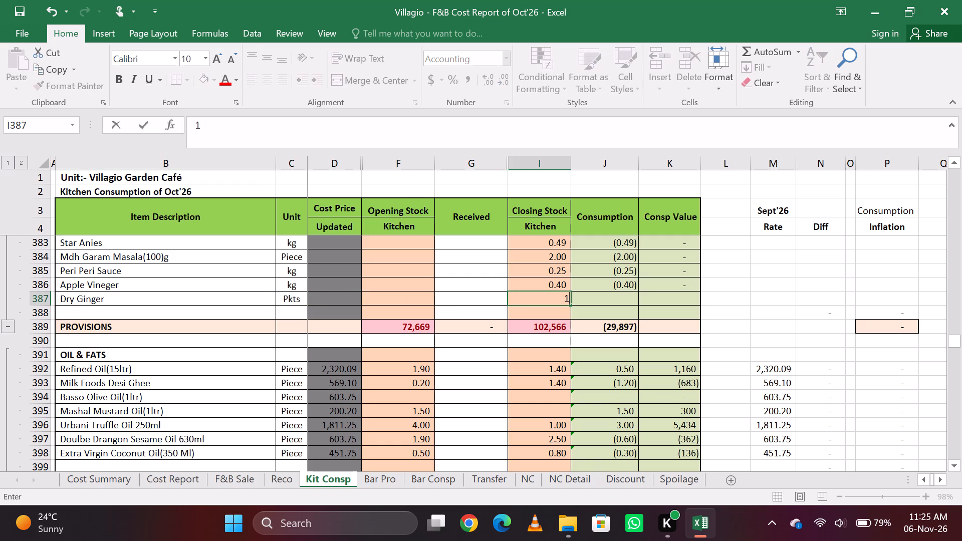
key("Right")
key("Left")
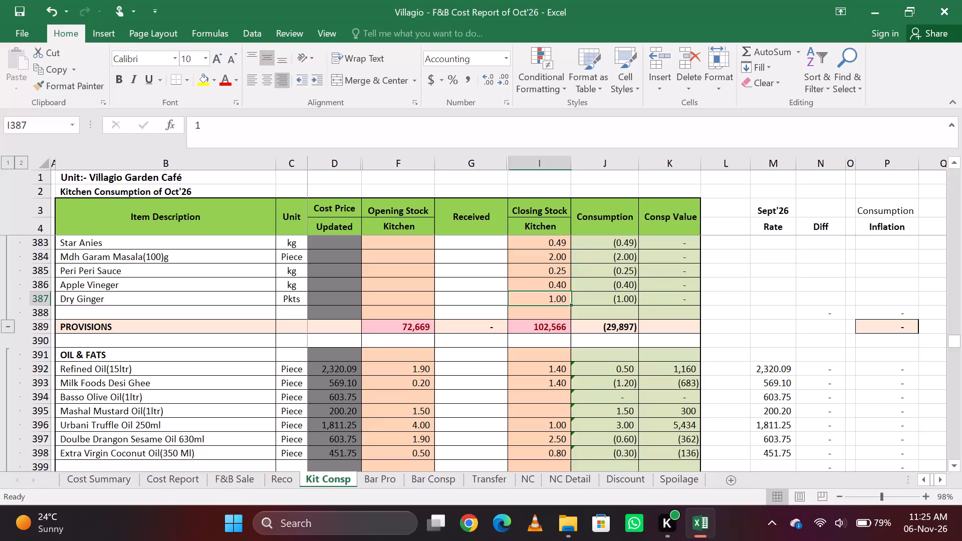
key("Down")
key("Up")
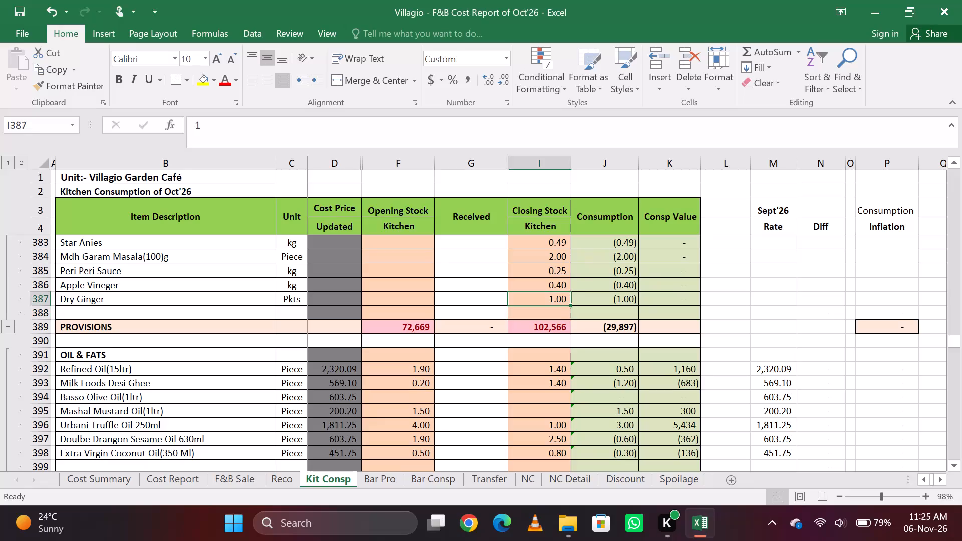
Find Tops White Vinegar(1ltr) by searching for "white v" and make its kitchen closing stock the sum 1.55+0.7.
key("ctrl+f")
key("BackSpace")
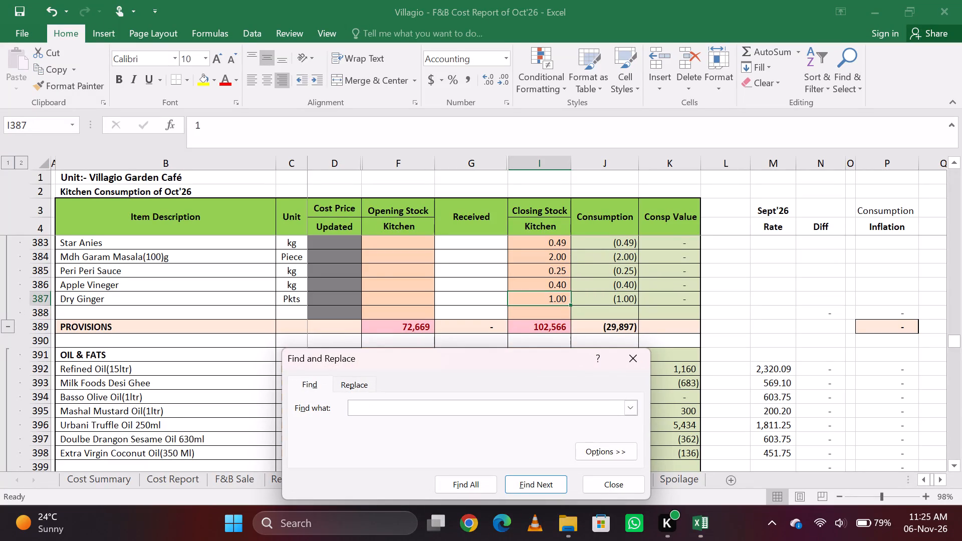
key("BackSpace")
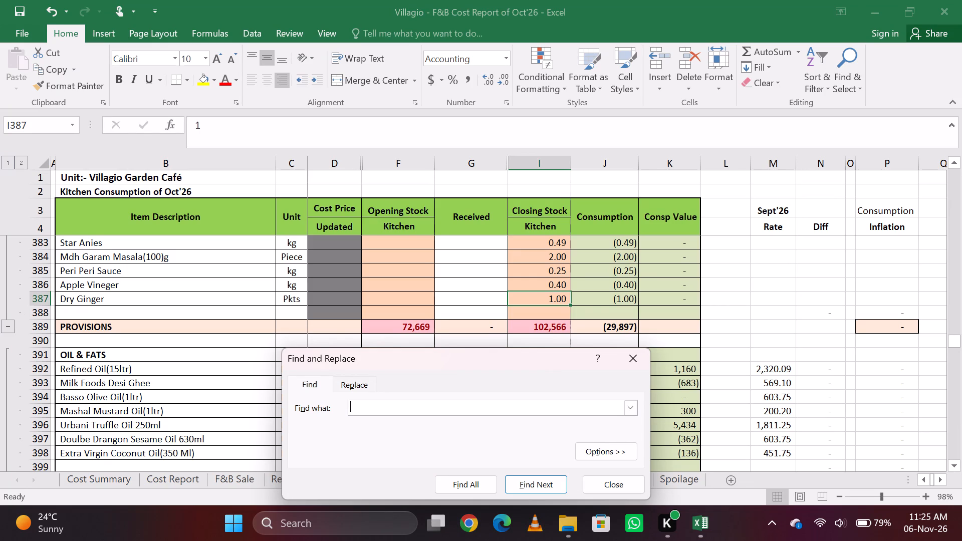
type("white v")
key("Return")
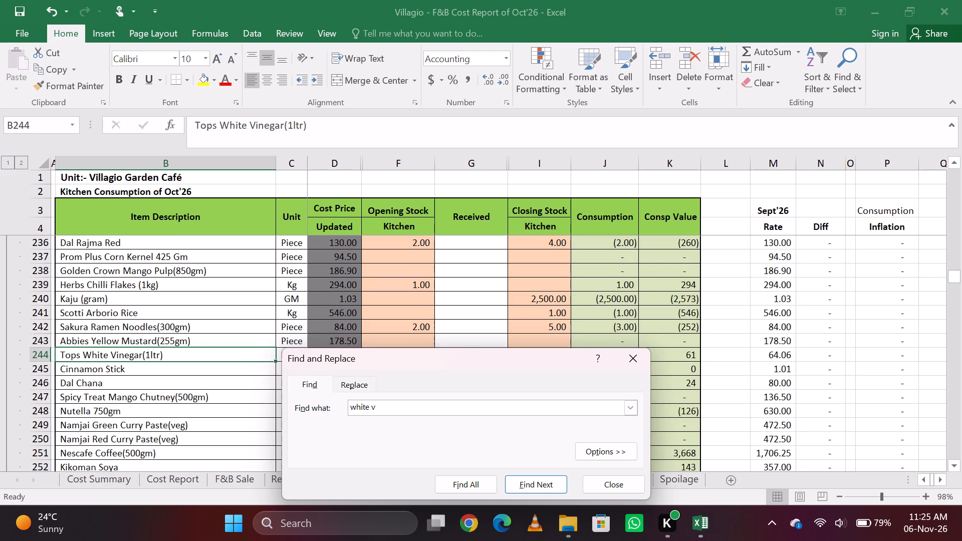
key("Escape")
key("Right")
key("Right")
key("Right")
key("Right")
key("Right")
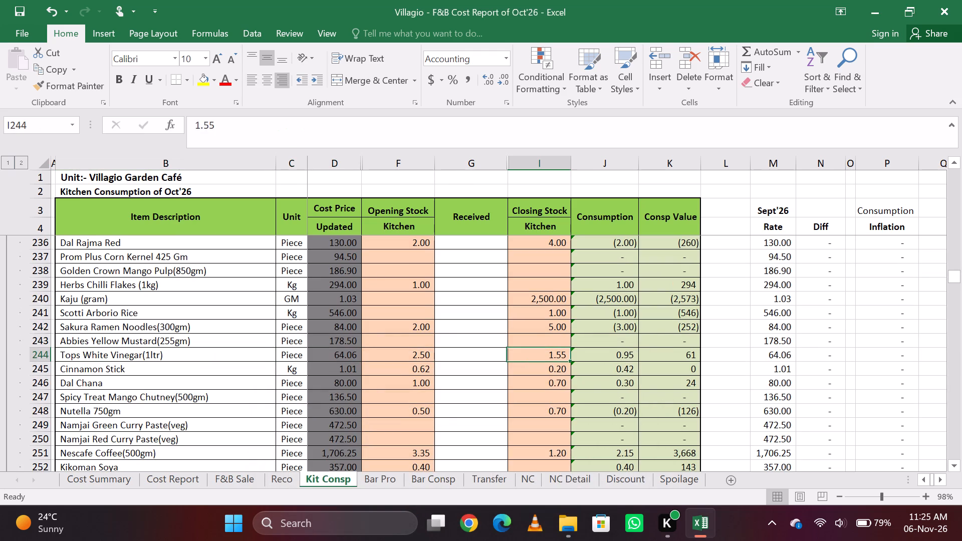
left_click(302, 139)
key("shift+plus")
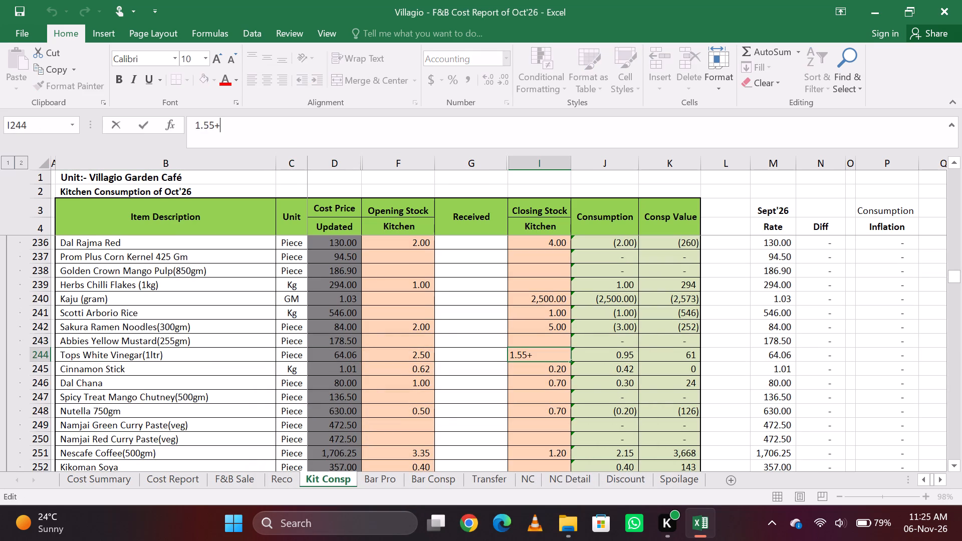
key("Page_Up")
key("Left")
key("Left")
key("Left")
key("Left")
key("Left")
key("Left")
key("Left")
key("Left")
key("Left")
key("Left")
key("Left")
key("Left")
key("shift+plus")
key("Page_Down")
key("Right")
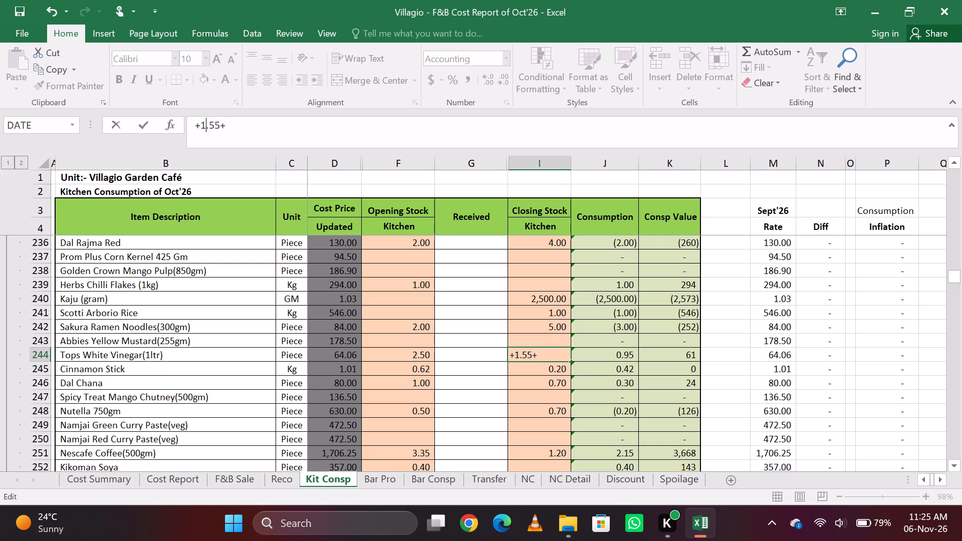
key("Right")
key("Right")
key("Right")
key("Right")
key("Right")
key("Right")
key("Right")
key("Right")
key("Right")
key("Right")
key("Right")
key("Right")
key("Right")
type(".7")
key("Return")
key("Up")
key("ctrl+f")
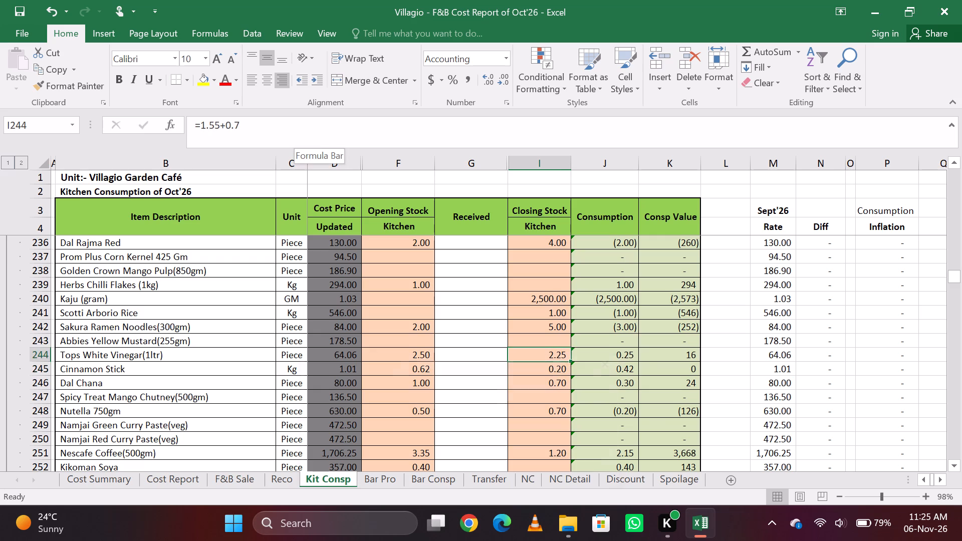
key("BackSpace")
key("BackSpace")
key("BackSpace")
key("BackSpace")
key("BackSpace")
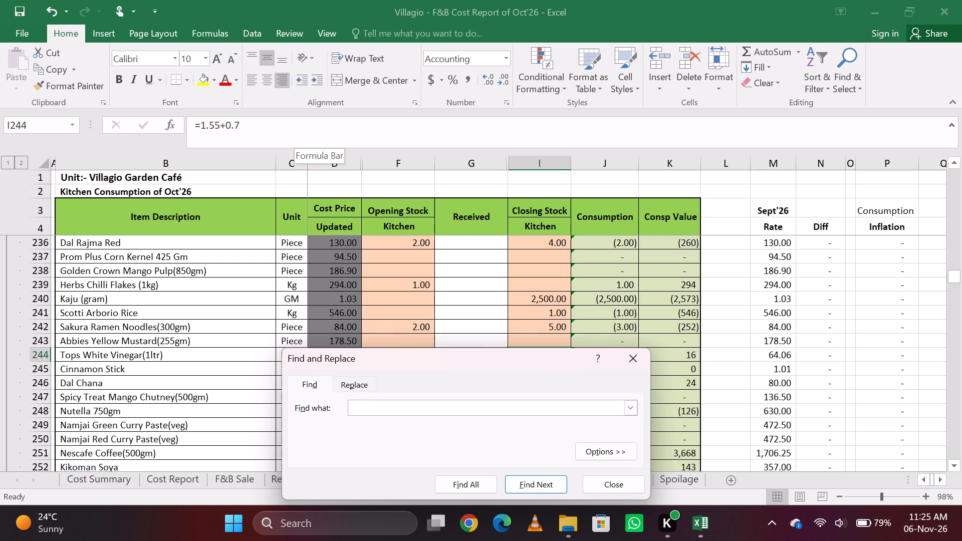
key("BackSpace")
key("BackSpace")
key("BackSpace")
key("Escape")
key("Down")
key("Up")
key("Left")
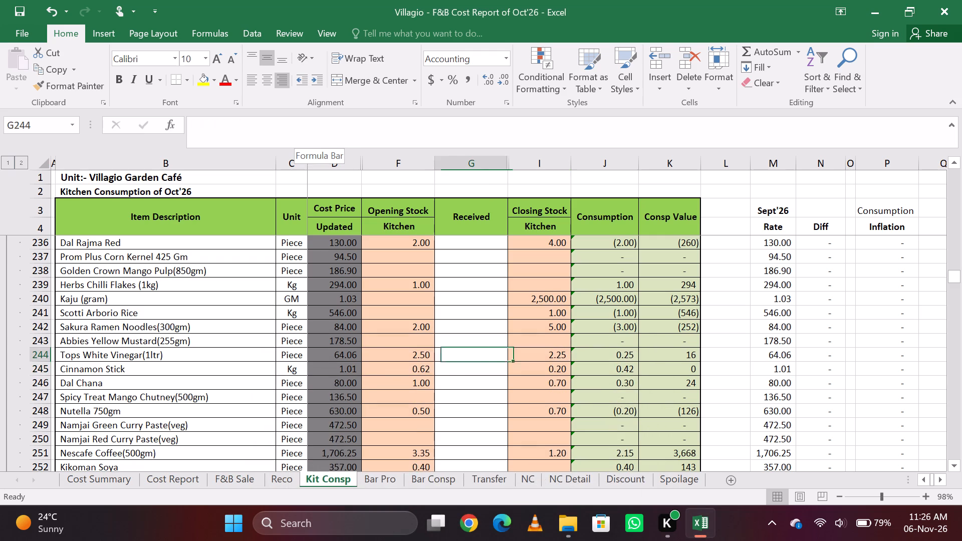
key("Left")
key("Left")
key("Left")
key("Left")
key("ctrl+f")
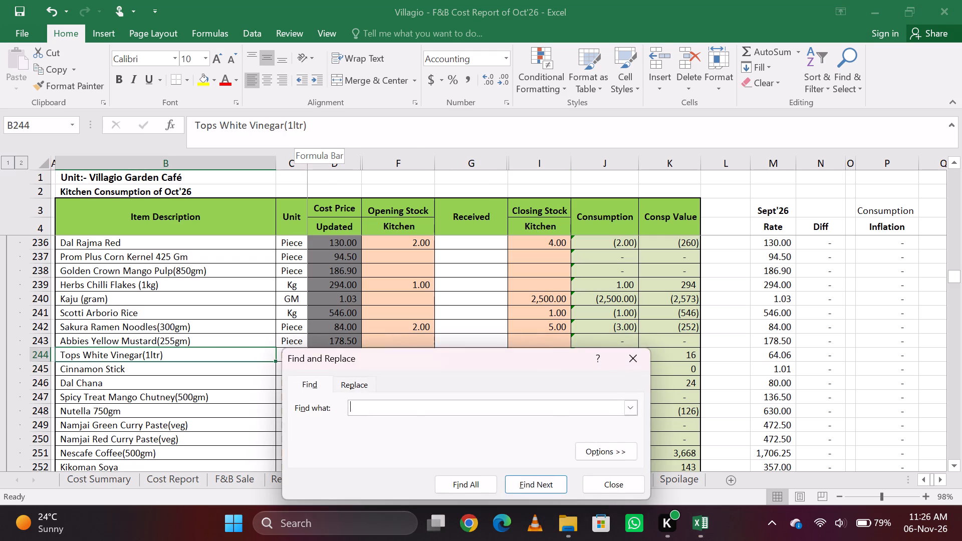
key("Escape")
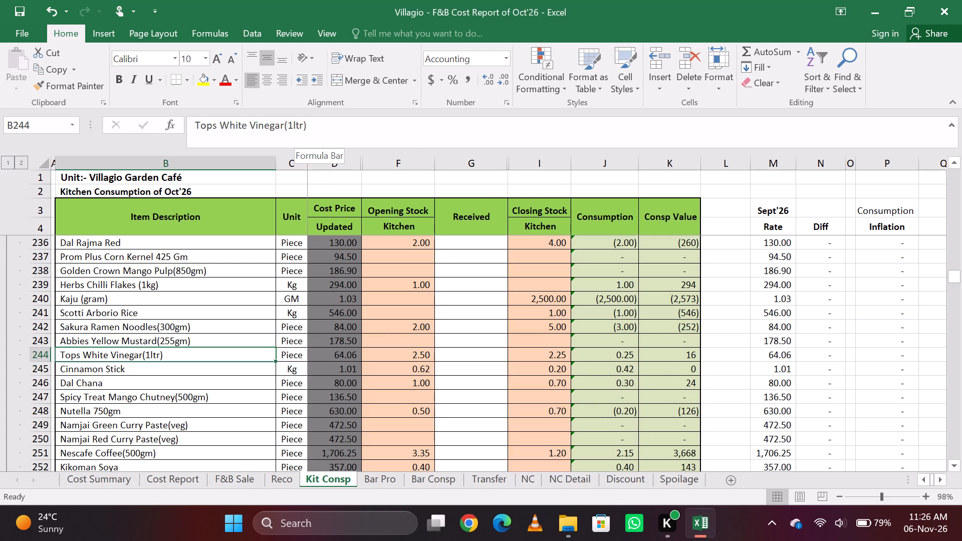
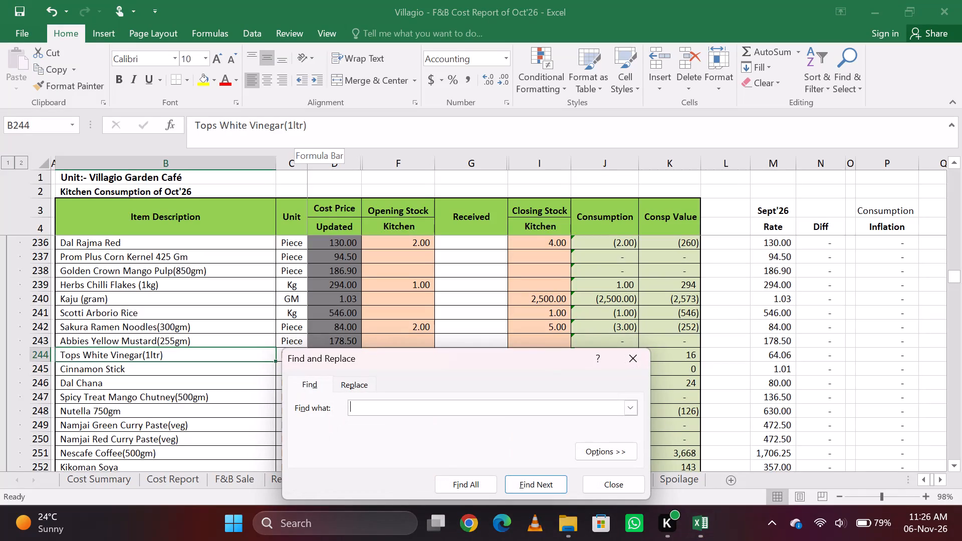
Search the Kit Consp sheet for "blueb" and for the shorter "blue", and close the search.
type("blueb")
key("Return")
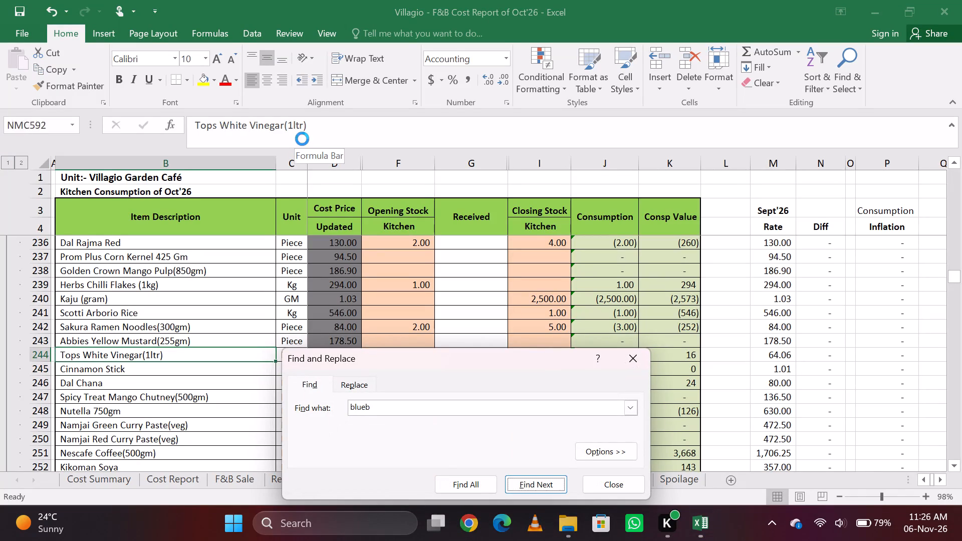
key("Return")
key("BackSpace")
key("Return")
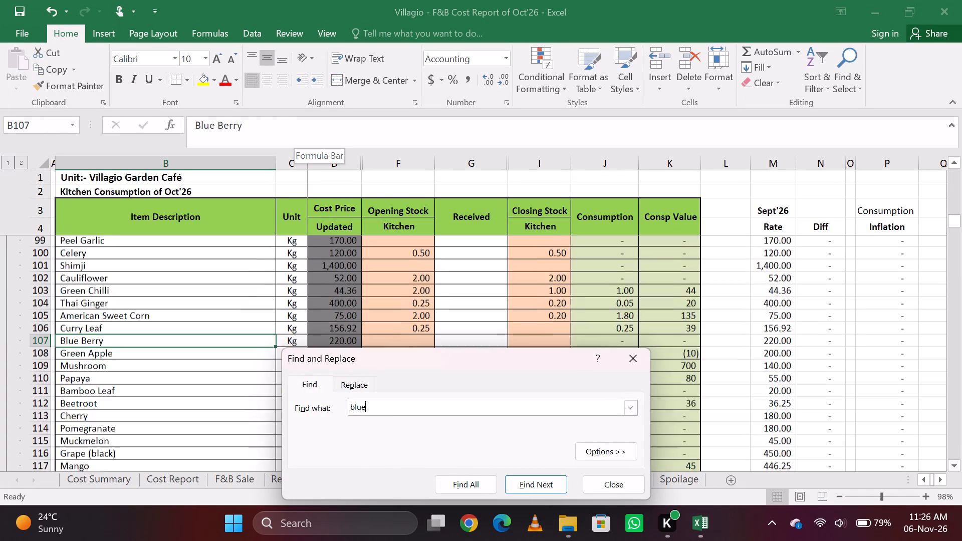
key("Return")
key("Return")
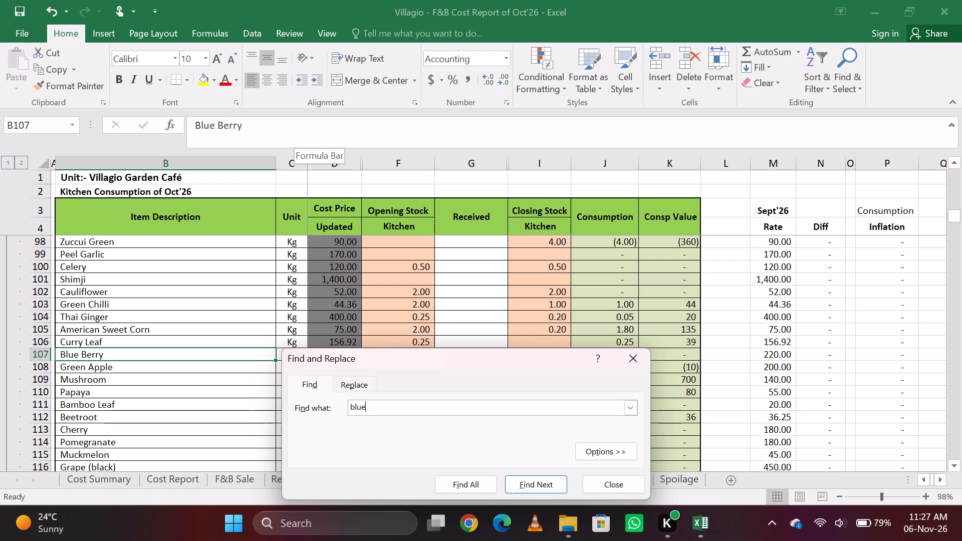
key("Escape")
Insert a blank row at the end of the Provisions section, directly below Dry Ginger.
key("Down")
key("Page_Down")
key("Page_Down")
key("Page_Down")
key("Page_Down")
key("Page_Down")
key("Page_Down")
key("Page_Down")
key("Page_Down")
key("Page_Down")
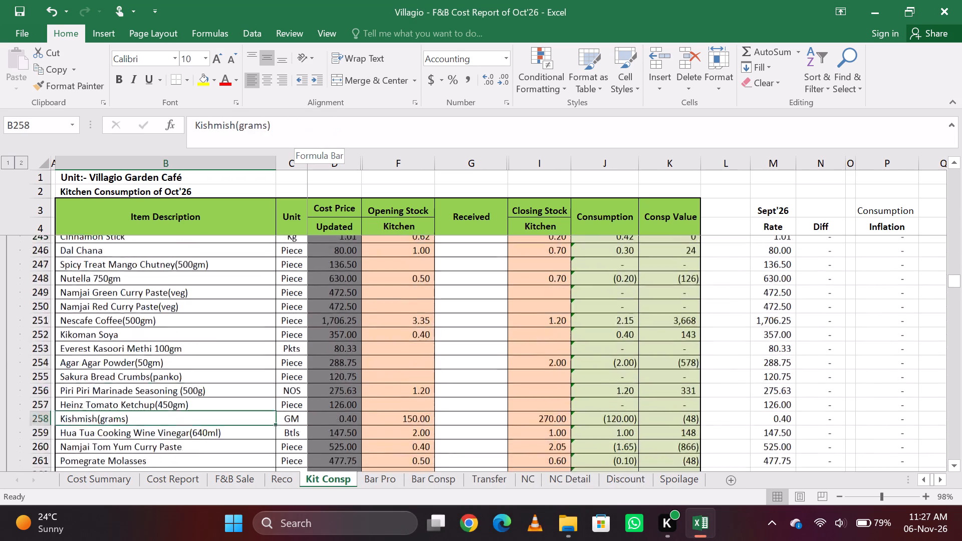
key("Page_Down")
key("Page_Down")
key("Page_Down")
key("Page_Down")
key("Page_Down")
key("Page_Down")
key("Page_Down")
key("Page_Down")
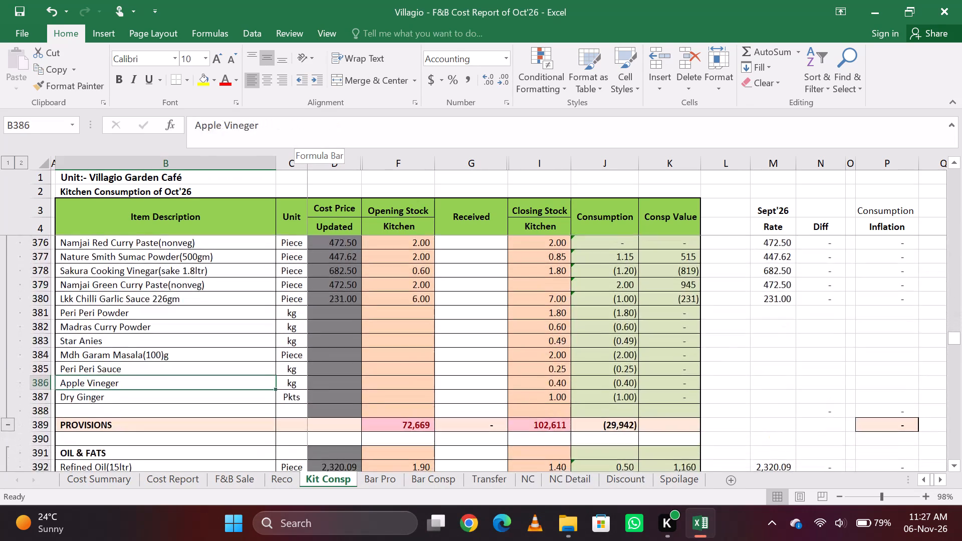
key("Page_Down")
key("Page_Up")
key("Up")
key("Down")
key("Down")
key("Down")
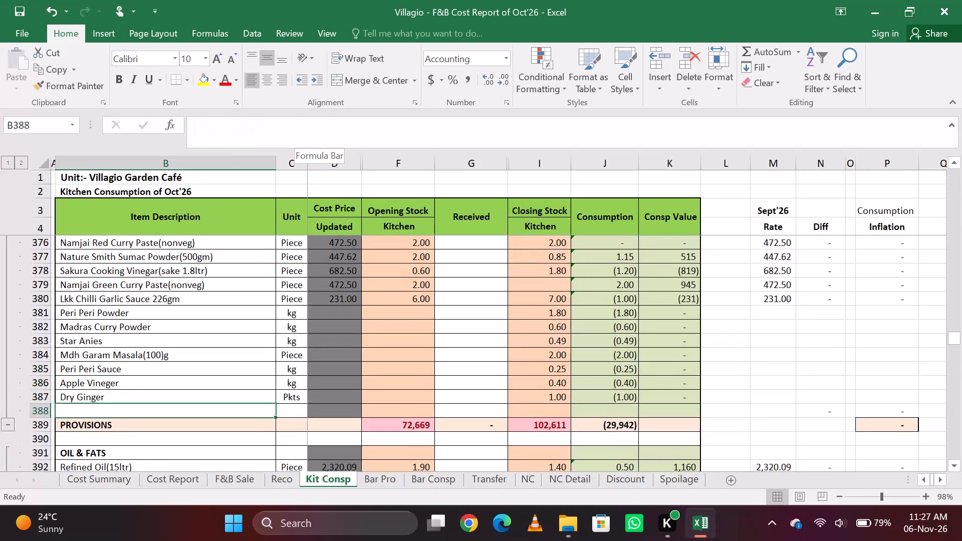
key("shift+space")
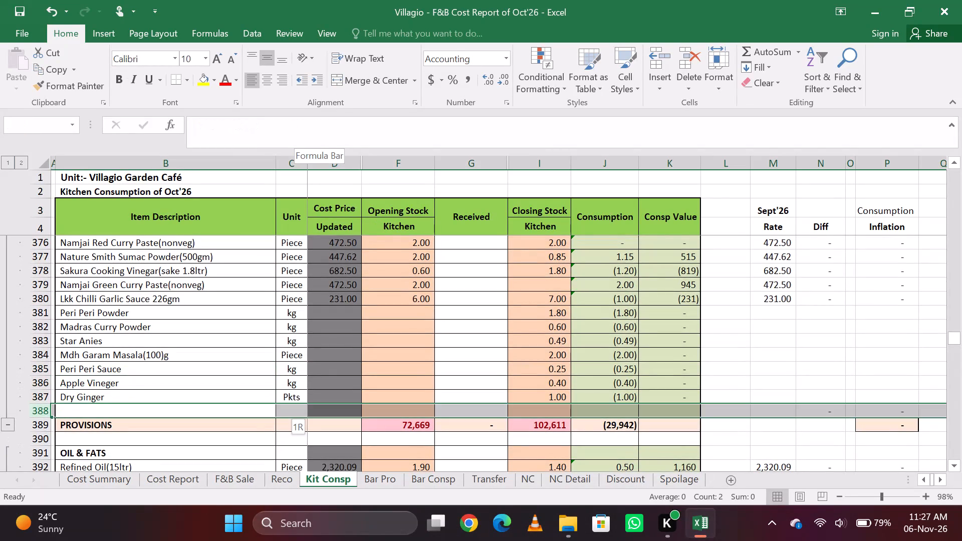
key("ctrl+shift+equal")
key("Down")
key("Up")
Name the new Provisions row's item "Blueberry Puree" and set its unit to bot.
type("Blue")
type("Be")
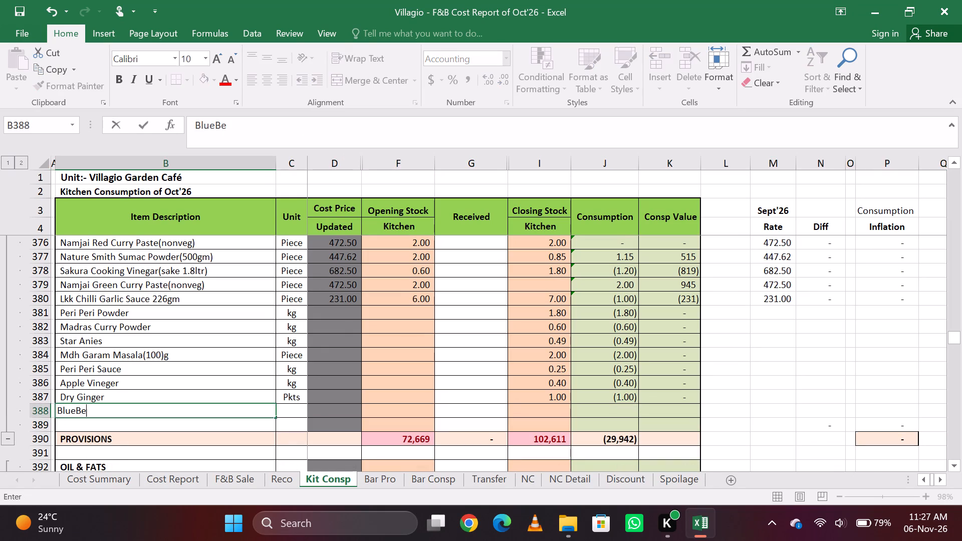
key("BackSpace")
key("BackSpace")
type("berry Puree")
key("Tab")
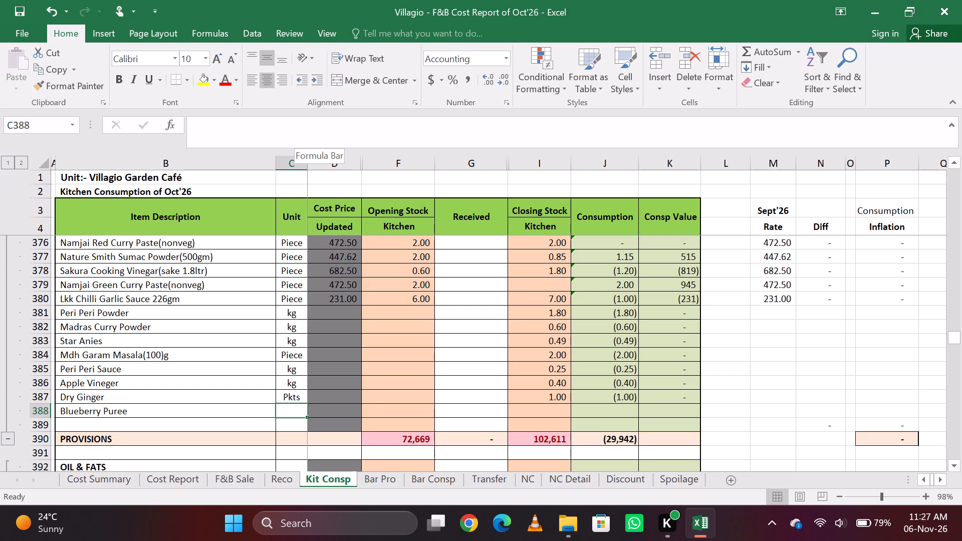
type("bot")
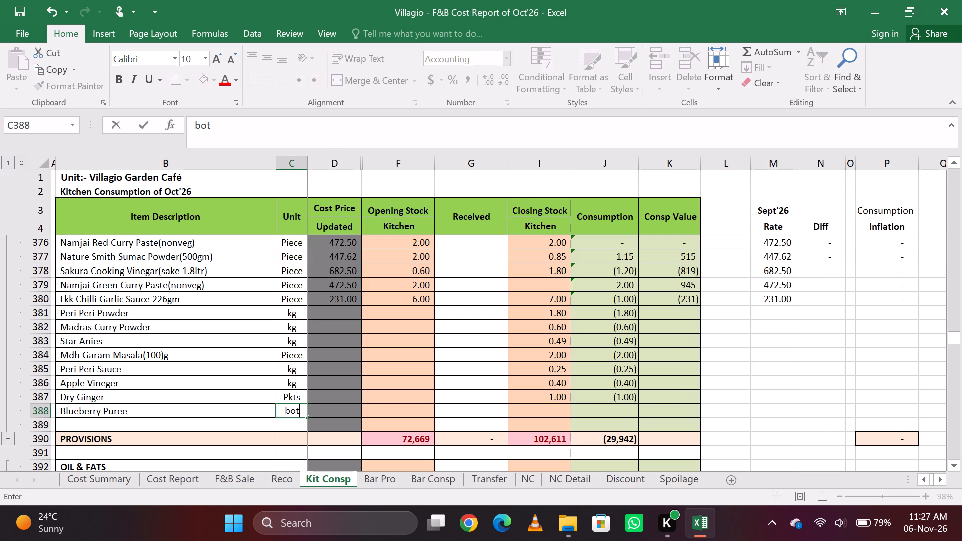
key("Tab")
Enter 1 as Blueberry Puree's kitchen closing stock.
key("Tab")
key("Tab")
key("Tab")
key("1")
key("Right")
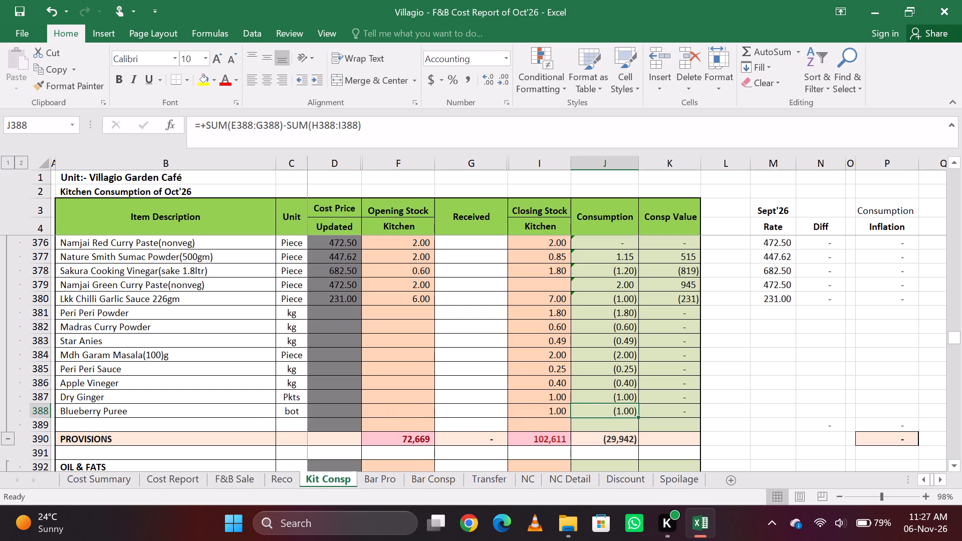
key("Right")
key("Left")
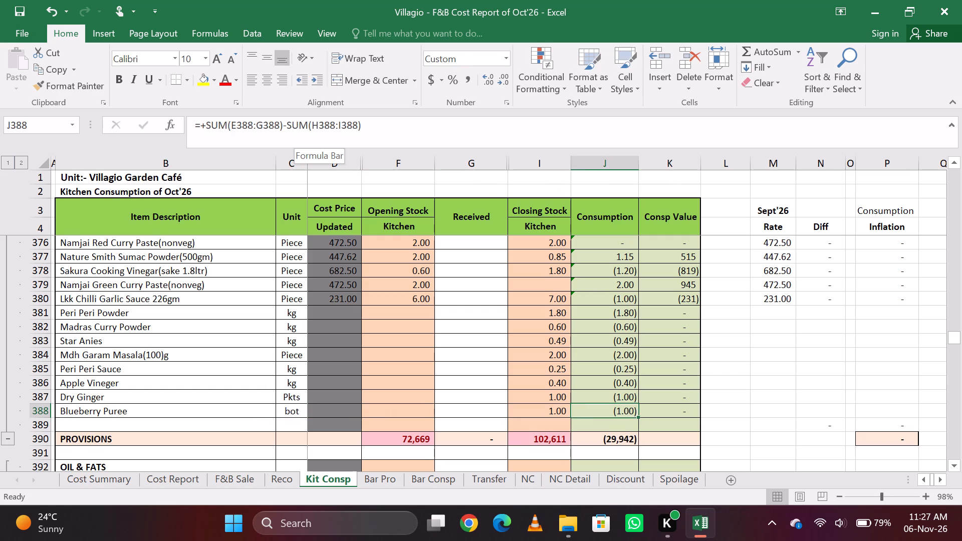
Search the sheet for "liva" and for the shorter "liv", going through the matching items.
key("Left")
key("Left")
key("Left")
key("Left")
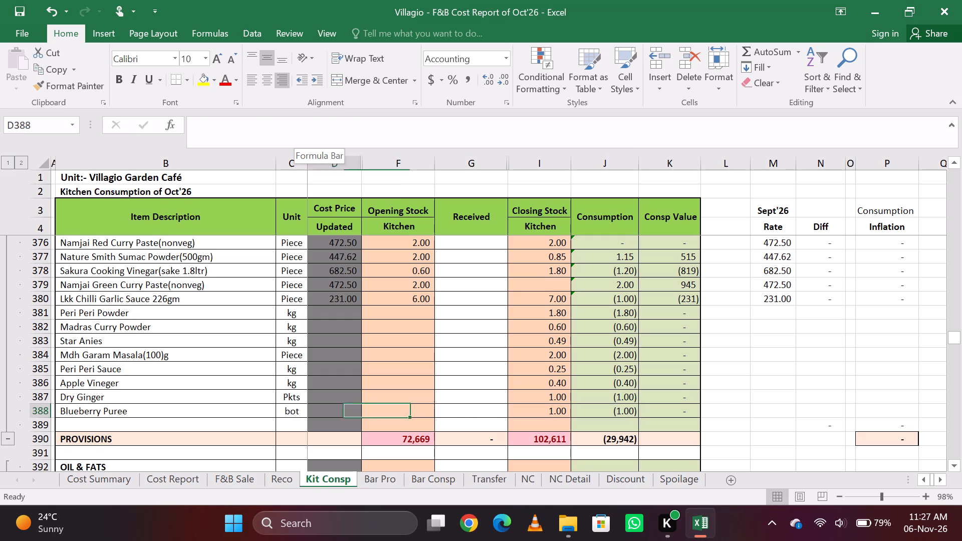
key("Left")
key("Left")
key("ctrl+f")
key("BackSpace")
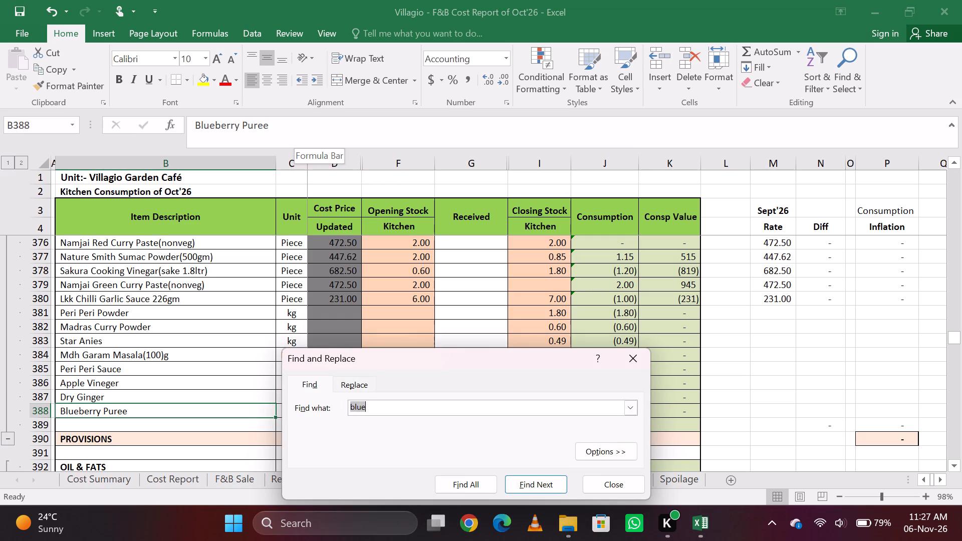
type("lica")
key("BackSpace")
key("BackSpace")
type("va")
key("Return")
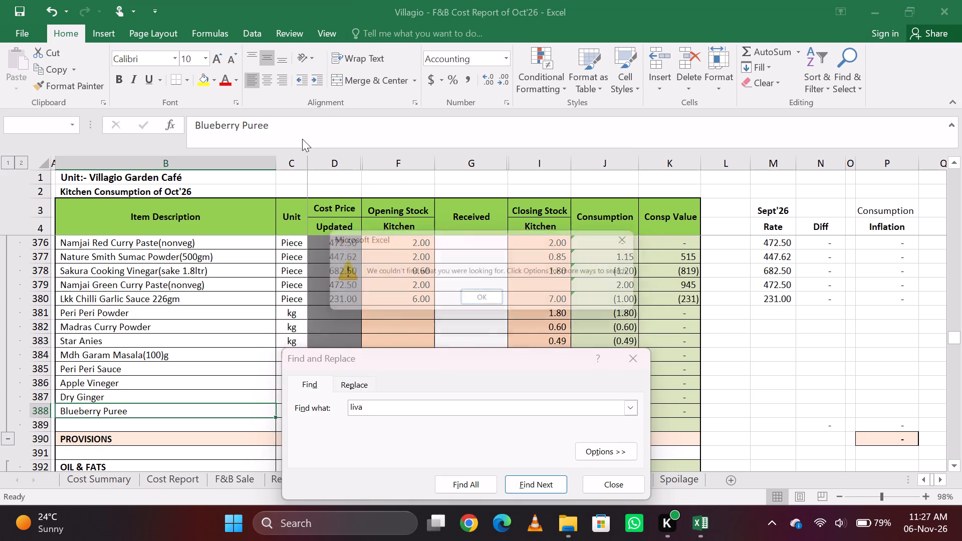
key("Return")
key("BackSpace")
key("Return")
key("Return")
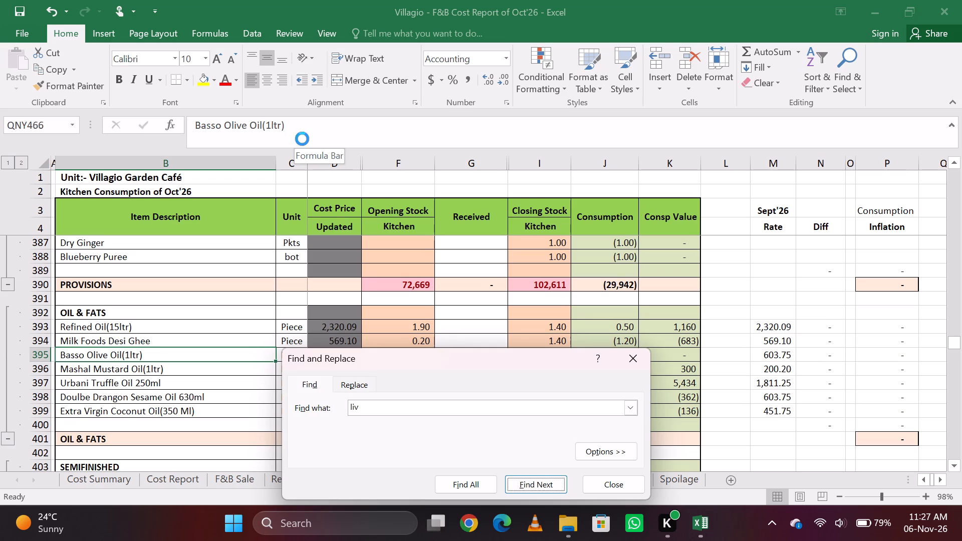
key("Return")
key("Return")
key("Return")
key("Return")
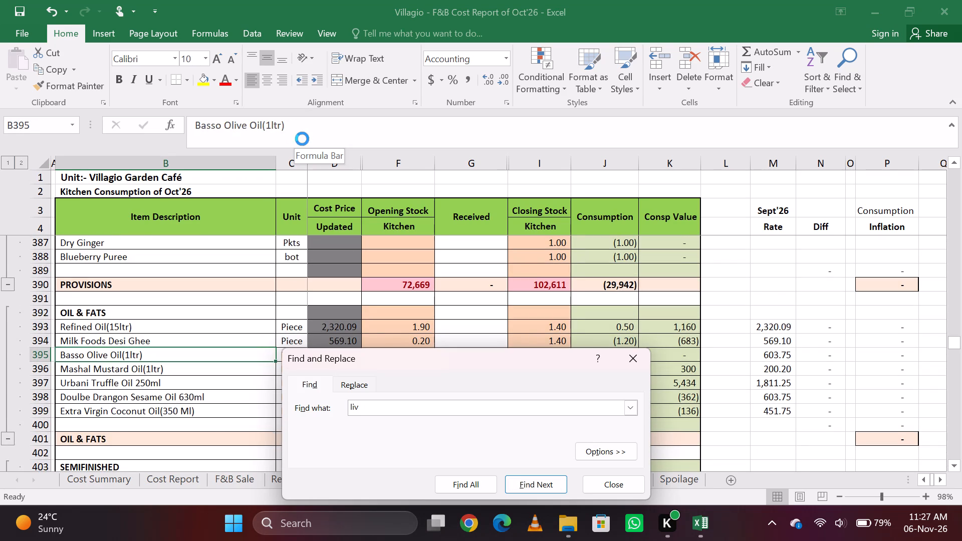
key("Escape")
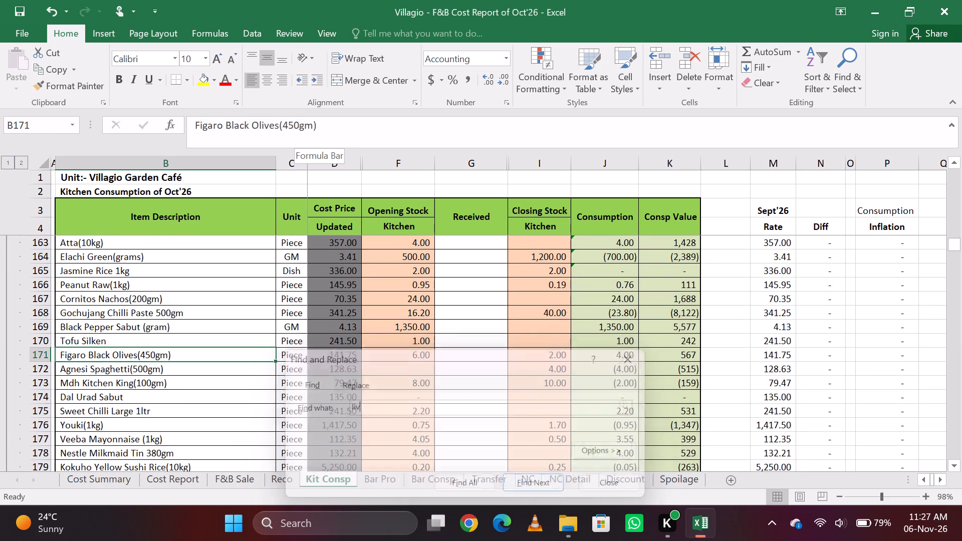
Read through the Fruit & Vegetables items from Mushroom down to the section total, checking item names and closing stock entries.
key("Page_Up")
key("Page_Up")
key("Page_Up")
key("Page_Up")
key("Page_Up")
key("Page_Up")
key("Up")
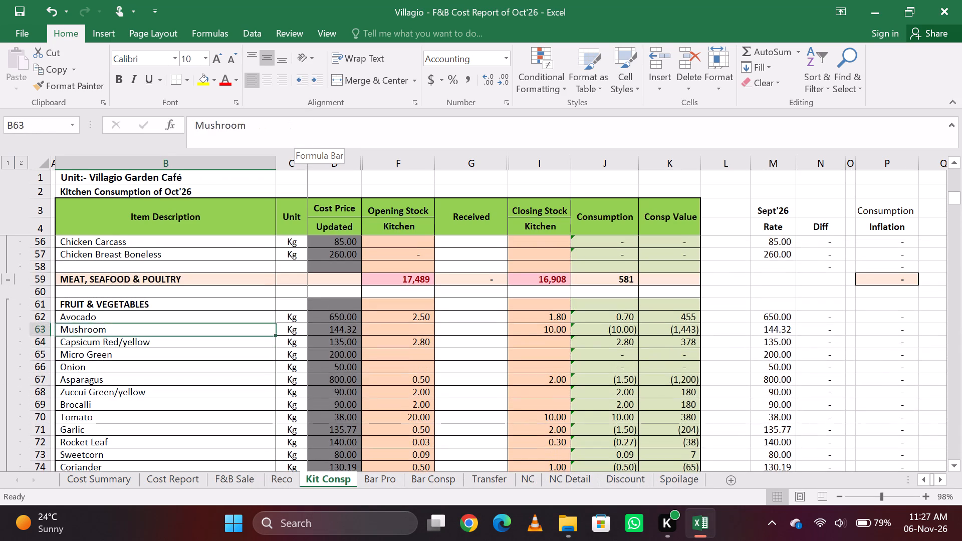
key("Down")
key("Down")
key("Down")
key("Down")
key("Down")
key("Down")
key("Down")
key("Down")
key("Down")
key("Down")
key("Down")
key("Down")
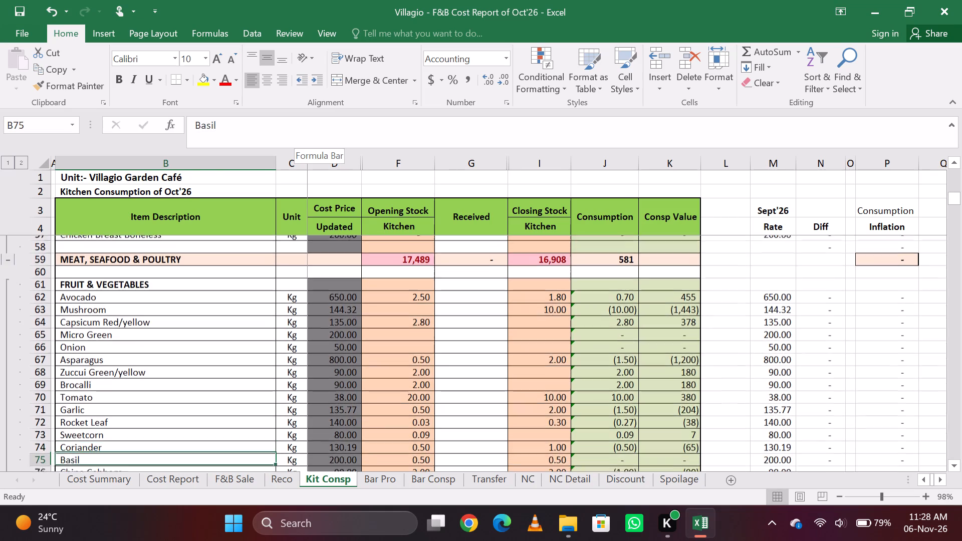
key("Down")
key("Down")
key("Down")
key("Down")
key("Down")
key("Down")
key("Down")
key("Down")
key("Down")
key("Down")
key("Down")
key("Down")
key("Down")
key("Down")
key("Down")
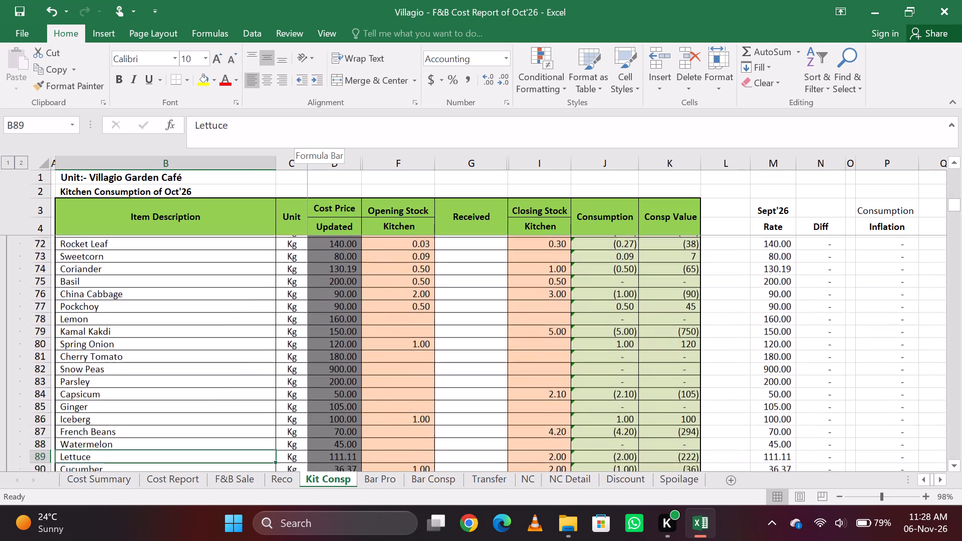
key("Down")
key("Down")
key("Down")
key("Down")
key("Down")
key("Down")
key("Down")
key("Down")
key("Down")
key("Down")
key("Down")
key("Down")
key("Down")
key("Down")
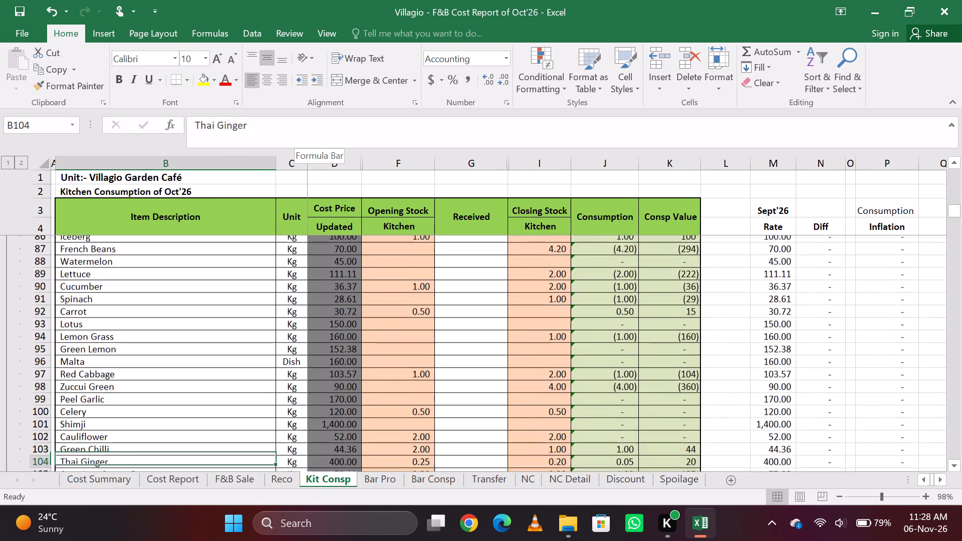
key("Down")
key("Down")
key("Down")
key("Down")
key("Down")
key("Down")
key("Down")
key("Down")
key("Down")
key("Down")
key("Down")
key("Down")
key("Down")
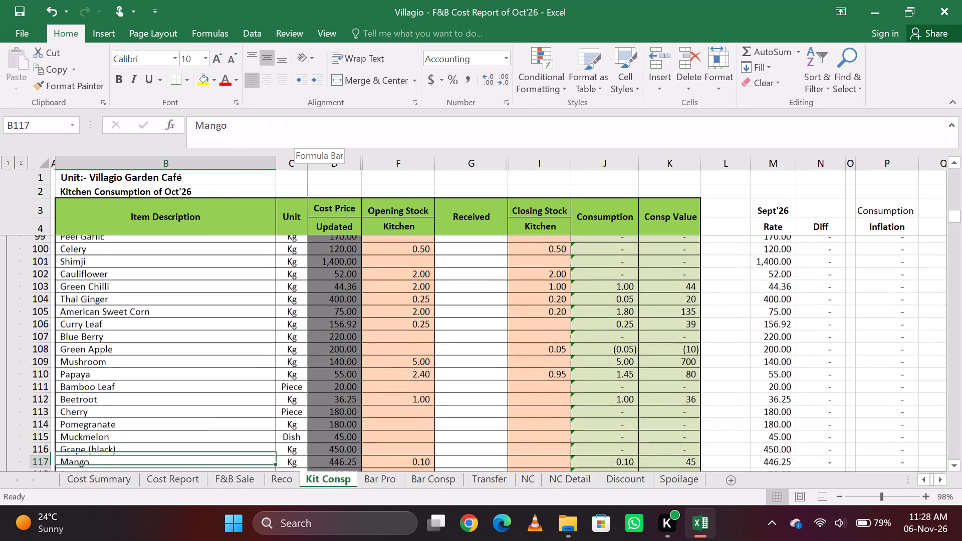
key("Down")
key("Down")
key("Down")
key("Down")
key("Down")
key("Down")
key("Down")
key("Down")
key("Down")
key("Down")
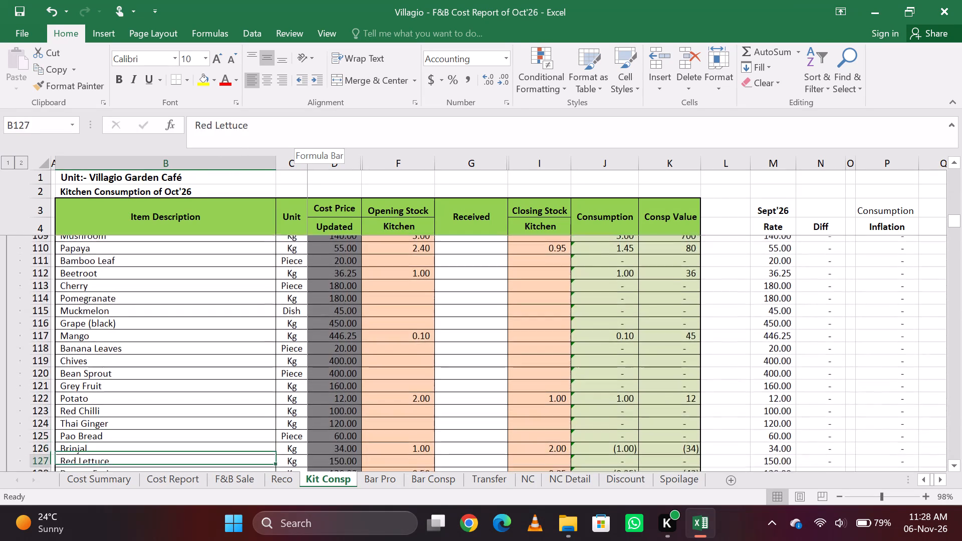
key("Down")
key("Down")
key("Down")
key("Down")
key("Down")
key("Down")
key("Down")
key("Down")
key("Down")
key("Down")
key("Down")
key("Down")
key("Down")
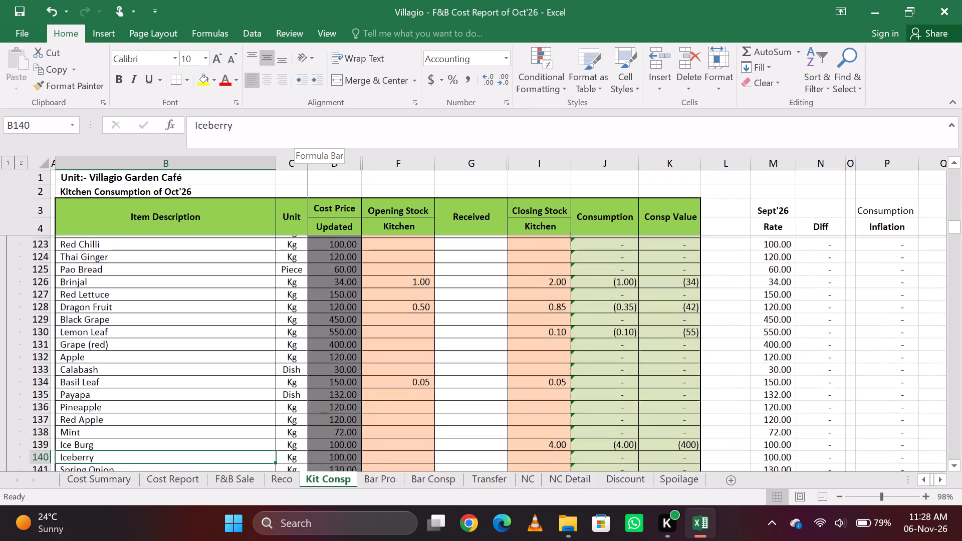
key("Down")
key("Down")
key("Down")
key("Down")
key("Down")
key("Down")
key("Down")
key("Down")
key("Down")
key("Down")
key("Down")
Look back through the Fruit & Vegetables items from the section total up to the section's heading, checking item names and closing stock.
key("Up")
key("Up")
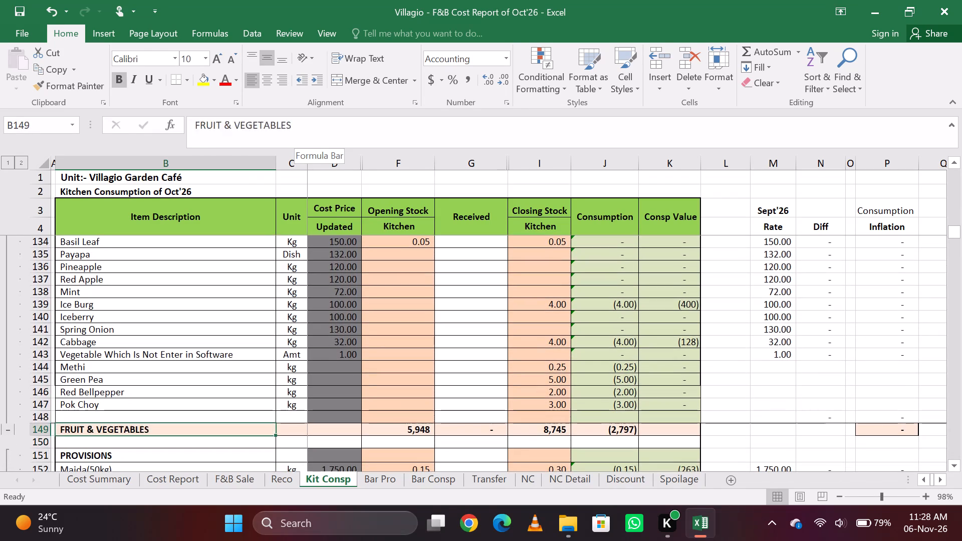
key("Up")
key("Up")
key("Up")
key("Up")
key("Up")
key("Up")
key("Up")
key("Up")
key("Up")
key("Up")
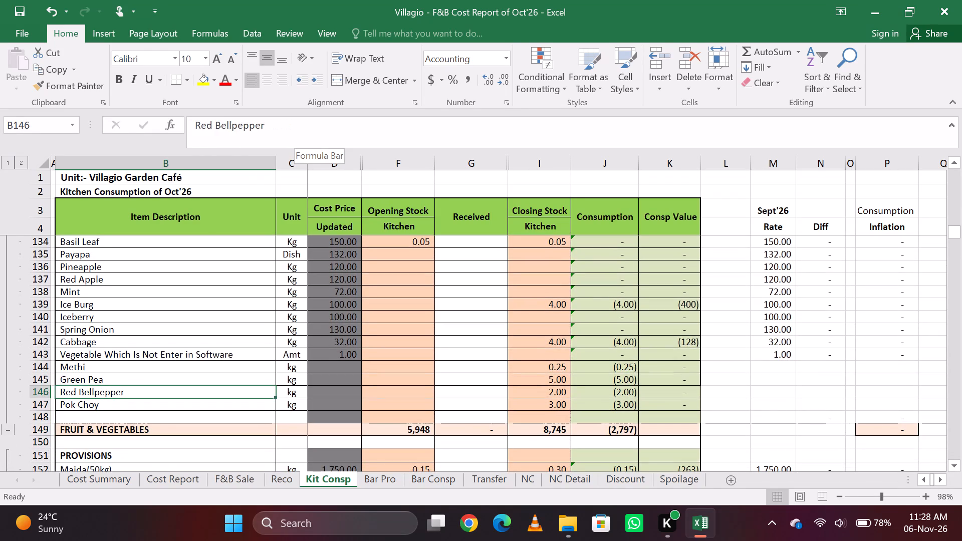
key("Up")
key("Up")
key("Up")
key("Up")
key("Up")
key("Up")
key("Up")
key("Up")
key("Up")
key("Up")
key("Up")
key("Up")
key("Up")
key("Up")
key("Up")
key("Up")
key("Up")
key("Up")
key("Up")
key("Up")
key("Up")
key("Up")
key("Up")
key("Up")
key("Up")
key("Up")
key("Up")
key("Up")
key("Up")
key("Up")
key("Up")
key("Up")
key("Up")
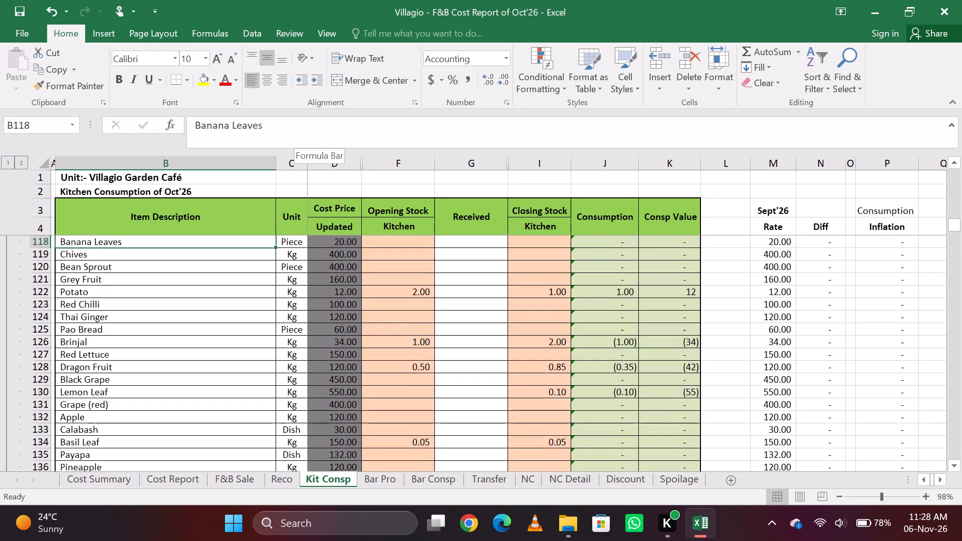
key("Up")
key("Up")
key("Up")
key("Up")
key("Up")
key("Up")
key("Up")
key("Up")
key("Up")
key("Up")
key("Up")
key("Up")
key("Up")
key("Up")
key("Up")
key("Up")
key("Up")
key("Up")
key("Up")
key("Up")
key("Up")
key("Up")
key("Up")
key("Up")
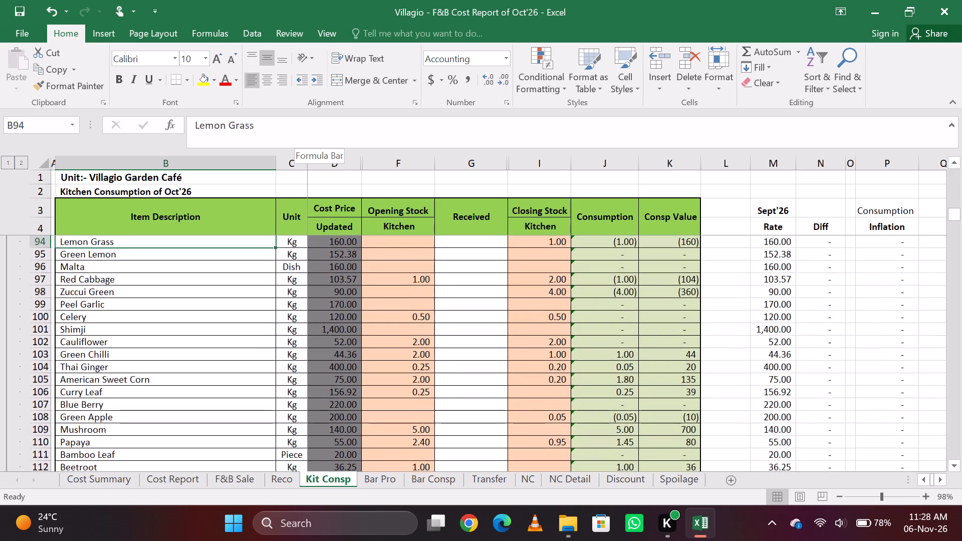
key("Up")
key("Up")
key("Up")
key("Up")
key("Up")
key("Up")
key("Up")
key("Up")
key("Up")
key("Up")
key("Up")
key("Up")
key("Up")
key("Up")
key("Up")
key("Up")
key("Up")
key("Up")
key("Up")
key("Up")
key("Up")
key("Up")
key("Up")
key("Up")
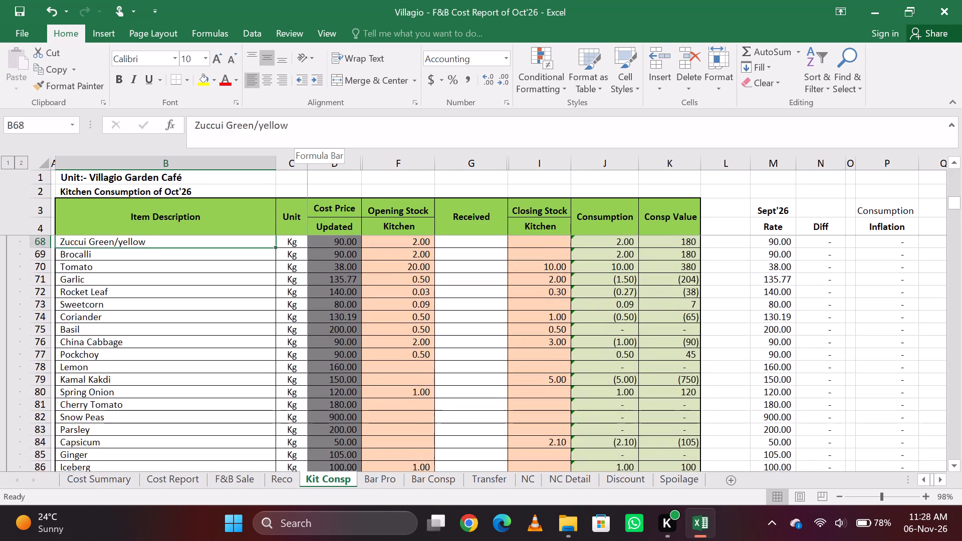
key("Up")
Read through the Fruit & Vegetables items again, from the section's heading down to Pok Choy, checking item names for Livash.
key("Down")
key("Down")
key("Down")
key("Down")
key("Down")
key("Down")
key("Down")
key("Down")
key("Down")
key("Down")
key("Down")
key("Down")
key("Down")
key("Down")
key("Down")
key("Down")
key("Down")
key("Down")
key("Down")
key("Down")
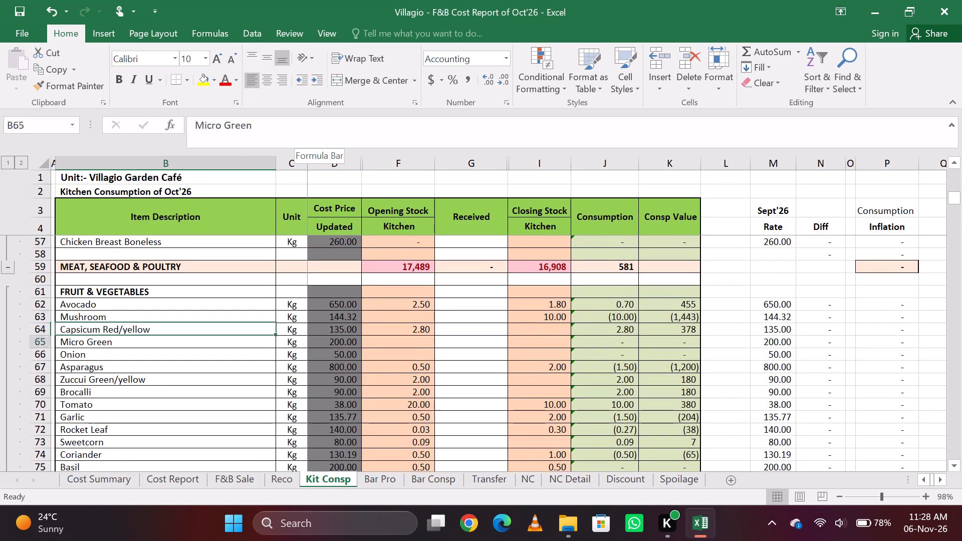
key("Down")
key("Down")
key("Down")
key("Down")
key("Down")
key("Down")
key("Down")
key("Down")
key("Down")
key("Down")
key("Down")
key("Down")
key("Down")
key("Down")
key("Down")
key("Down")
key("Down")
key("Down")
key("Down")
key("Down")
key("Down")
key("Down")
key("Down")
key("Down")
key("Down")
key("Down")
key("Down")
key("Down")
key("Down")
key("Down")
key("Down")
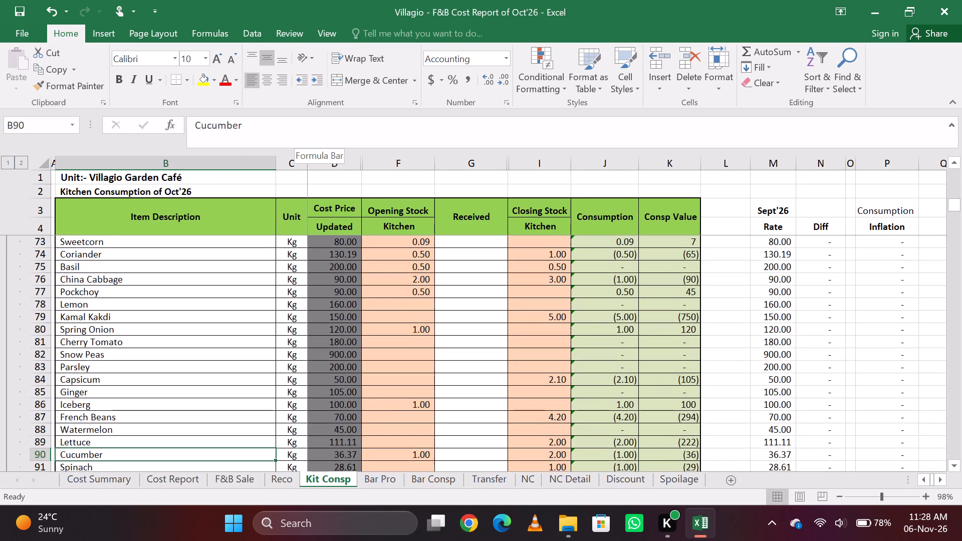
key("Down")
key("Down")
key("Down")
key("Down")
key("Down")
key("Down")
key("Down")
key("Down")
key("Down")
key("Down")
key("Down")
key("Down")
key("Down")
key("Down")
key("Down")
key("Down")
key("Down")
key("Down")
key("Down")
key("Down")
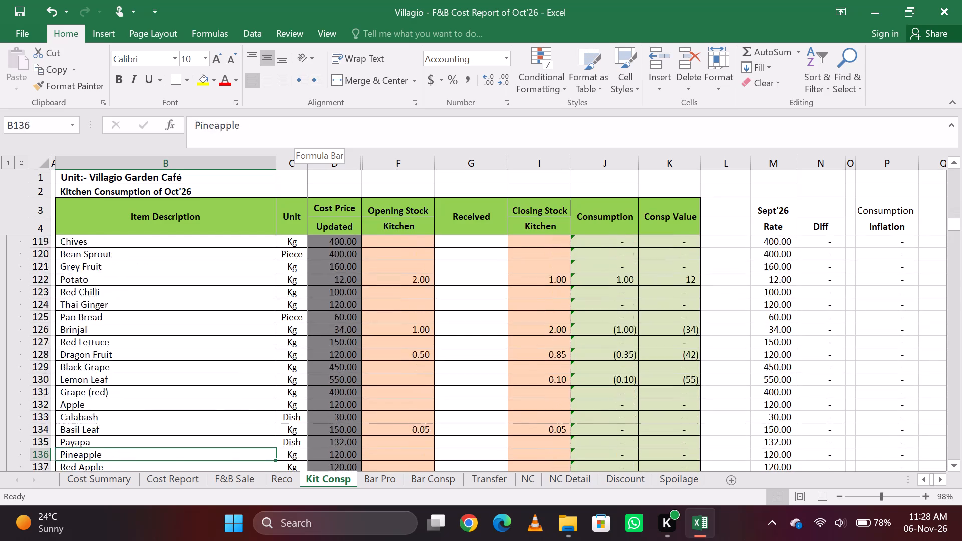
key("Up")
key("Up")
key("Up")
key("Up")
key("Up")
key("Up")
key("Up")
key("Up")
key("Up")
key("Up")
key("Up")
key("Up")
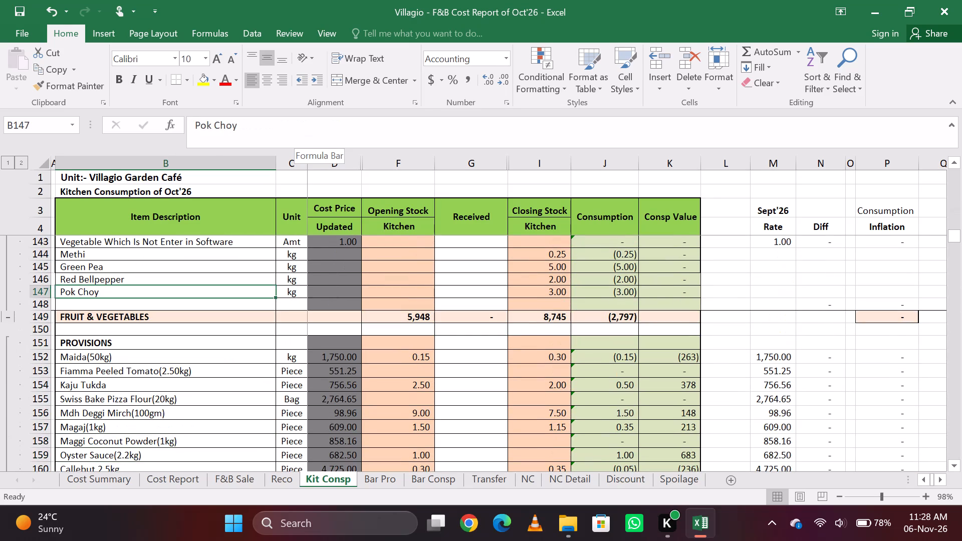
Insert a row below Pok Choy in Fruit & Vegetables for the item Livash, with pcs as its unit.
key("Down")
key("shift+space")
key("ctrl+shift+equal")
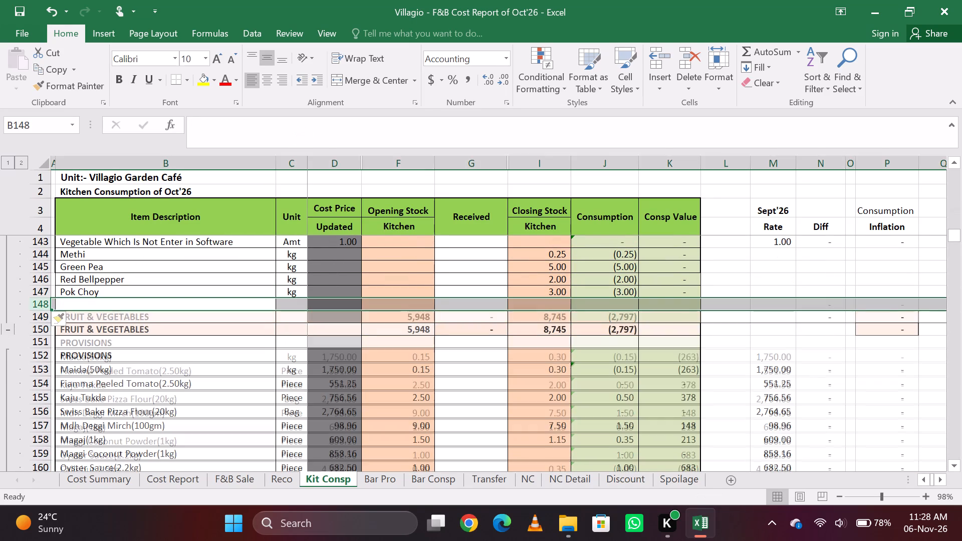
key("Down")
key("Up")
type("Livash")
key("Tab")
key("ctrl+d")
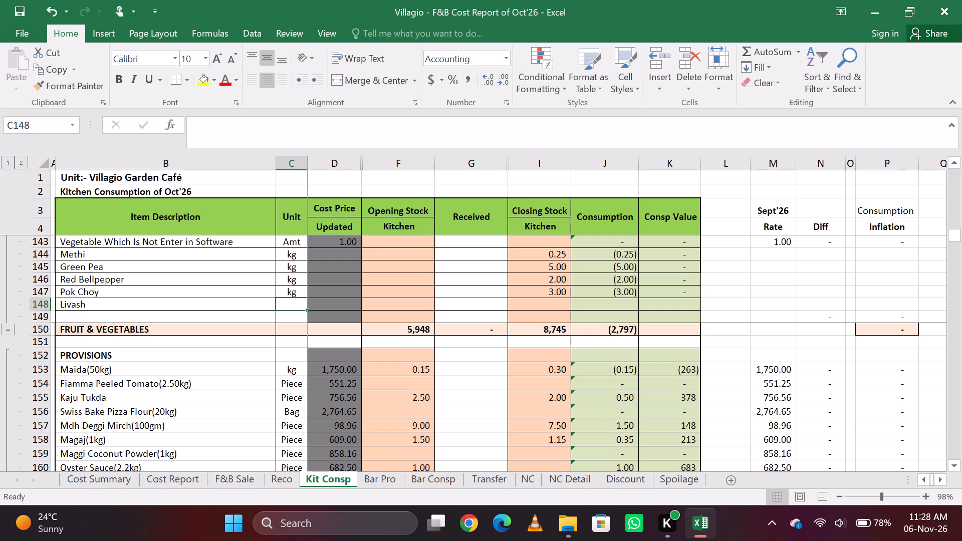
key("Right")
key("Right")
key("Left")
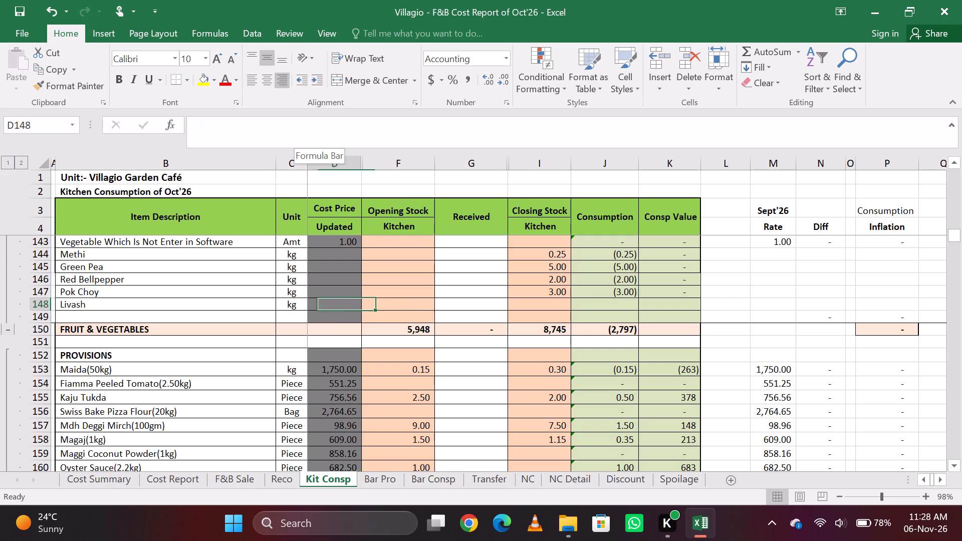
key("Left")
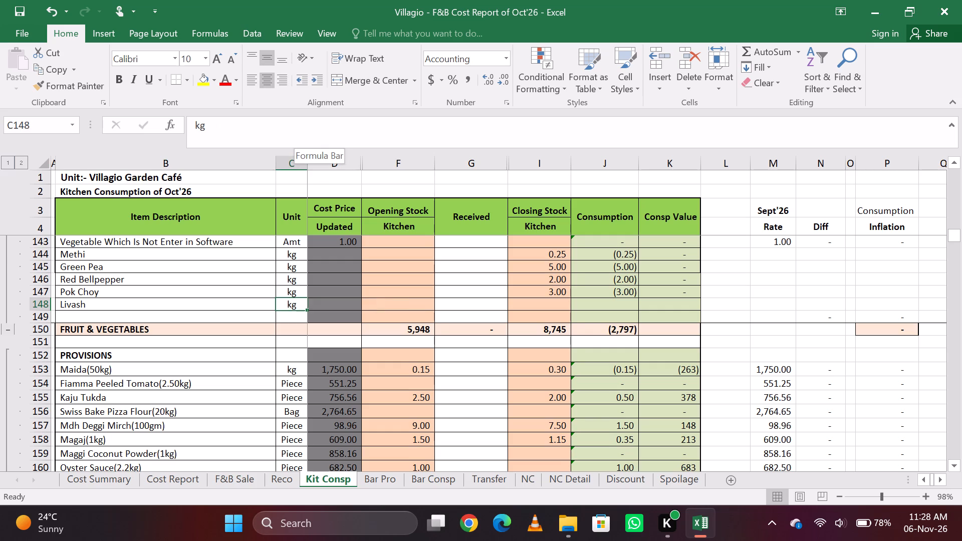
type("pcs")
Enter 30 as Livash's kitchen closing stock and save the workbook.
key("Right")
key("Right")
key("Right")
key("Right")
key("Right")
key("Left")
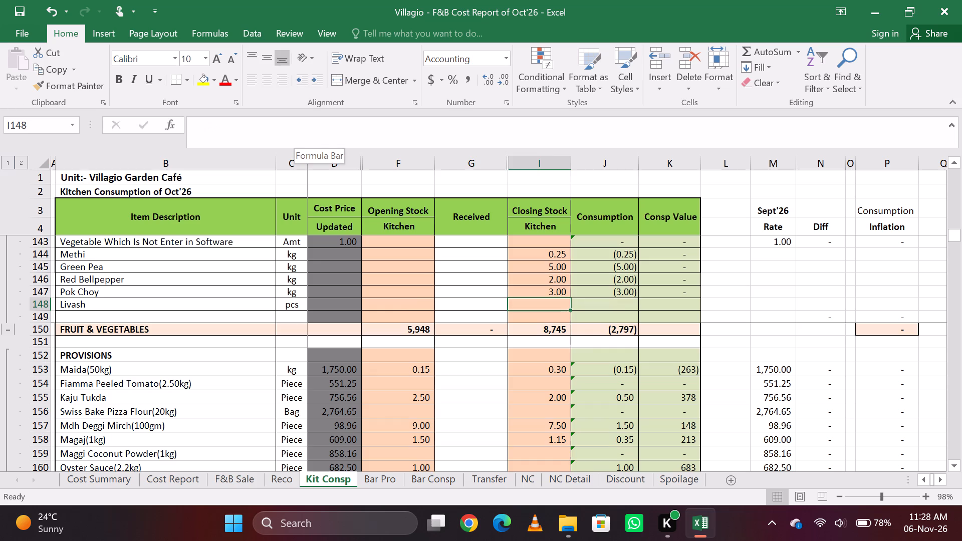
type("30")
key("Return")
key("ctrl+s")
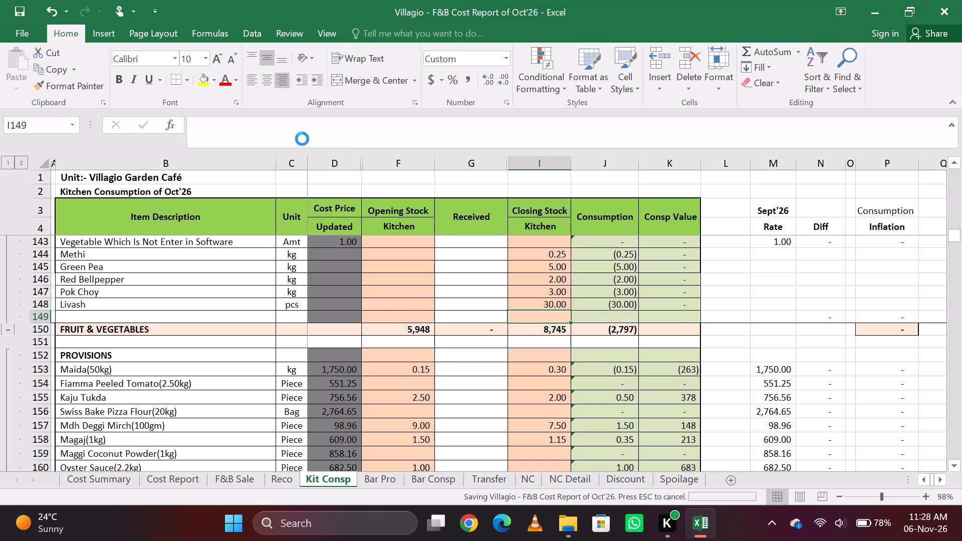
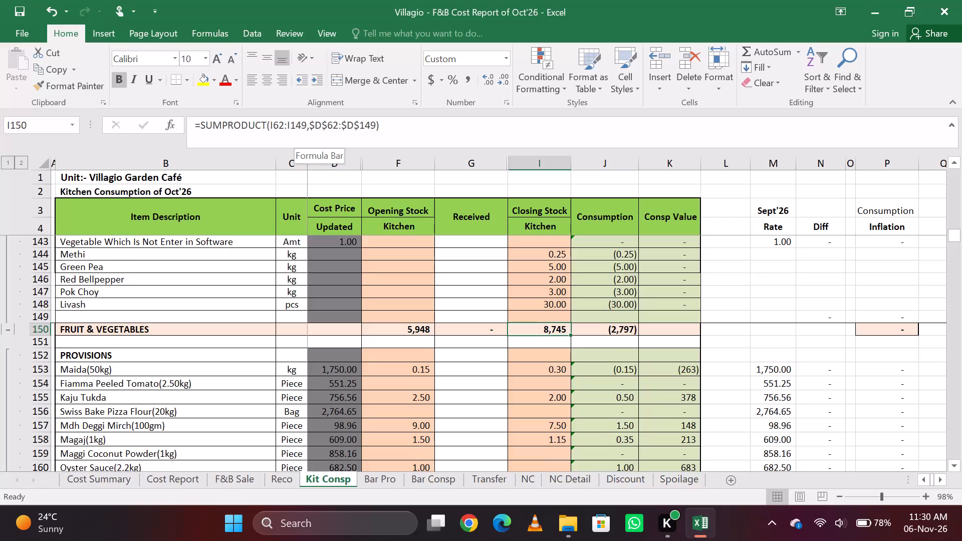
Search the Kit Consp sheet for "spicy chill".
key("ctrl+f")
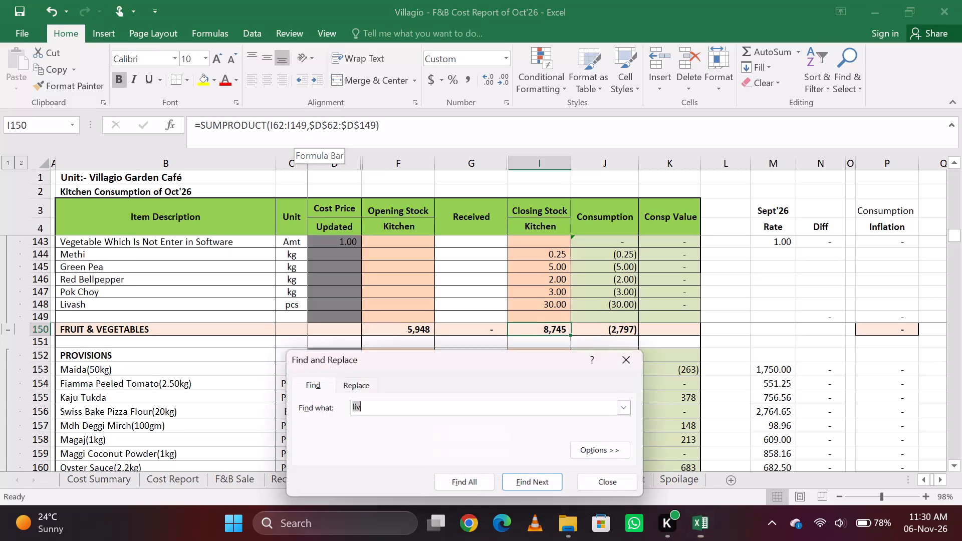
key("BackSpace")
key("BackSpace")
key("BackSpace")
key("BackSpace")
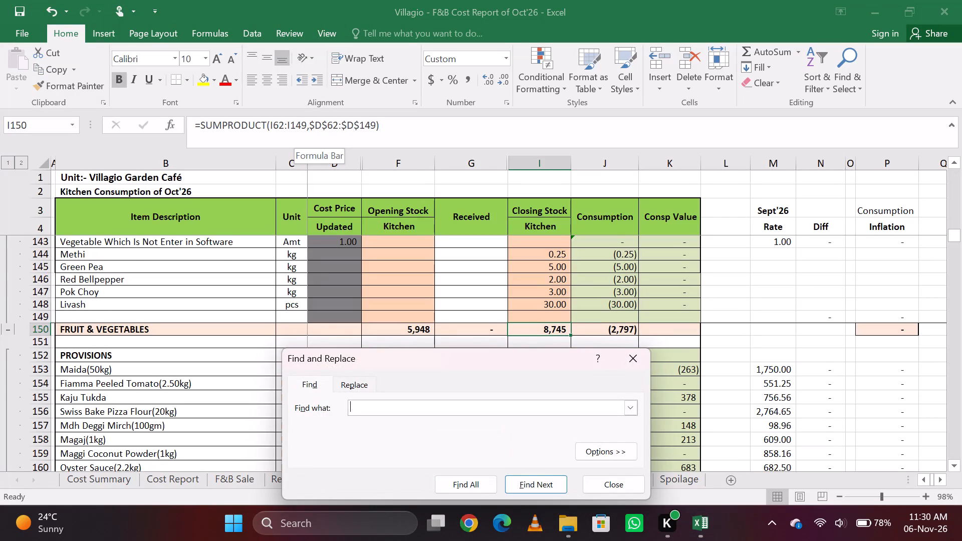
type("spicy")
key("space")
type("chill")
key("Return")
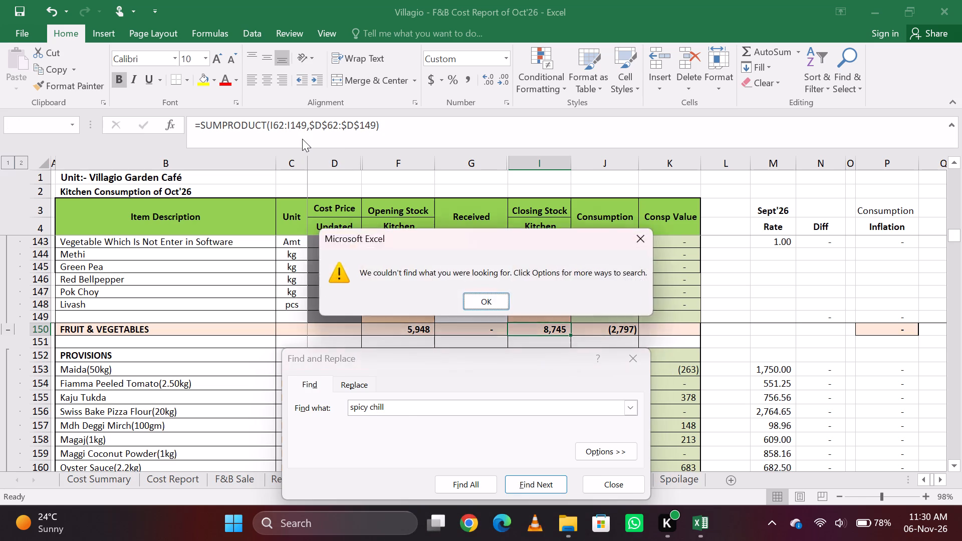
key("Return")
Search the Kit Consp sheet for "truffle oi" and check the matching item's row in Oil & Fats.
key("BackSpace")
key("BackSpace")
key("BackSpace")
key("BackSpace")
key("BackSpace")
key("BackSpace")
key("BackSpace")
key("BackSpace")
key("BackSpace")
key("BackSpace")
key("BackSpace")
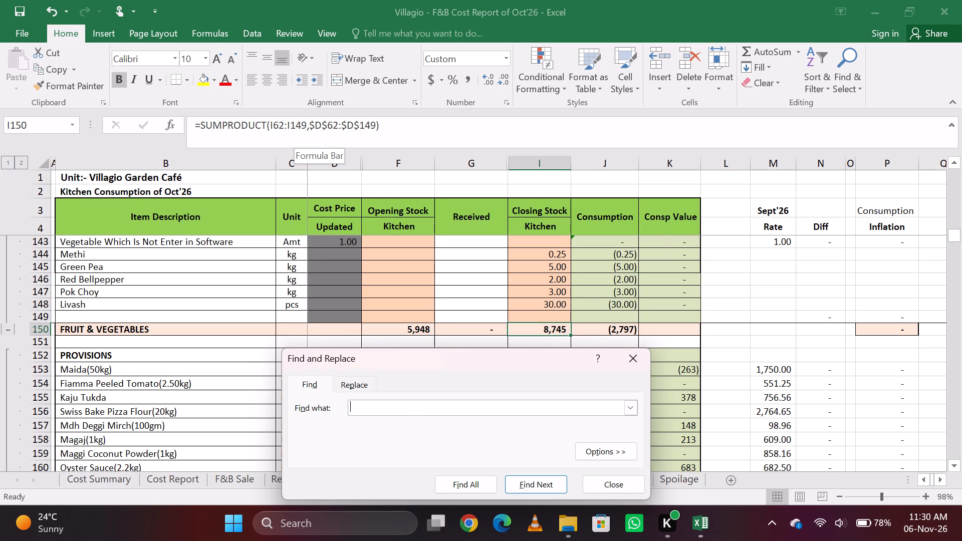
type("truffle oi")
key("Return")
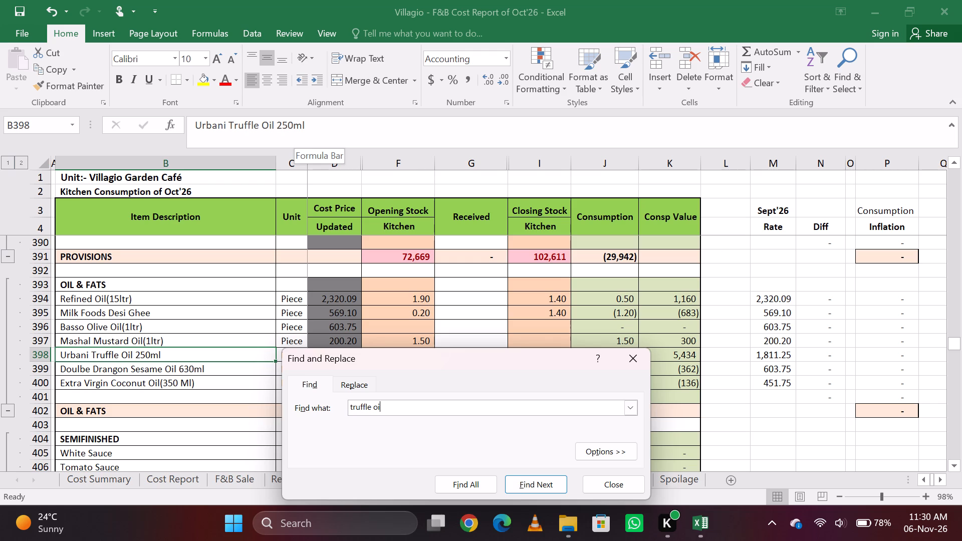
key("Return")
key("Return")
key("Escape")
key("Down")
key("Up")
key("Right")
key("Left")
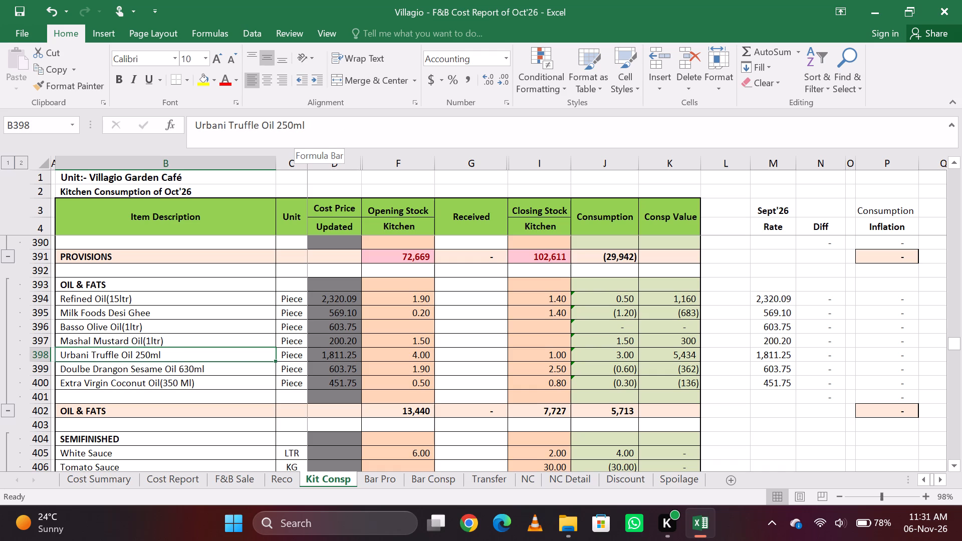
On the Bar Consp sheet, read through the beverage items from Juice Orange(1ltr) down to Perrier Water(330ml).
key("ctrl+Page_Down")
key("ctrl+Page_Down")
key("Up")
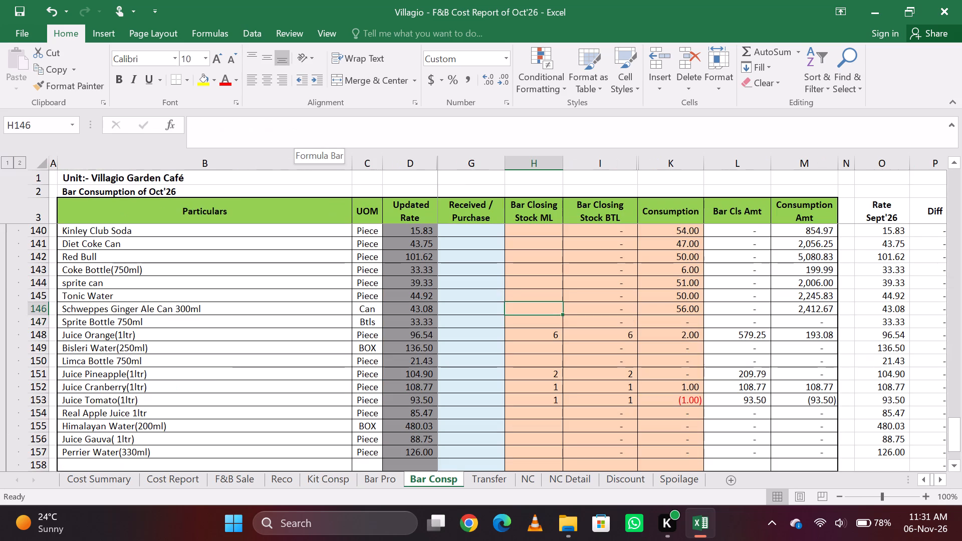
key("Down")
key("Down")
key("Left")
key("Left")
key("Left")
key("Left")
key("Left")
key("Left")
key("Right")
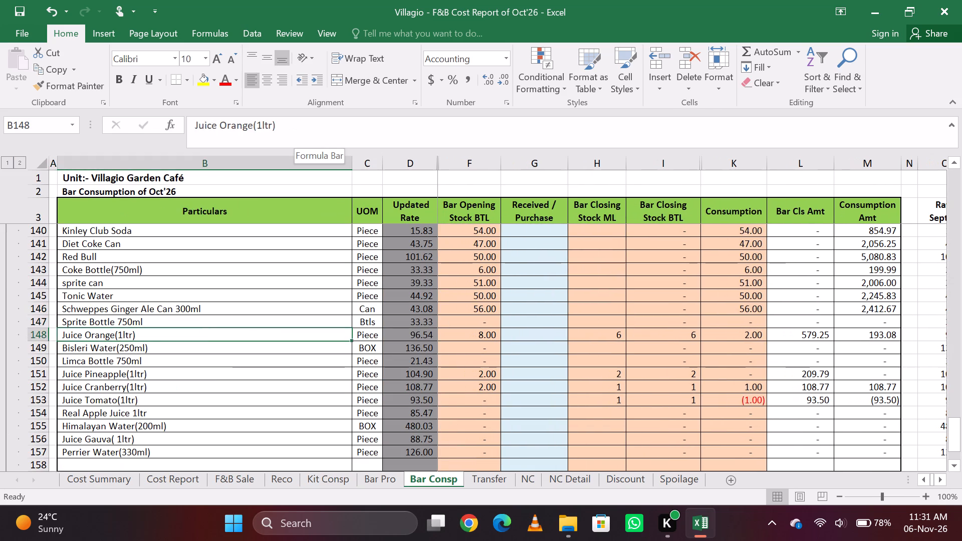
key("Down")
key("Down")
key("Down")
key("Down")
key("Down")
key("Down")
key("Down")
key("Down")
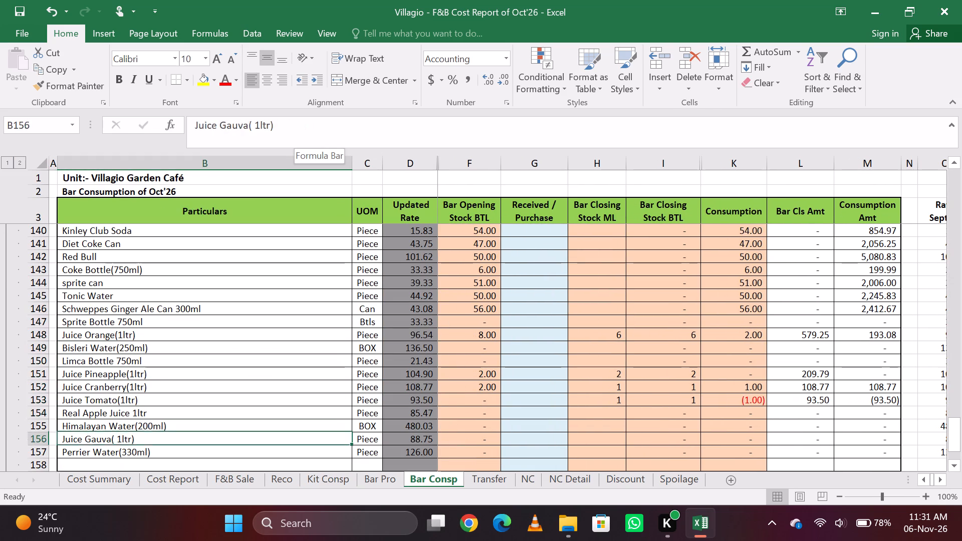
key("Down")
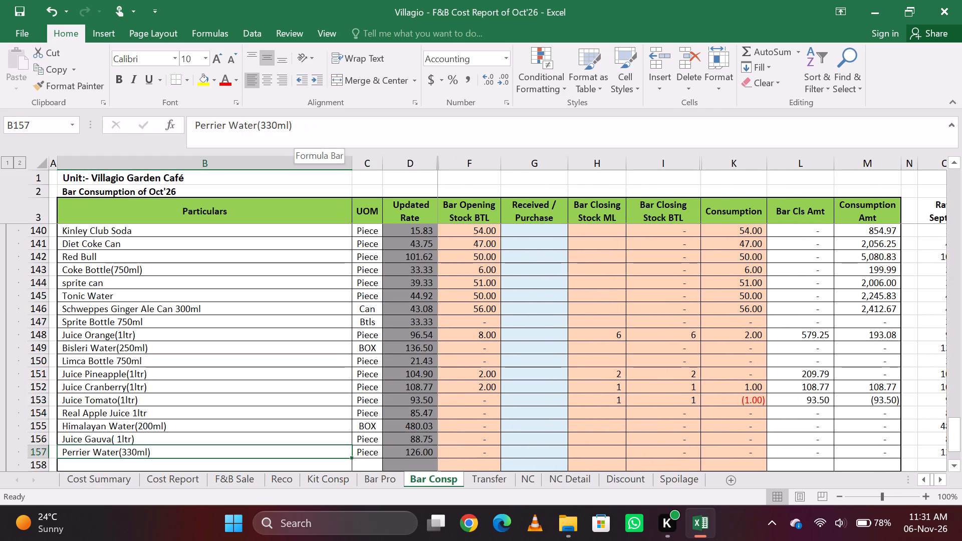
Look back up through the Bar Consp items from the juices, past the spirits, to the start of the list.
key("Up")
key("Page_Up")
key("Page_Up")
key("Page_Up")
key("Page_Up")
key("Page_Up")
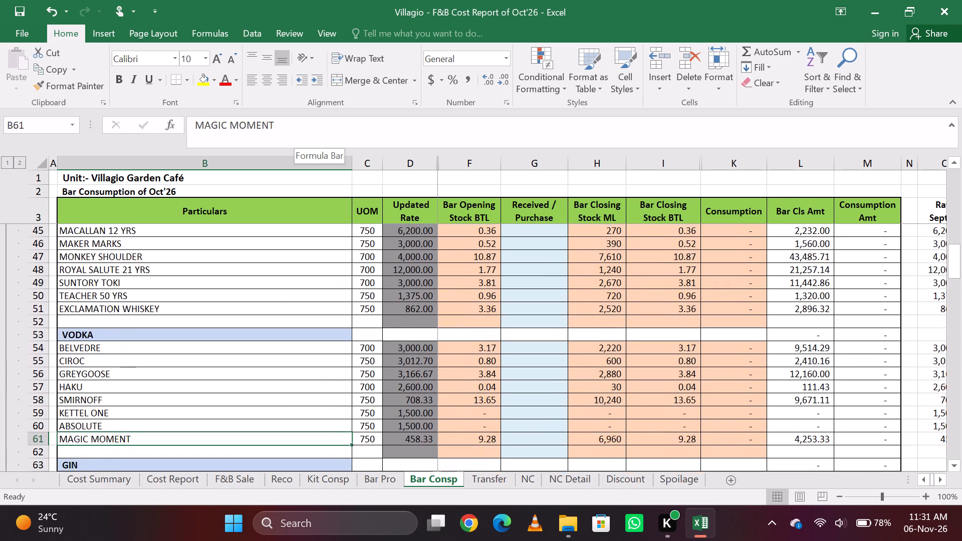
key("Page_Up")
key("Page_Up")
key("Page_Up")
key("Page_Up")
key("Page_Up")
key("Page_Up")
key("Page_Up")
key("Page_Up")
Go to the Bar Pro sheet and look back up through its items to the Crush & Syrup section.
key("ctrl+Page_Down")
key("ctrl+Page_Up")
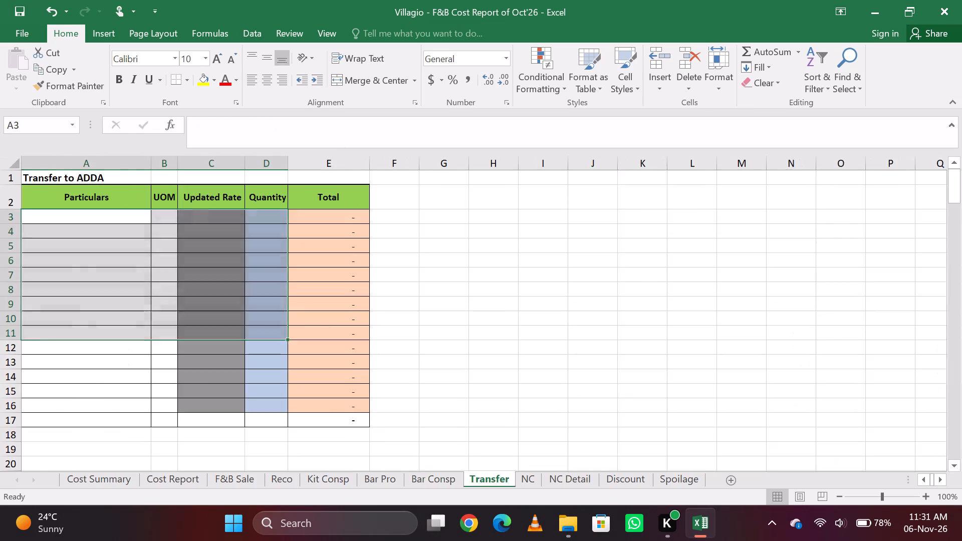
key("ctrl+Page_Up")
key("Down")
key("Down")
key("Down")
key("Down")
key("Up")
key("Page_Up")
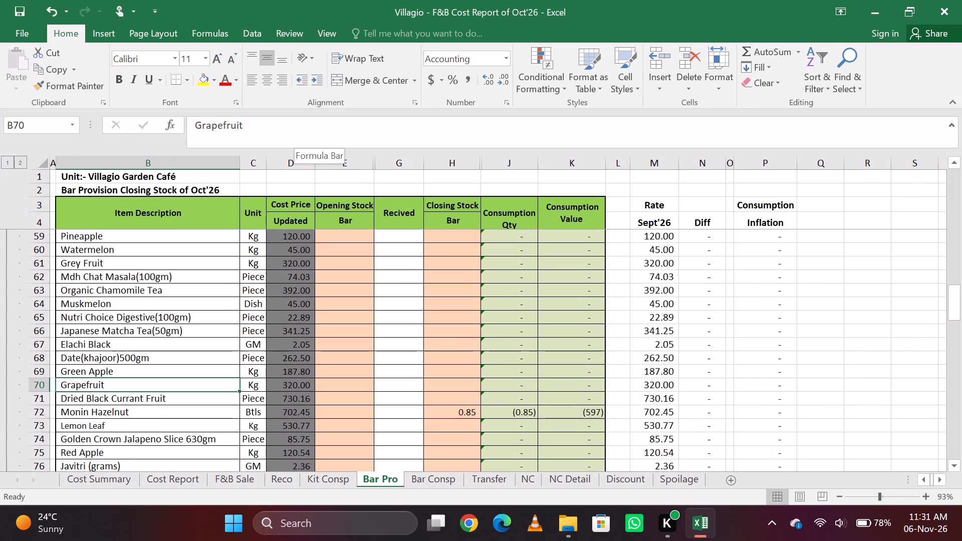
key("Page_Up")
key("Page_Up")
key("Page_Up")
key("Page_Up")
key("Page_Up")
key("Page_Up")
key("Down")
key("Up")
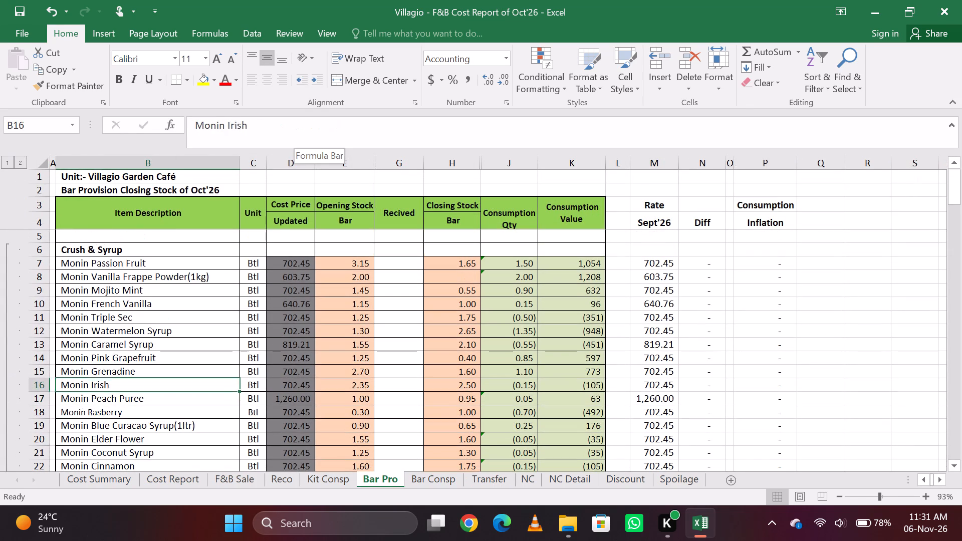
Read through the Crush & Syrup items from Monin Watermelon Syrup down to Manama Strawberry Crush, checking item names.
key("Up")
key("Up")
key("Up")
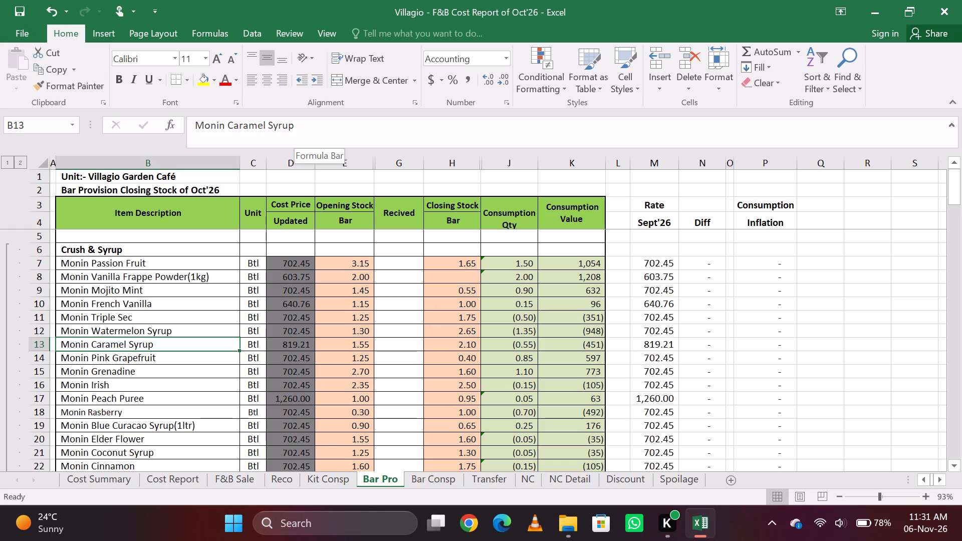
key("Up")
key("Down")
key("Down")
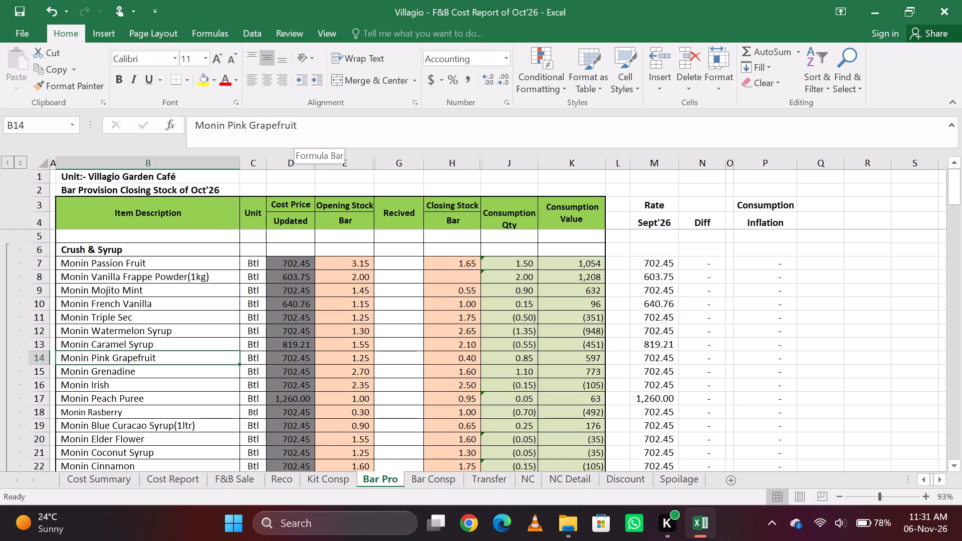
key("Up")
key("Down")
key("Down")
key("Down")
key("Down")
key("Down")
key("Down")
key("Down")
key("Down")
key("Down")
key("Down")
key("Down")
key("Down")
key("Down")
key("Down")
key("Down")
key("Down")
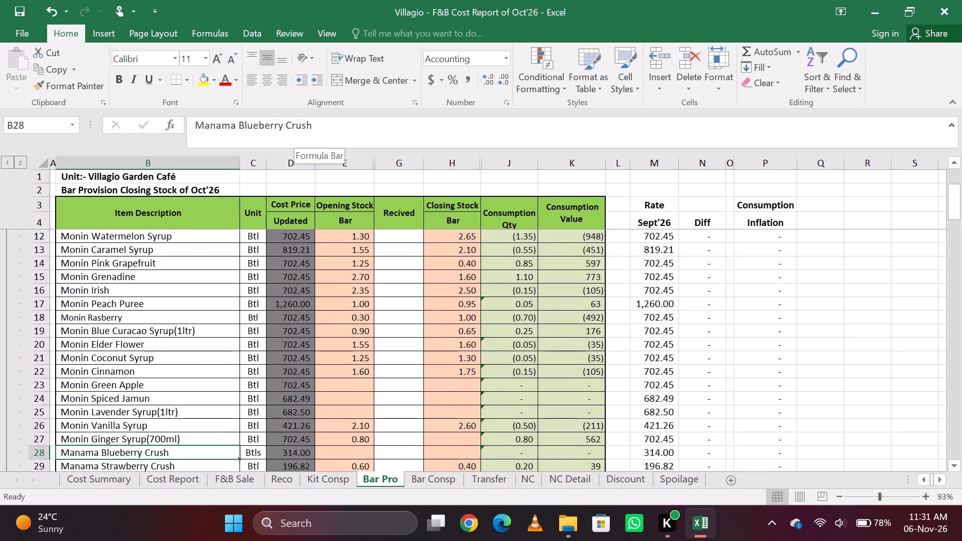
key("Down")
Search the Bar Pro sheet for "cara" and go through the matching items.
key("ctrl+f")
type("cara")
key("Return")
key("Return")
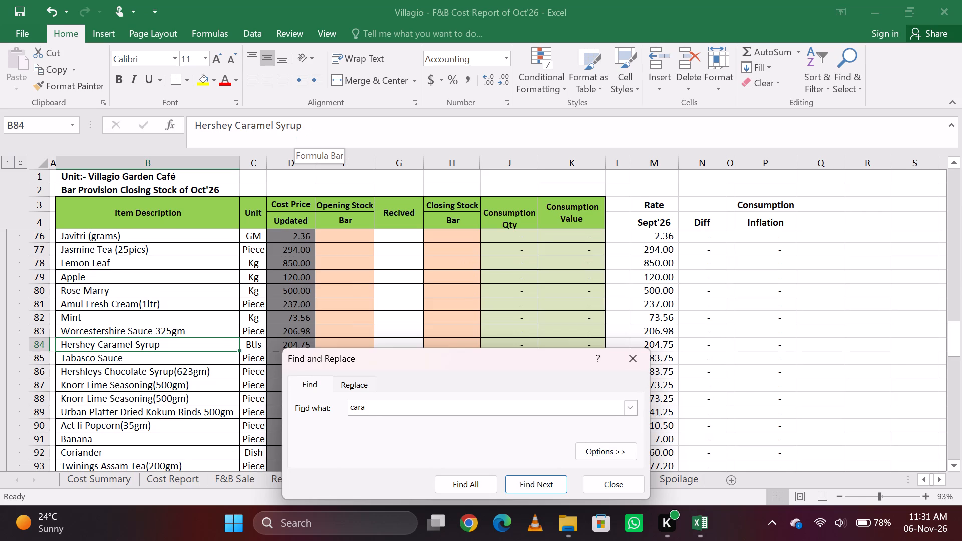
key("Return")
key("Return")
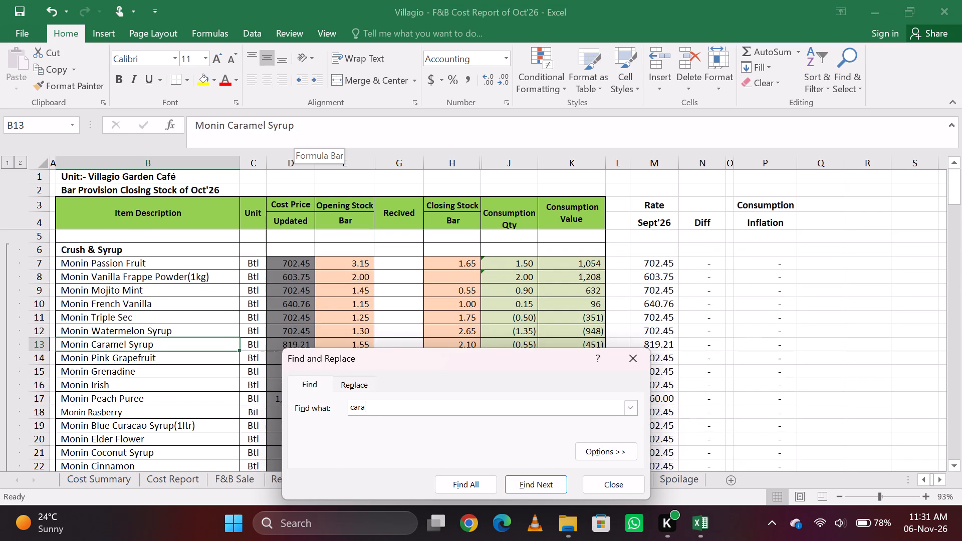
key("Return")
key("Return")
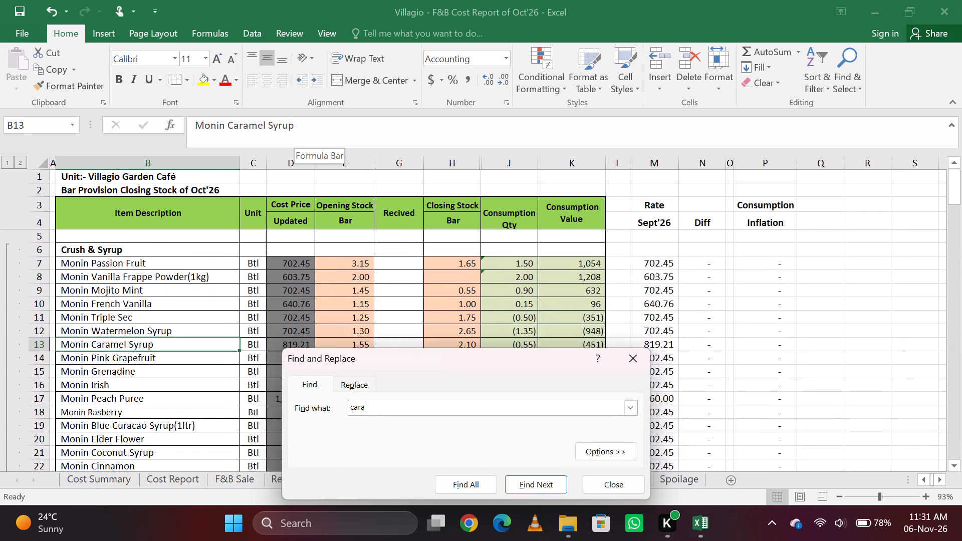
key("Escape")
Look through the remaining Crush & Syrup items on Bar Pro down to the section total, checking item names.
key("Page_Down")
key("Page_Down")
key("Page_Down")
key("Page_Up")
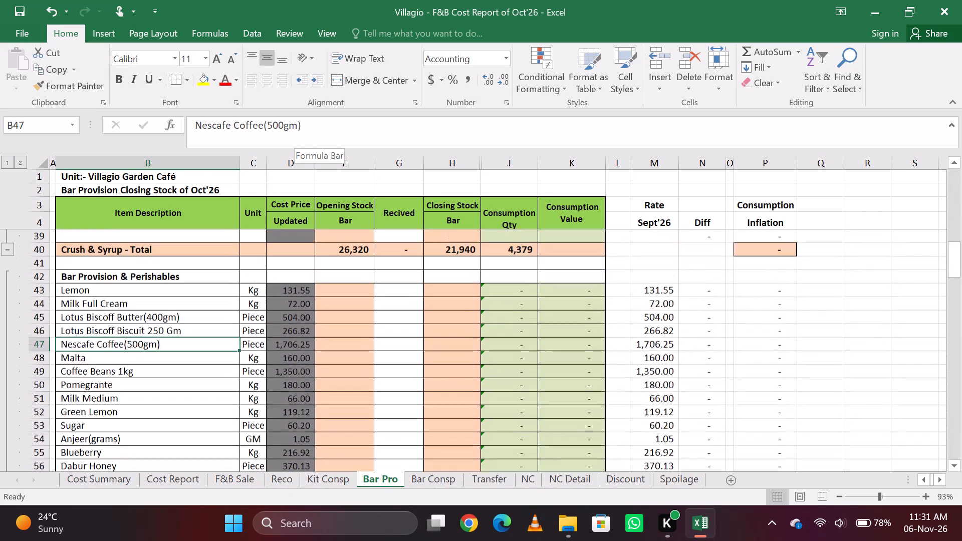
key("Up")
key("Page_Up")
key("Down")
key("Down")
key("Down")
key("Down")
key("Down")
key("Down")
key("Down")
key("Down")
key("Down")
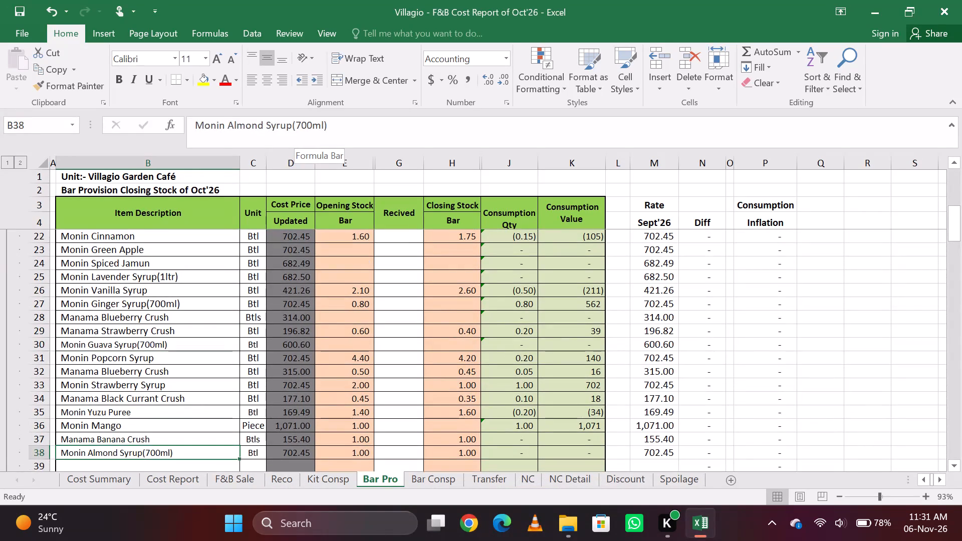
key("Down")
key("Down")
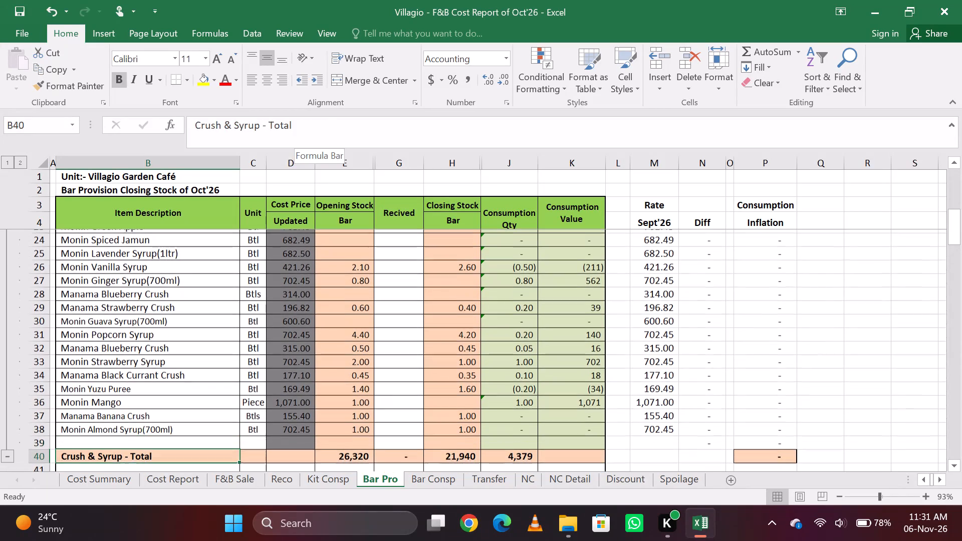
key("Up")
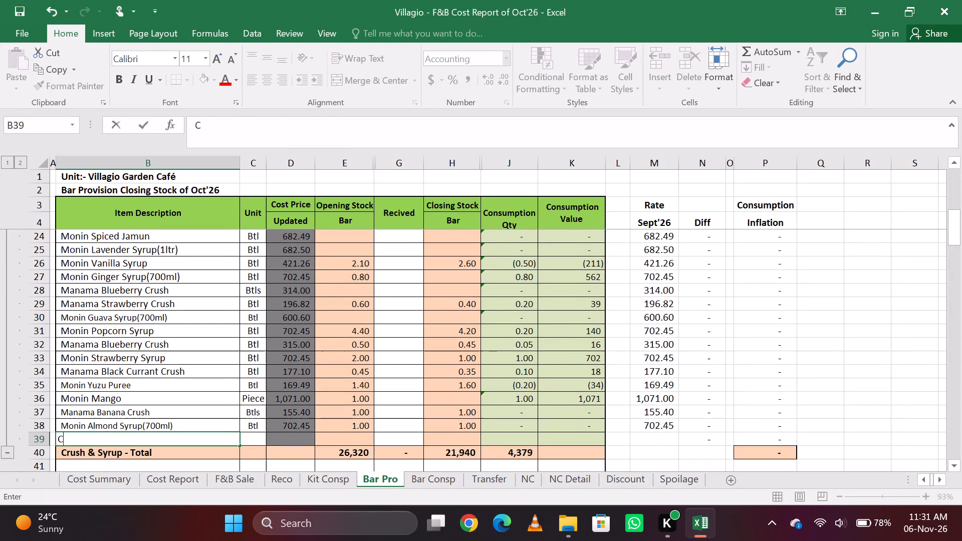
key("Escape")
key("Down")
key("Up")
Look through the Bar Provision & Perishables items from the section's heading down to Kinow, checking item names.
key("Down")
key("Down")
key("Down")
key("Up")
key("Up")
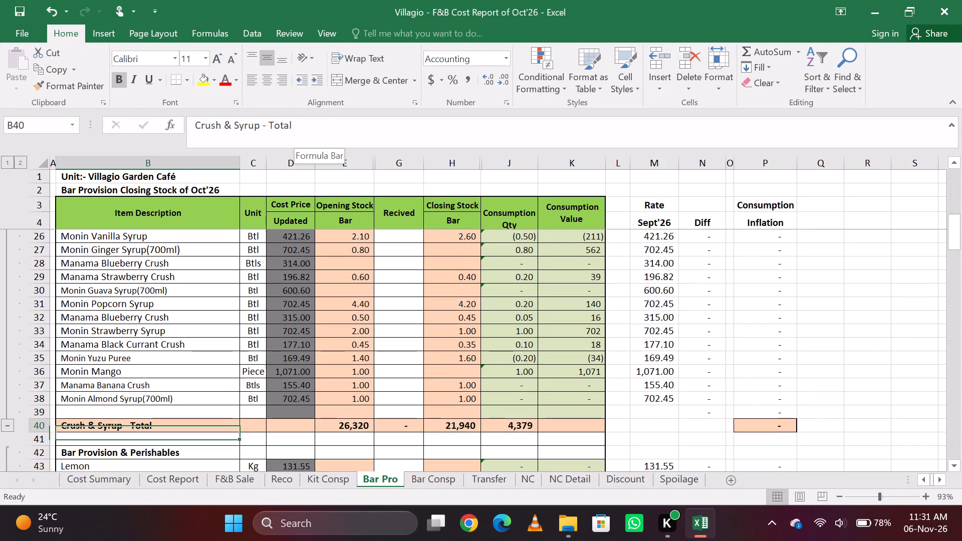
key("Down")
key("Down")
key("Down")
key("Down")
key("Down")
key("Down")
key("Down")
key("Down")
key("Down")
key("Down")
key("Down")
key("Down")
key("Down")
key("Down")
key("Down")
key("Down")
key("Down")
key("Up")
key("Up")
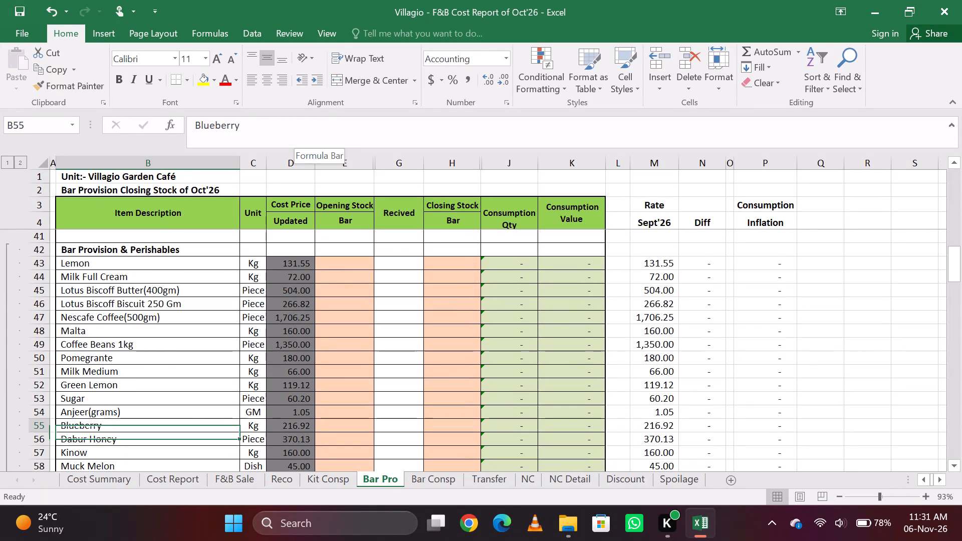
Look through the Bar Provision & Perishables items down to the section total and the Ice section, checking item names.
key("Up")
key("Up")
key("Up")
key("Up")
key("Up")
key("Up")
key("Up")
key("Up")
key("Up")
key("Up")
key("Page_Down")
key("Down")
key("Down")
key("Down")
key("Down")
key("Down")
key("Down")
key("Down")
key("Down")
key("Down")
key("Down")
key("Down")
key("Down")
key("Down")
key("Down")
key("Down")
key("Down")
key("Down")
key("Down")
key("Down")
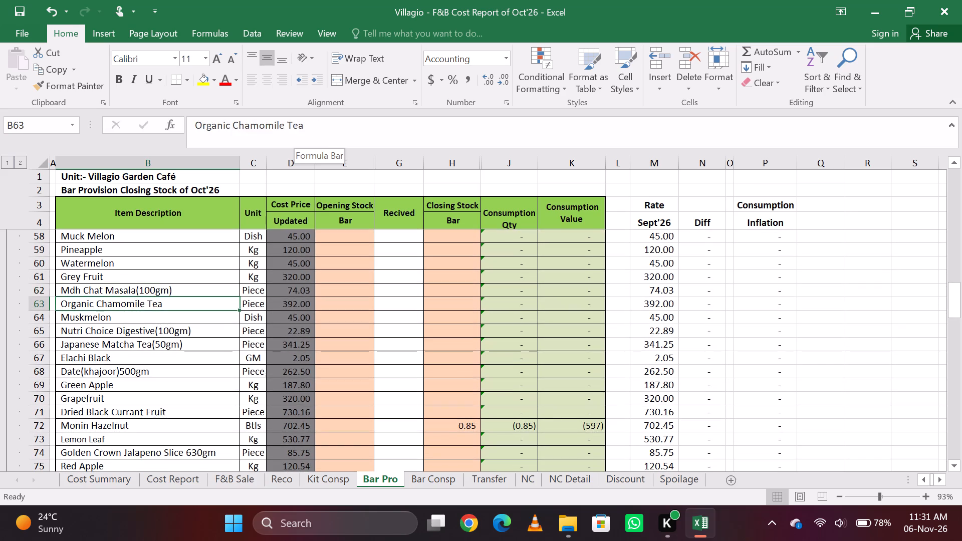
key("Down")
key("Down")
key("Down")
key("Down")
key("Down")
key("Down")
key("Down")
key("Down")
key("Down")
key("Down")
key("Down")
key("Down")
key("Down")
key("Down")
key("Down")
key("Down")
key("Down")
key("Down")
key("Down")
key("Down")
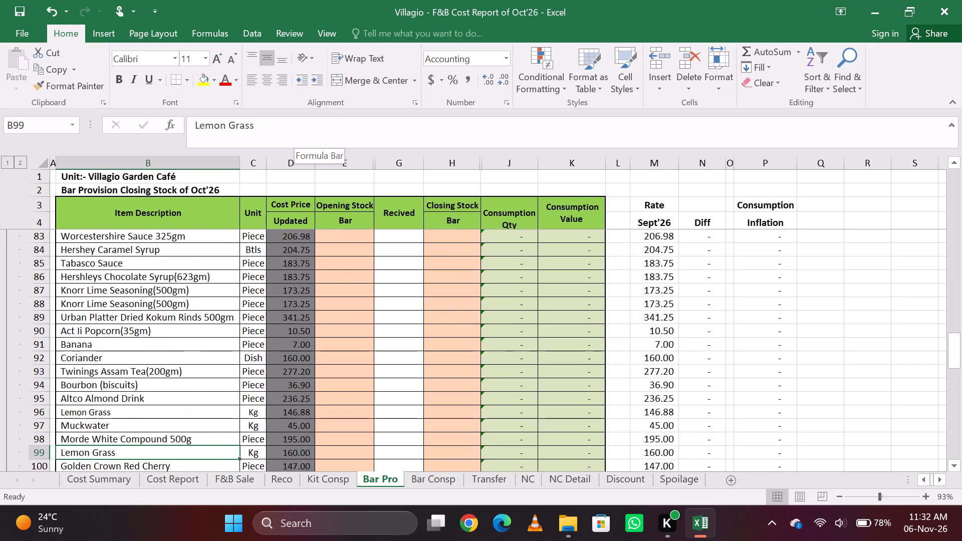
key("Down")
key("Down")
key("Down")
key("Down")
key("Down")
key("Down")
key("Down")
key("Down")
key("Down")
key("Down")
key("Down")
key("Down")
key("Down")
key("Down")
key("Down")
key("Down")
key("Down")
key("Down")
key("Page_Down")
key("Page_Up")
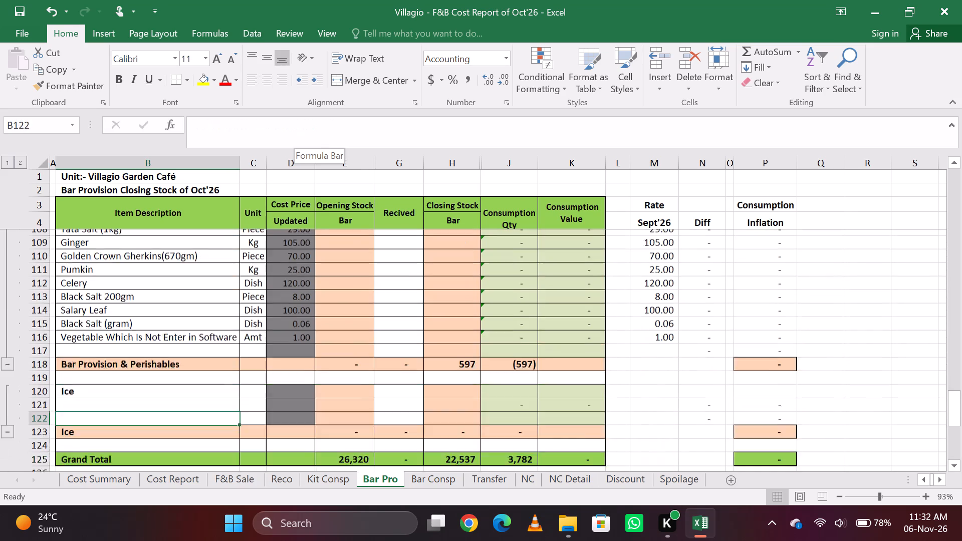
Insert a blank row directly above the Bar Provision & Perishables total row.
key("Up")
key("Up")
key("Up")
key("Up")
key("Up")
key("ctrl+shift+space")
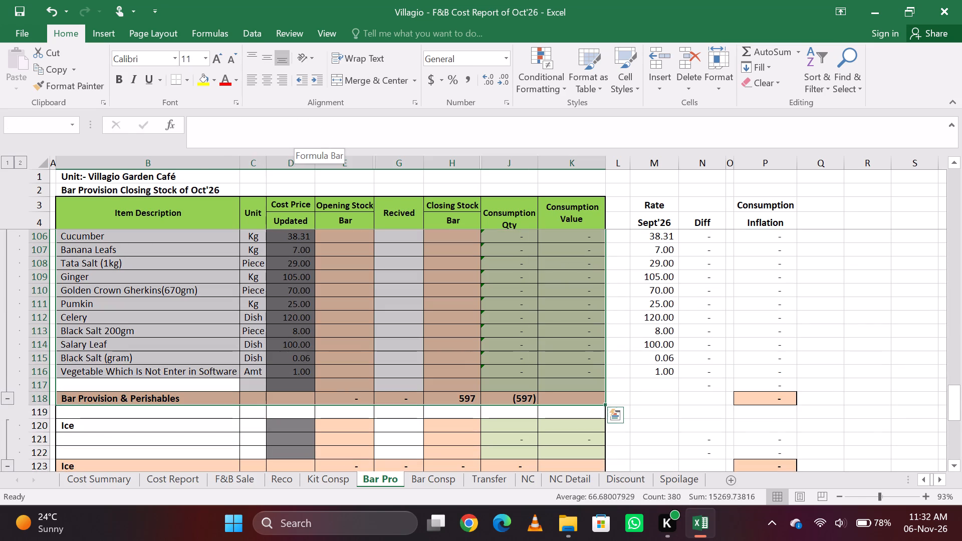
key("Down")
key("Up")
key("shift+space")
key("ctrl+shift+equal")
key("Down")
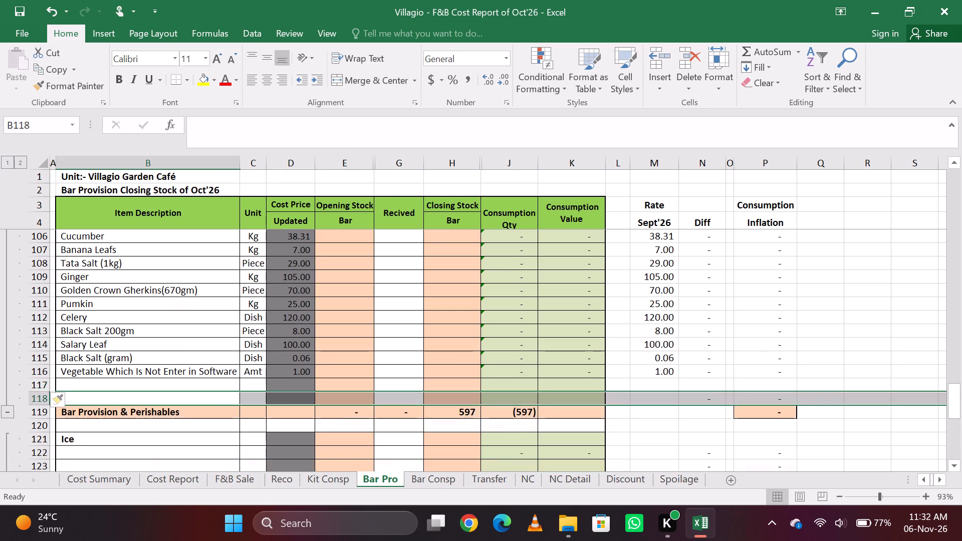
Enter Salted Caramel Sauce as a new item in the blank row below Vegetable Which Is Not Enter in Software.
key("Up")
type("sA")
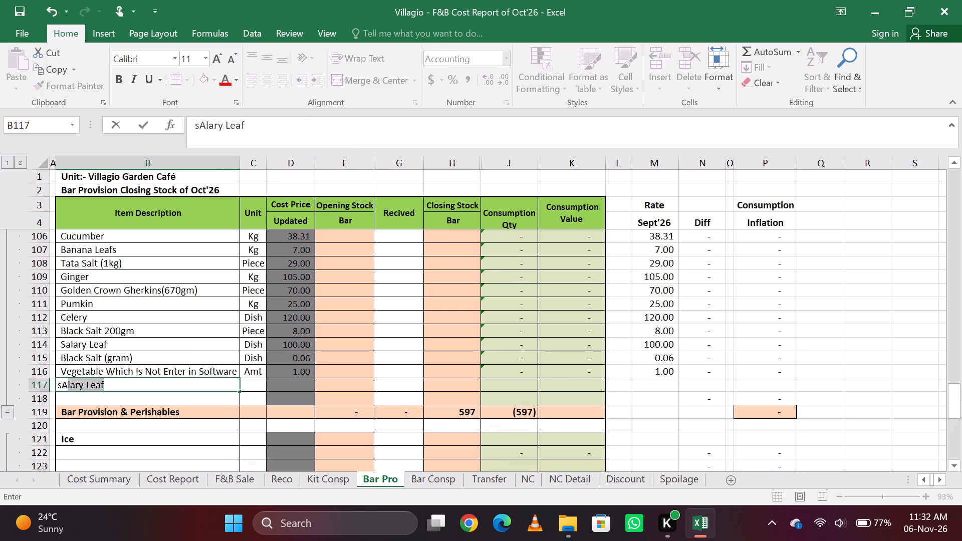
key("BackSpace")
key("BackSpace")
key("BackSpace")
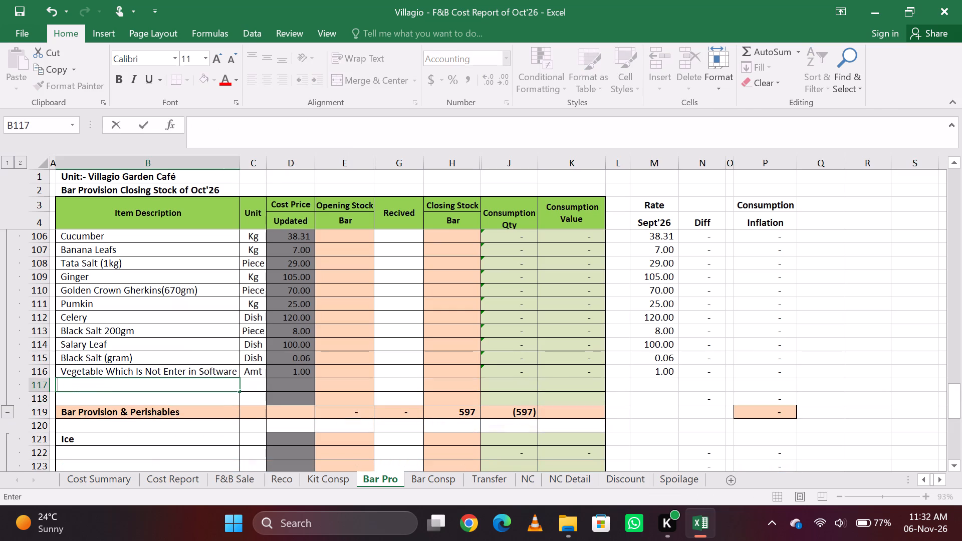
type("alted")
key("space")
type("Caramel")
key("space")
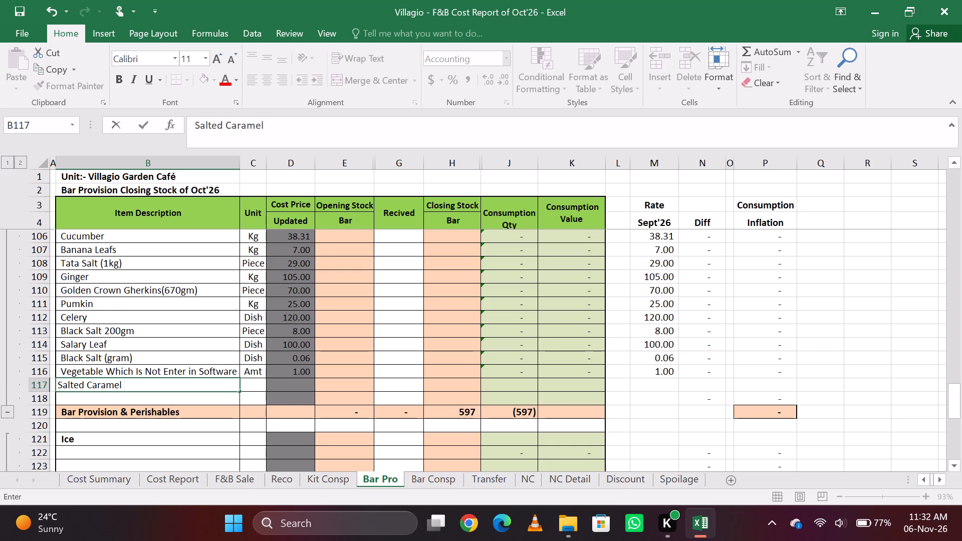
type("Sauce")
key("Tab")
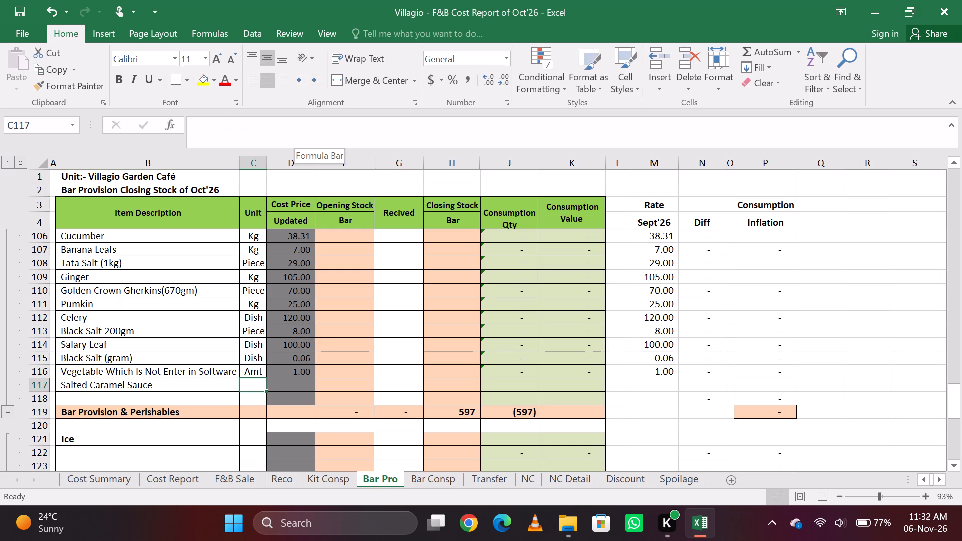
Set the unit of Salted Caramel Sauce to Btls and its bar closing stock to 1.
type("btl")
key("Tab")
key("Tab")
key("Tab")
key("Tab")
key("1")
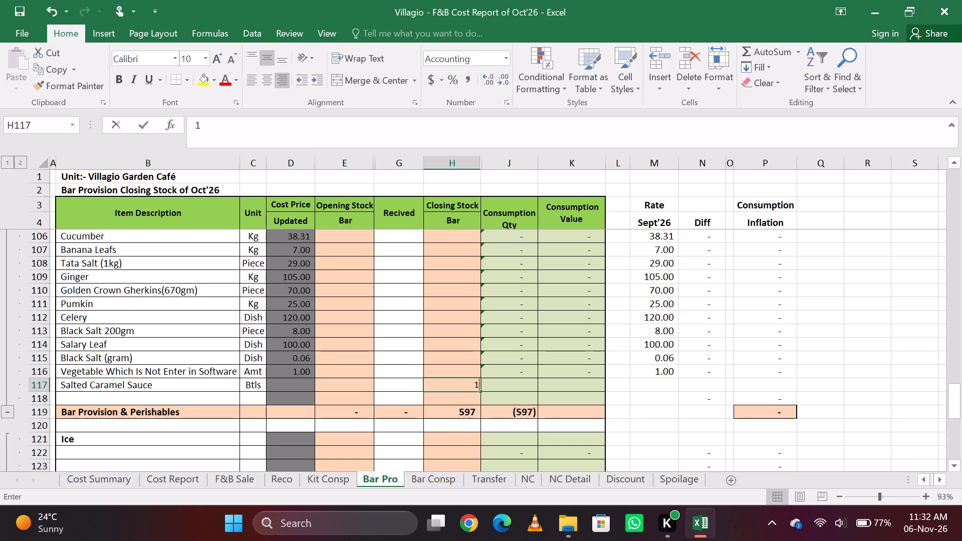
key("Right")
Fill the Consumption Qty and Consumption Value formulas from the row above into the Salted Caramel Sauce row.
key("ctrl+d")
key("Right")
key("ctrl+d")
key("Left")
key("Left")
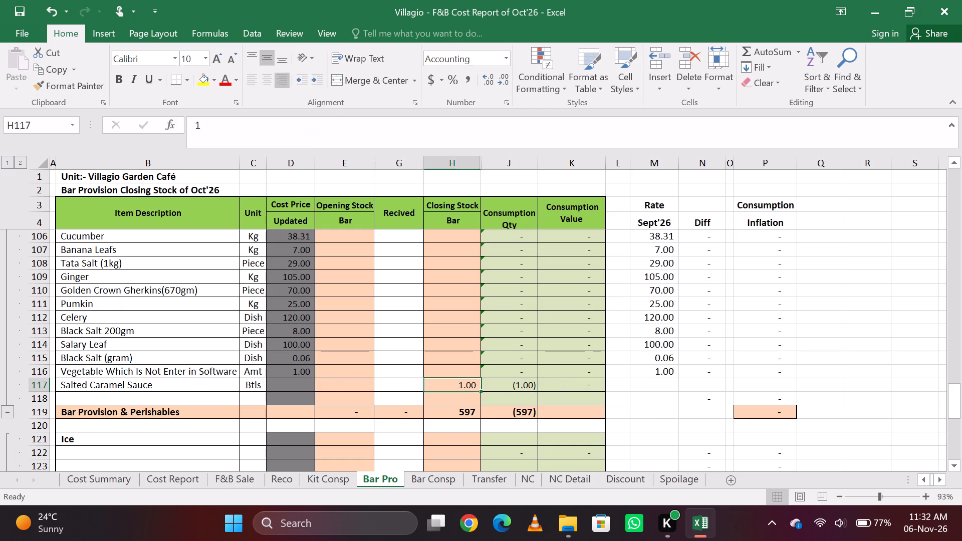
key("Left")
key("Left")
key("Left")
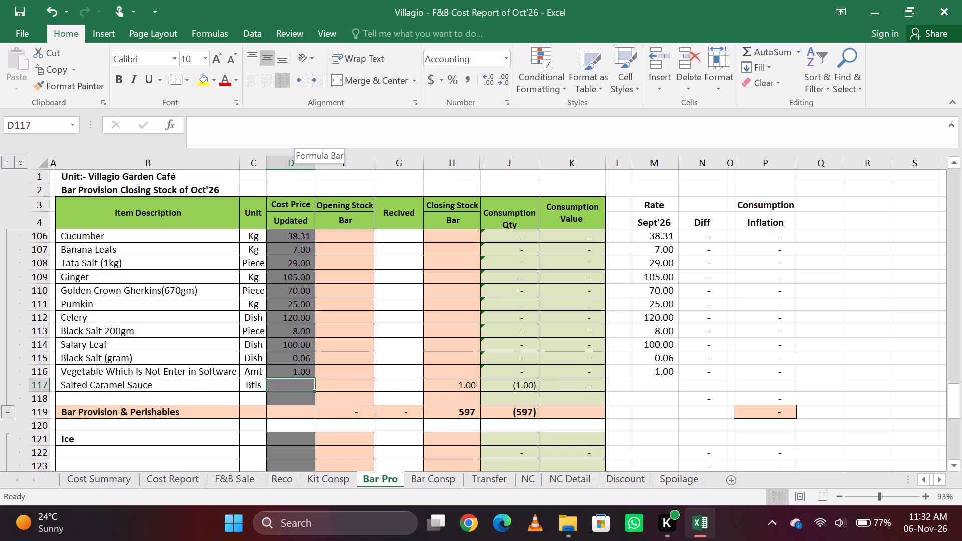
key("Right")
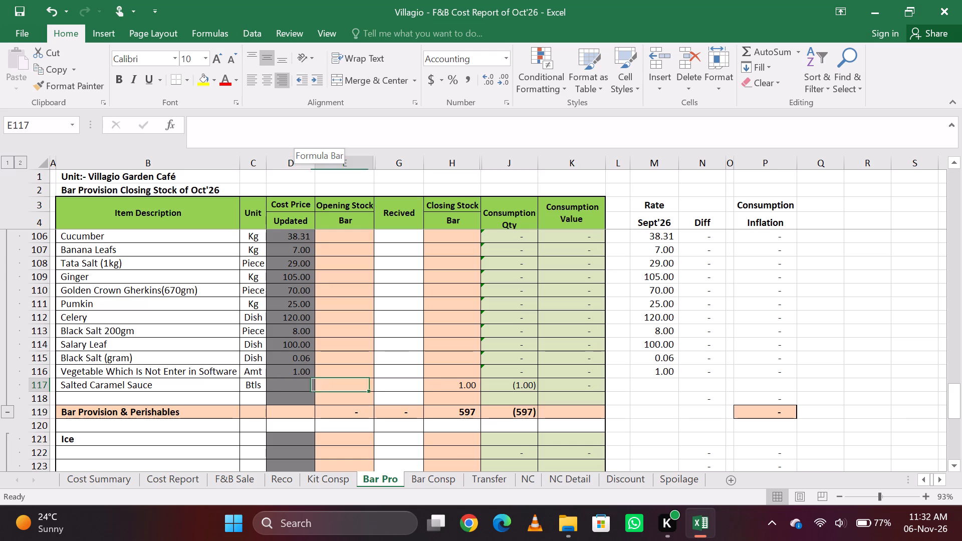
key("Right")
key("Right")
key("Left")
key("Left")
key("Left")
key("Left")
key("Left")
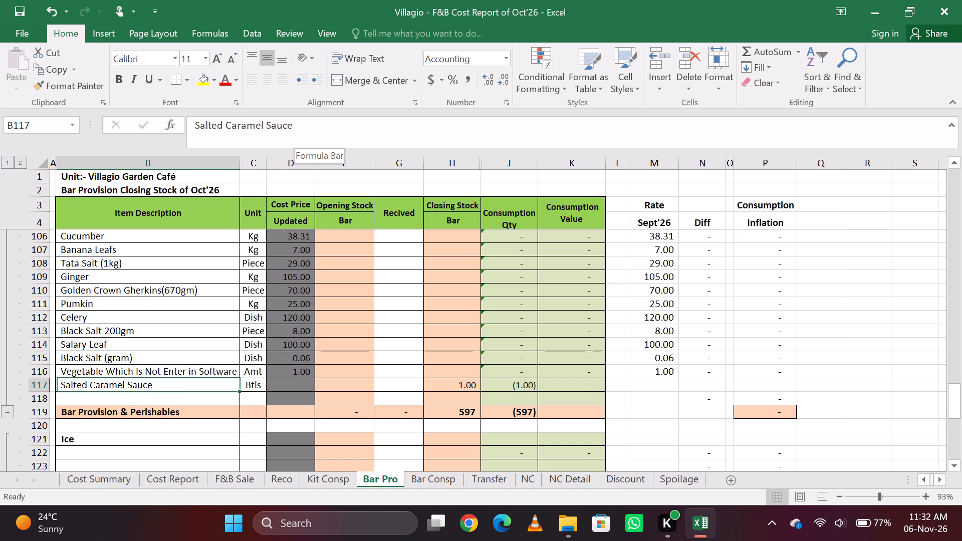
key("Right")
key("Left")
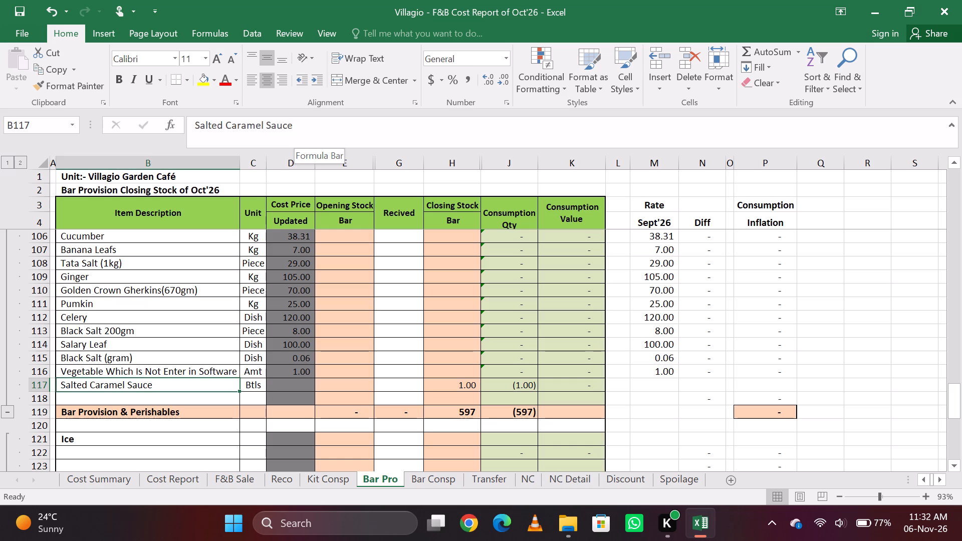
Go back up the Bar Pro sheet through Bar Provision & Perishables to the Crush & Syrup items, looking over the entries.
key("Up")
key("Up")
key("Up")
key("Up")
key("Up")
key("Up")
key("Up")
key("Up")
key("Up")
key("Up")
key("Up")
key("Up")
key("Up")
key("Up")
key("Up")
key("Up")
key("Up")
key("Up")
key("Up")
key("Up")
key("Page_Up")
key("Page_Up")
key("Page_Up")
key("Page_Up")
key("Page_Up")
key("Page_Up")
key("Page_Up")
key("Page_Up")
key("Page_Up")
key("Page_Up")
key("Page_Up")
key("Page_Up")
key("Page_Up")
key("Page_Up")
key("Page_Up")
key("Page_Up")
key("Page_Up")
key("Page_Up")
key("Page_Up")
key("Page_Up")
key("Page_Up")
key("Page_Up")
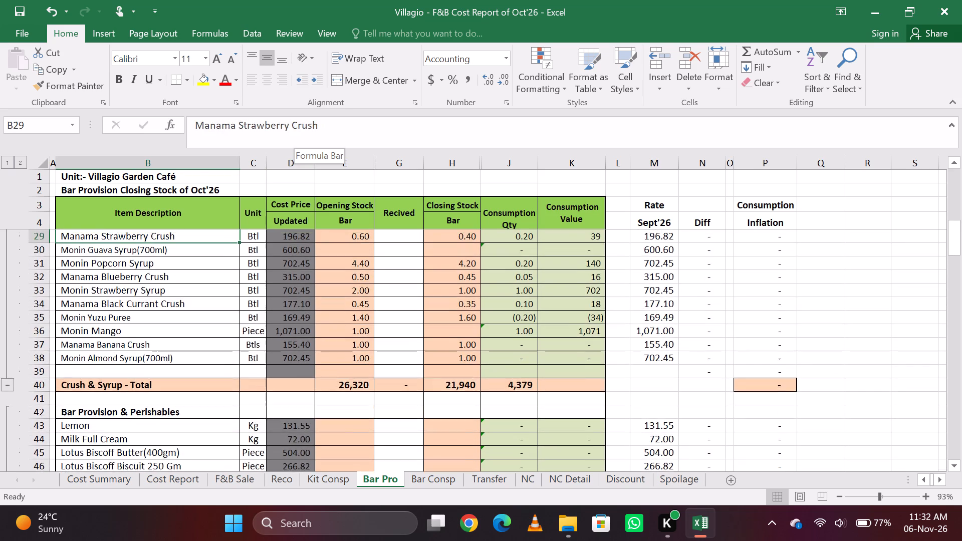
Look through the Crush & Syrup items on the Bar Pro sheet, checking their closing stock entries, and return to Monin Passion Fruit.
key("Down")
key("Down")
key("Down")
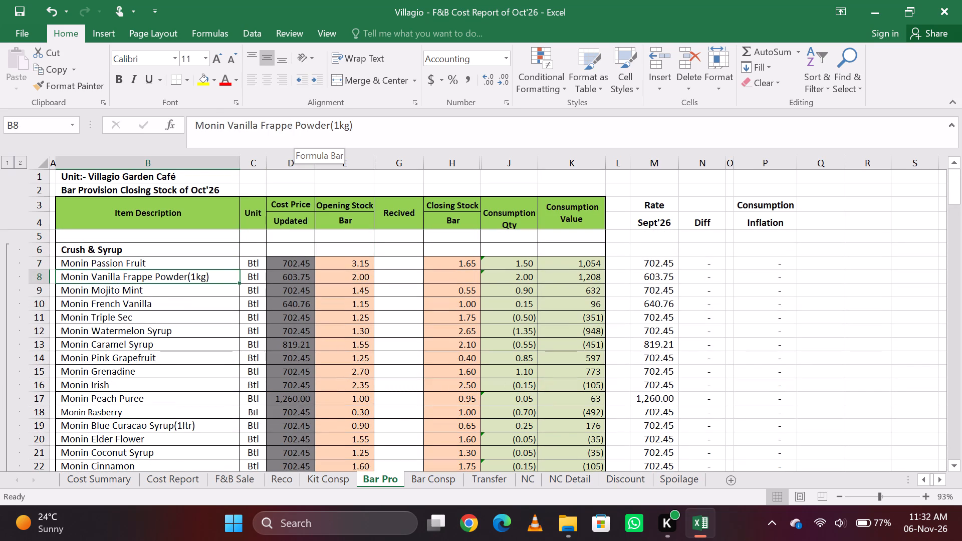
key("Down")
key("Up")
key("Down")
key("Down")
key("Down")
key("Down")
key("Down")
key("Down")
key("Down")
key("Down")
key("Down")
key("Down")
key("Down")
key("Down")
key("Down")
key("Down")
key("Down")
key("Down")
key("Down")
key("Down")
key("Down")
key("Down")
key("Down")
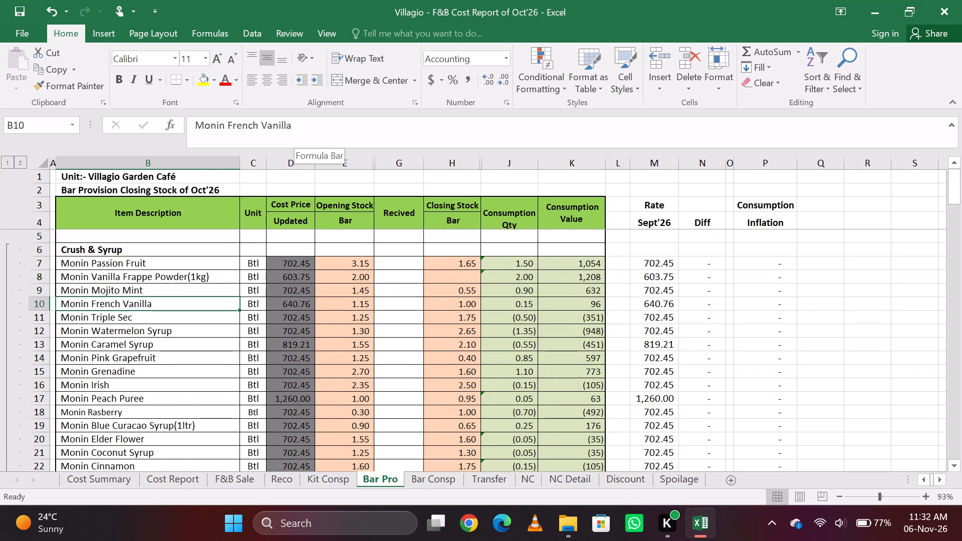
key("Up")
key("Up")
key("Up")
key("Up")
key("Up")
key("Up")
key("Up")
key("Up")
key("Up")
key("Up")
key("Up")
key("Up")
key("Up")
key("Up")
key("Up")
key("Up")
key("Up")
key("Up")
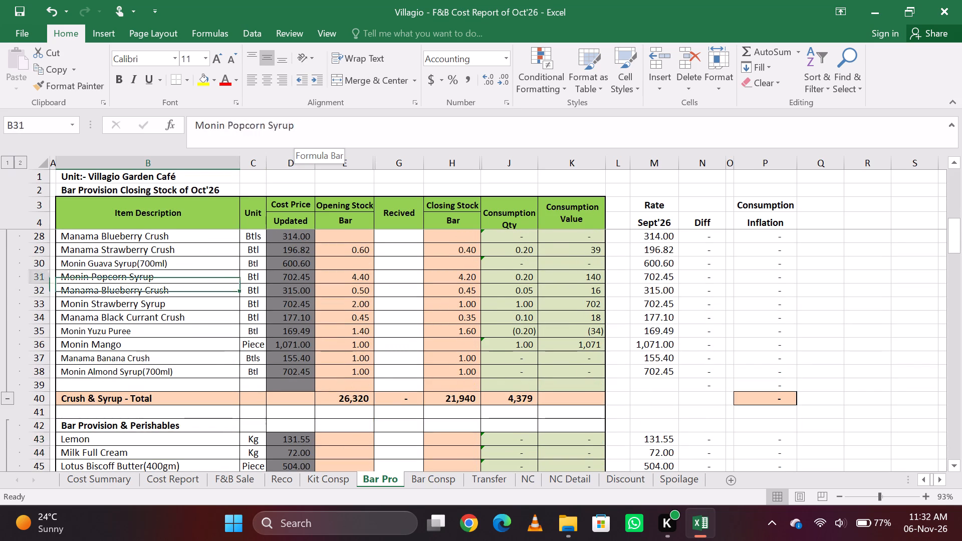
key("Page_Up")
key("Page_Up")
key("Page_Up")
key("Page_Up")
key("Page_Up")
key("Down")
key("Down")
key("Down")
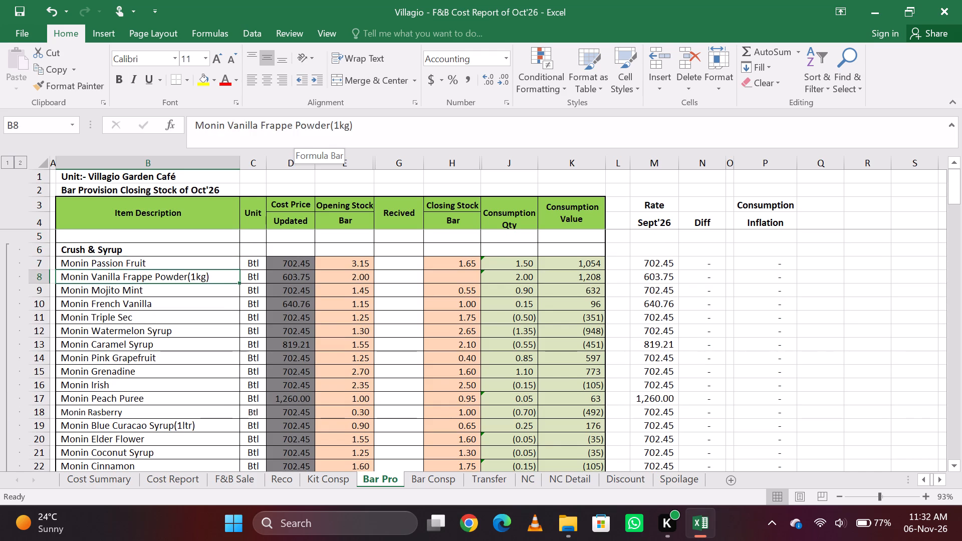
key("Up")
key("Up")
key("Up")
key("Up")
key("Up")
key("Up")
key("Up")
key("Up")
key("Up")
key("Up")
key("Up")
key("Up")
key("Up")
key("Up")
key("Up")
key("Up")
key("Up")
key("Down")
key("Down")
key("Down")
key("Down")
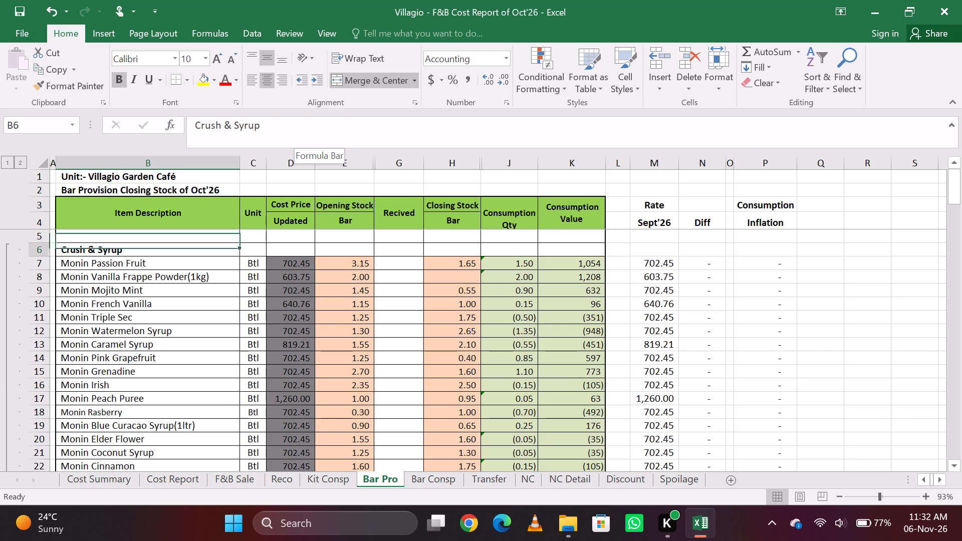
key("Down")
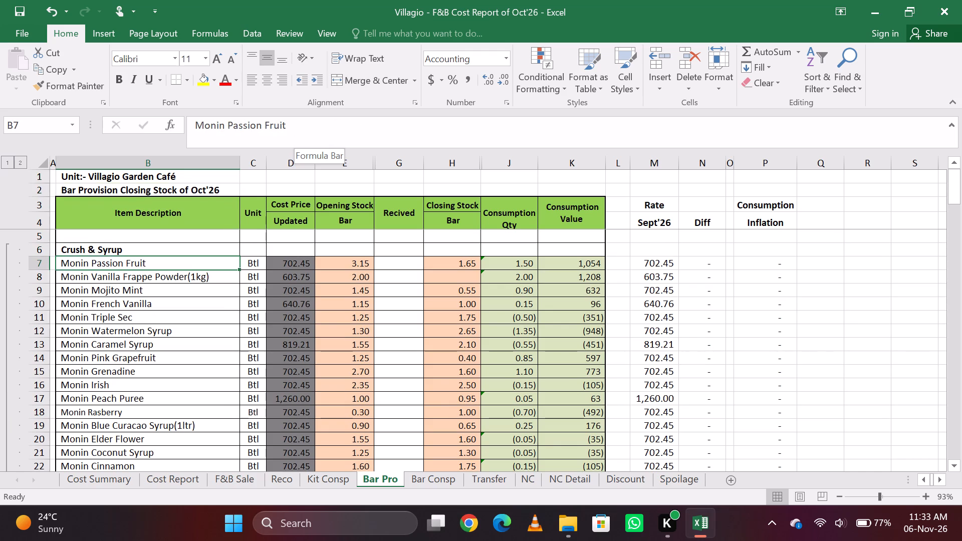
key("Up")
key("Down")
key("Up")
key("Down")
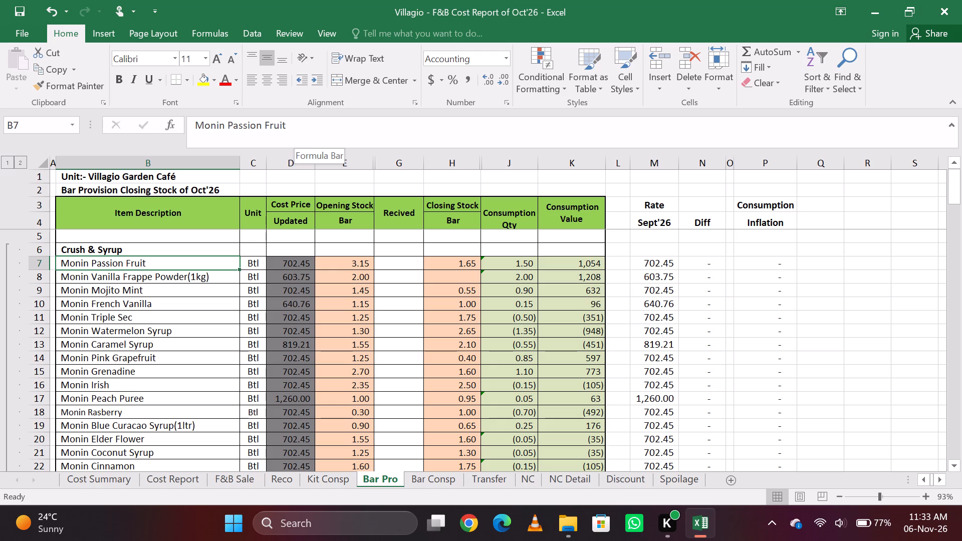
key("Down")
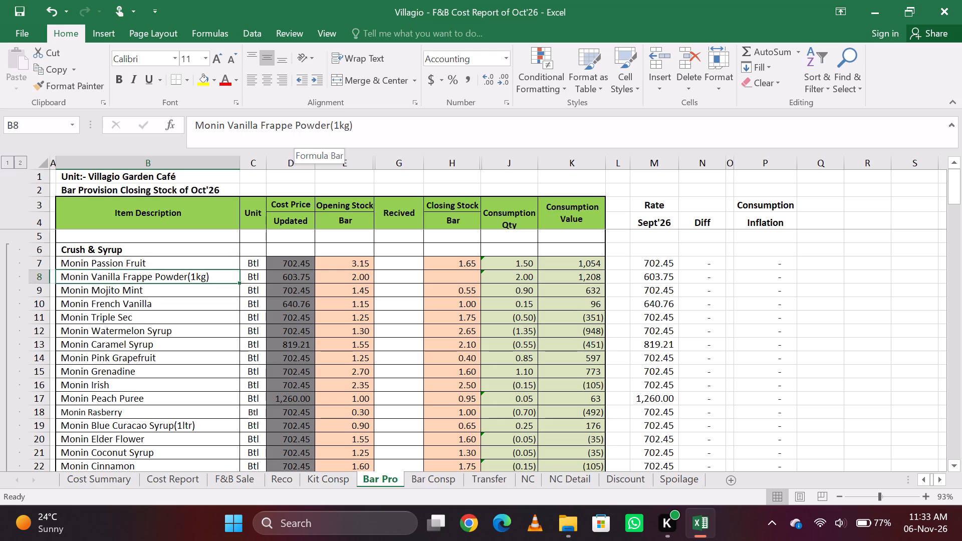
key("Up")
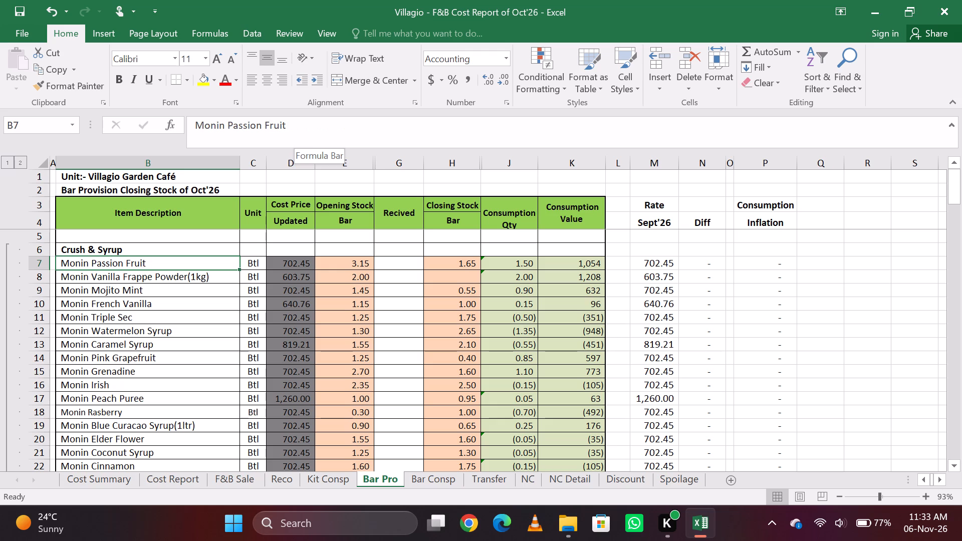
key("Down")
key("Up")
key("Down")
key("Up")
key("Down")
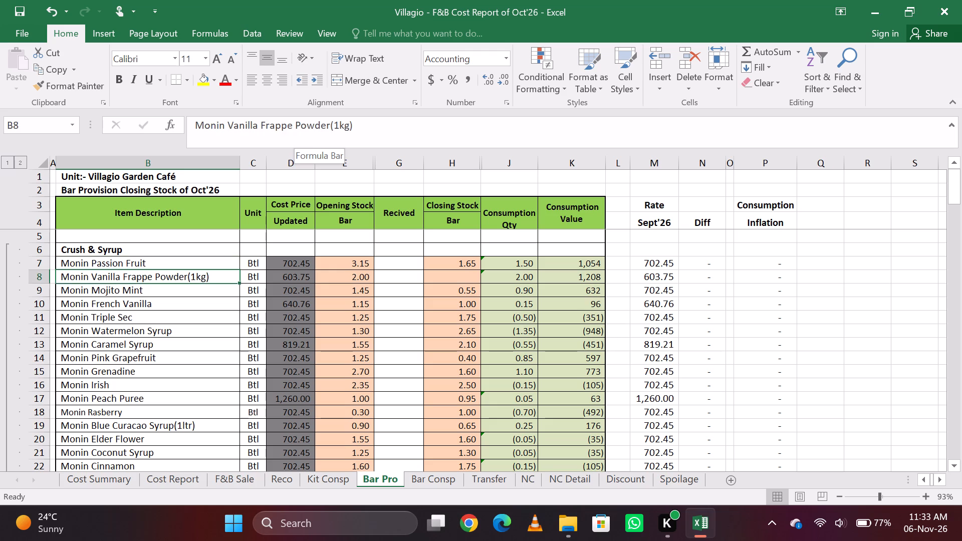
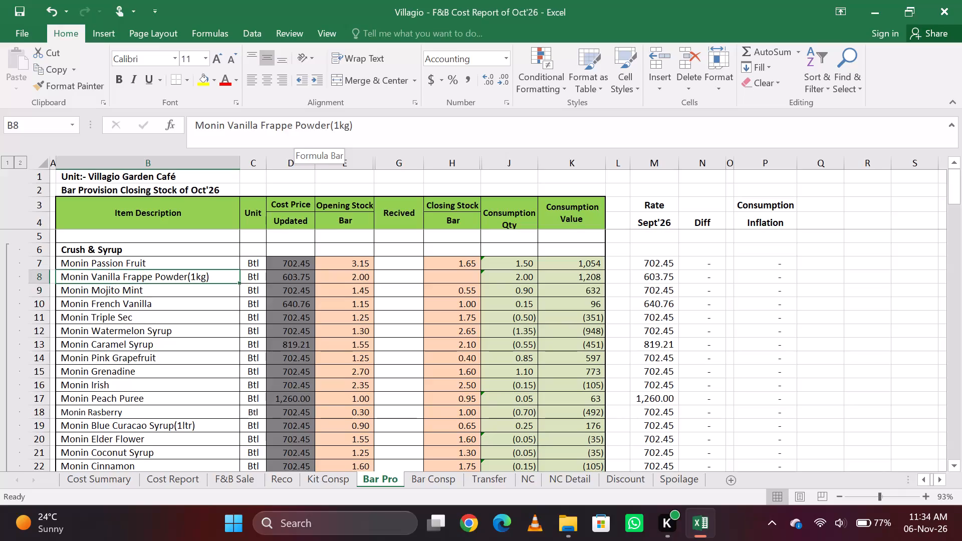
Save the F&B cost report workbook with the Bar Pro closing stock entries made so far.
key("ctrl+s")
key("Down")
key("Up")
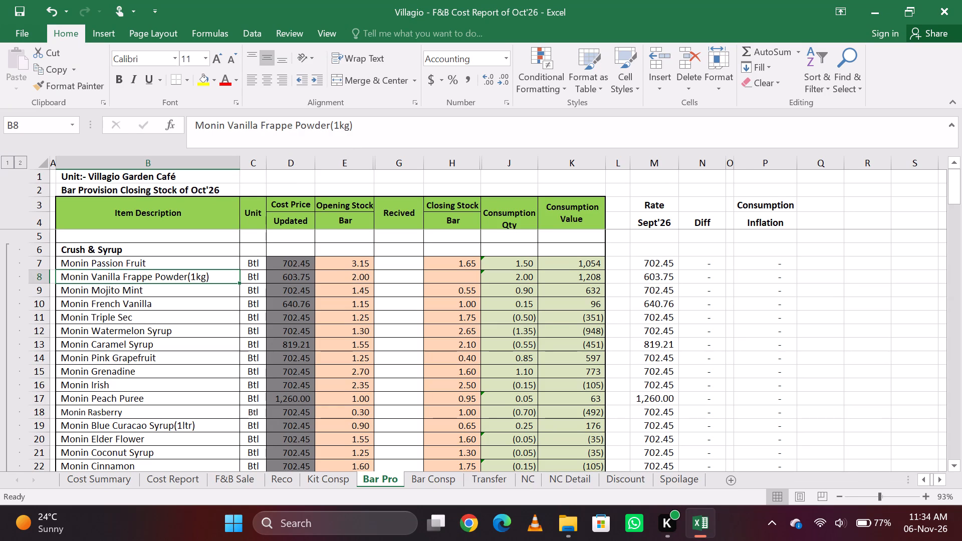
left_click(385, 347)
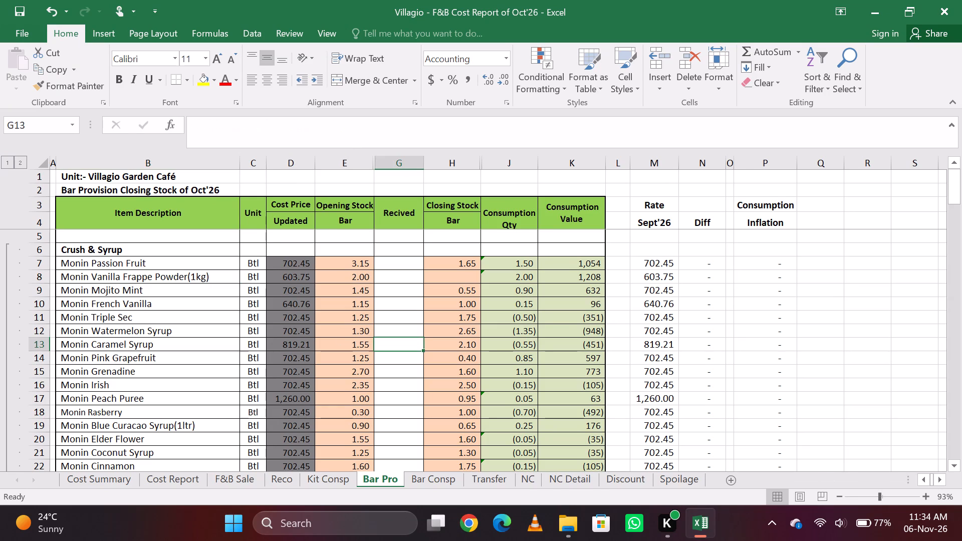
key("ctrl+s")
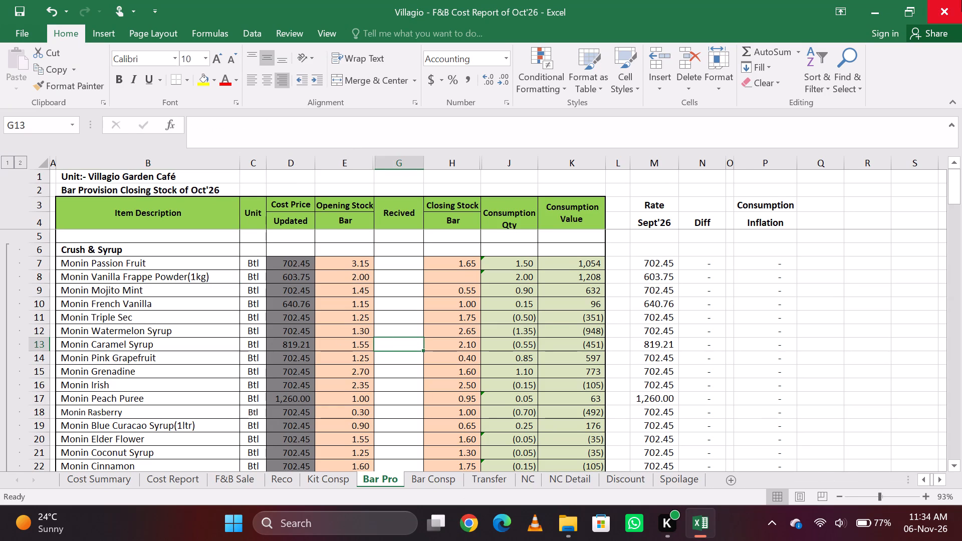
Close the Villagio F&B Cost Report of Oct'26 workbook and return to the oct folder.
left_click(961, 0)
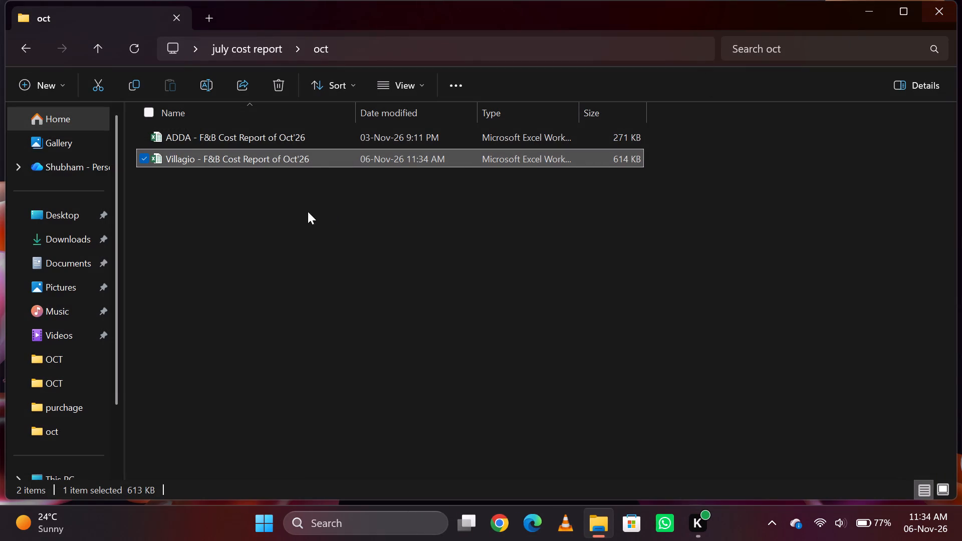
Copy the workbook file "Villagio - F&B Cost Report of Oct'26" from the oct folder in File Explorer.
left_click(310, 158)
key("ctrl+c")
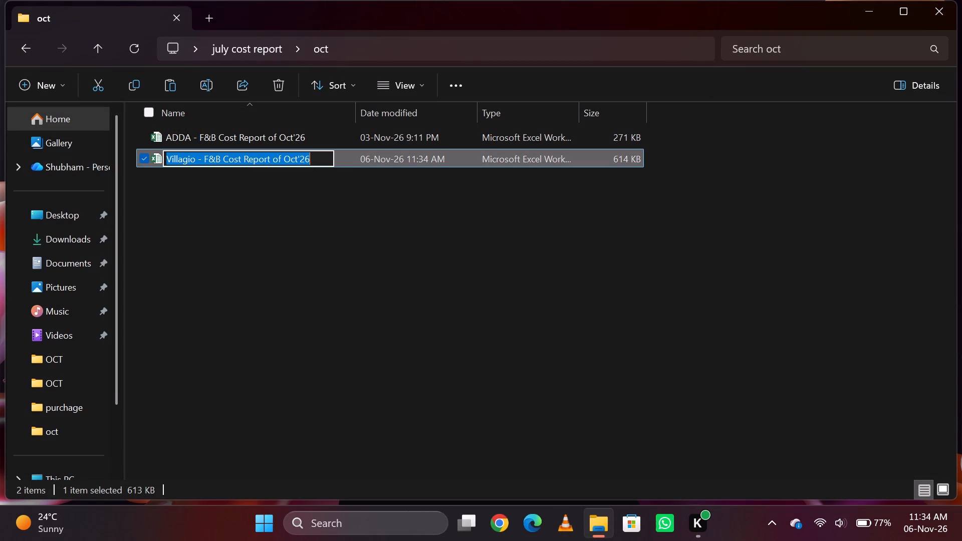
left_click(380, 162)
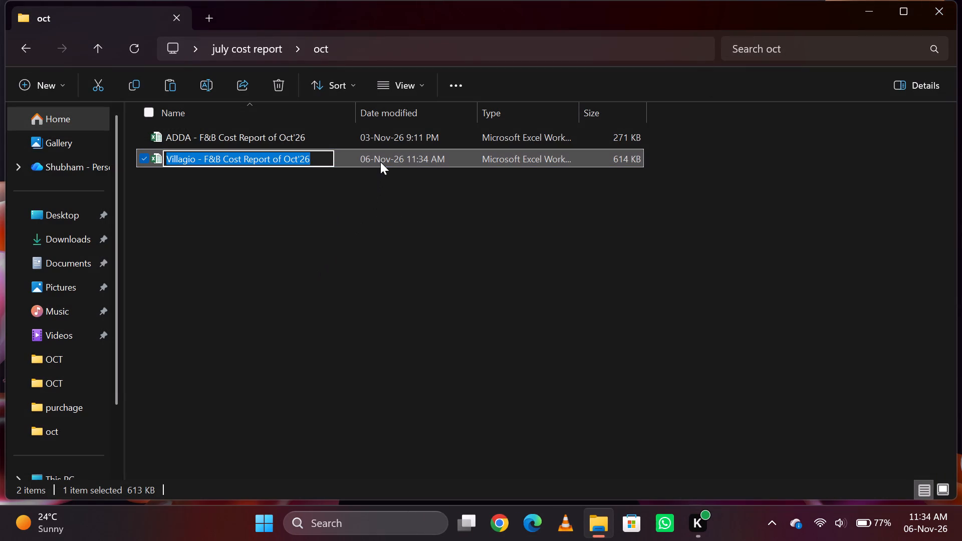
key("ctrl+c")
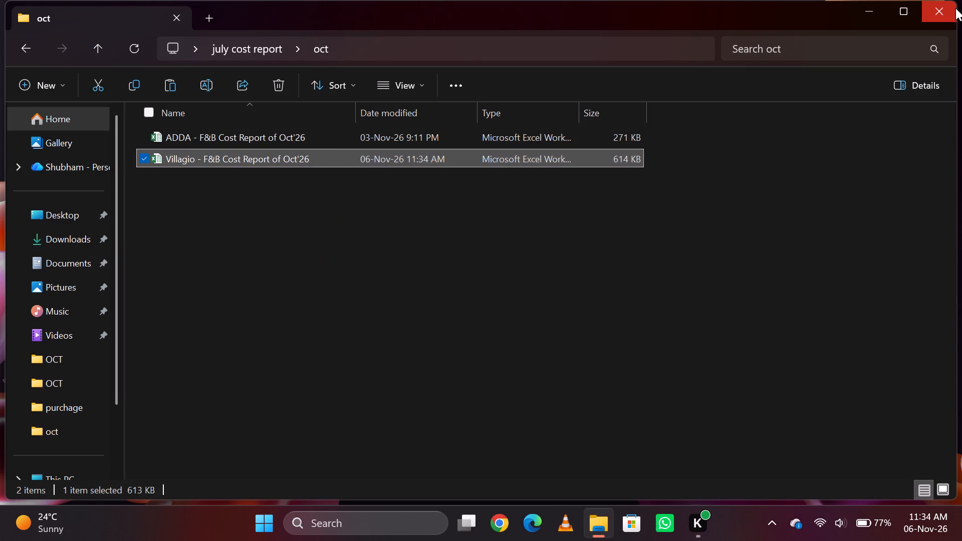
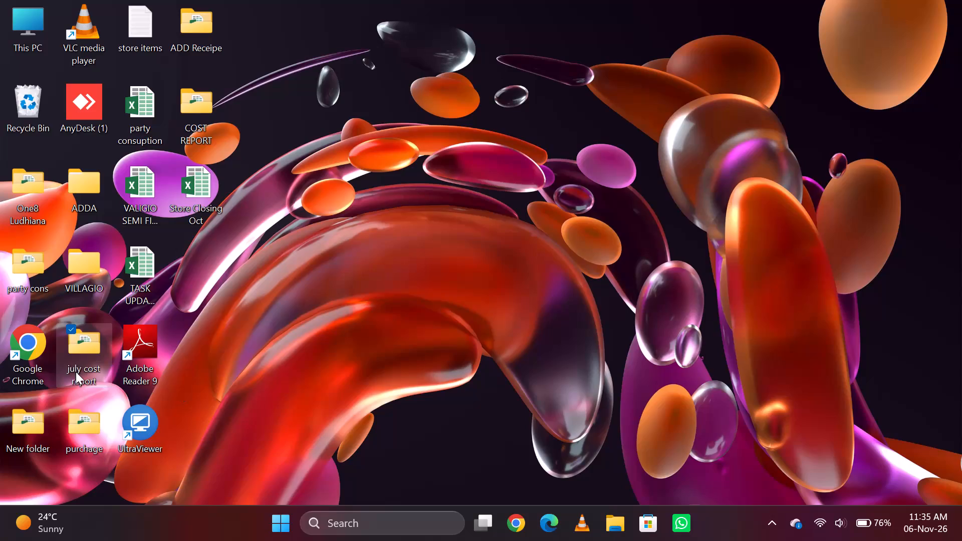
Open the Villagio F&B Cost Report of Oct'26 workbook from the july cost report folder on the desktop.
double_click(76, 372)
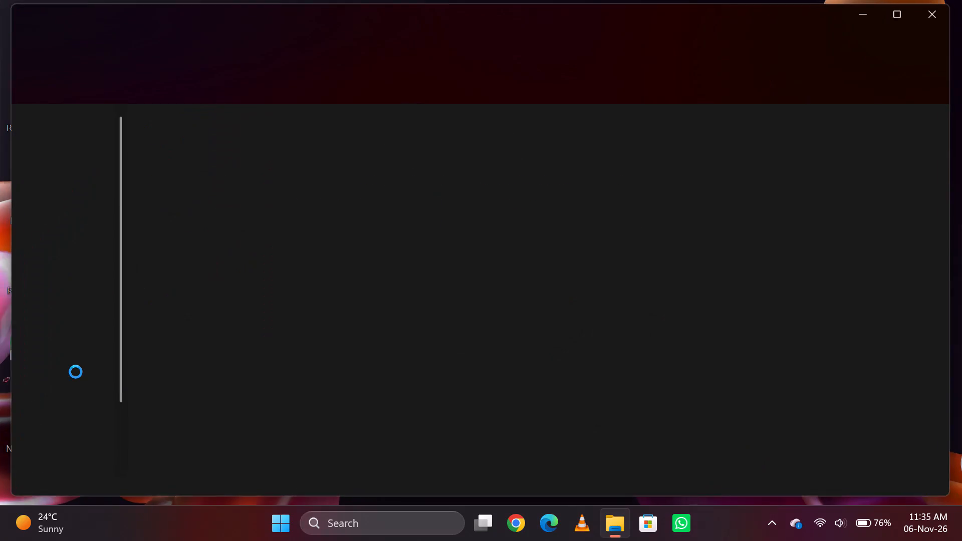
double_click(236, 161)
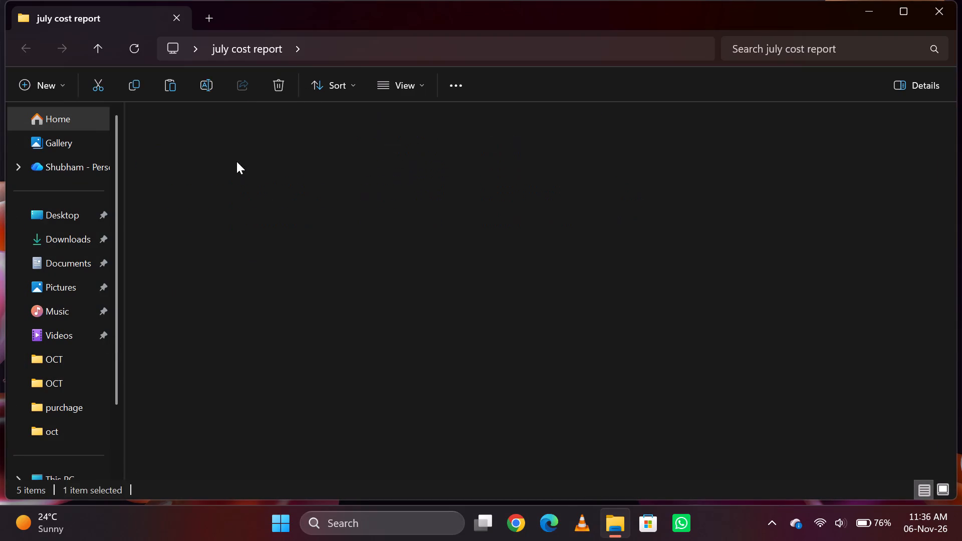
double_click(243, 156)
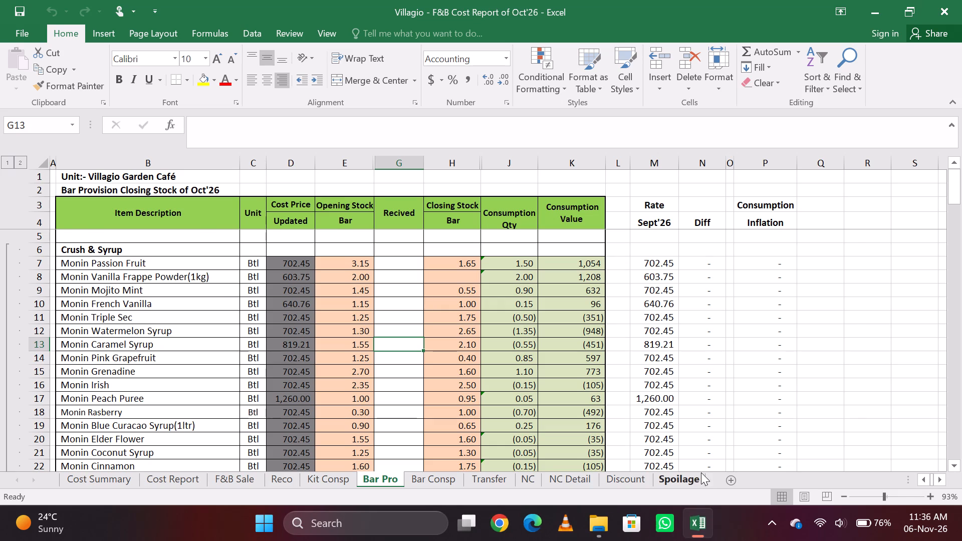
Look through the Spoilage sheet's October entries down to the last Kitchen rows, examining the items, quantities, remarks and empty RATE column.
left_click(690, 478)
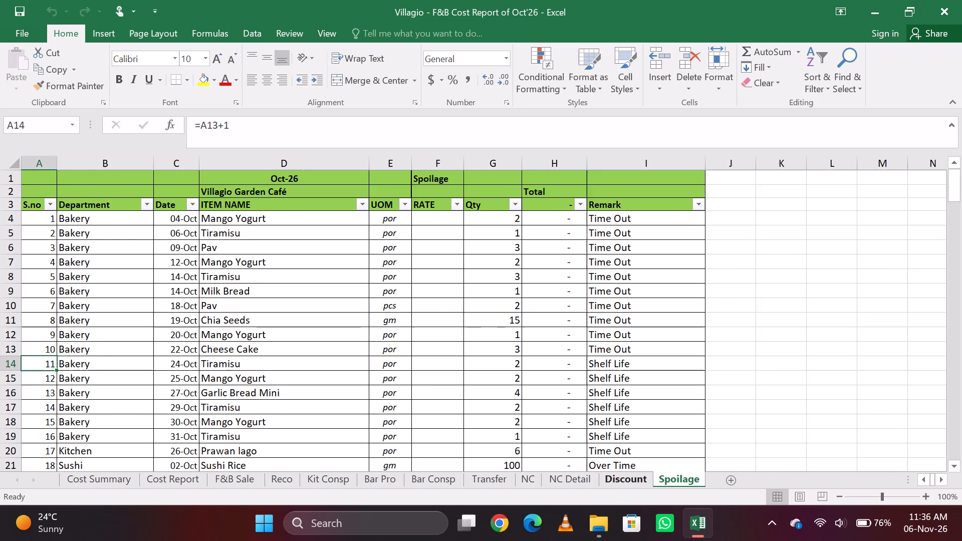
left_click(445, 369)
scroll(445, 369, "down", 5)
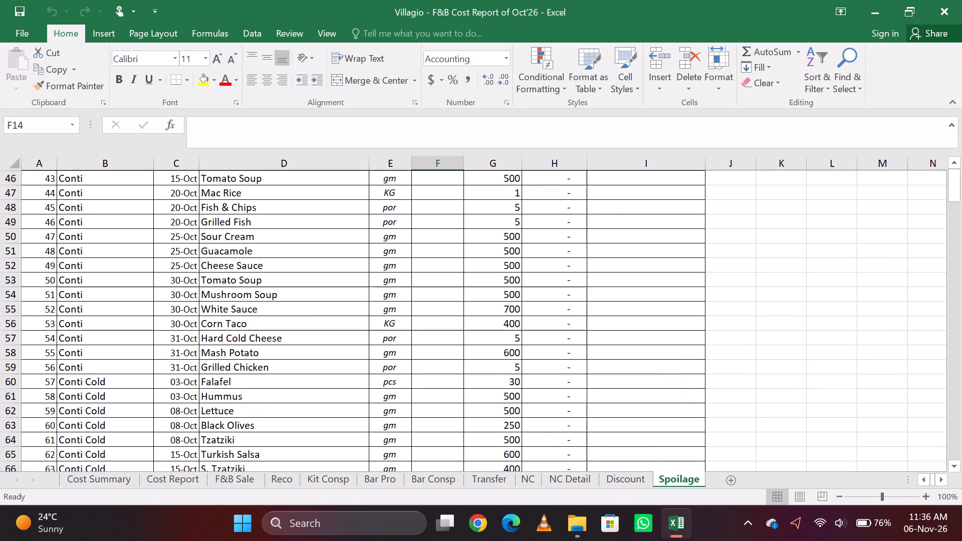
scroll(445, 369, "down", 5)
scroll(445, 369, "up", 2)
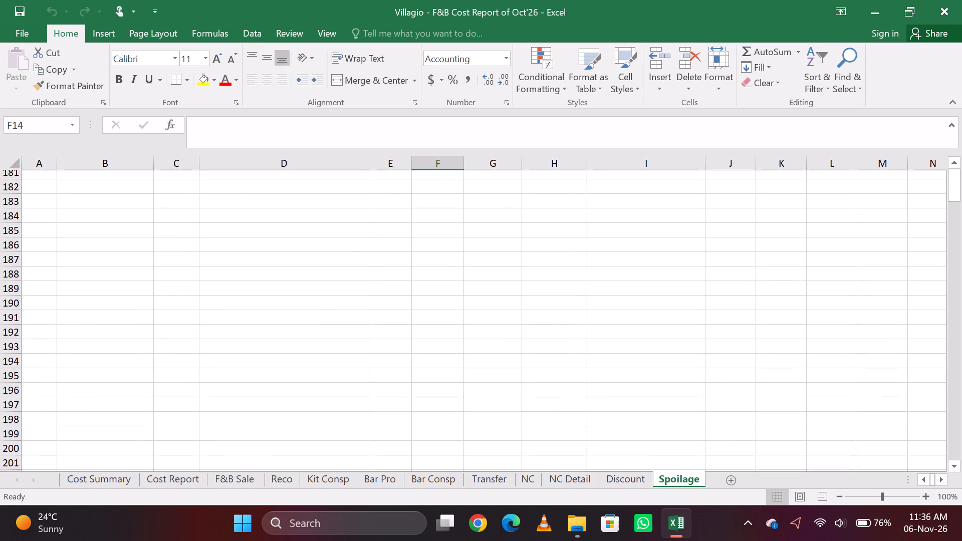
scroll(445, 369, "up", 11)
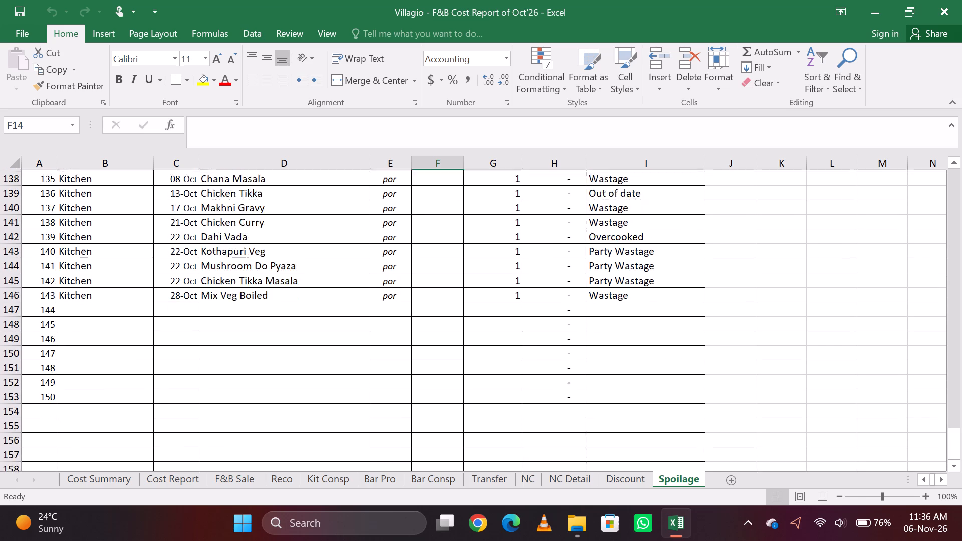
scroll(445, 369, "up", 5)
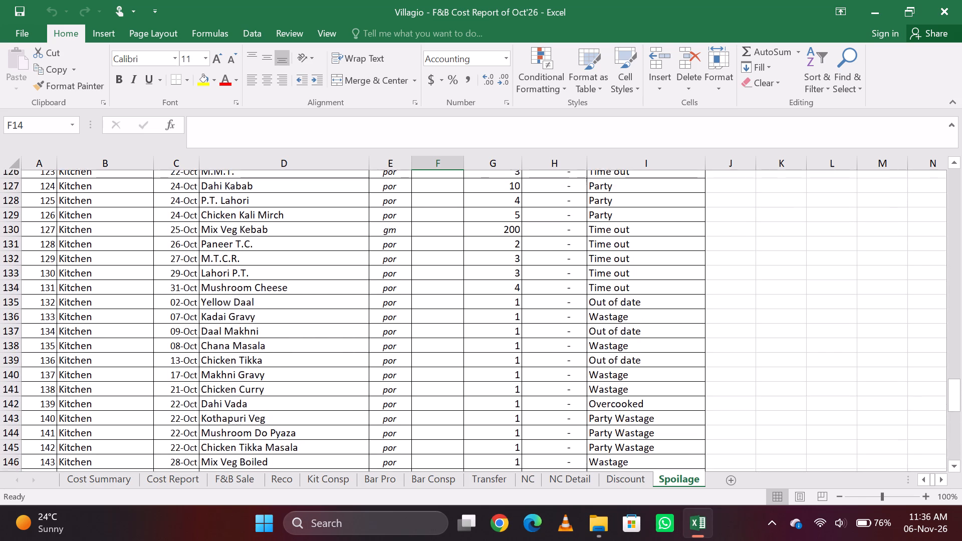
Review the Spoilage entries up to the top of the list, and look back through the preceding sheets to the Reco summary.
scroll(445, 369, "up", 8)
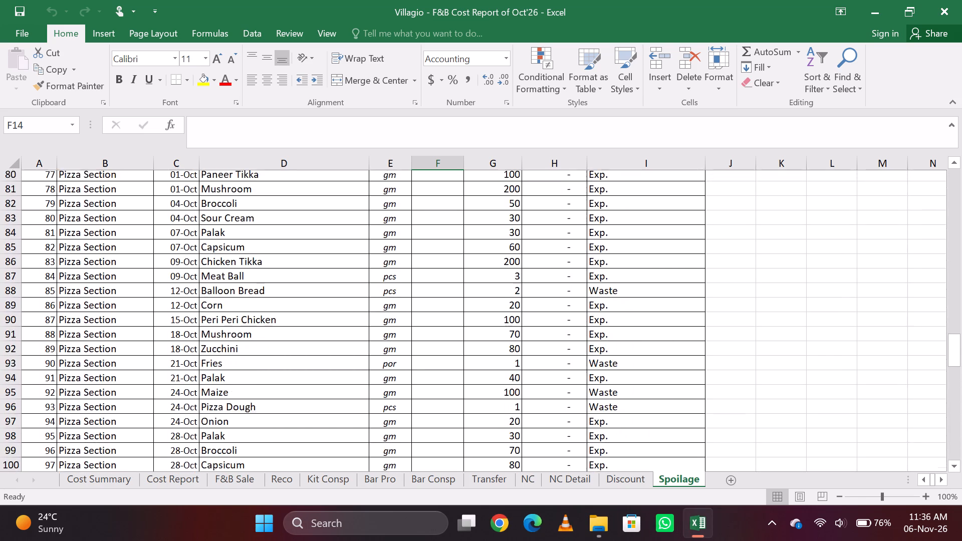
scroll(445, 369, "up", 12)
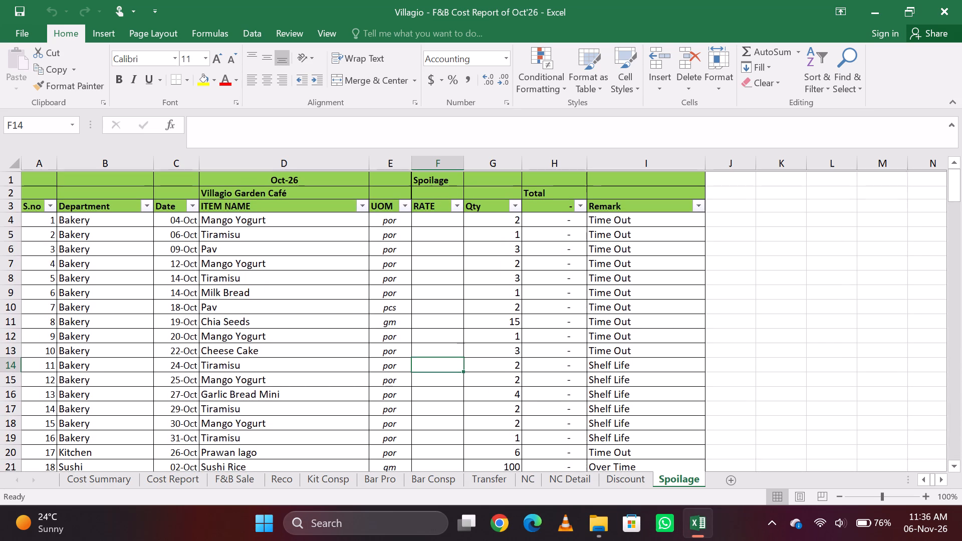
key("ctrl+Page_Up")
key("ctrl+Page_Up")
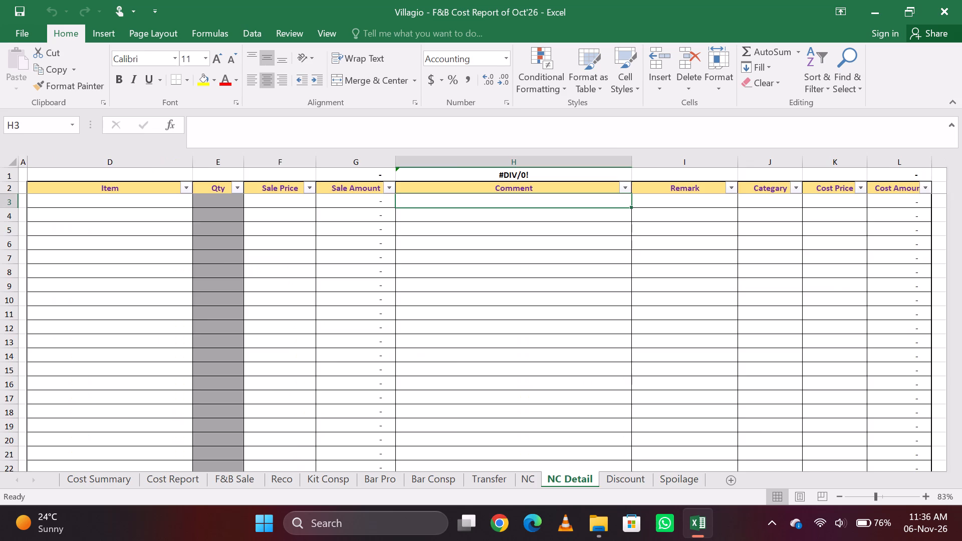
key("ctrl+Page_Up")
key("ctrl+Page_Up")
key("ctrl+Page_Up")
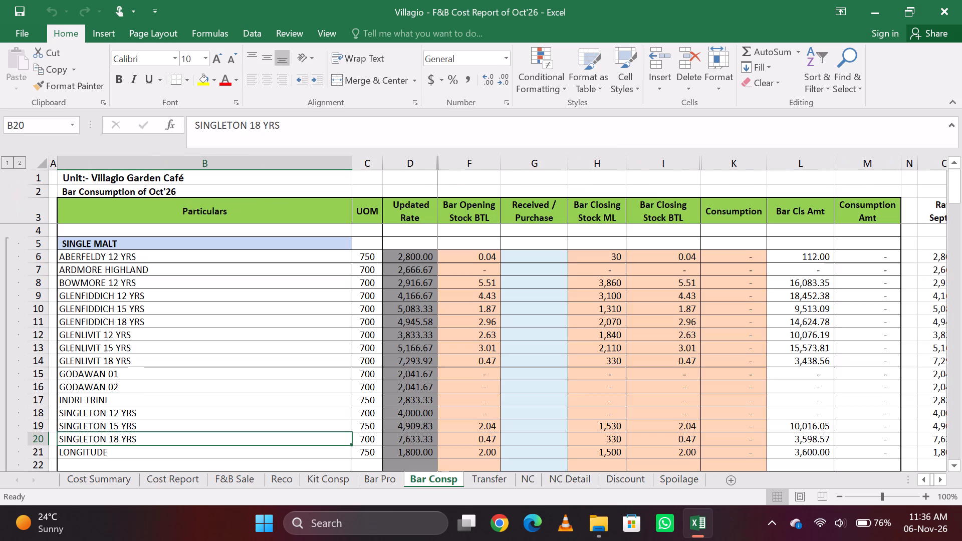
key("ctrl+Page_Down")
key("ctrl+Page_Up")
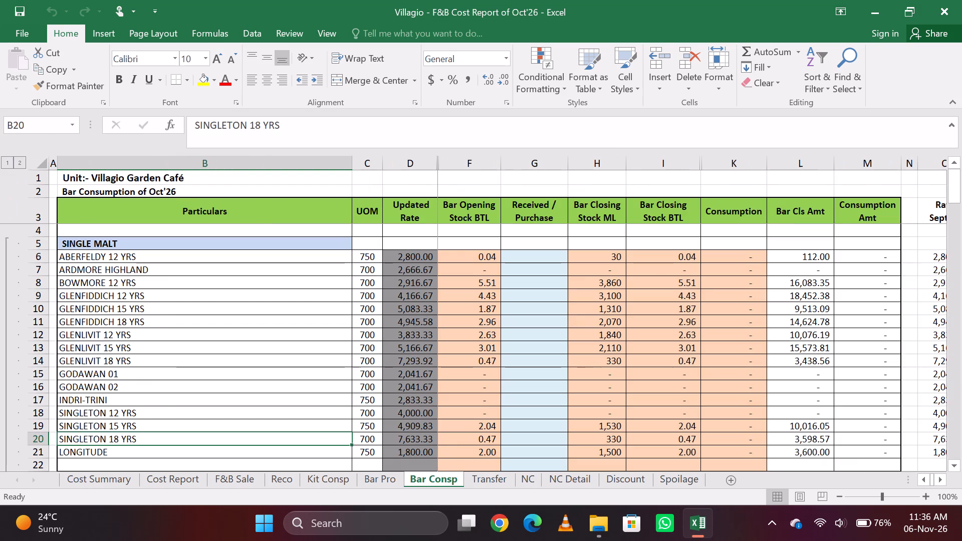
key("ctrl+Page_Up")
key("ctrl+Page_Up")
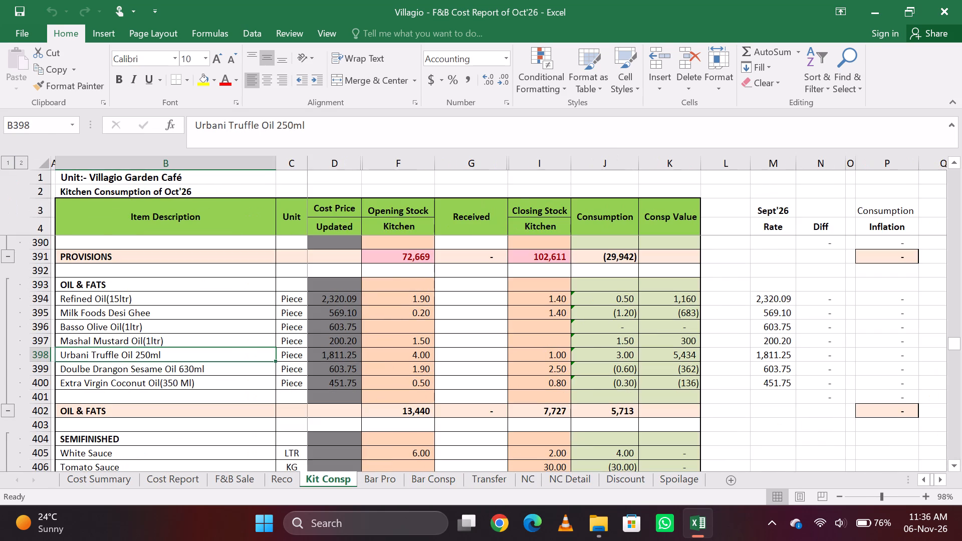
key("ctrl+Page_Up")
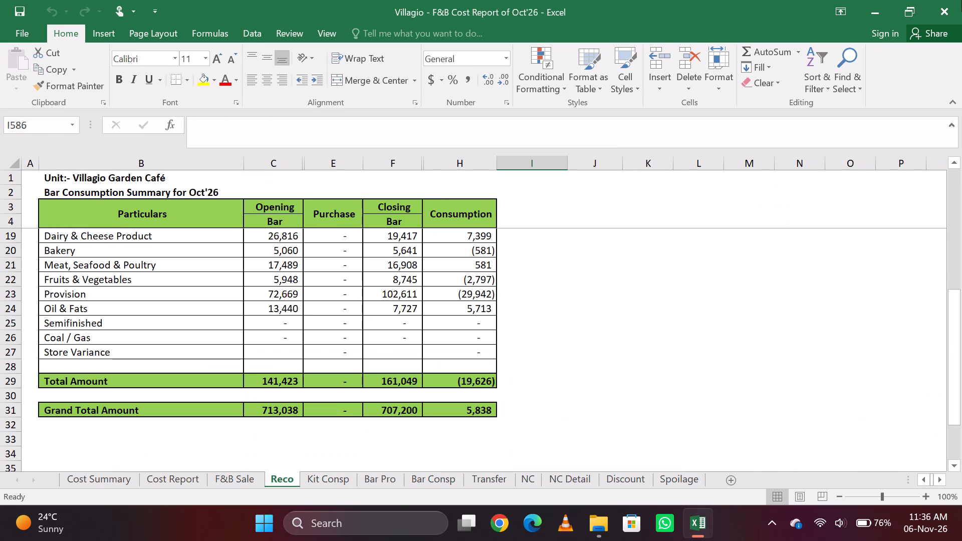
Close the cost report workbook and the File Explorer window behind it.
left_click(961, 0)
left_click(946, 8)
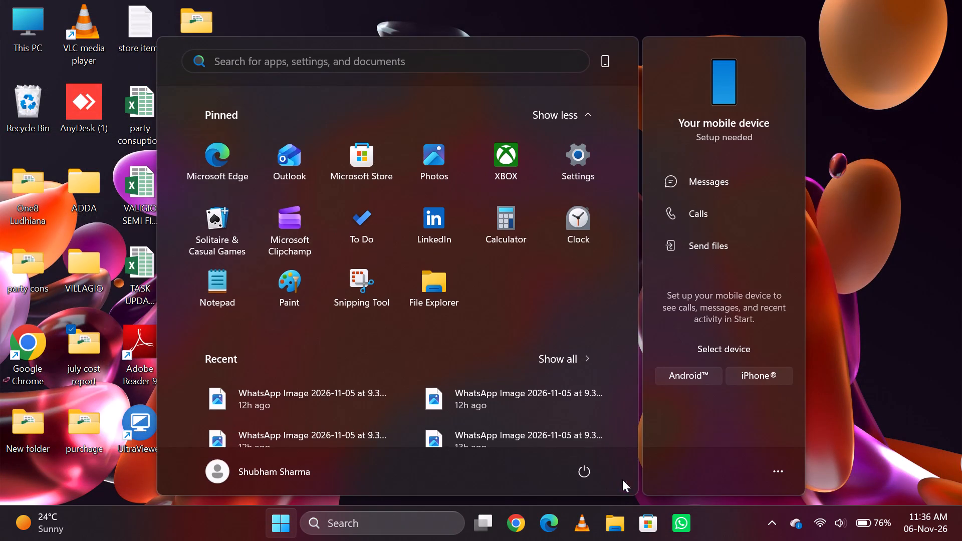
Shut down the computer.
left_click(592, 475)
left_click(600, 416)
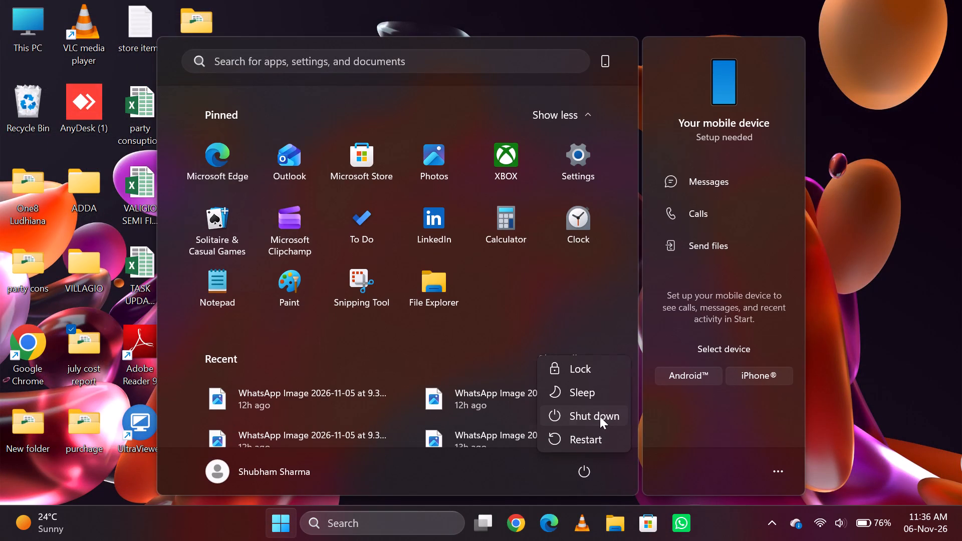